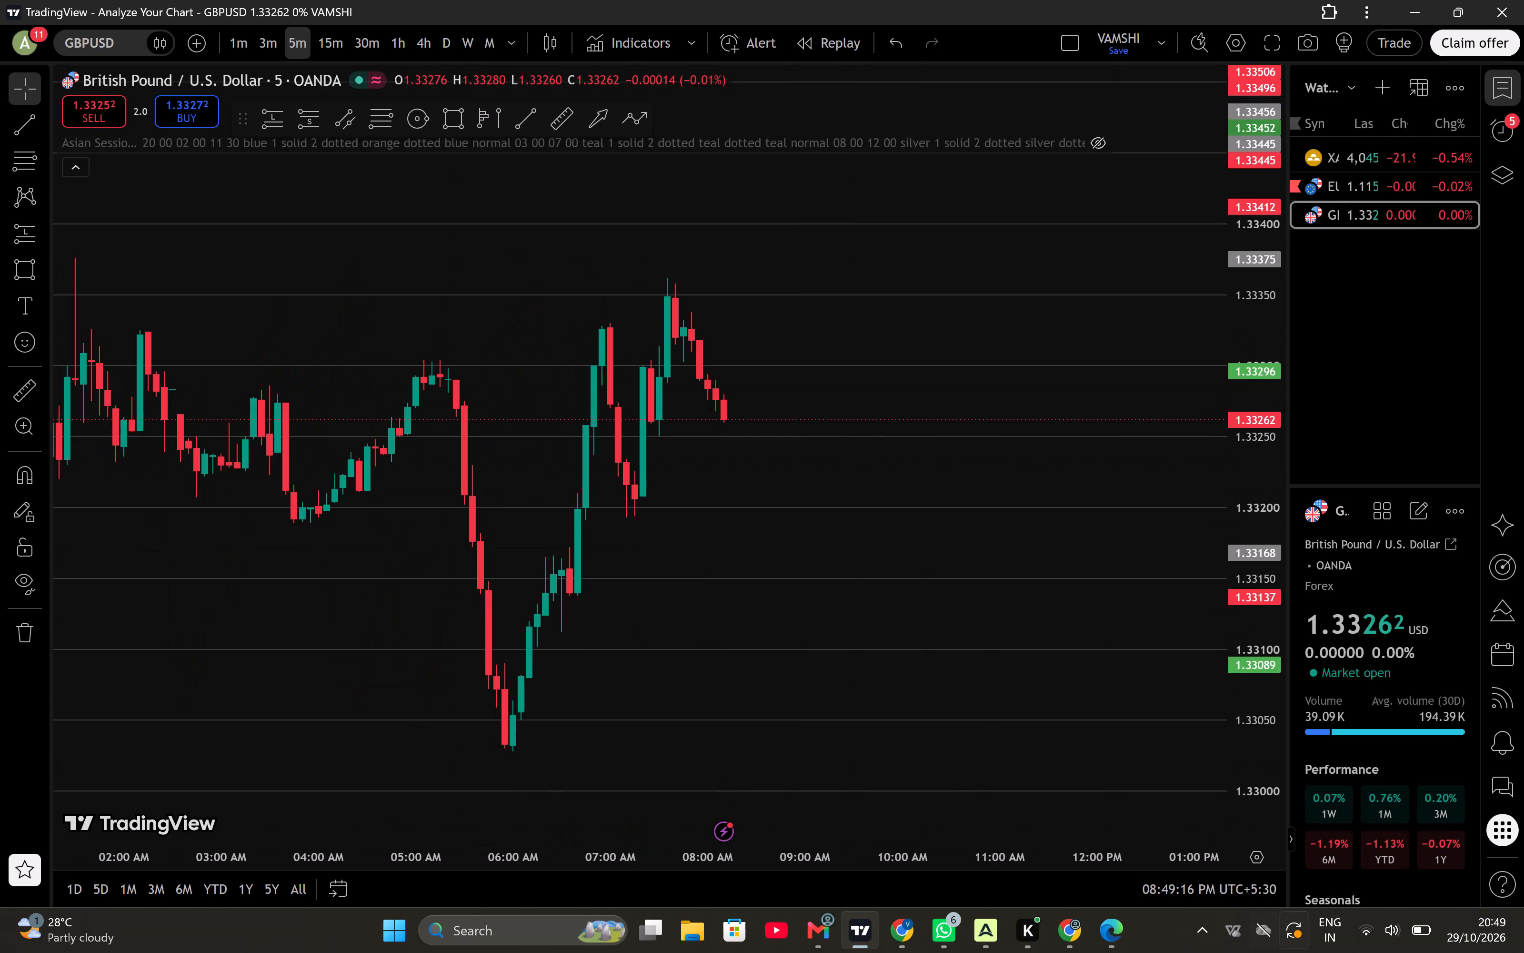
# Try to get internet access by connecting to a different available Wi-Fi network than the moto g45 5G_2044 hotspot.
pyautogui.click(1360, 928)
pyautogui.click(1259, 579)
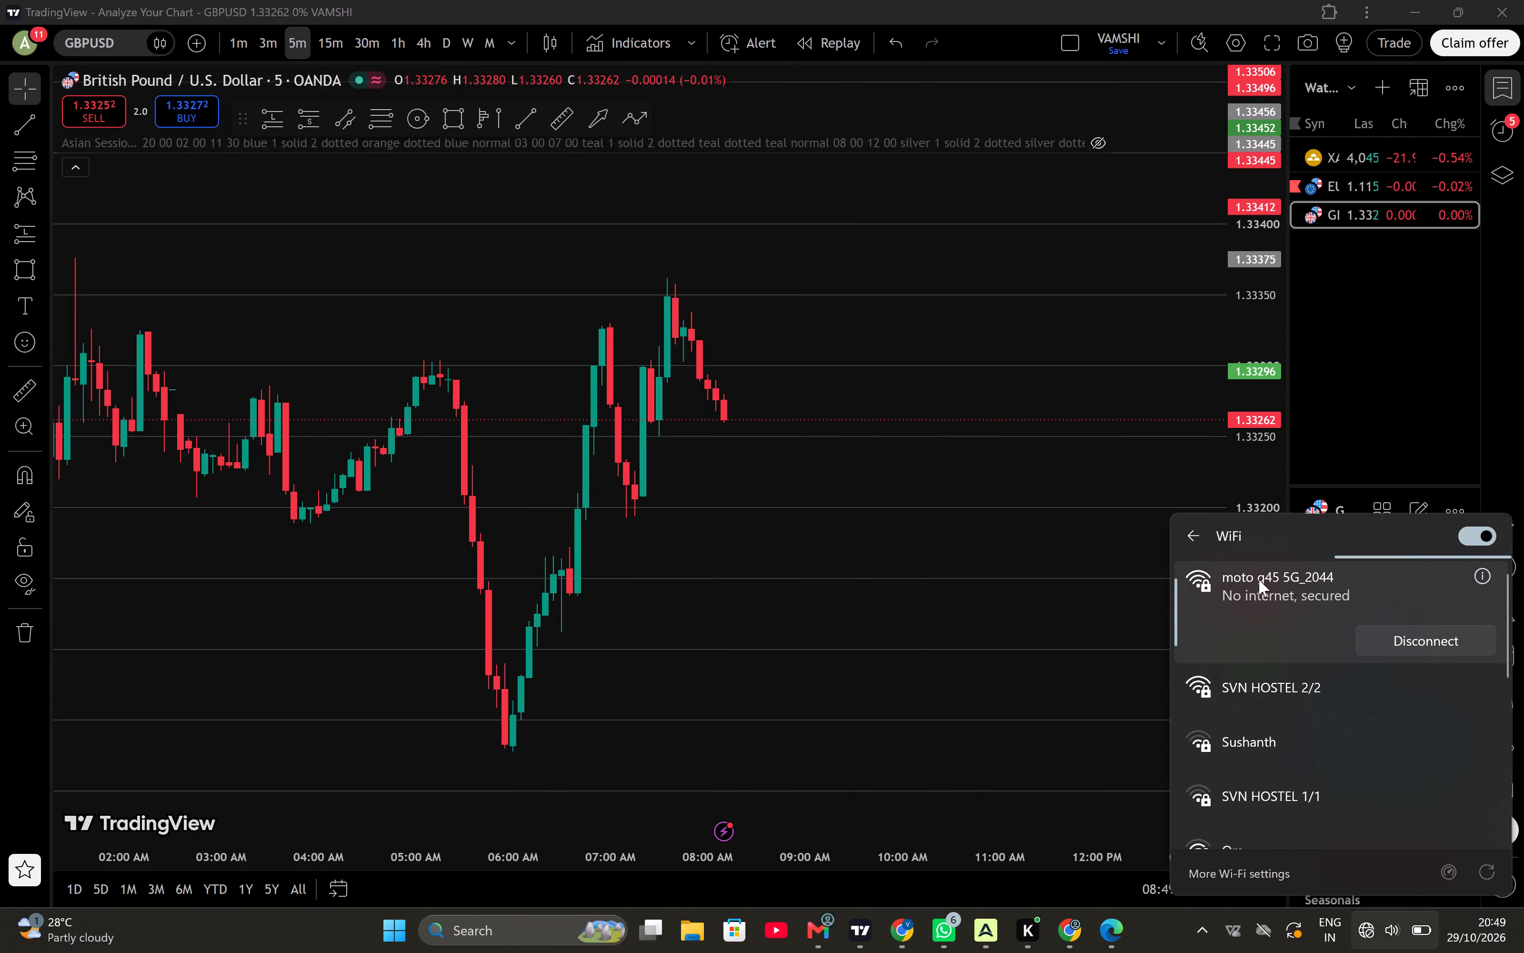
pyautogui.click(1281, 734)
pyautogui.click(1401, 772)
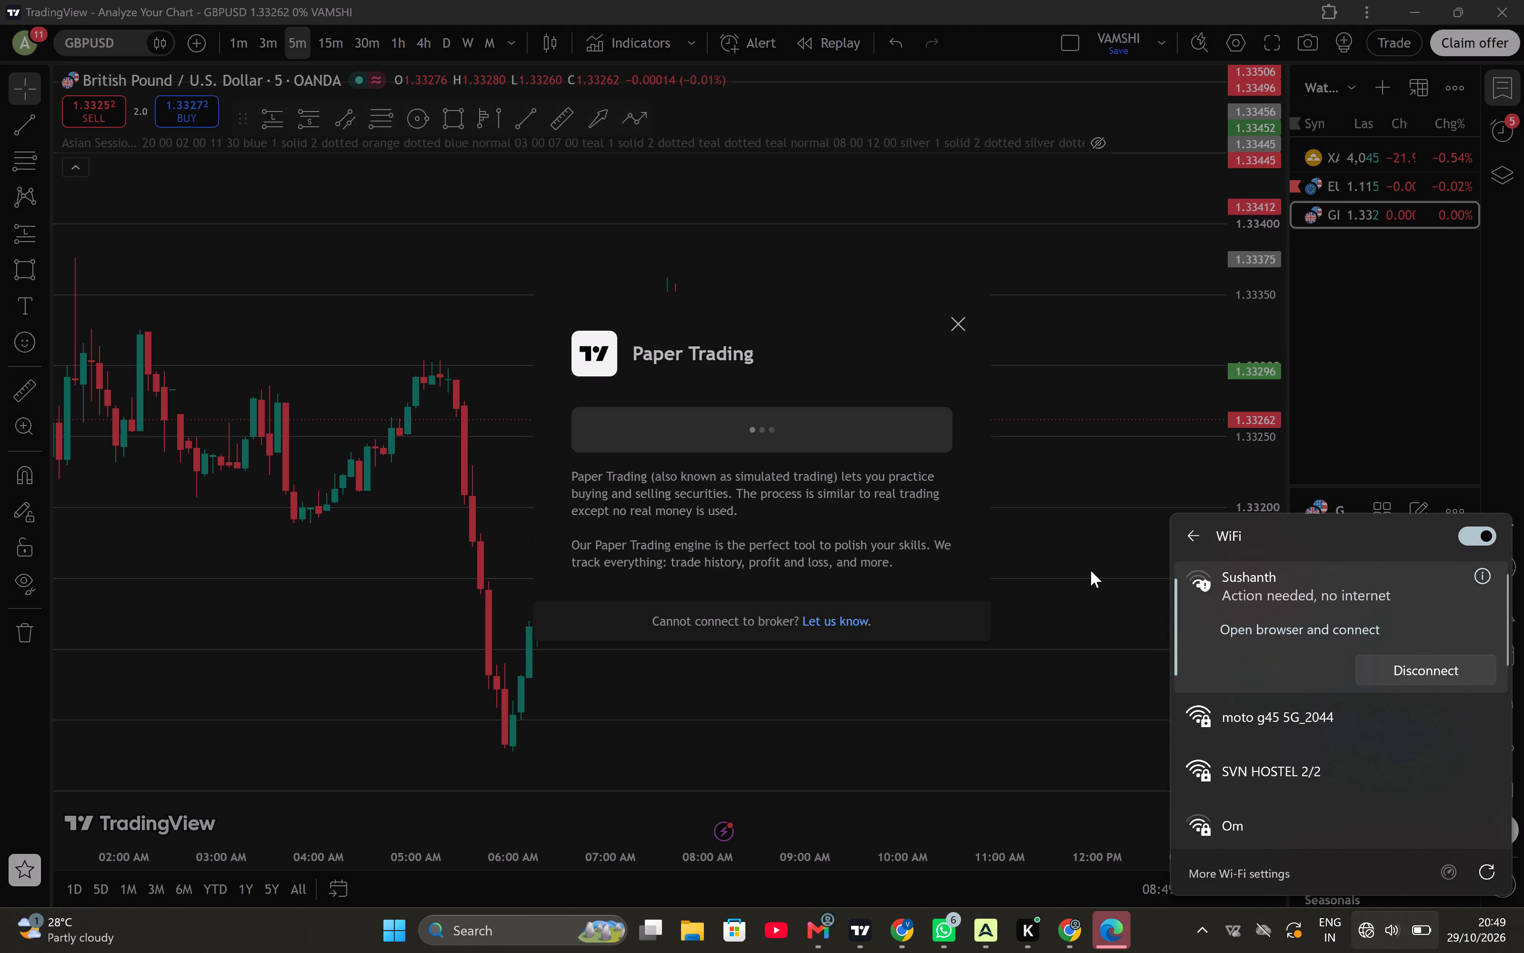
# Connect the computer to the SVN HOSTEL 2/2 Wi-Fi network and return to the chart.
pyautogui.click(1246, 772)
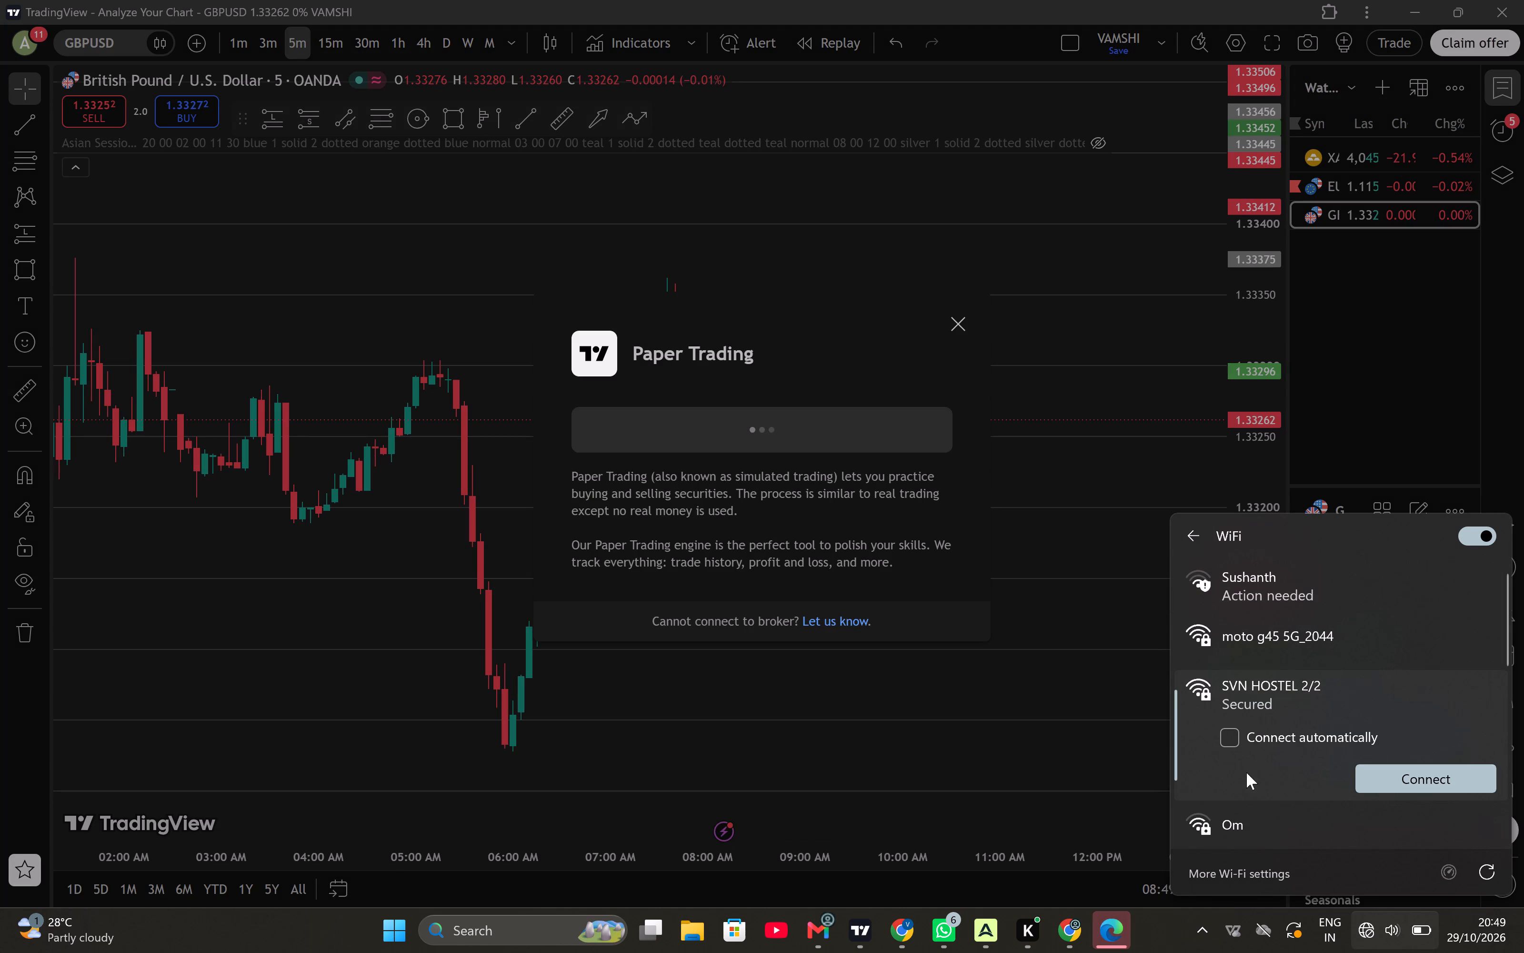
pyautogui.click(1395, 777)
pyautogui.scroll(-1, 1343, 704)
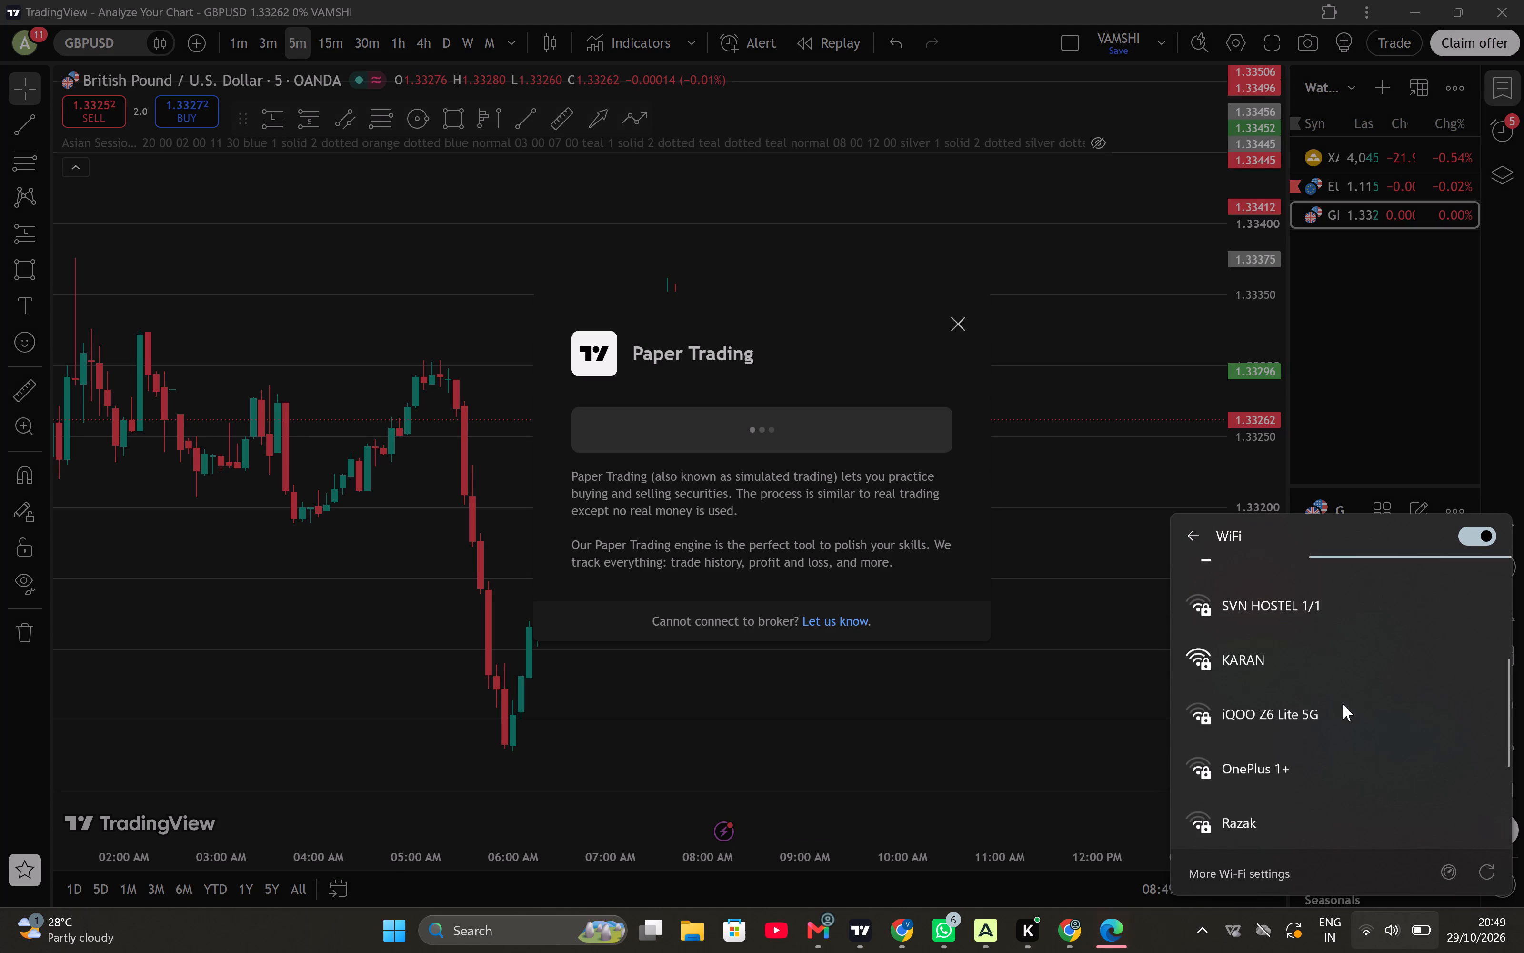
pyautogui.scroll(4, 1343, 704)
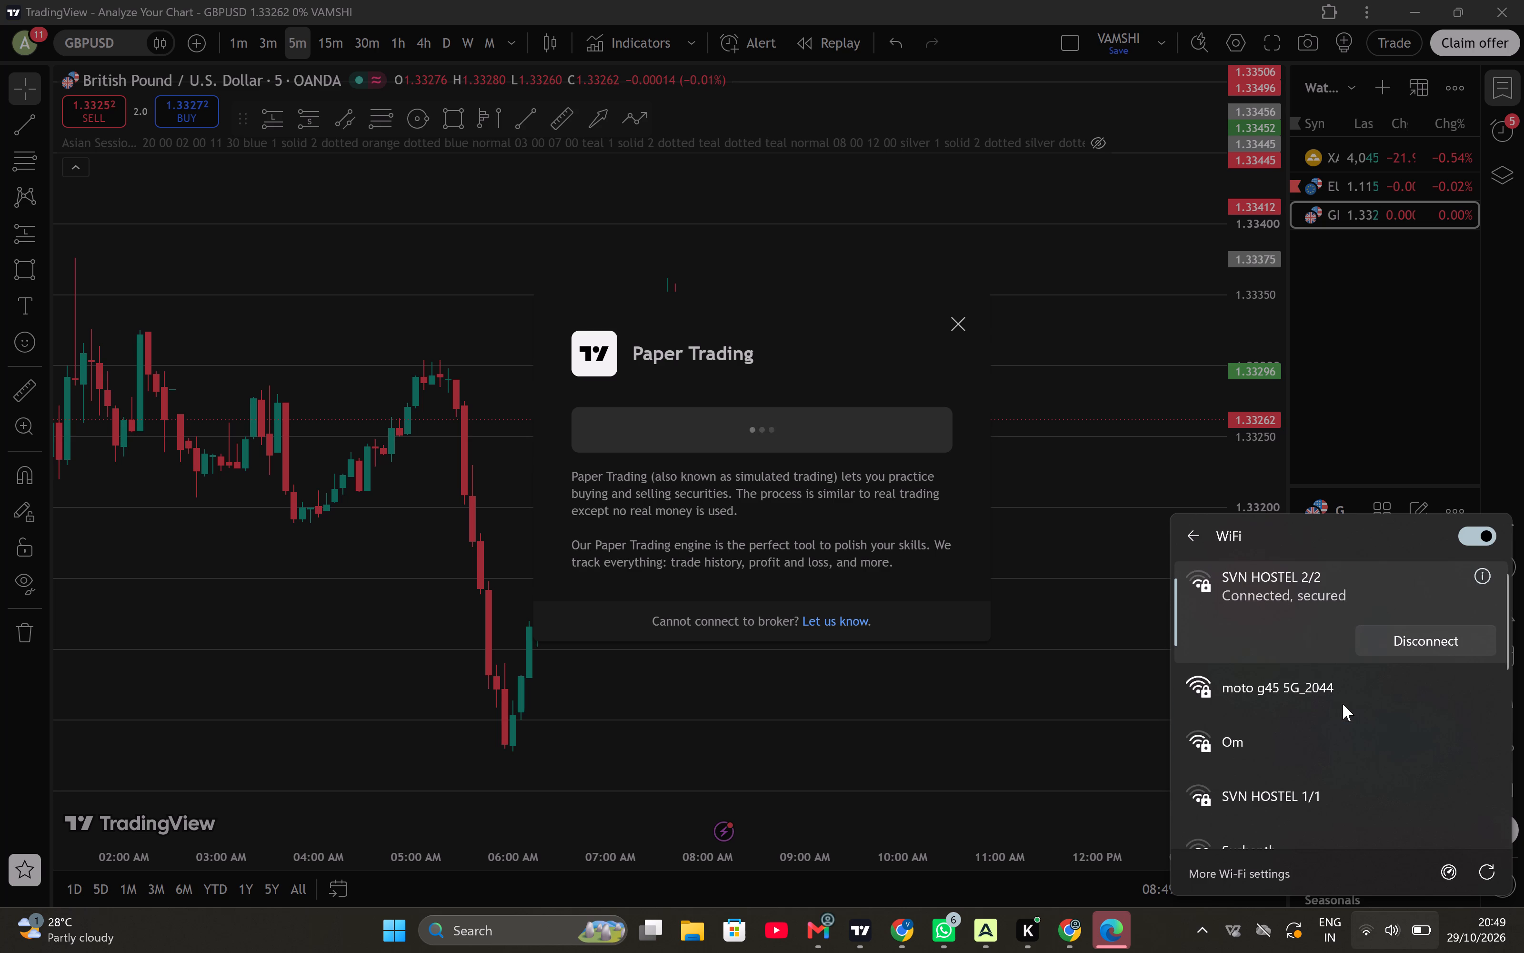
pyautogui.click(987, 675)
# Connect the chart to the Paper Trading simulated account.
pyautogui.click(896, 438)
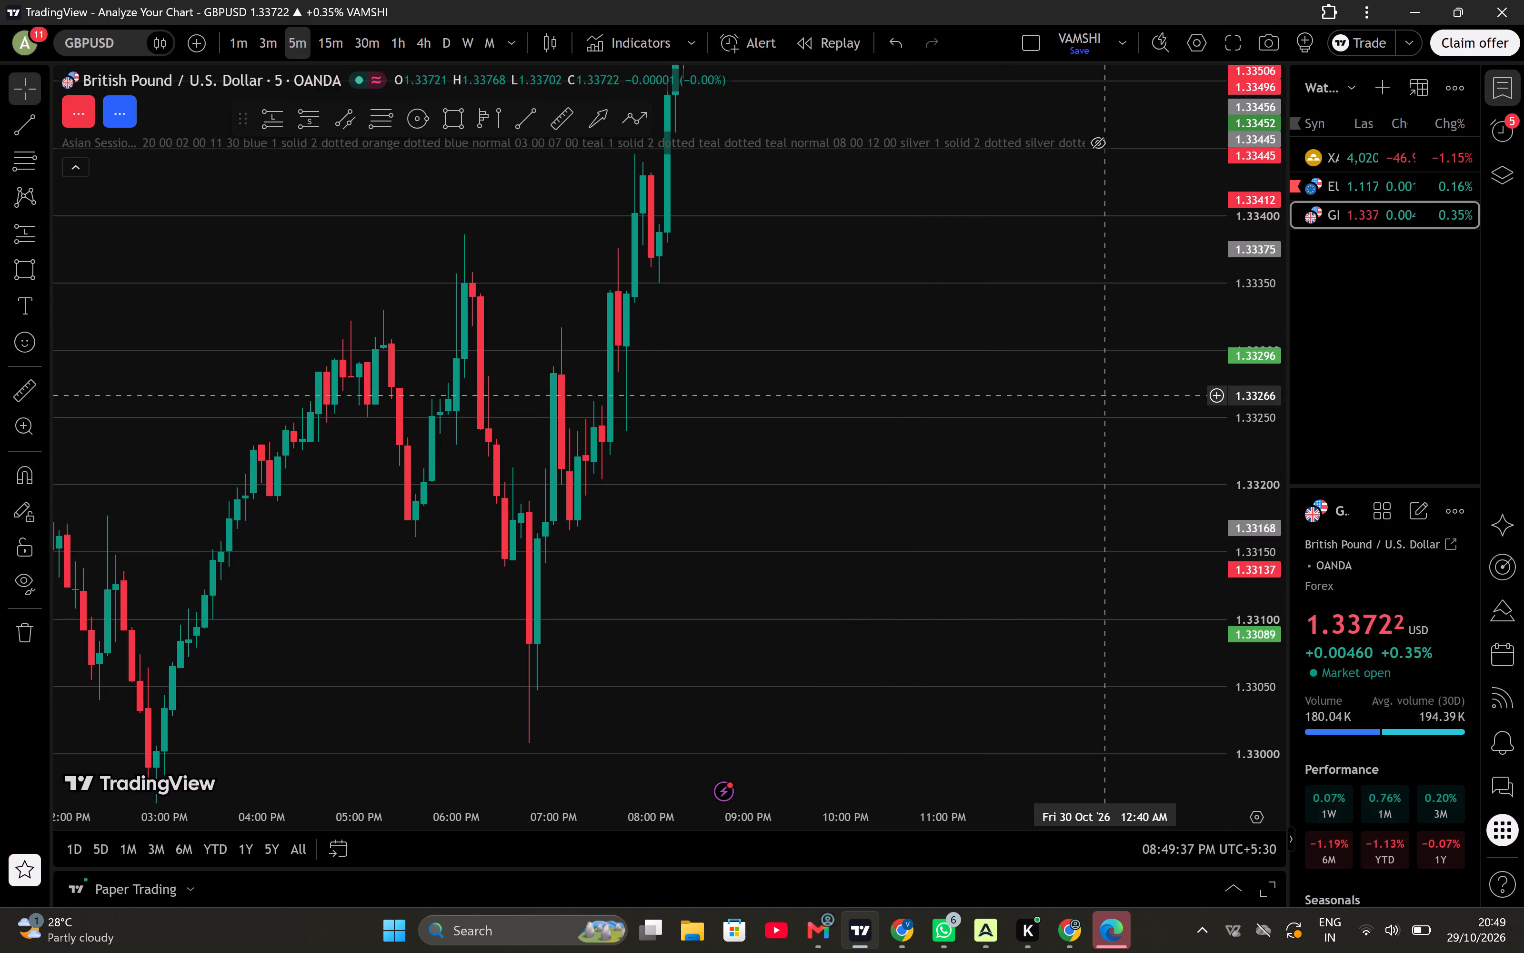
# Switch the GBPUSD chart to the 1h timeframe and examine the recent price action, dismissing the Forex Factory notifications.
pyautogui.moveTo(1253, 153); pyautogui.dragTo(1235, 599)
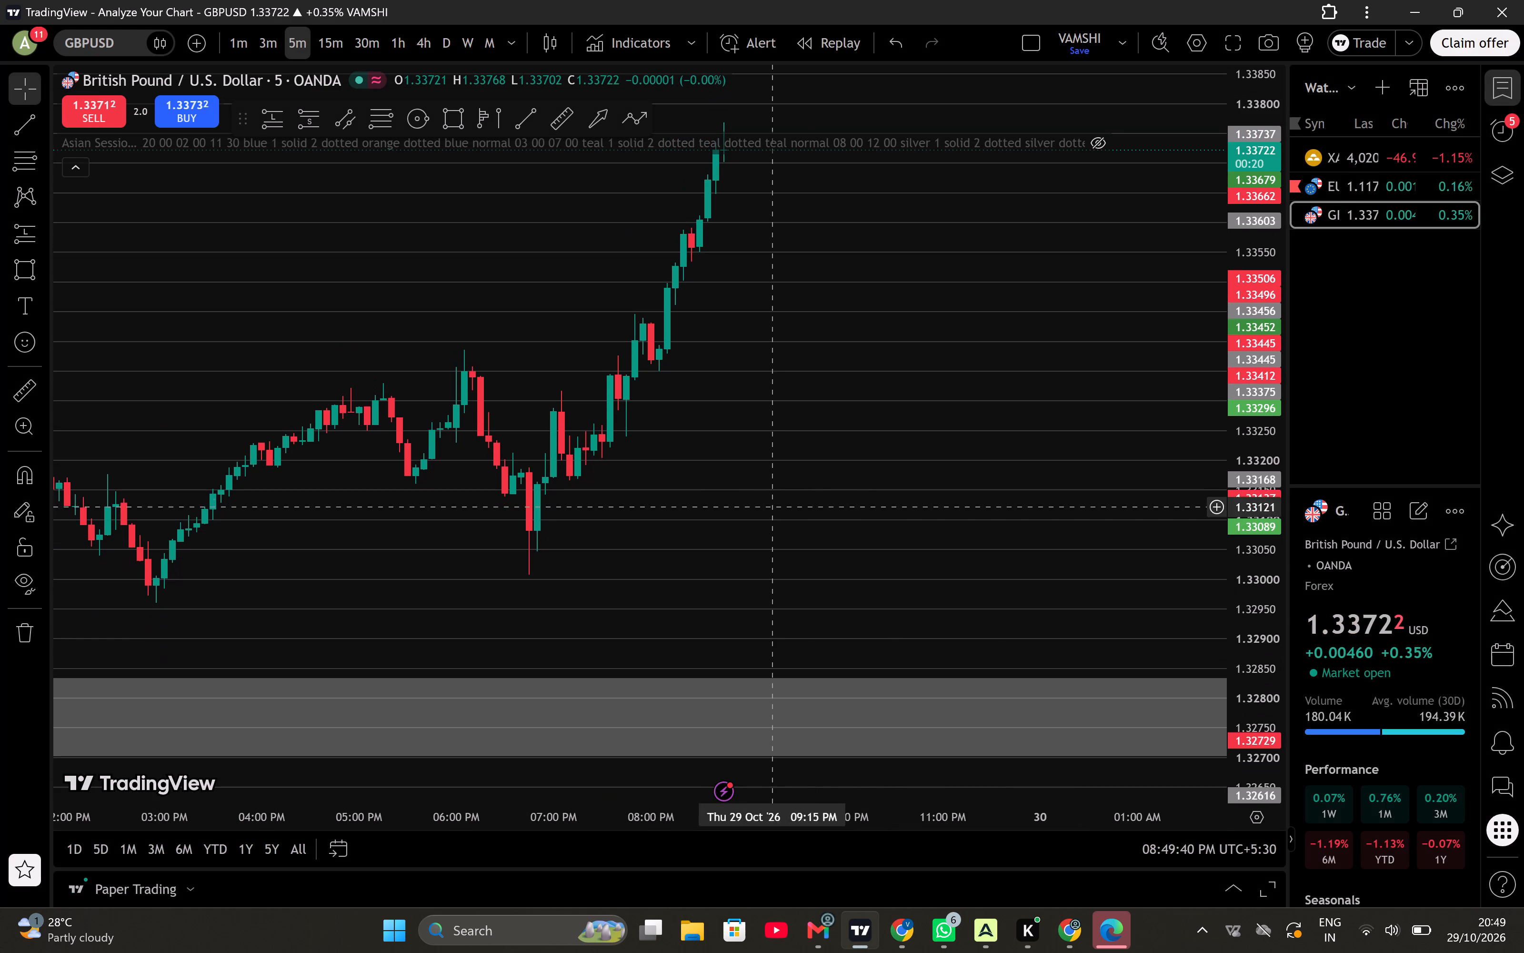
pyautogui.moveTo(739, 520); pyautogui.dragTo(847, 635)
pyautogui.click(391, 32)
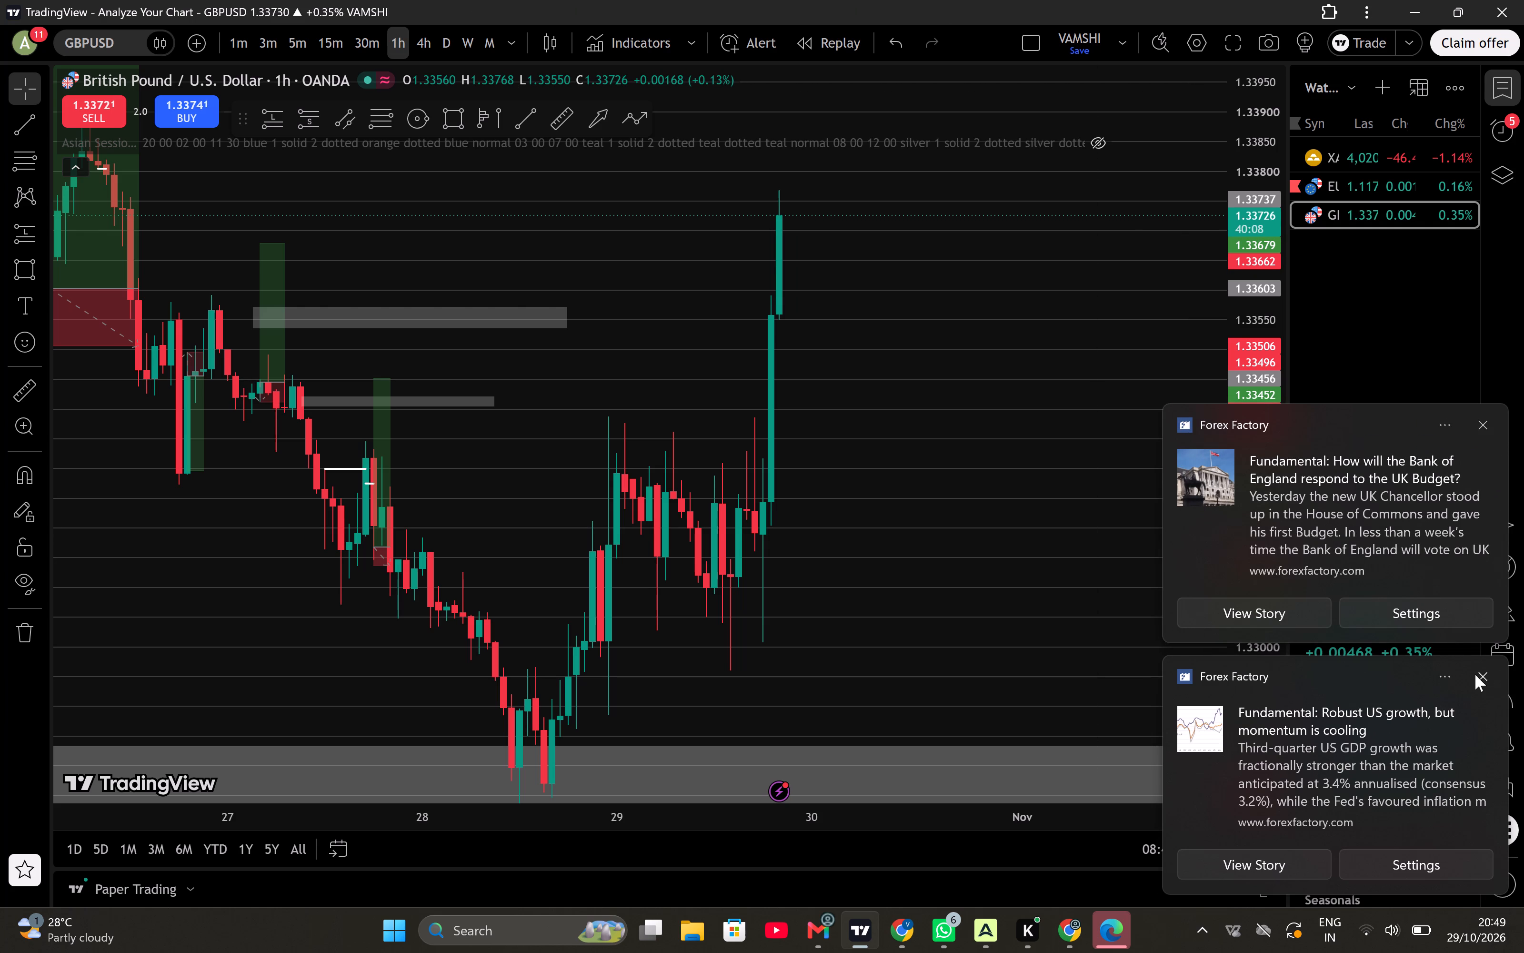
pyautogui.click(1489, 668)
pyautogui.click(1489, 668)
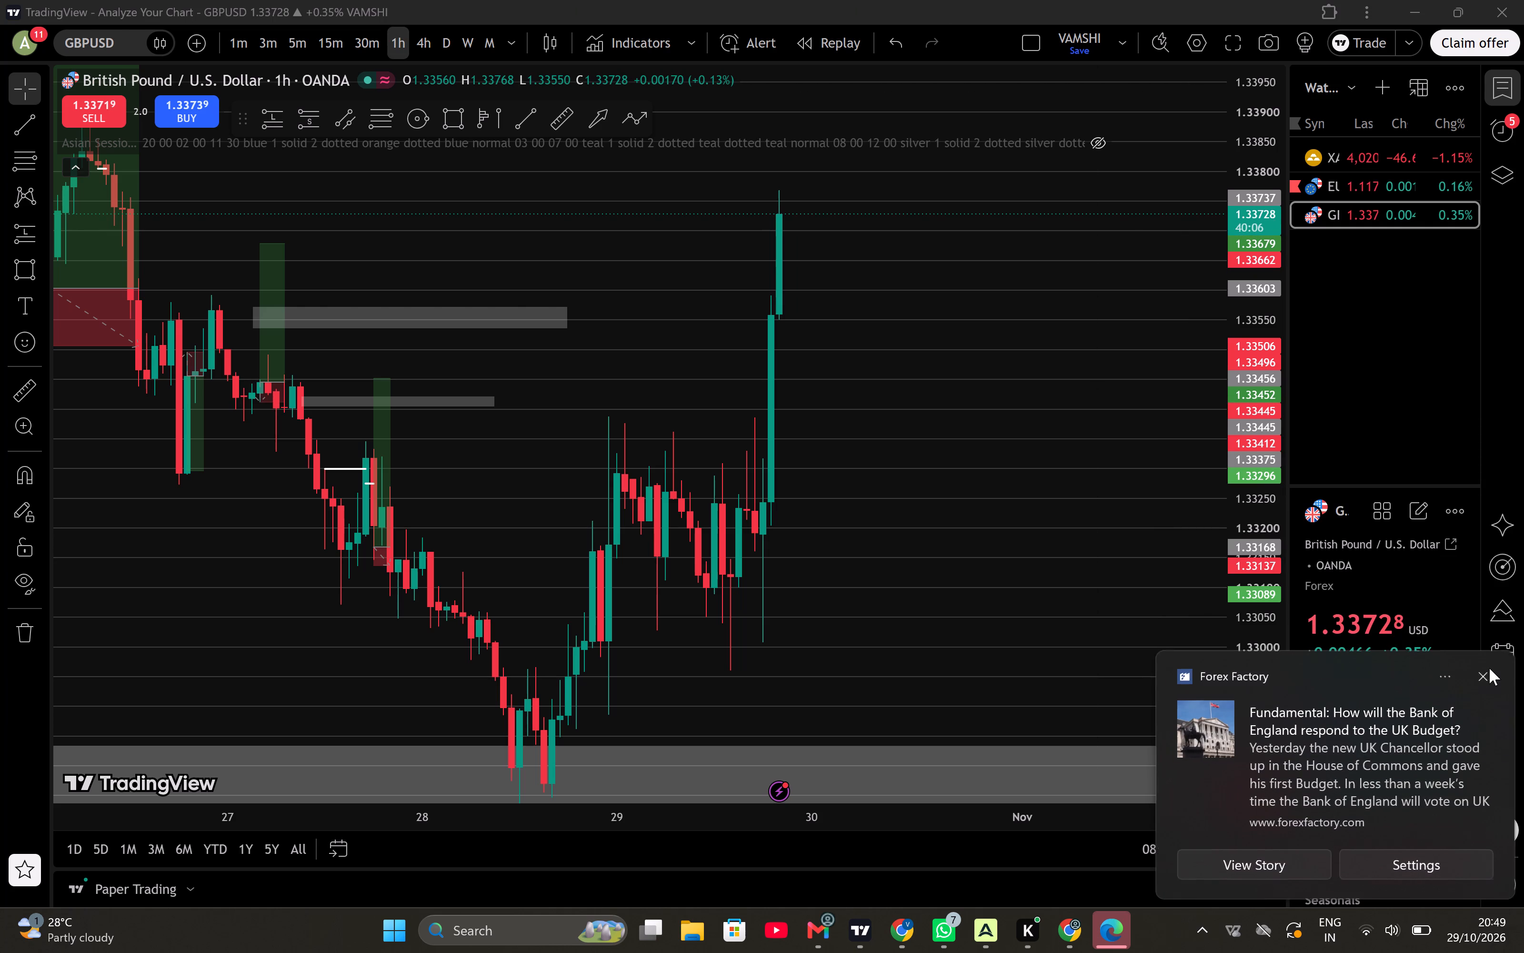
pyautogui.moveTo(838, 405); pyautogui.dragTo(825, 515)
pyautogui.scroll(-1, 879, 539)
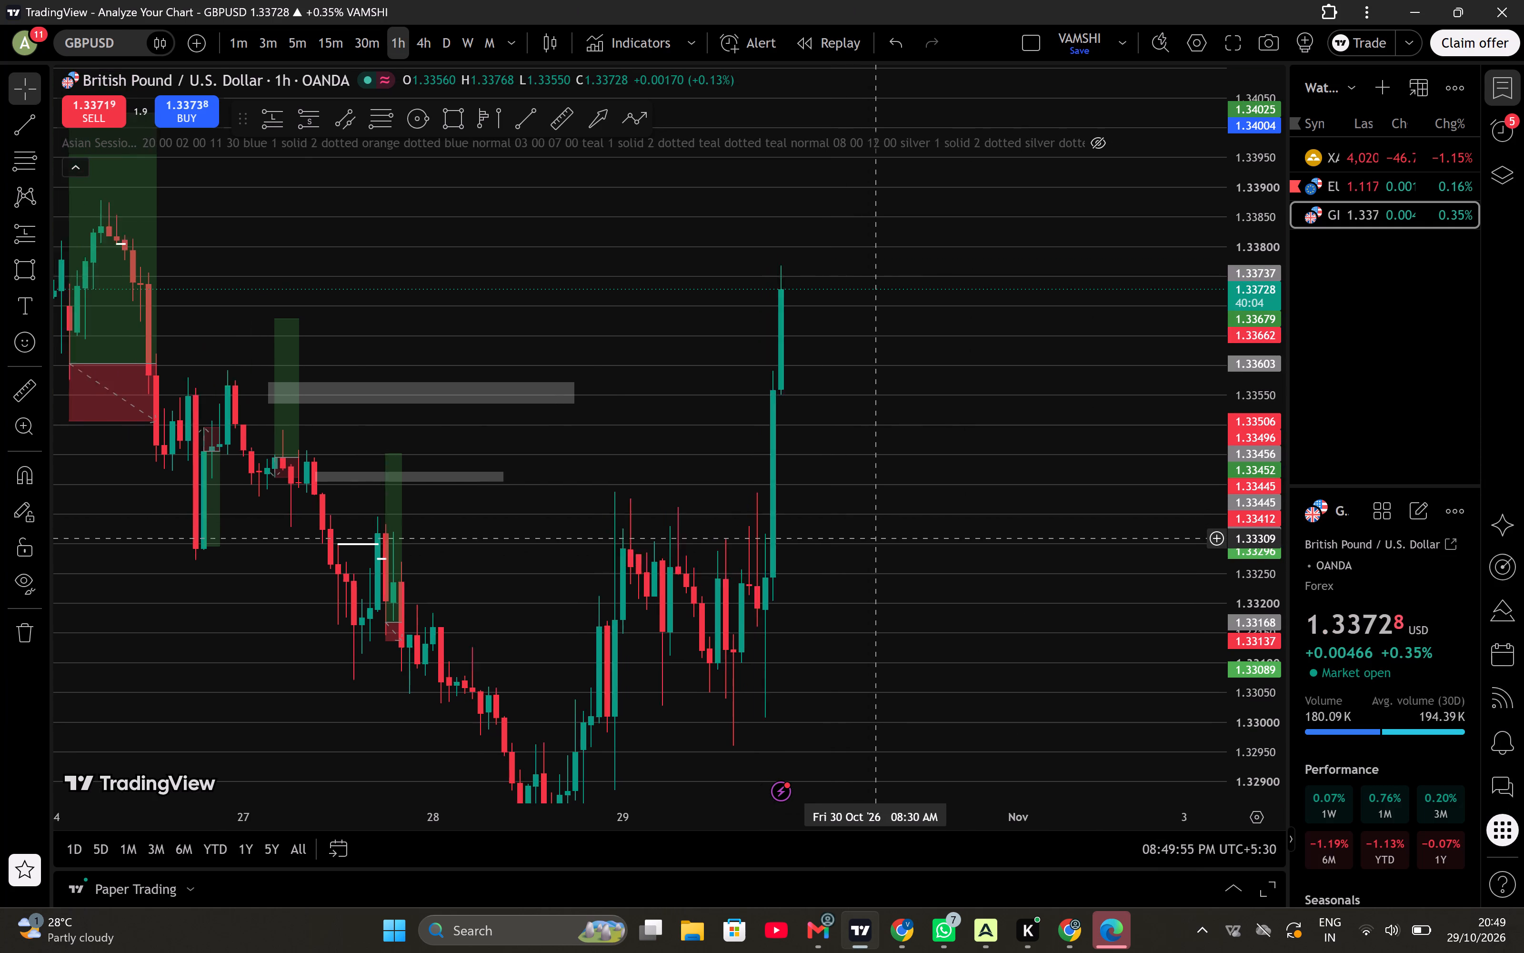
pyautogui.scroll(1, 990, 573)
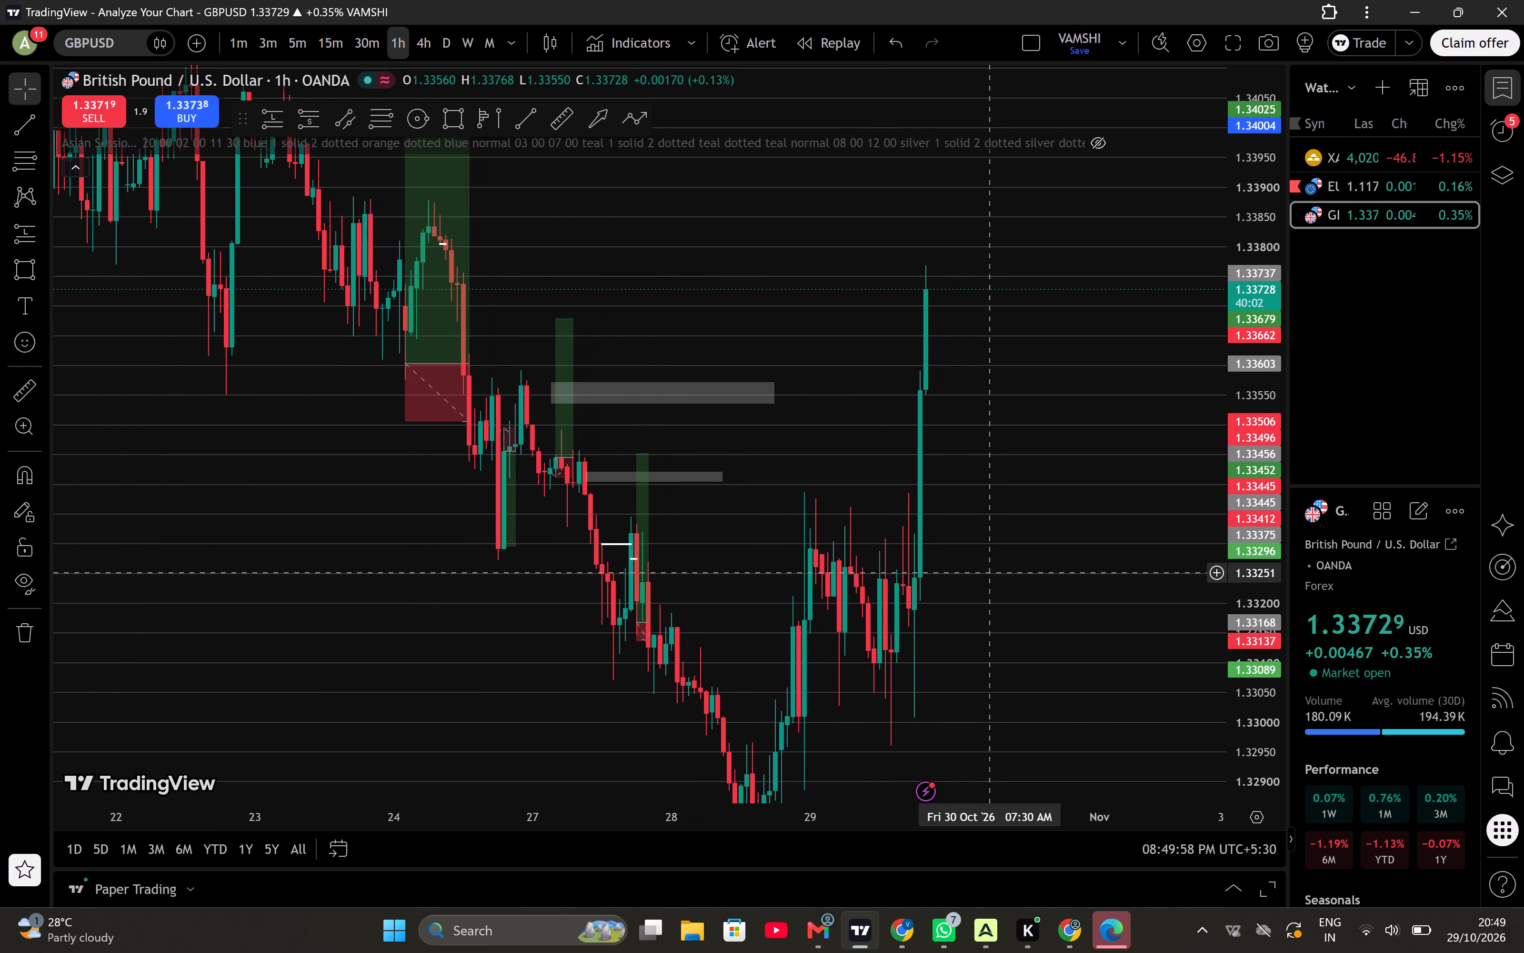
# Switch the GBPUSD chart to the daily timeframe and examine price against the marked zones, dismissing the WhatsApp notification.
pyautogui.click(444, 40)
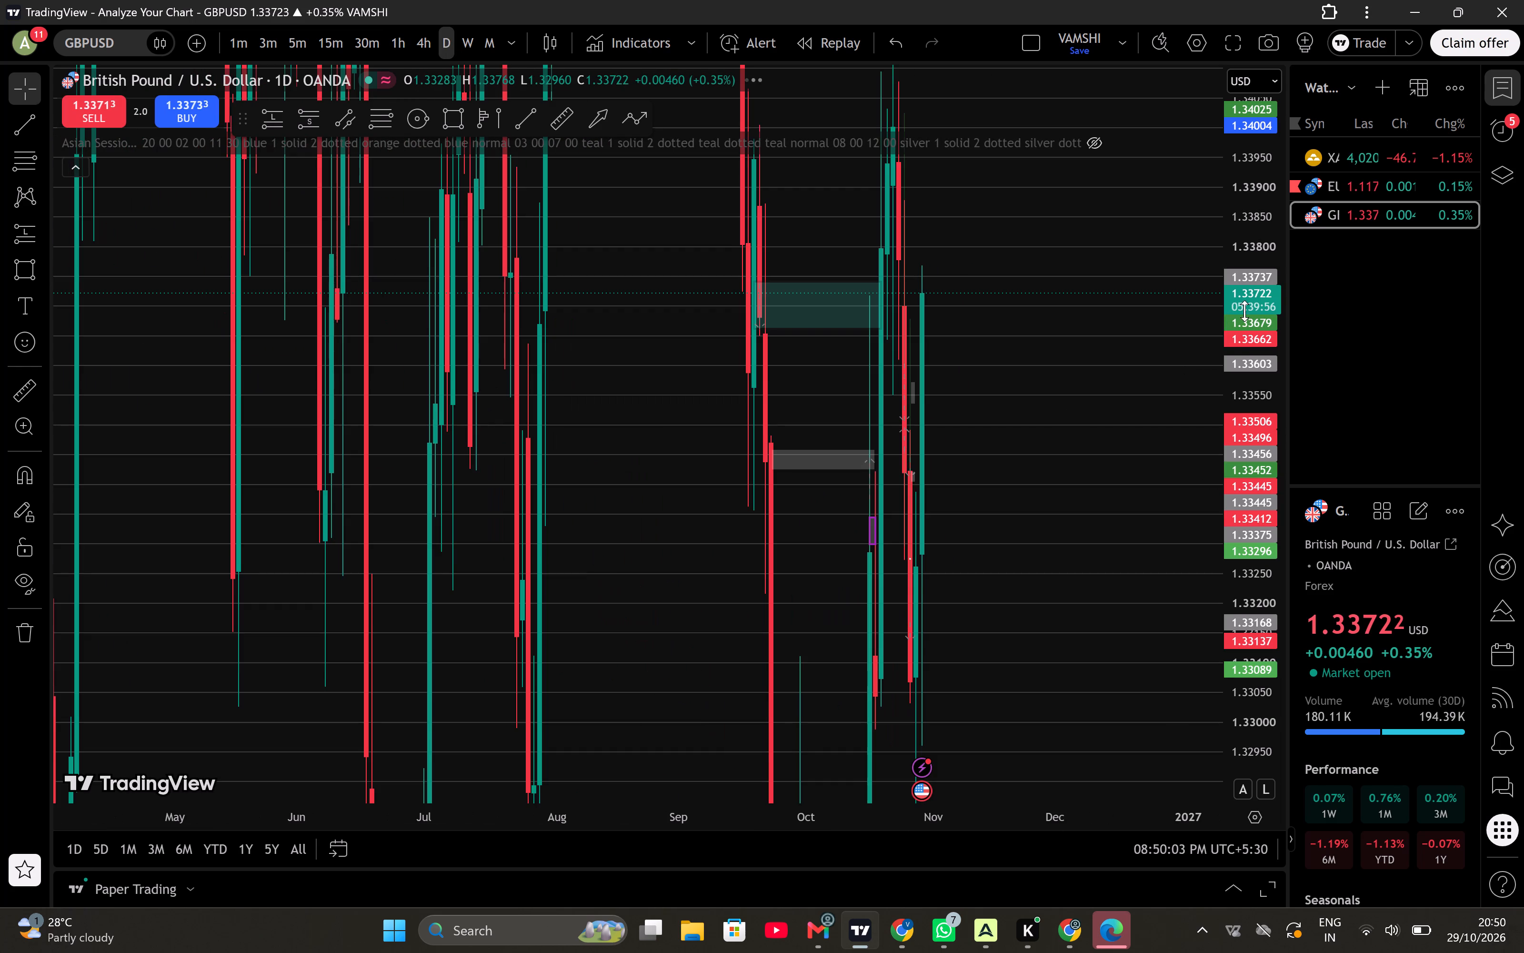
pyautogui.moveTo(1250, 303); pyautogui.dragTo(1195, 781)
pyautogui.scroll(1, 1083, 524)
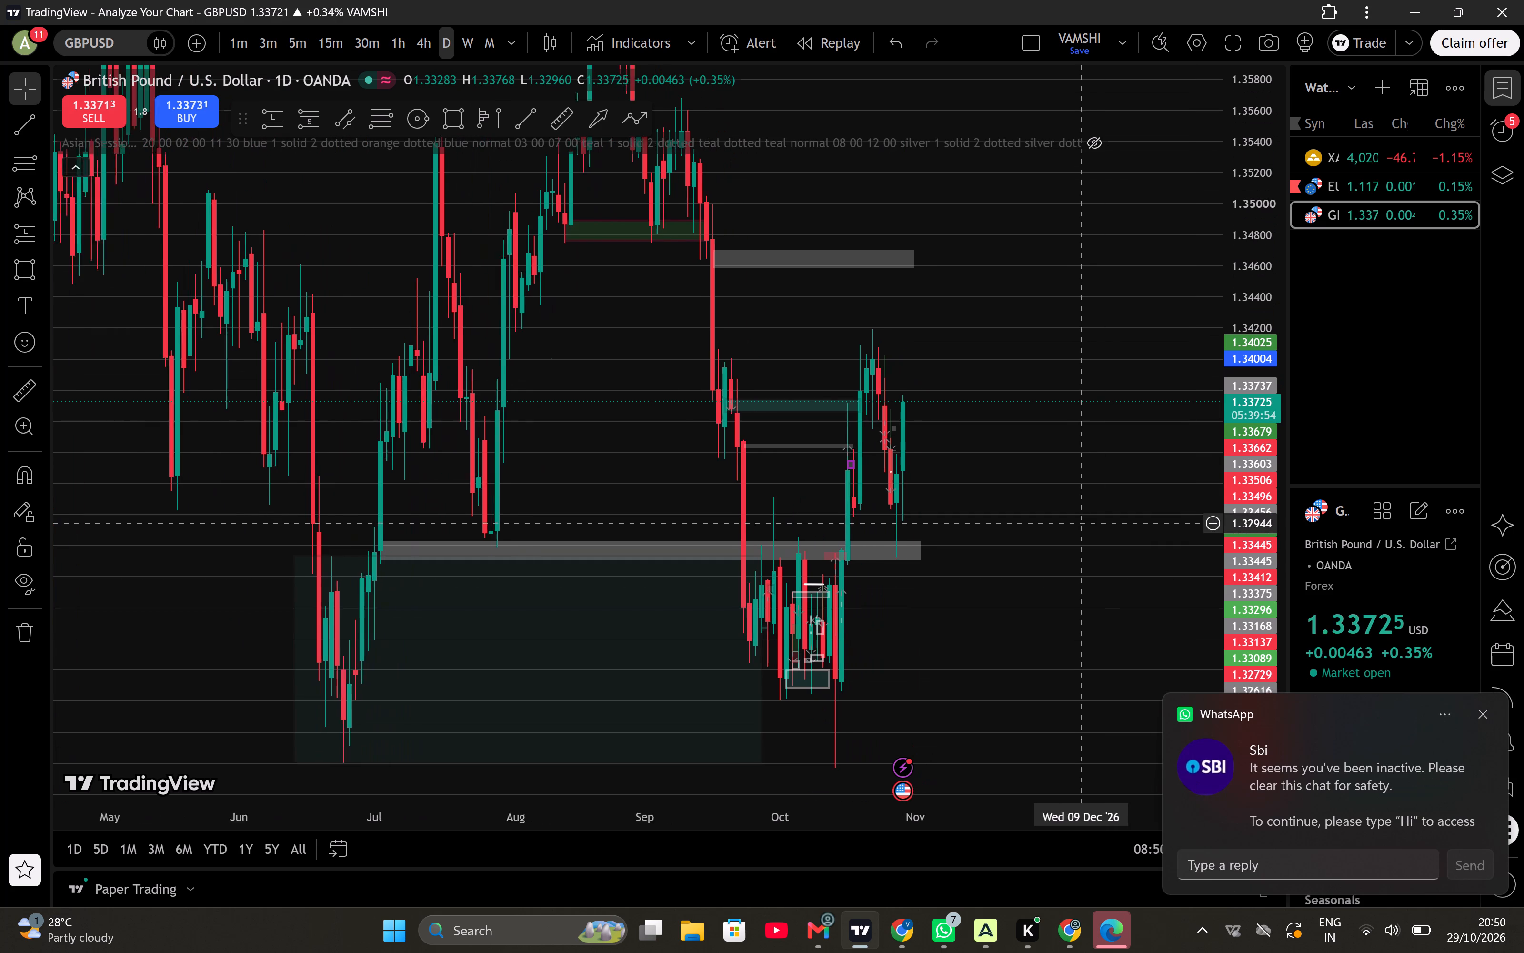
pyautogui.click(1483, 720)
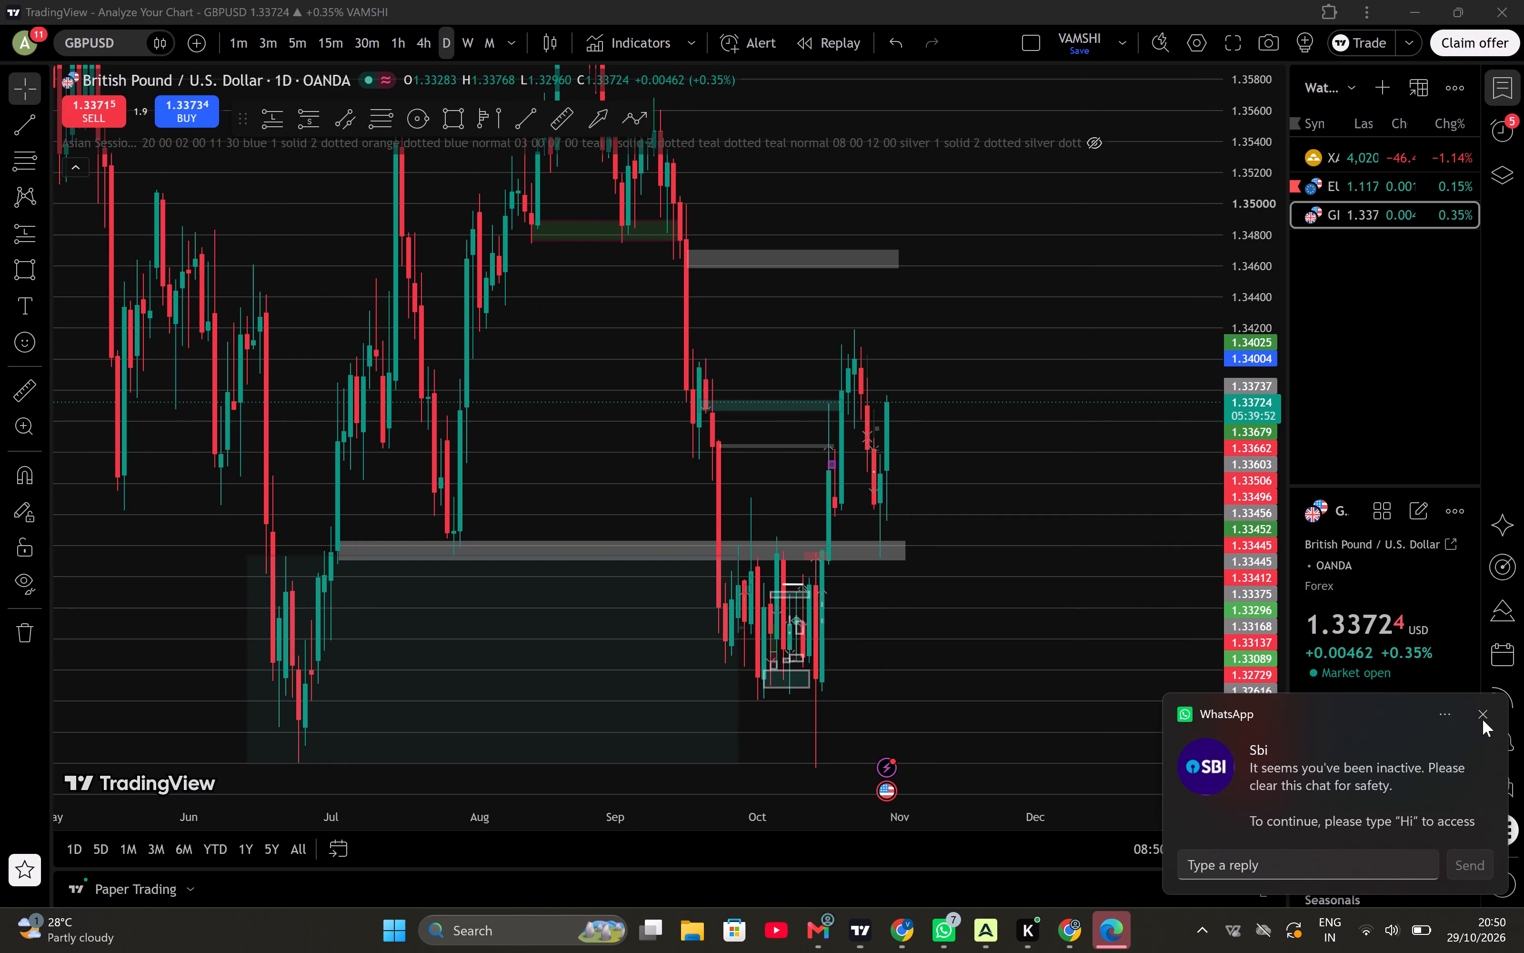
# Switch the GBPUSD chart from daily to the 30-minute timeframe and examine the recent price action around the 29 October rally.
pyautogui.moveTo(1242, 437); pyautogui.dragTo(1254, 674)
pyautogui.moveTo(1041, 592); pyautogui.dragTo(984, 577)
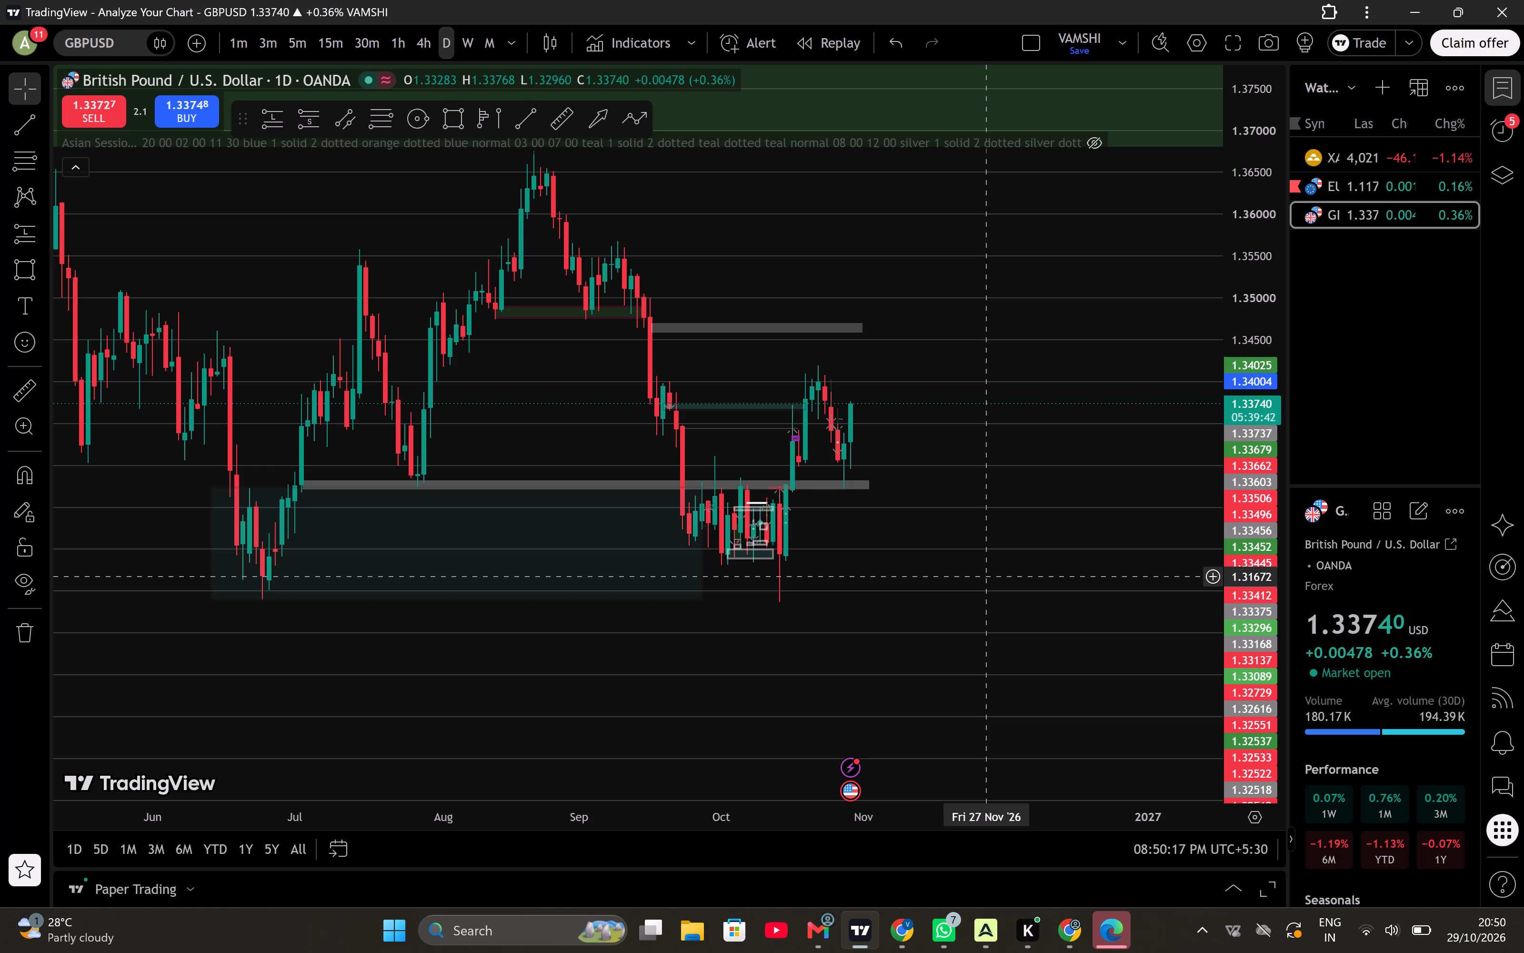
pyautogui.click(352, 48)
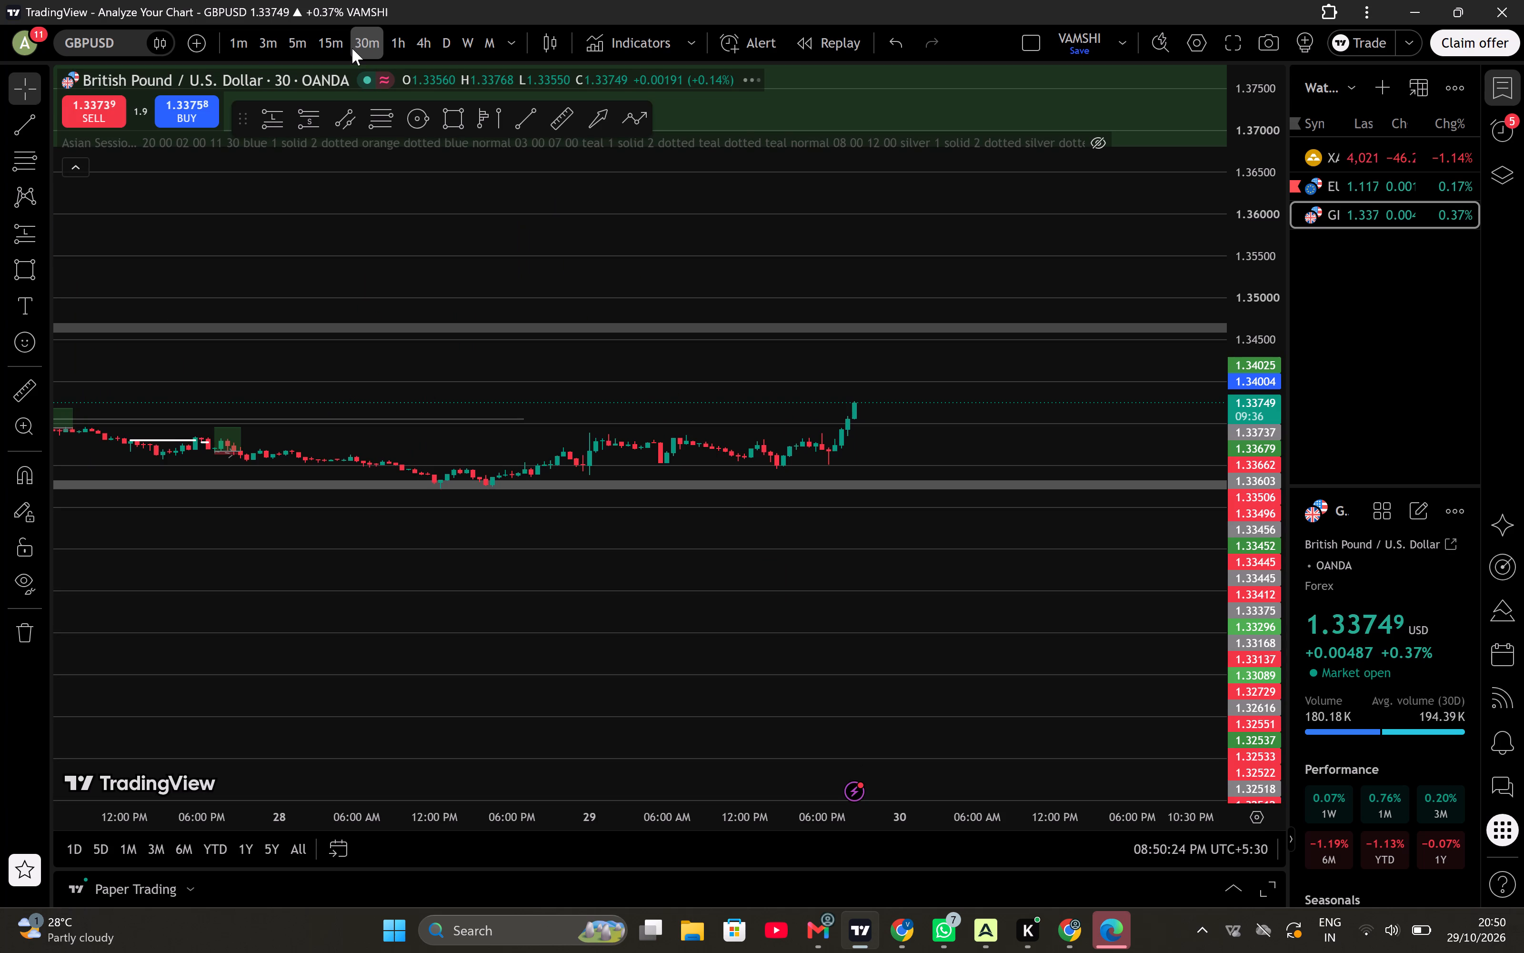
pyautogui.scroll(-4, 703, 565)
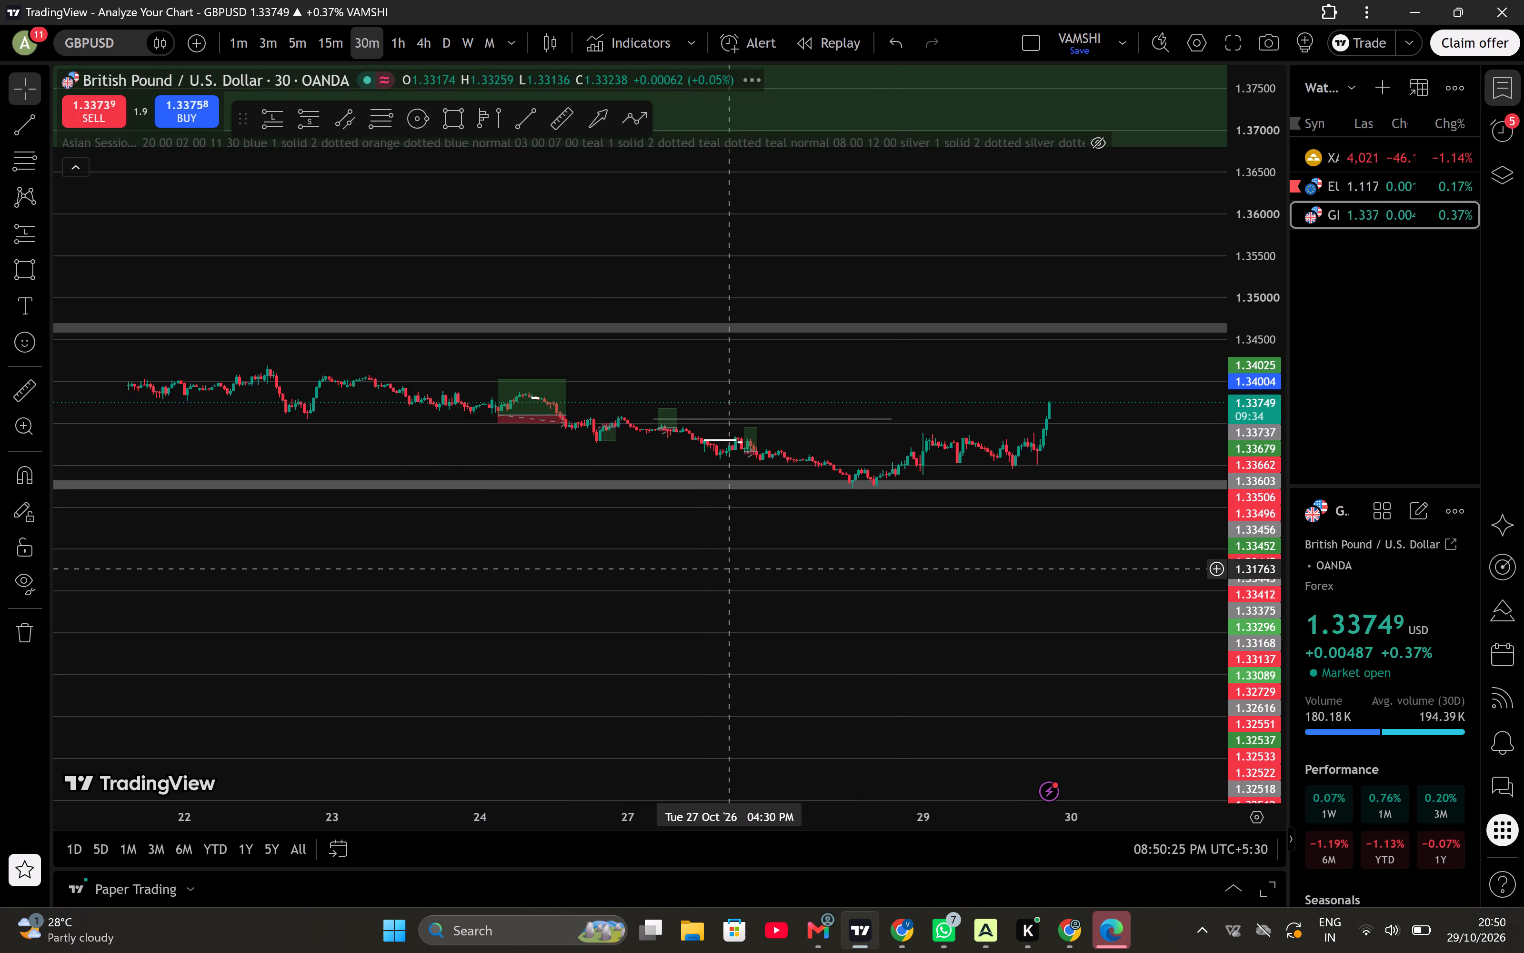
pyautogui.moveTo(1243, 679); pyautogui.dragTo(1249, 296)
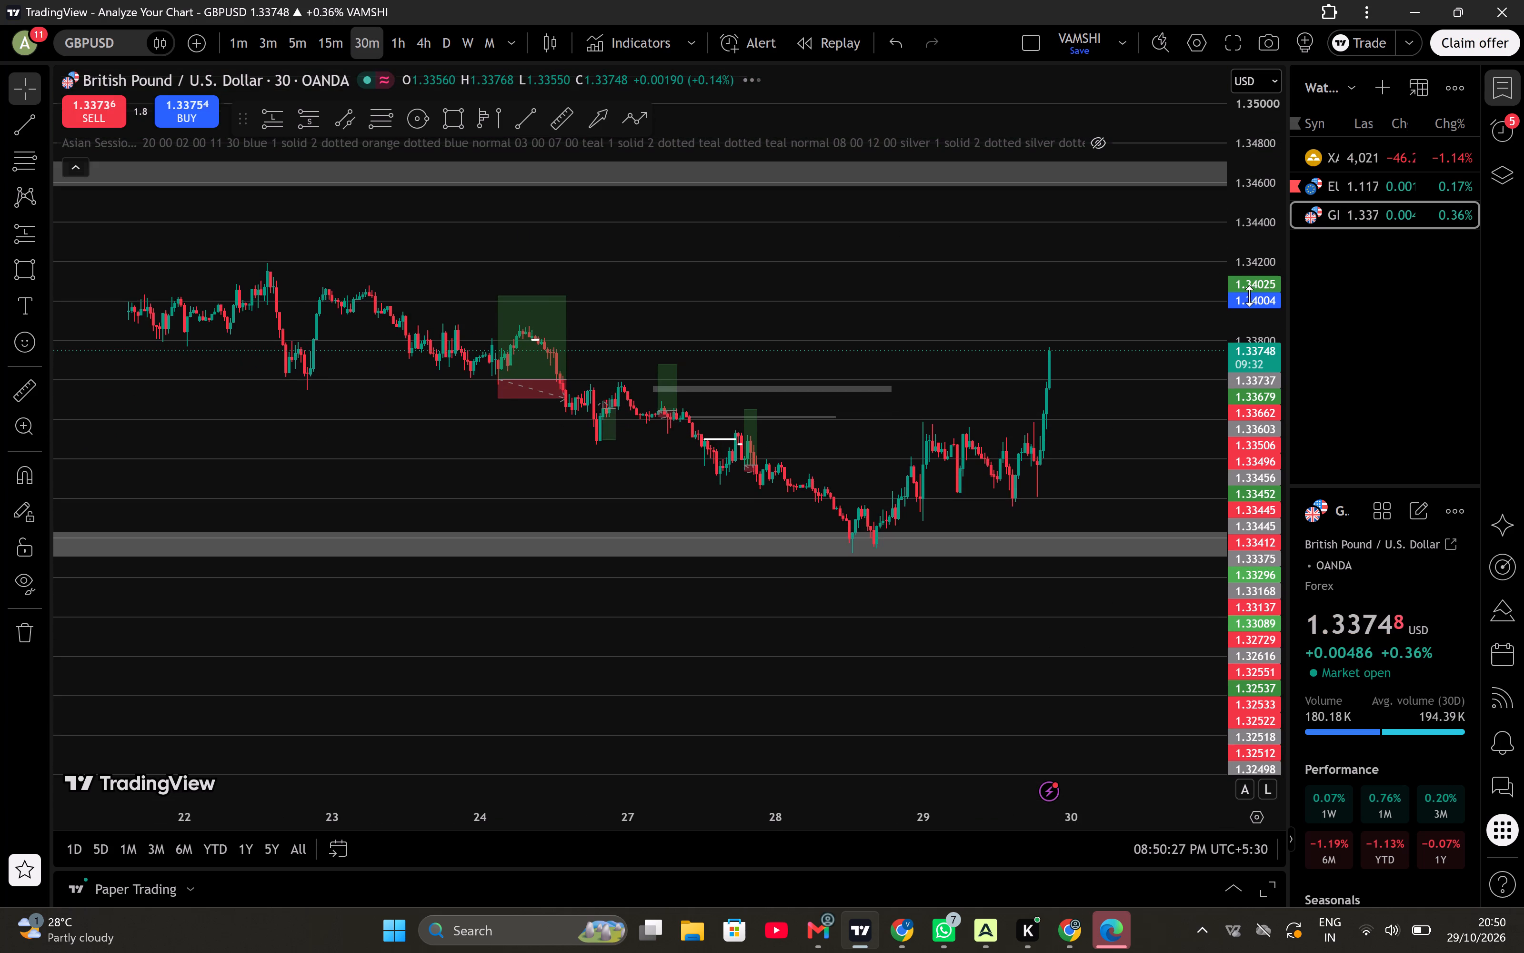
pyautogui.scroll(2, 1086, 404)
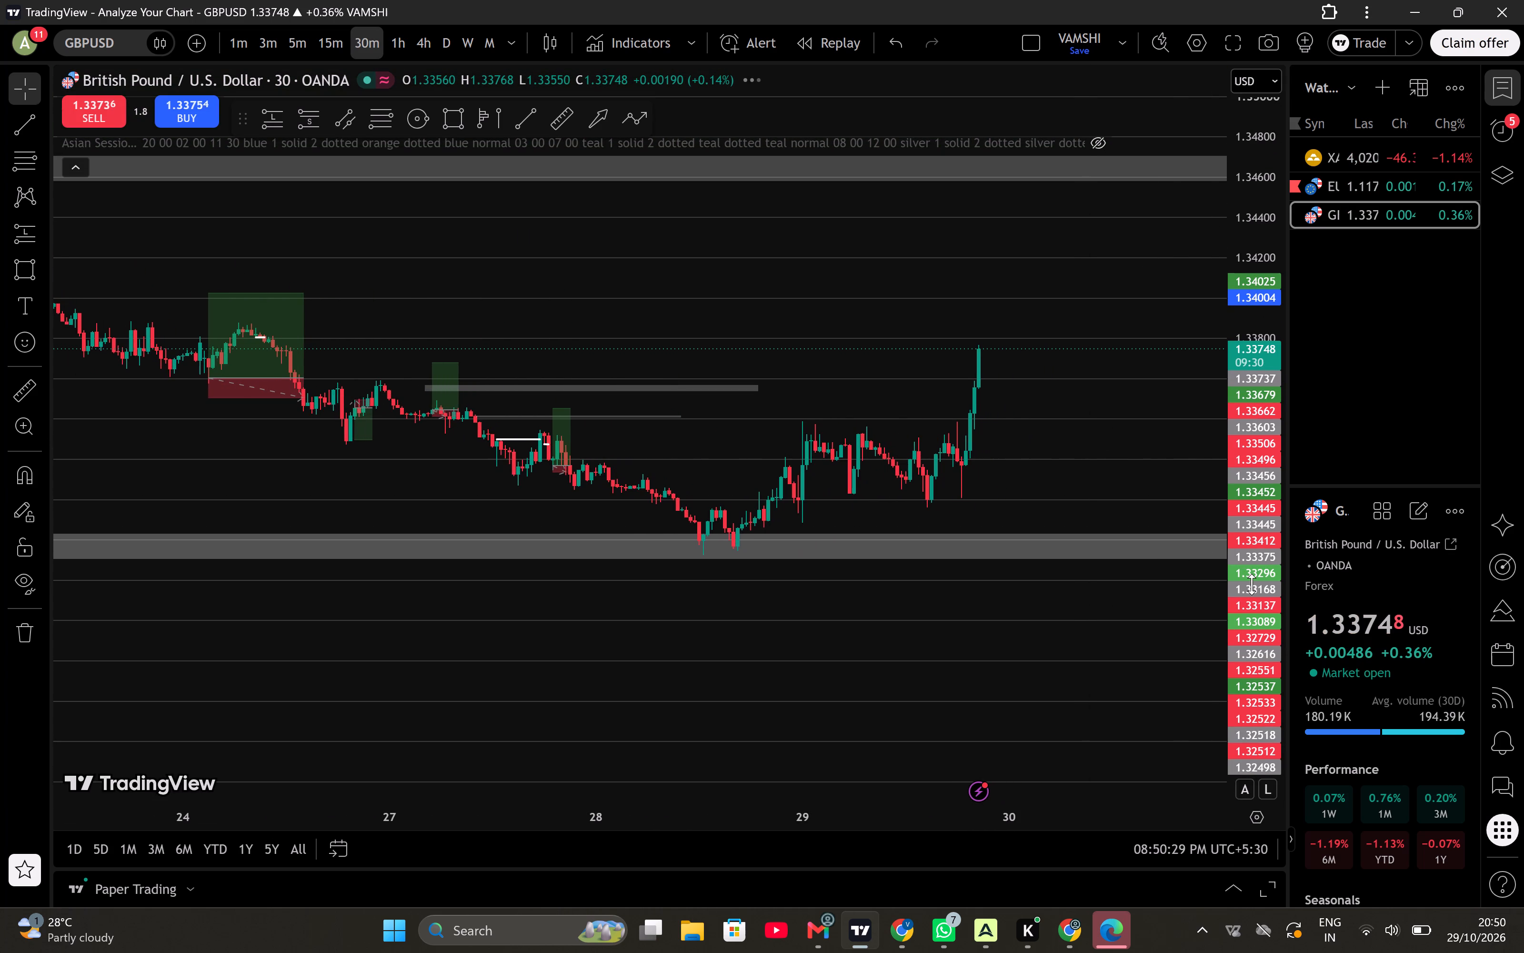
pyautogui.moveTo(1252, 584); pyautogui.dragTo(1225, 339)
pyautogui.scroll(2, 1010, 378)
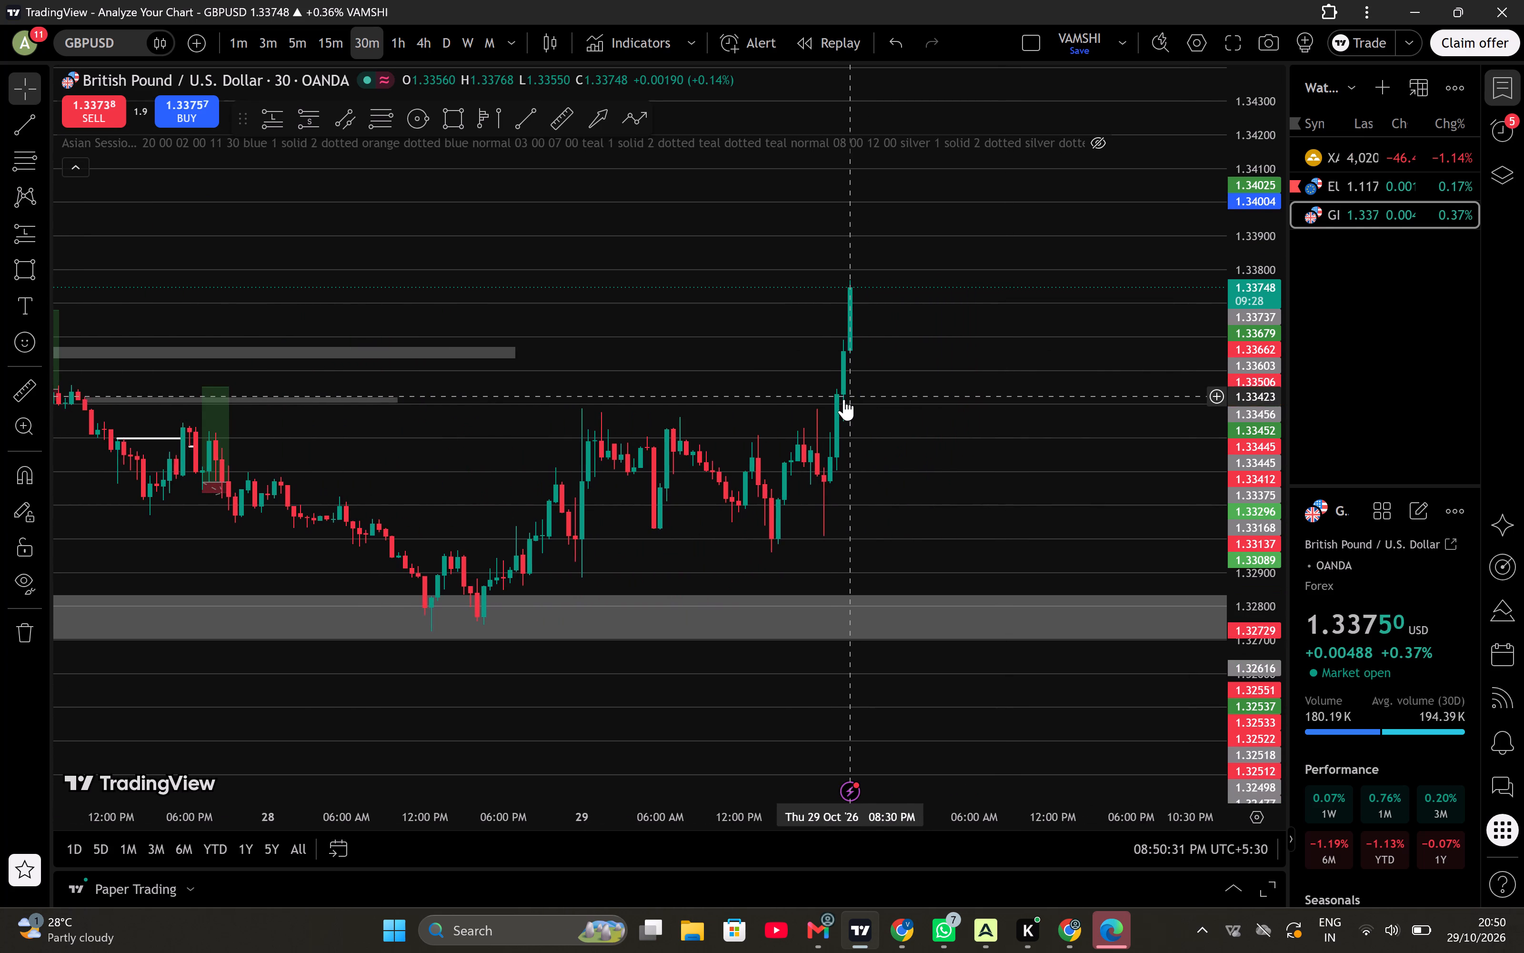
pyautogui.moveTo(892, 416); pyautogui.dragTo(793, 423)
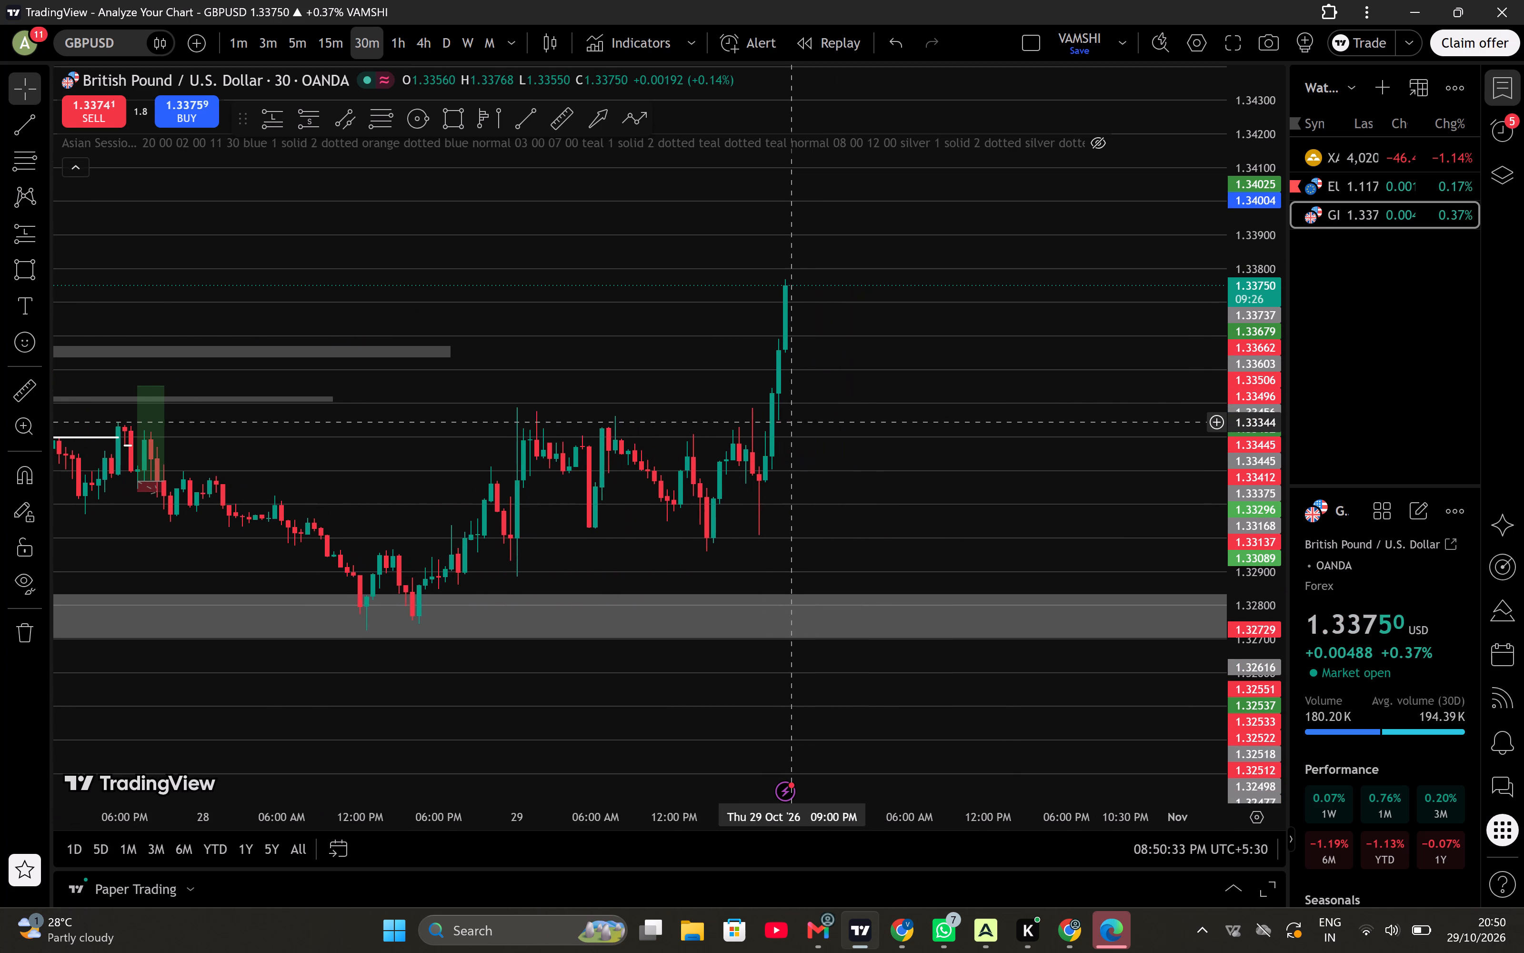
# Measure the latest bullish move on the 30-minute chart, from the base of the rally to its high, and clear the measurement.
pyautogui.click(561, 114)
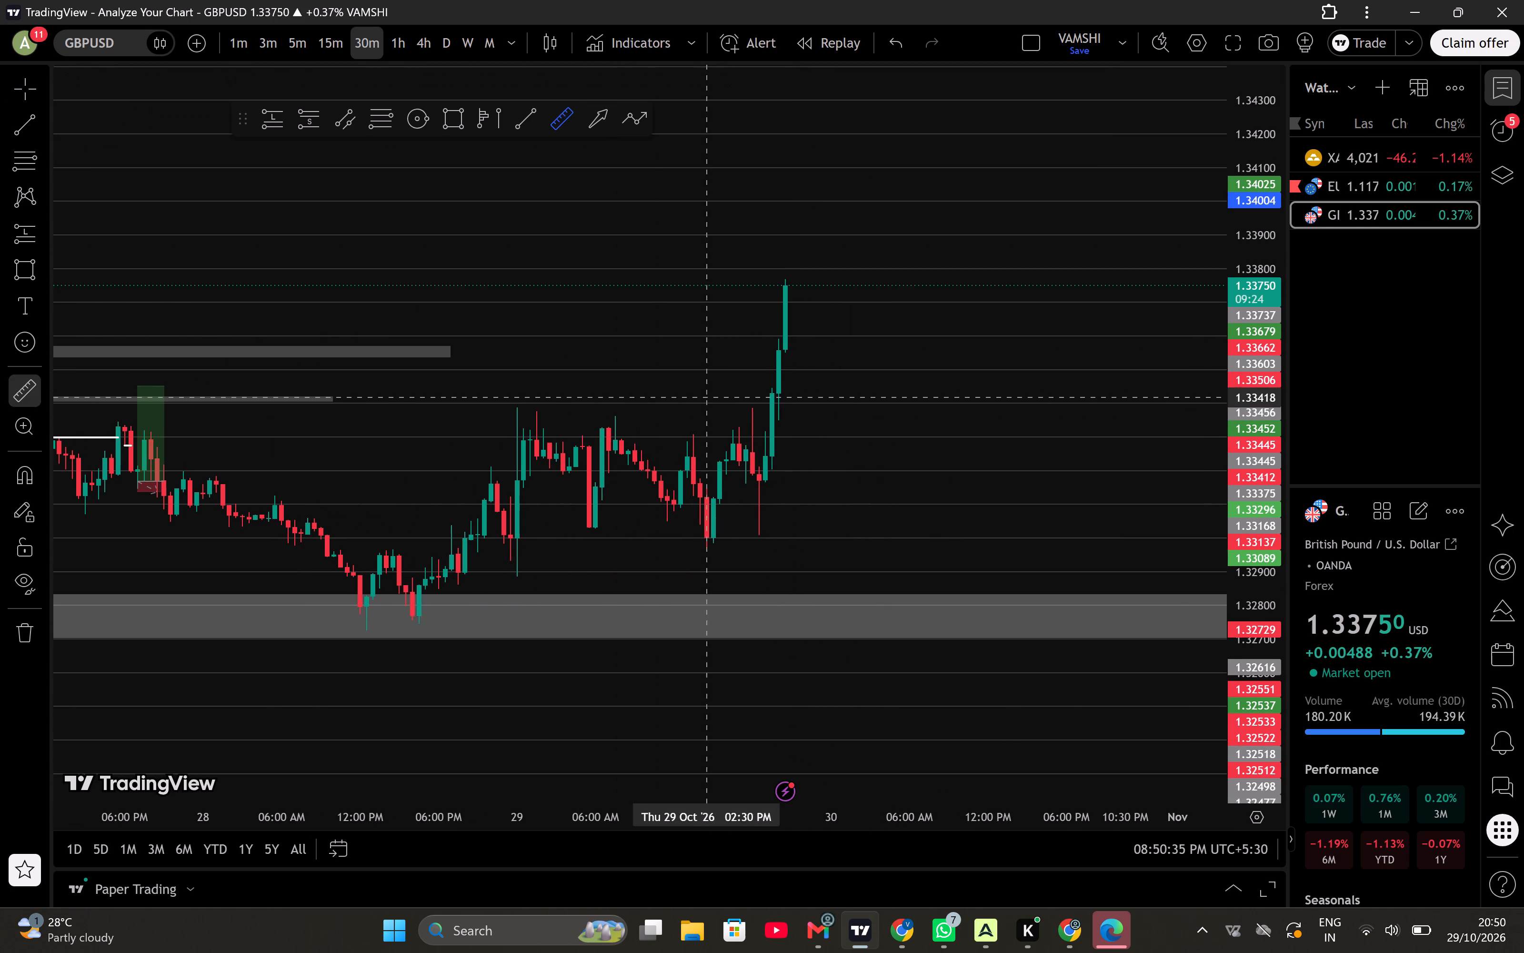
pyautogui.moveTo(770, 478); pyautogui.dragTo(754, 302)
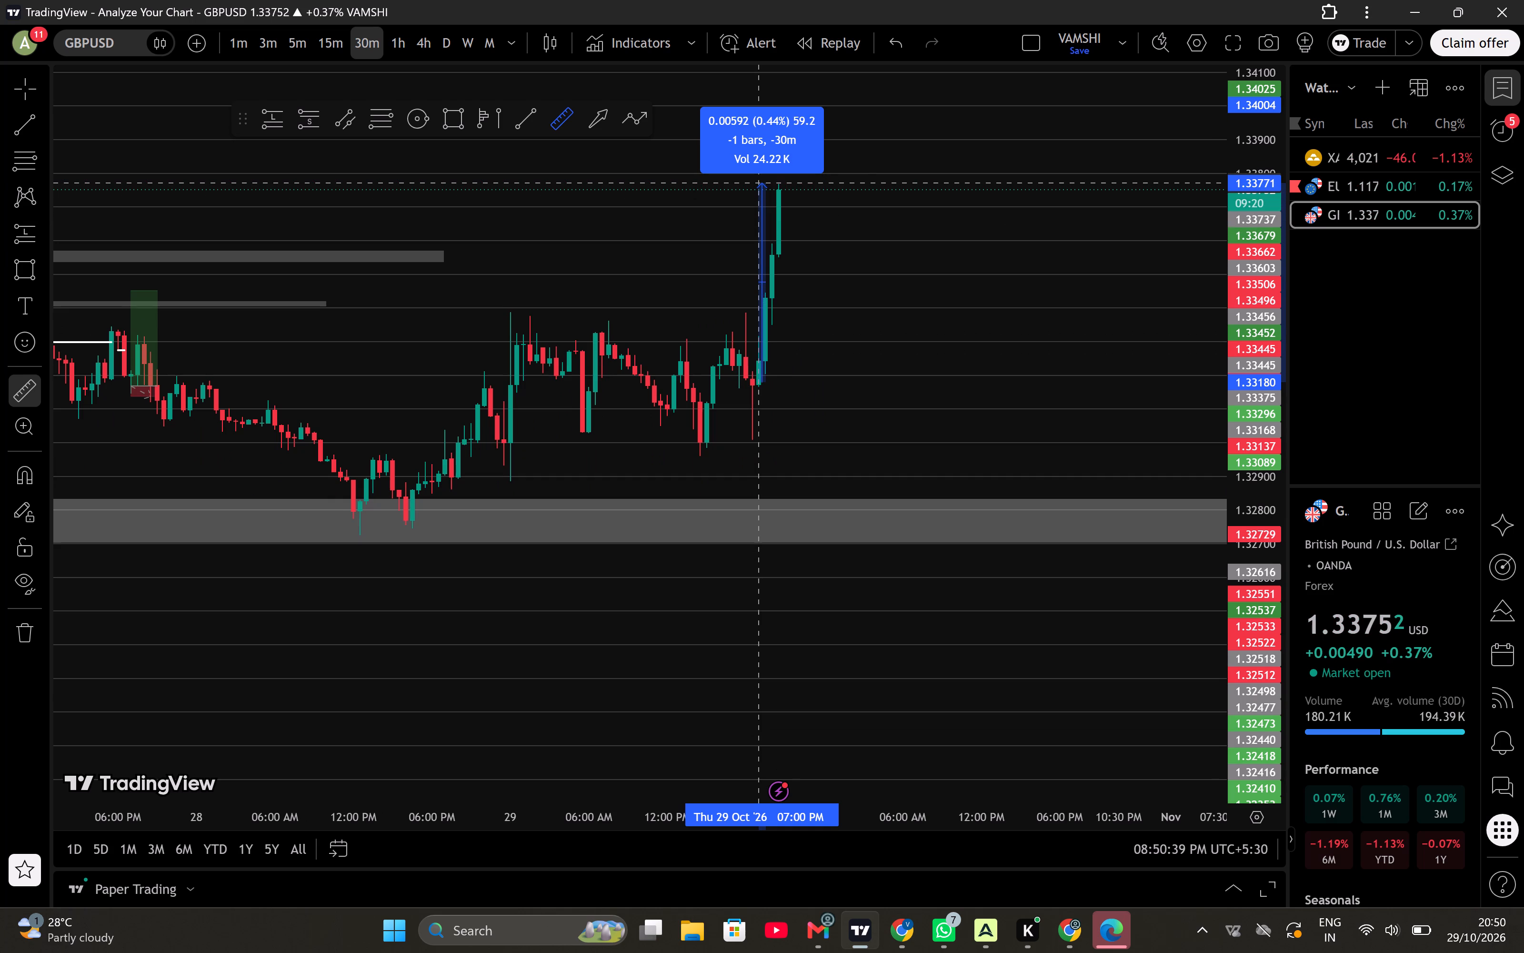
pyautogui.click(758, 185)
pyautogui.click(890, 319)
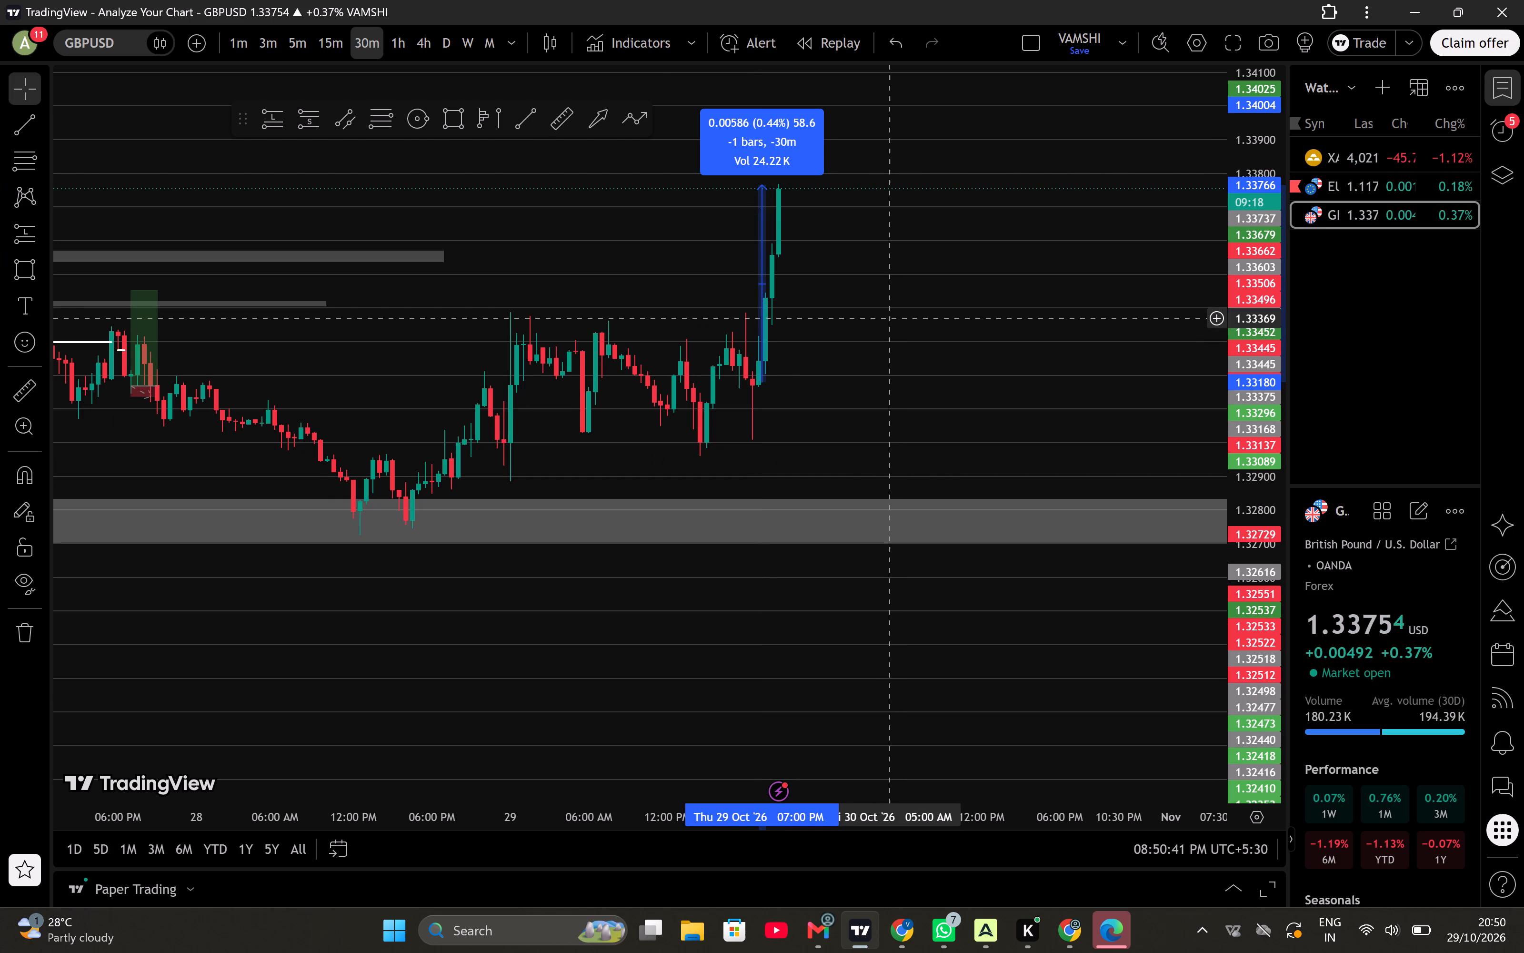
# Switch the GBPUSD chart to the 5-minute timeframe.
pyautogui.click(305, 55)
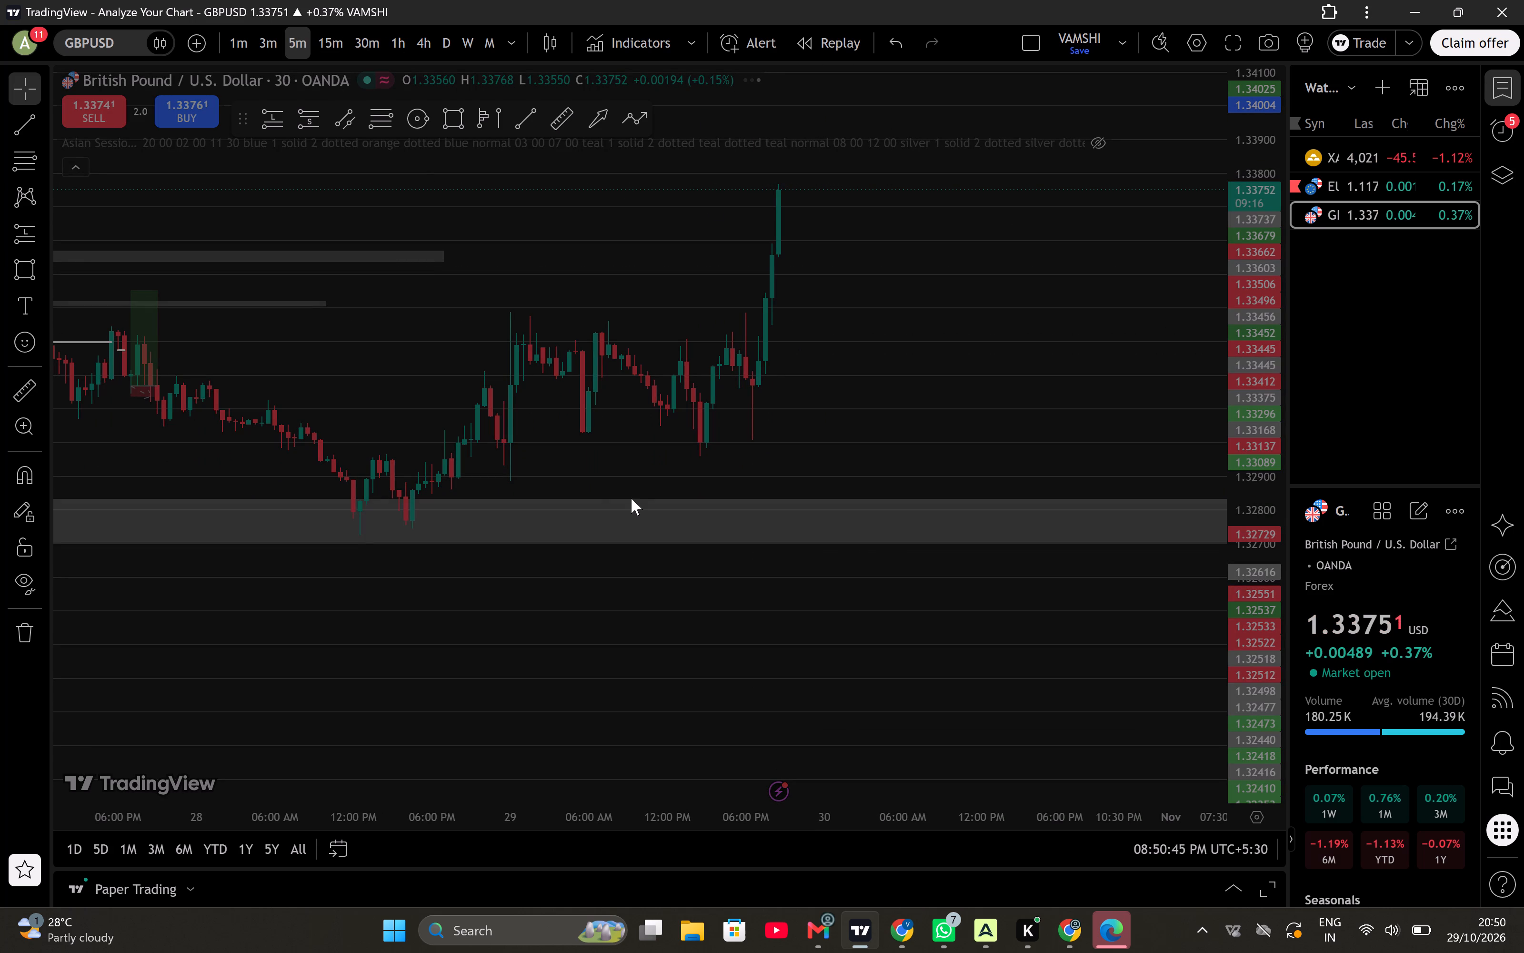
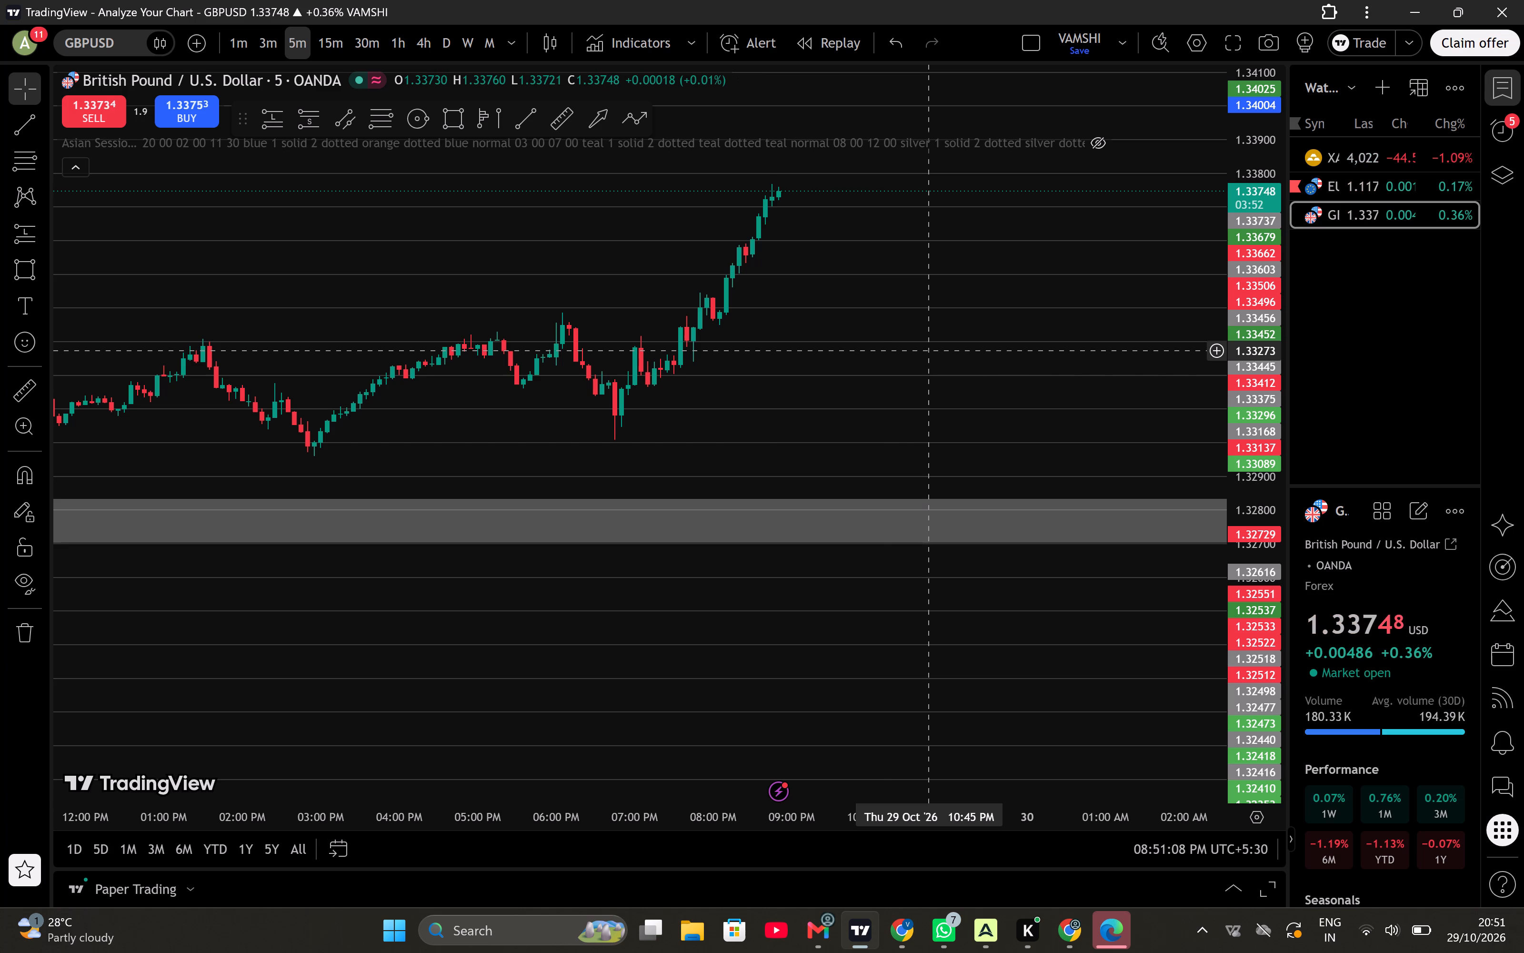
# Examine the recent GBPUSD price action on the 5-minute chart, including the hours leading into the 29 October rally.
pyautogui.moveTo(819, 448); pyautogui.dragTo(905, 461)
pyautogui.scroll(-1, 905, 461)
pyautogui.moveTo(1030, 441); pyautogui.dragTo(962, 463)
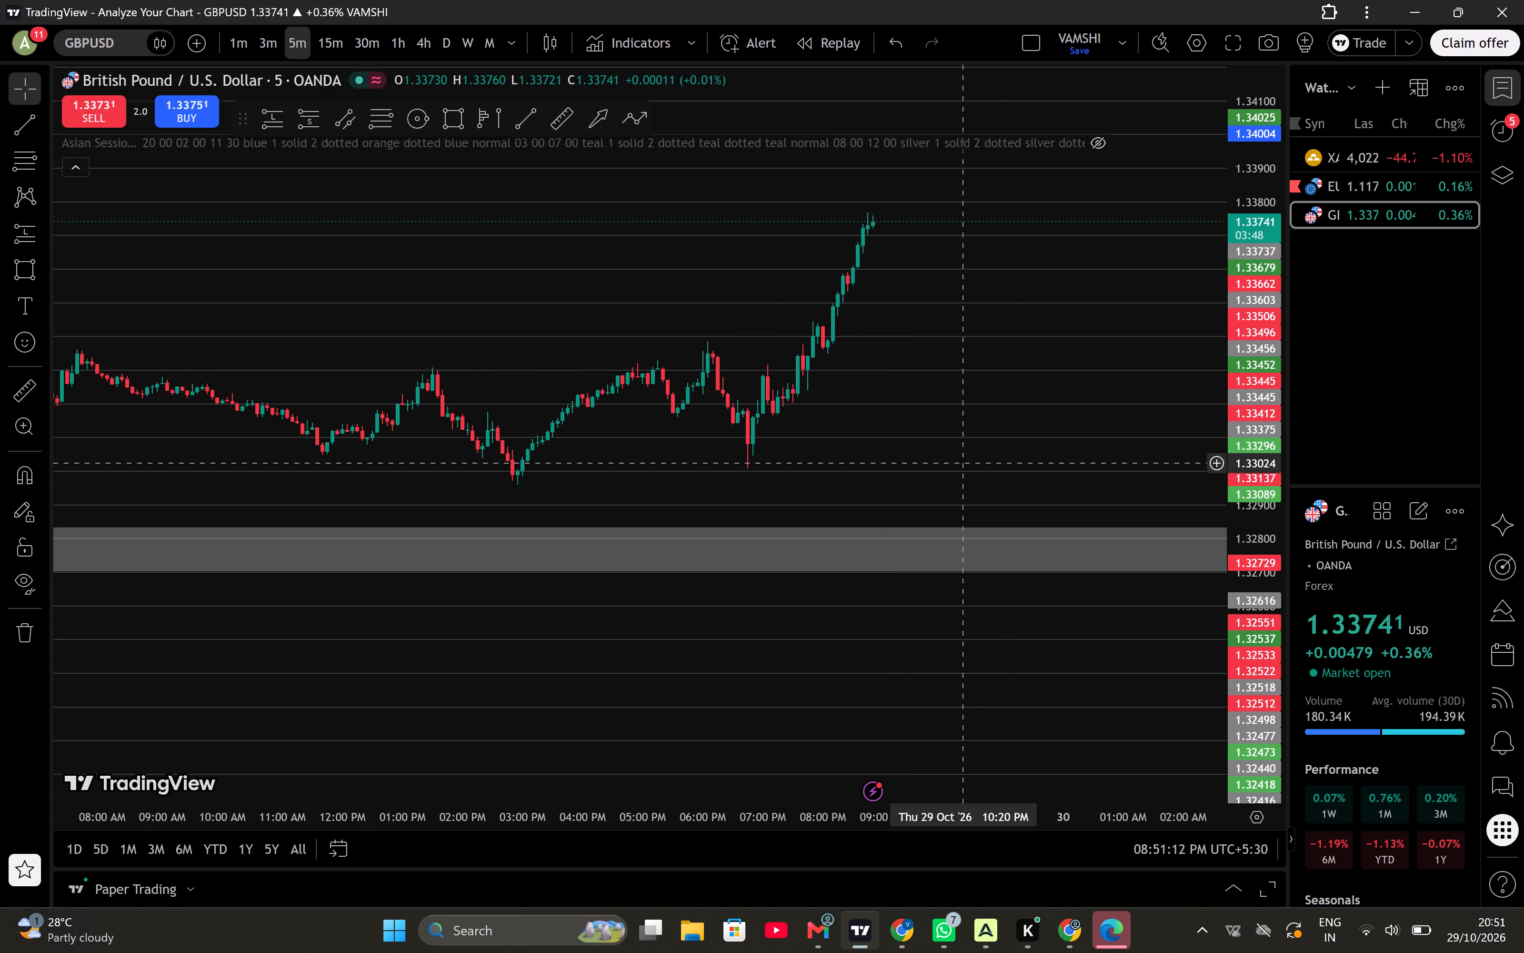
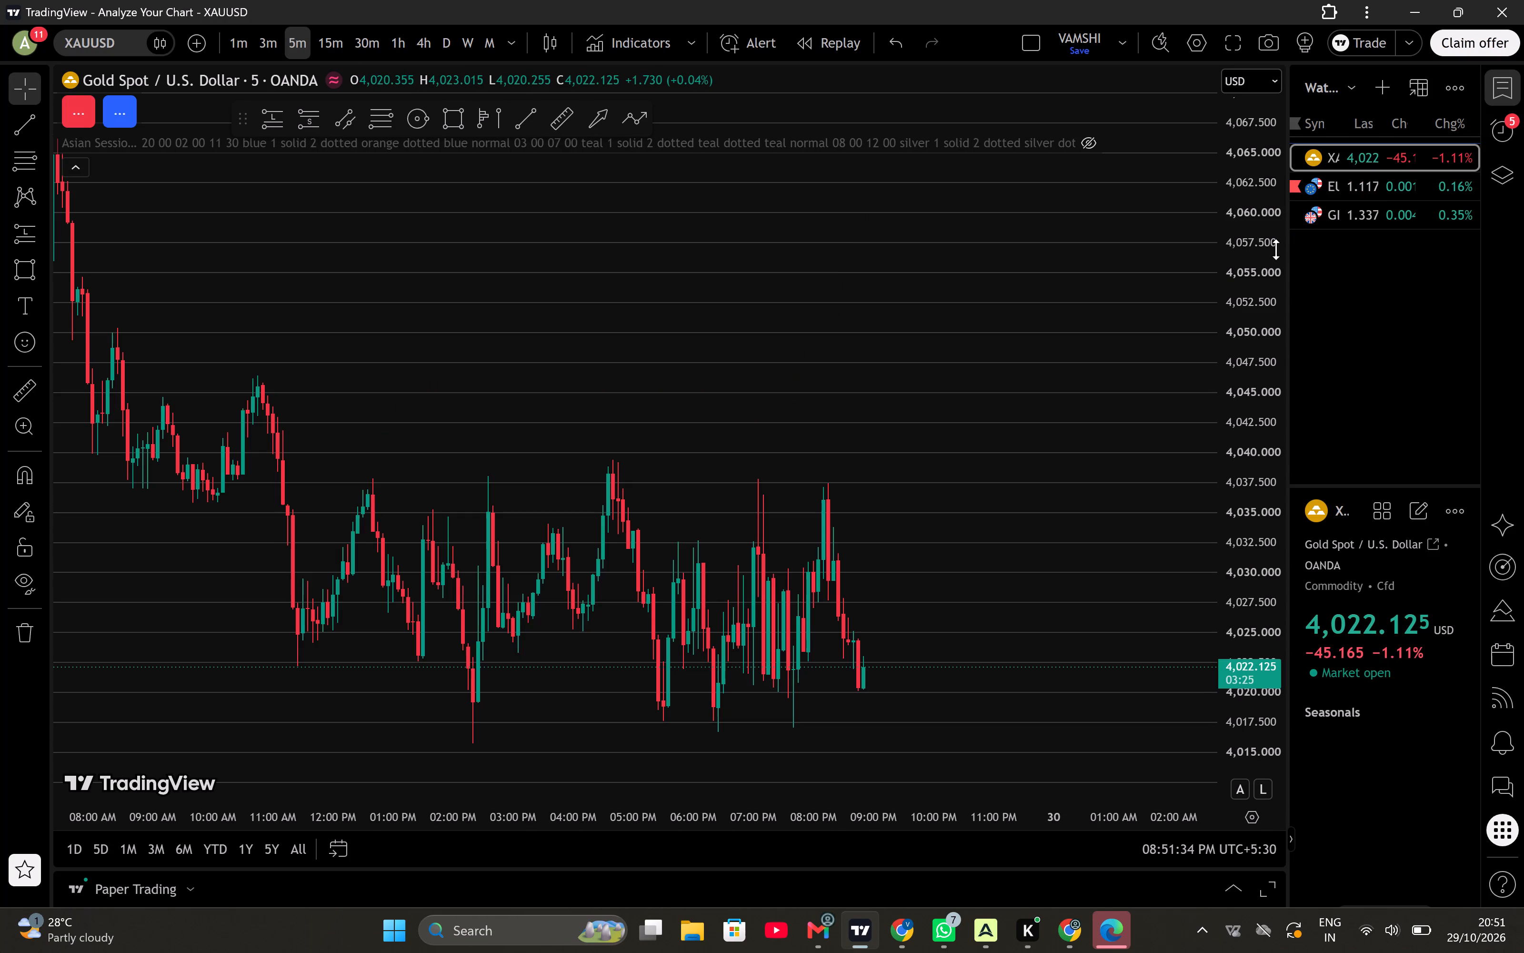
# Load EURUSD and examine its 5-minute price action through 29 October, including the evening drop and rally.
pyautogui.click(1333, 192)
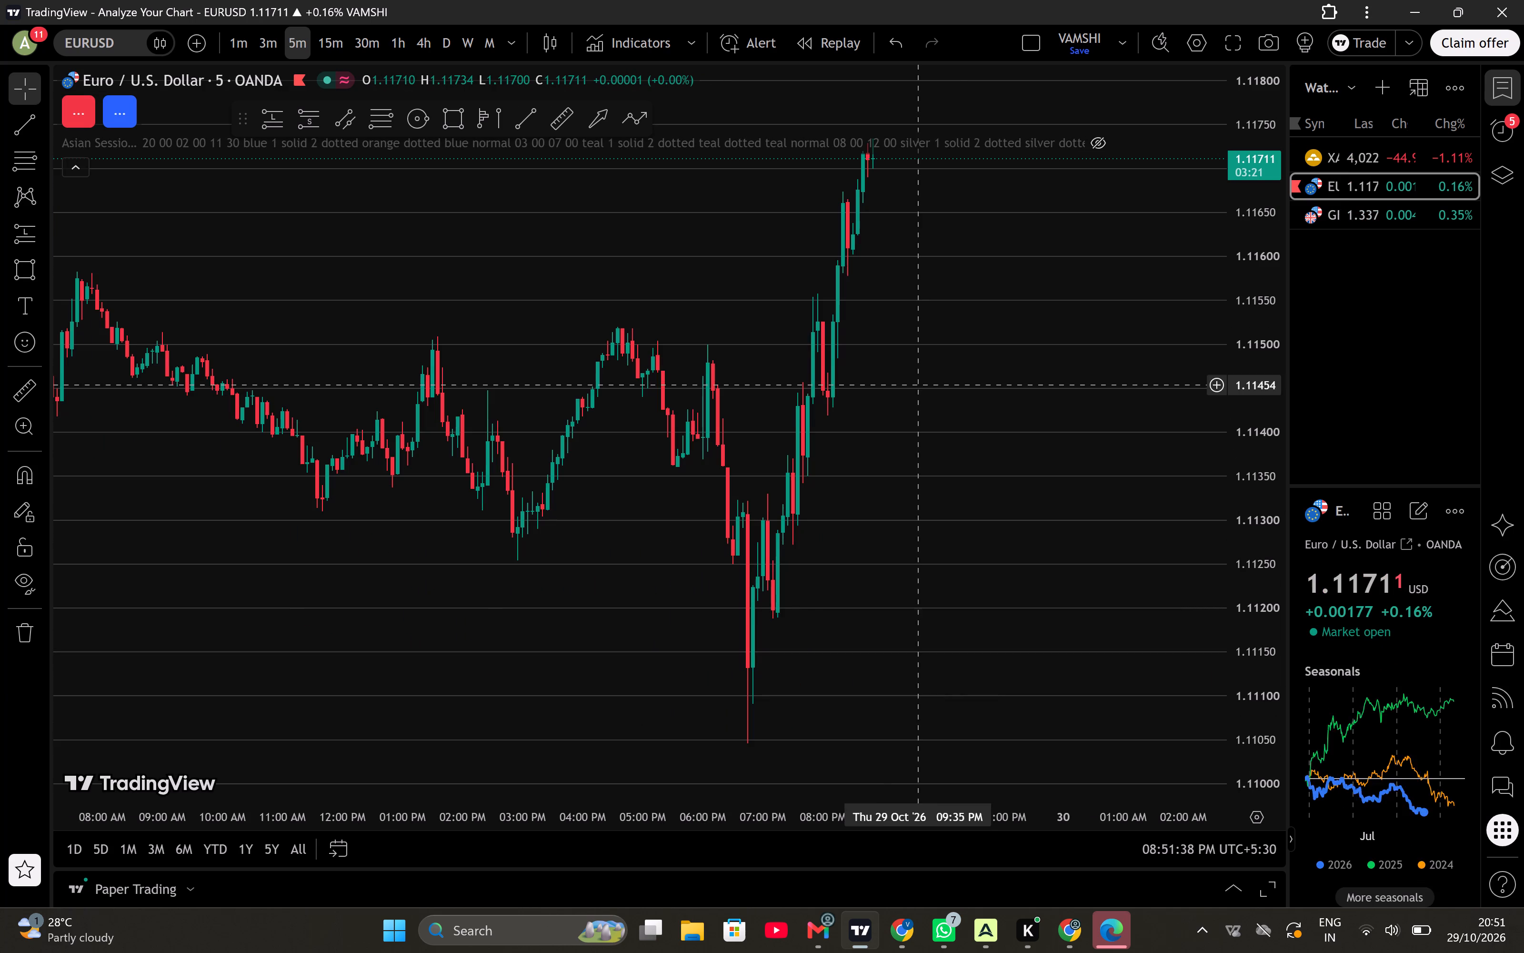
pyautogui.moveTo(919, 385); pyautogui.dragTo(1019, 450)
pyautogui.scroll(-1, 1019, 450)
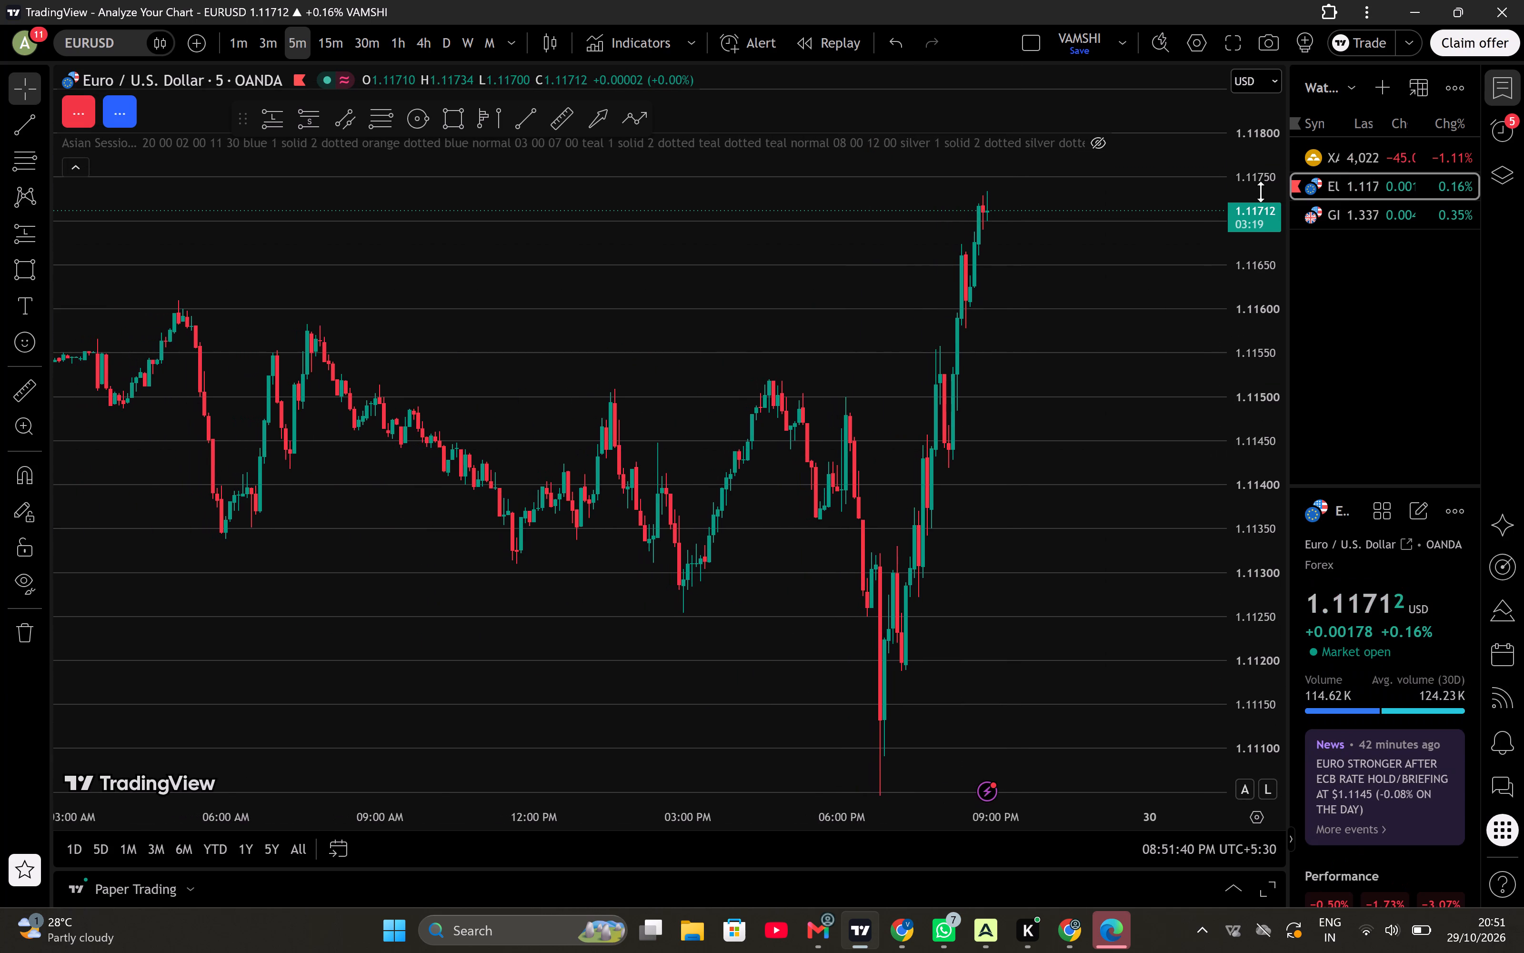
pyautogui.moveTo(1261, 192); pyautogui.dragTo(1213, 591)
pyautogui.scroll(-2, 879, 612)
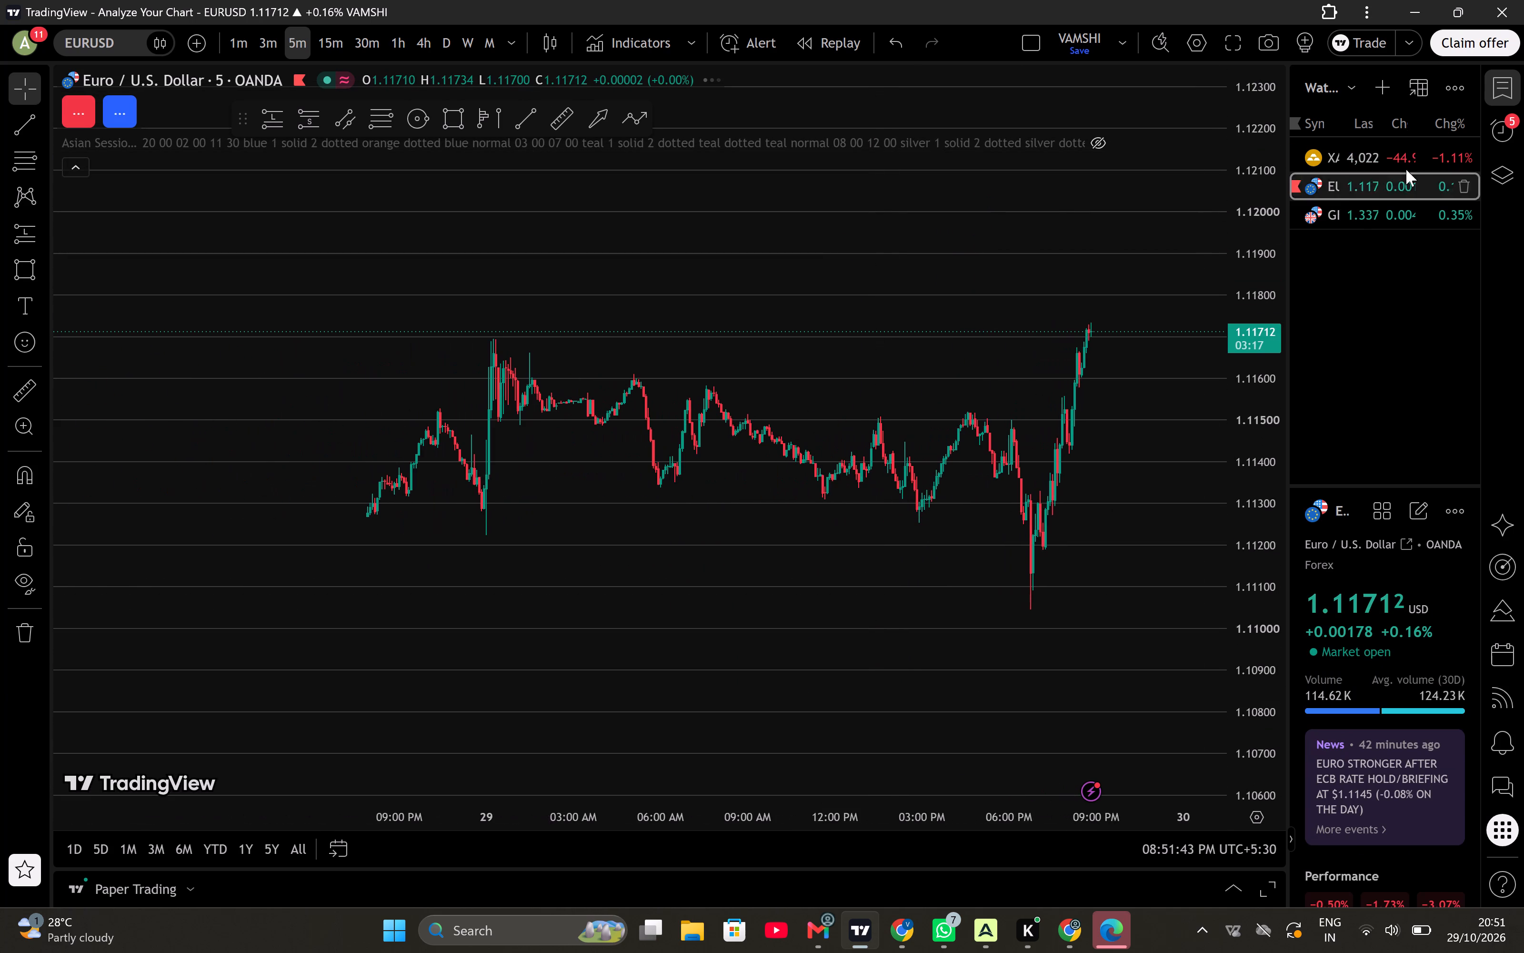
pyautogui.click(1504, 94)
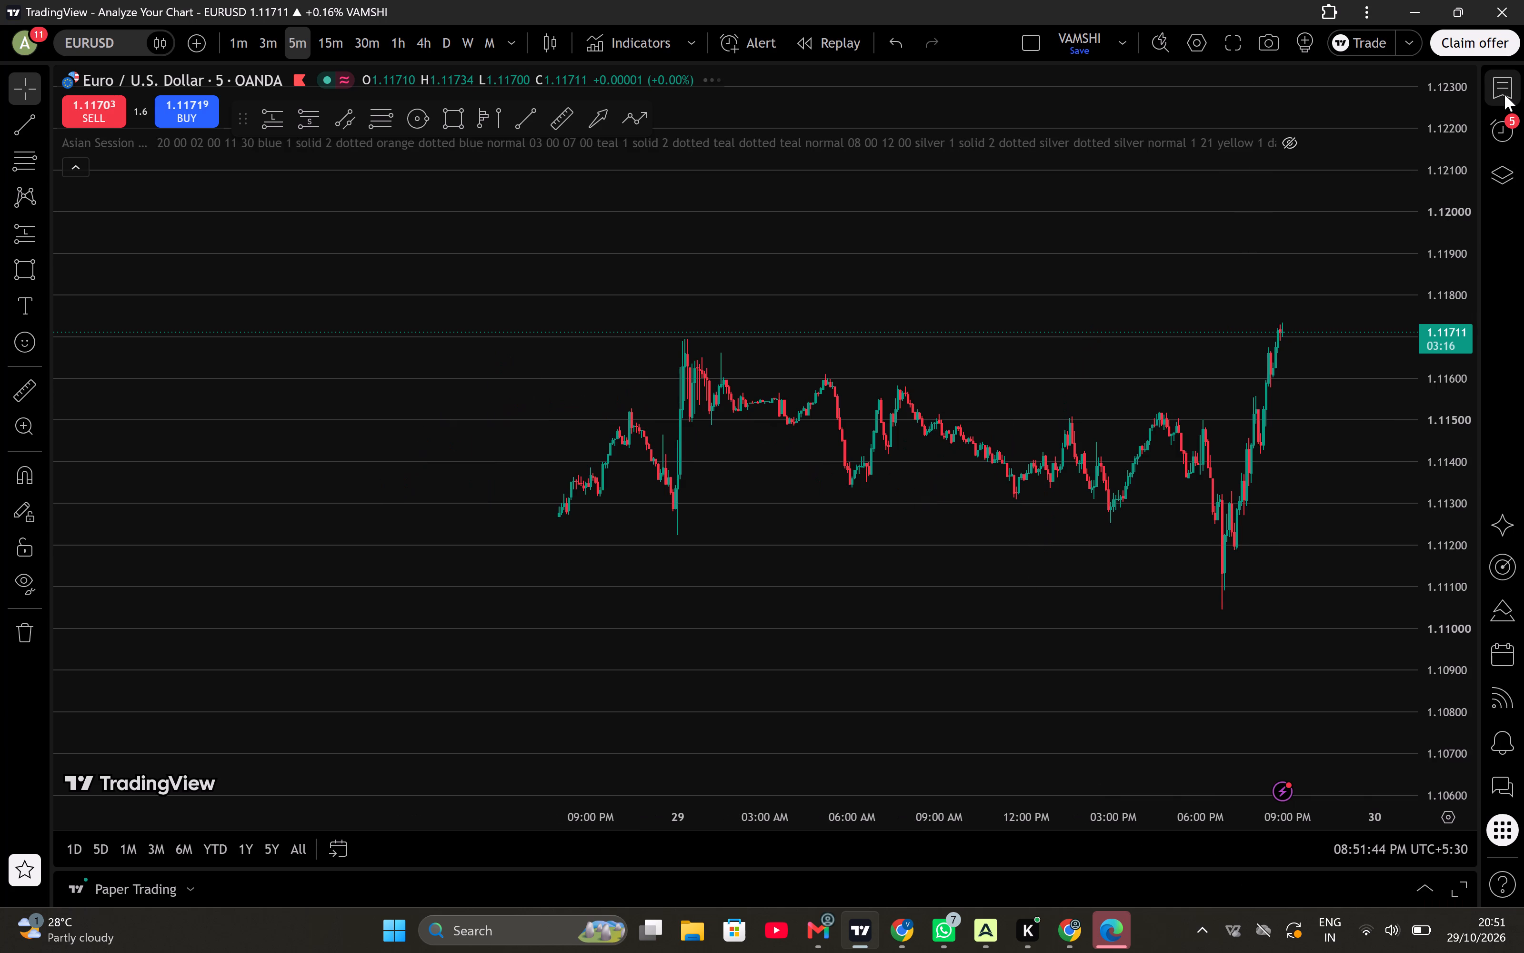
pyautogui.scroll(2, 1192, 471)
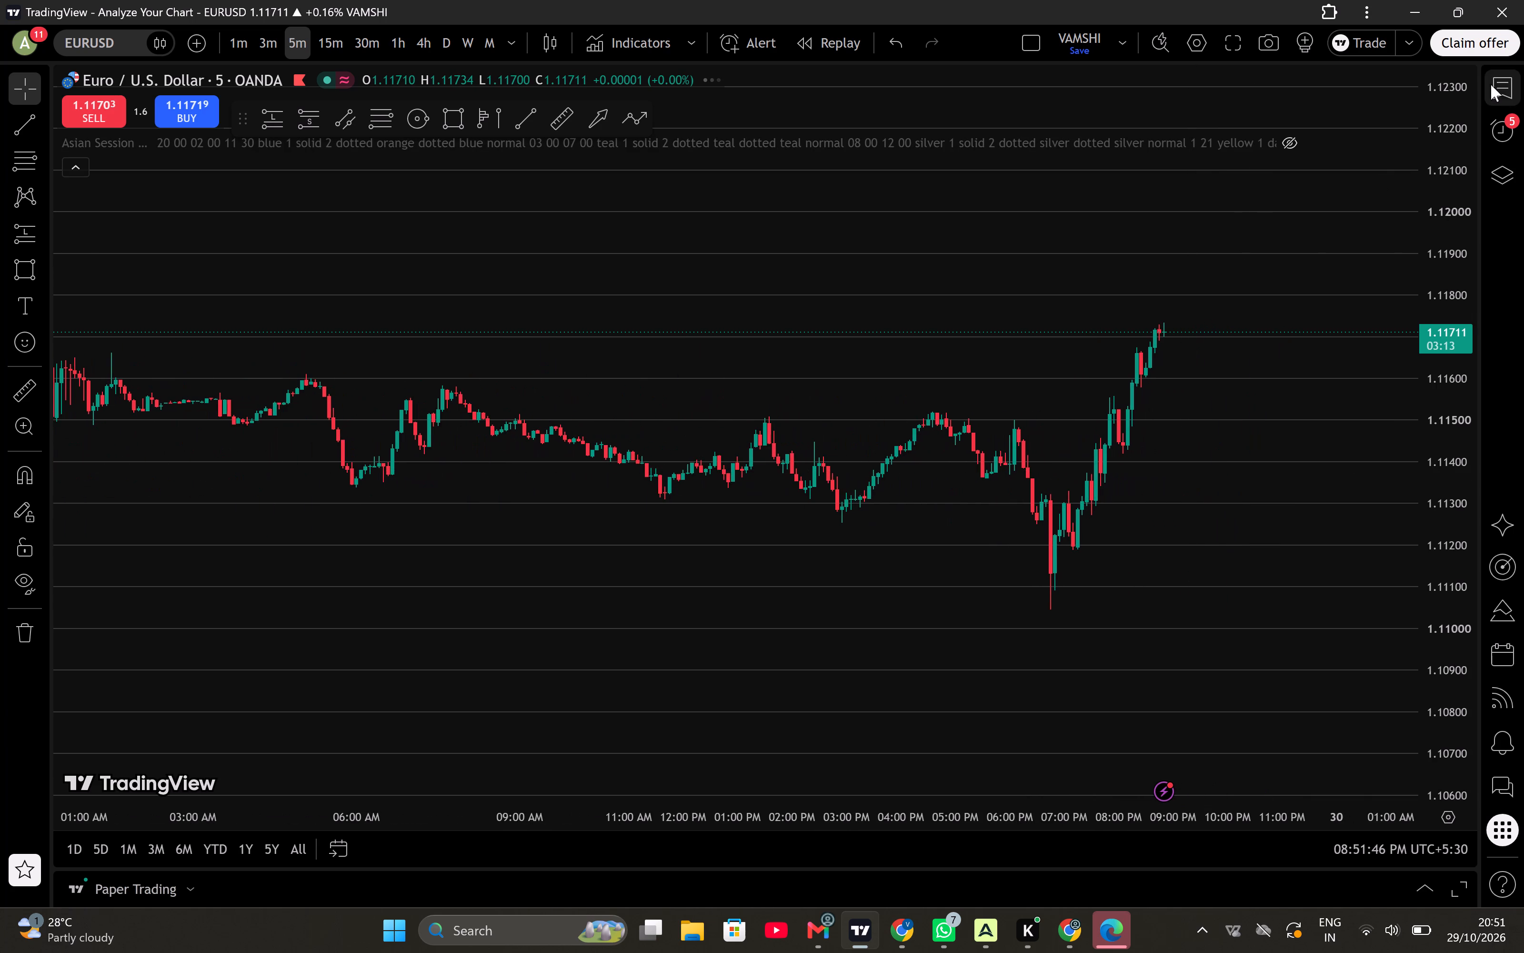
pyautogui.click(1494, 84)
# Return to GBPUSD and examine the 29 October rally on the 5-minute chart against the marked zone below price.
pyautogui.click(1423, 201)
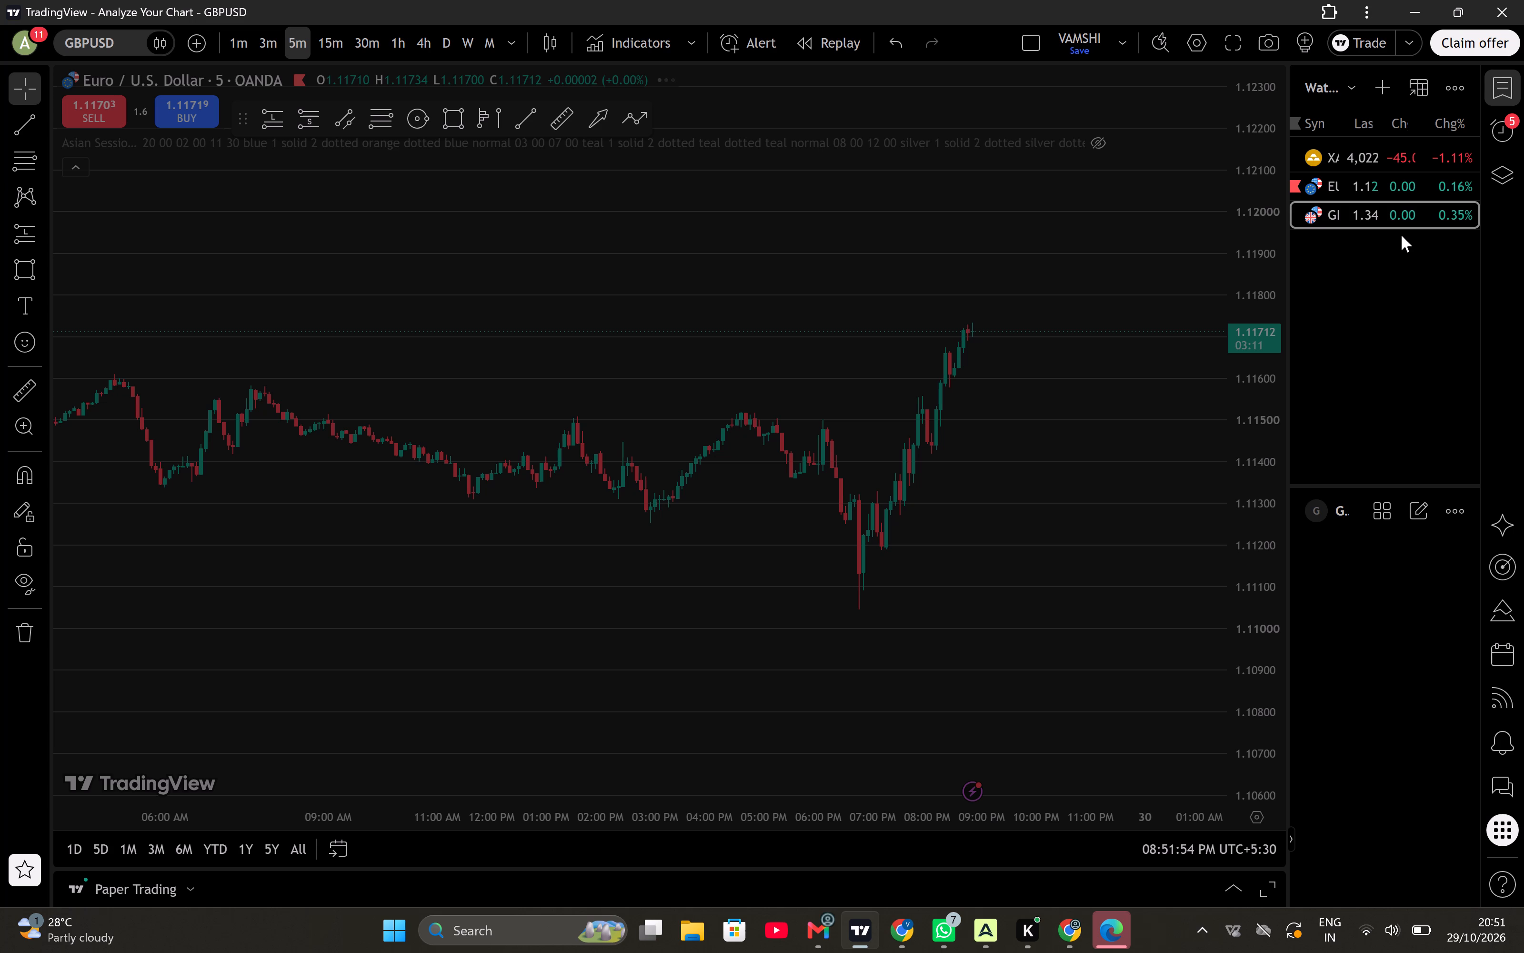
pyautogui.moveTo(1148, 372); pyautogui.dragTo(1099, 405)
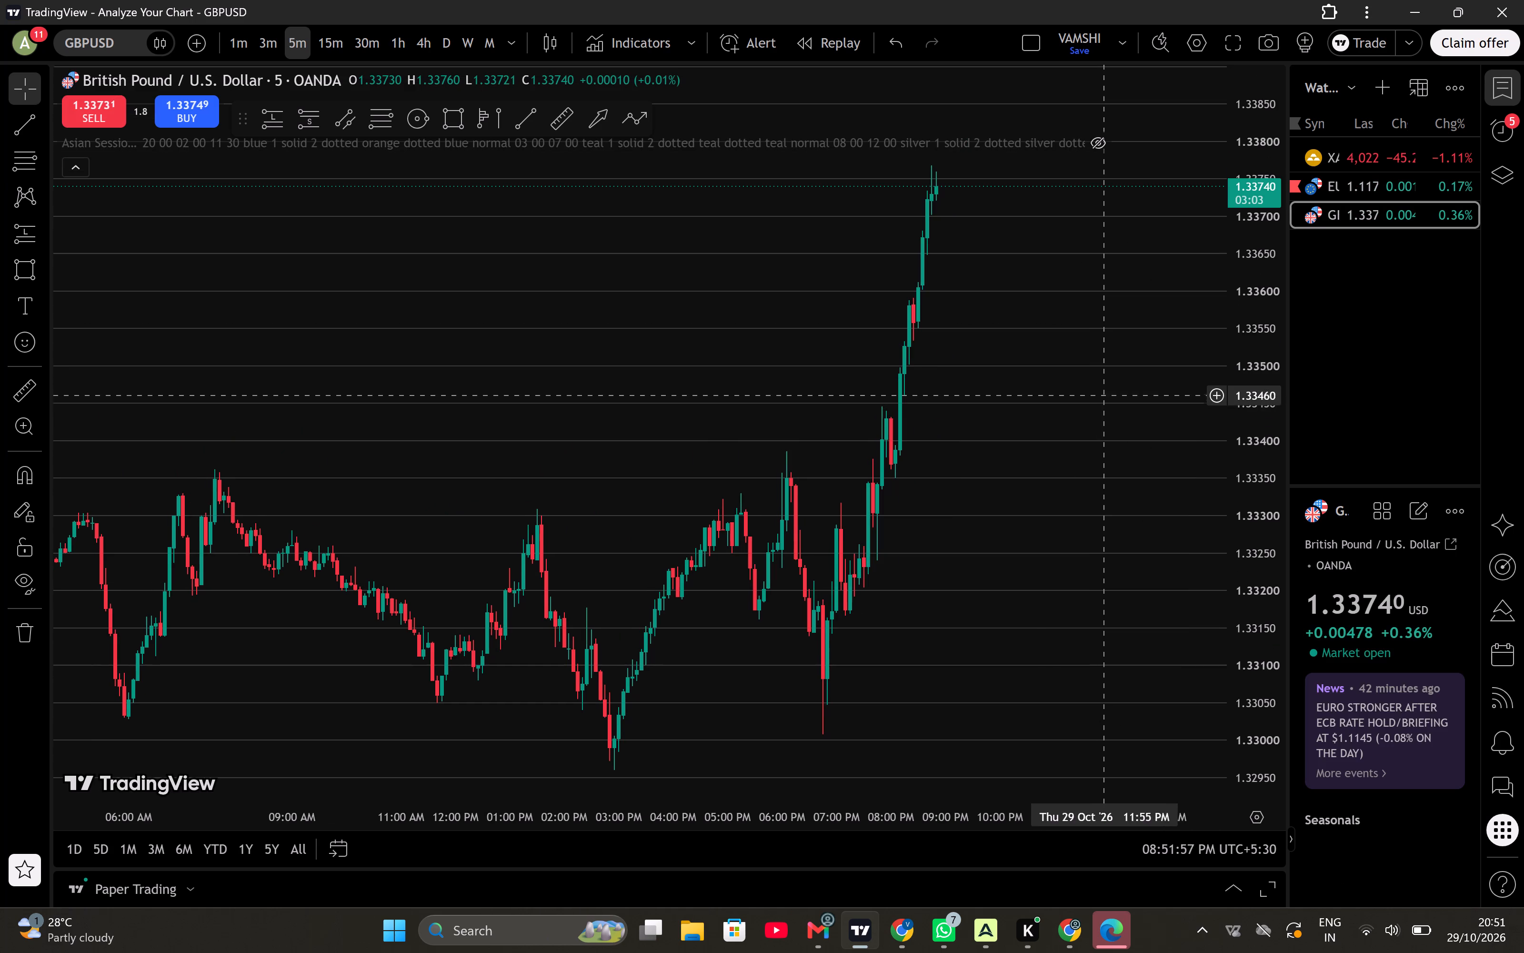
pyautogui.moveTo(1261, 130); pyautogui.dragTo(1235, 559)
pyautogui.moveTo(1024, 719); pyautogui.dragTo(1021, 537)
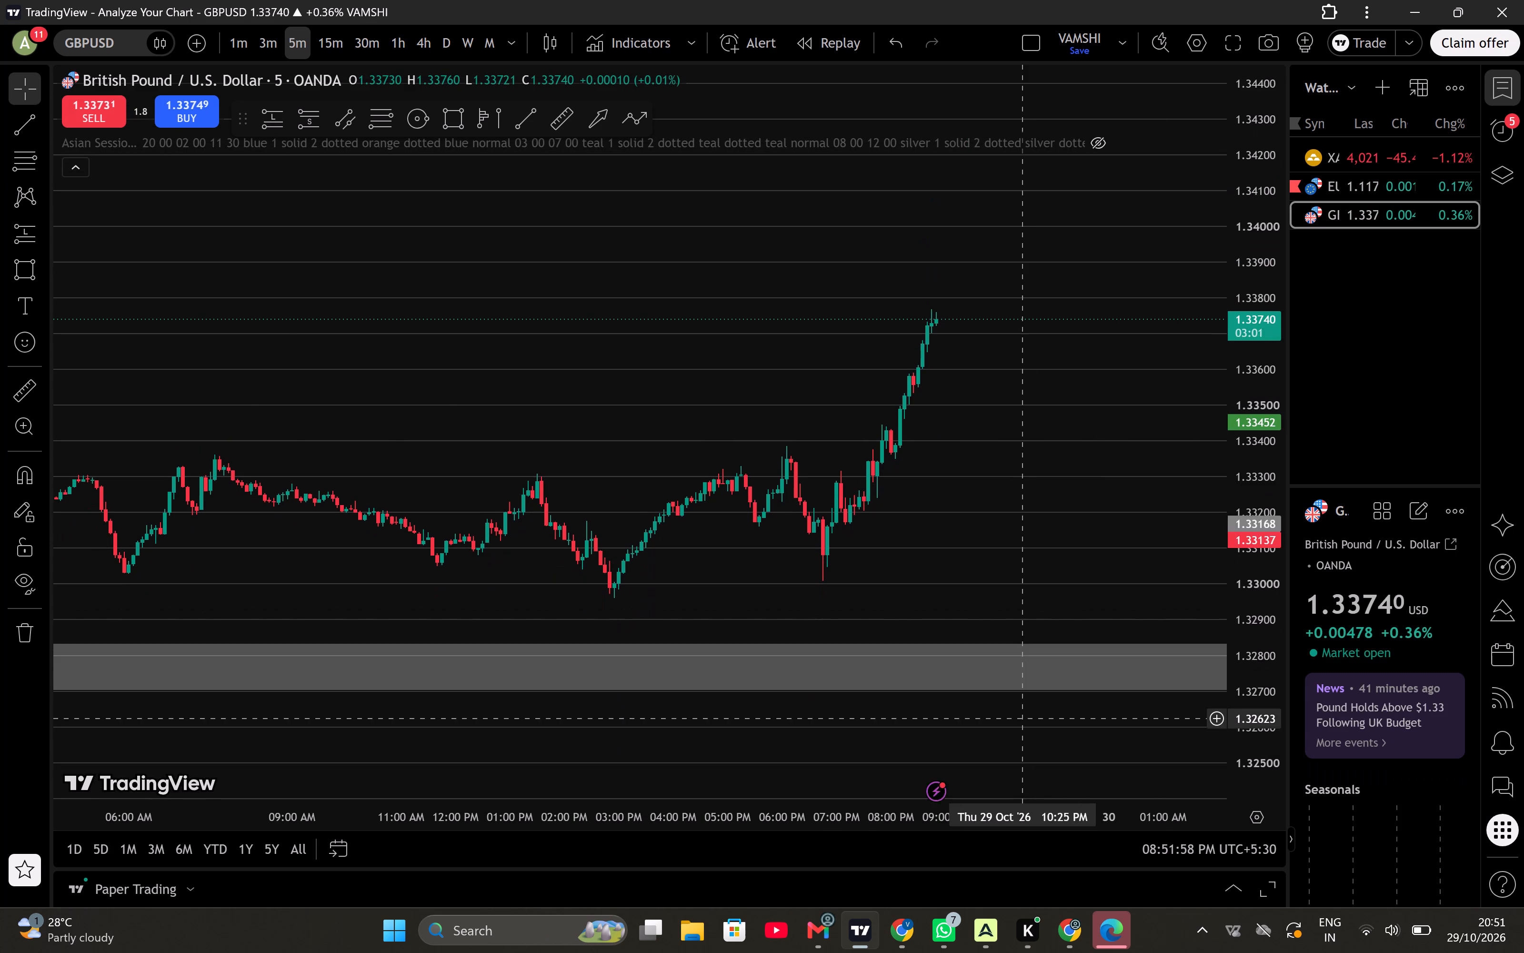
pyautogui.moveTo(1021, 537); pyautogui.dragTo(1029, 500)
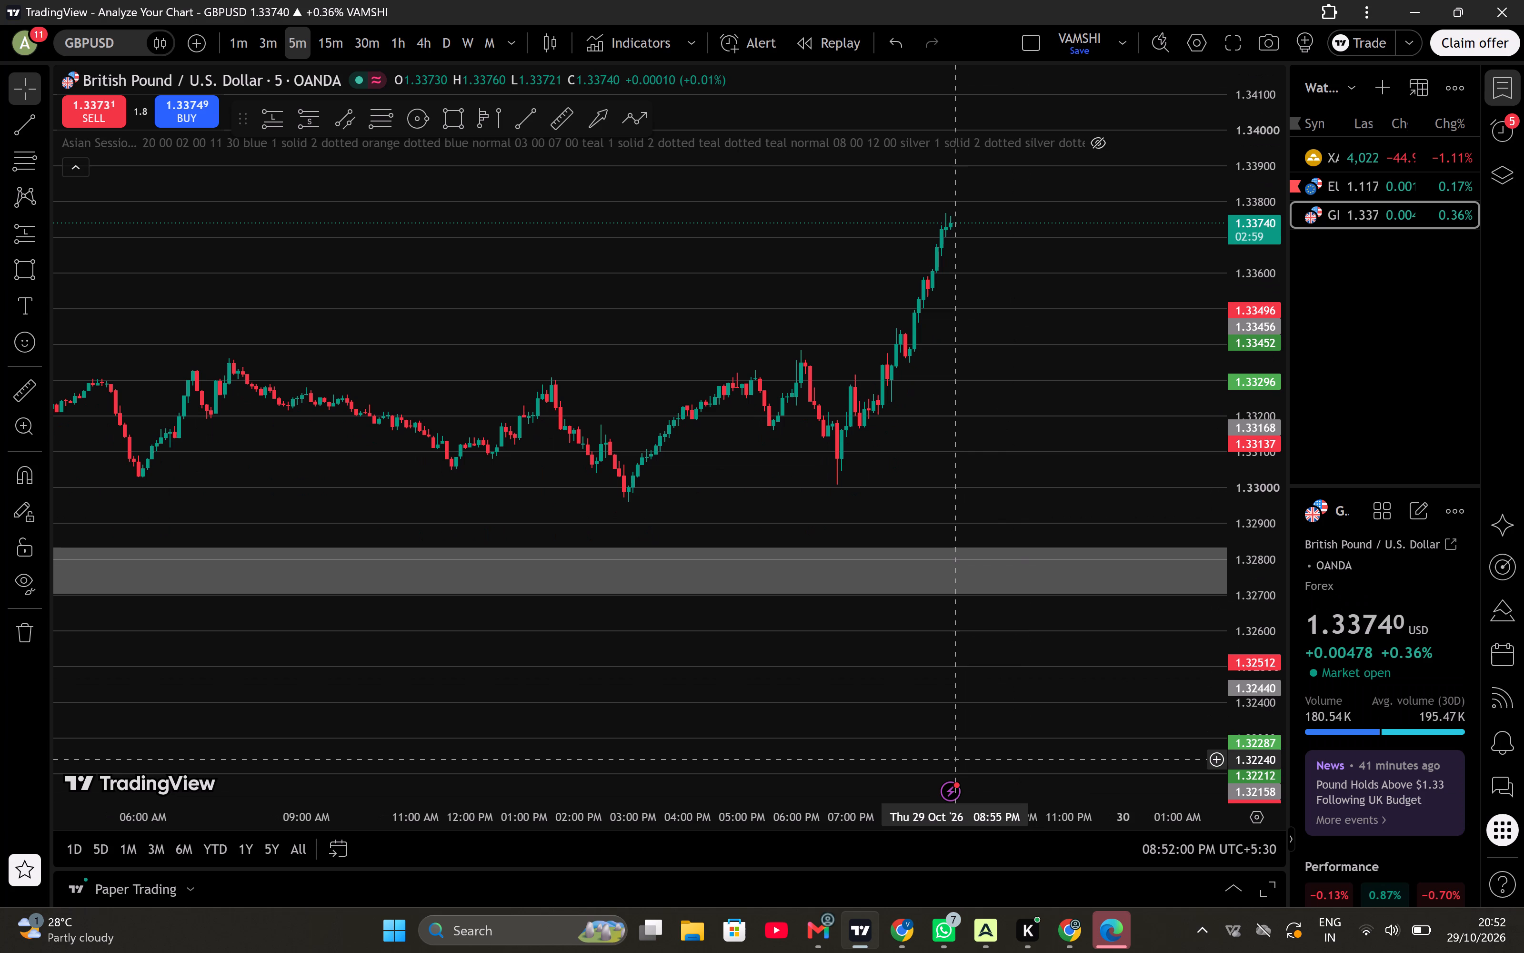
pyautogui.click(953, 760)
pyautogui.moveTo(1072, 508); pyautogui.dragTo(1071, 639)
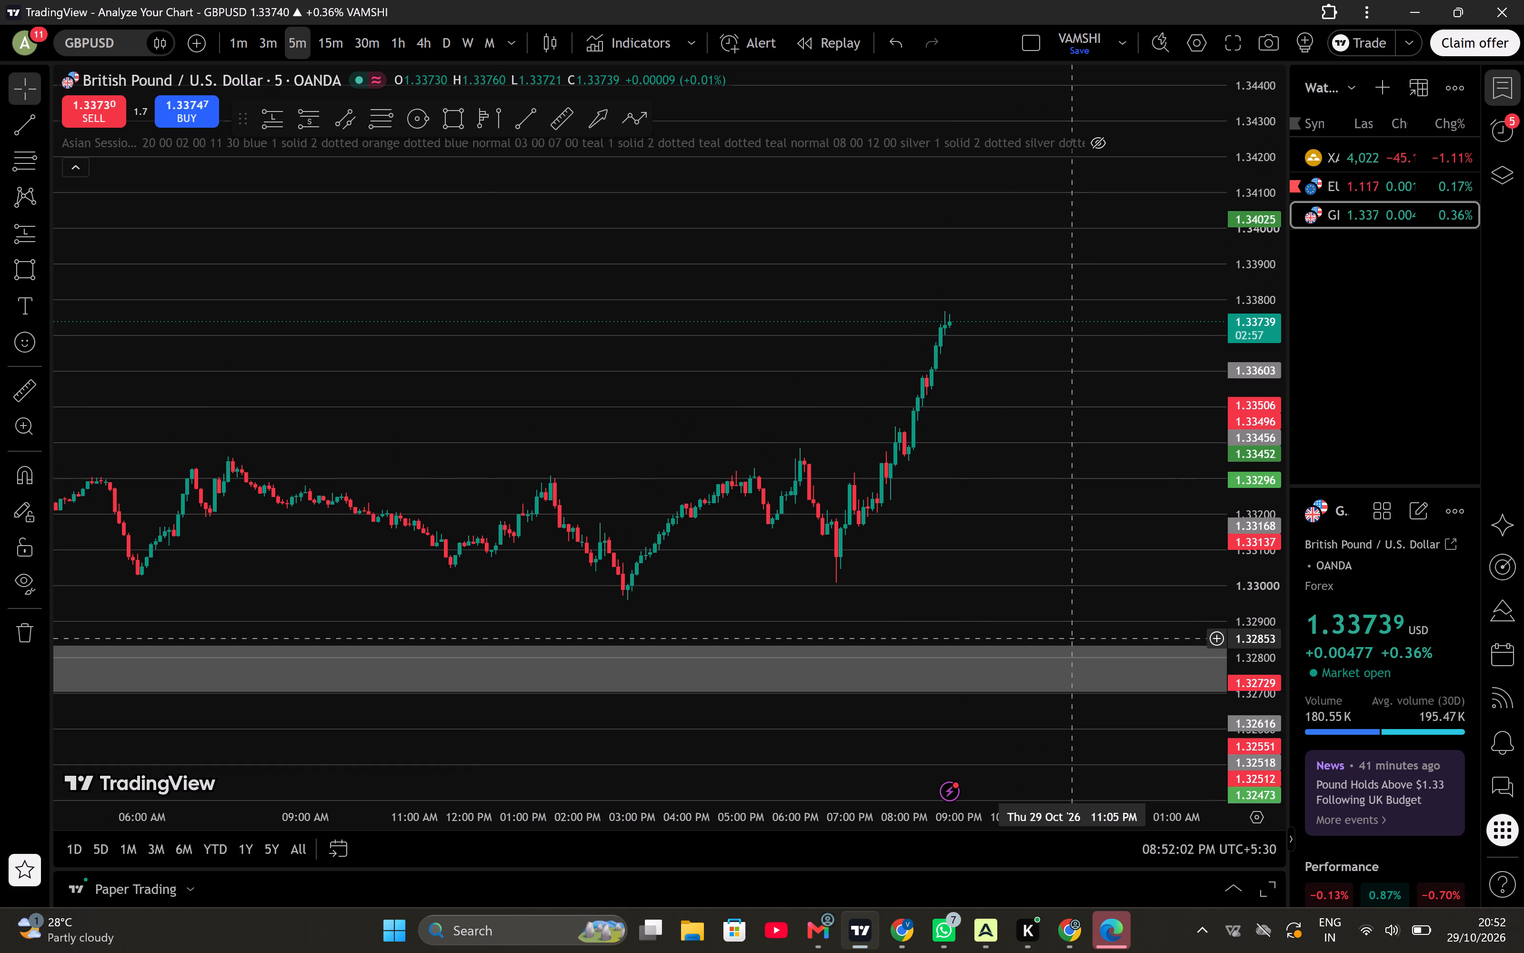
# Switch GBPUSD to the weekly timeframe and examine the structure since mid-2024 against the marked green zones above.
pyautogui.click(470, 37)
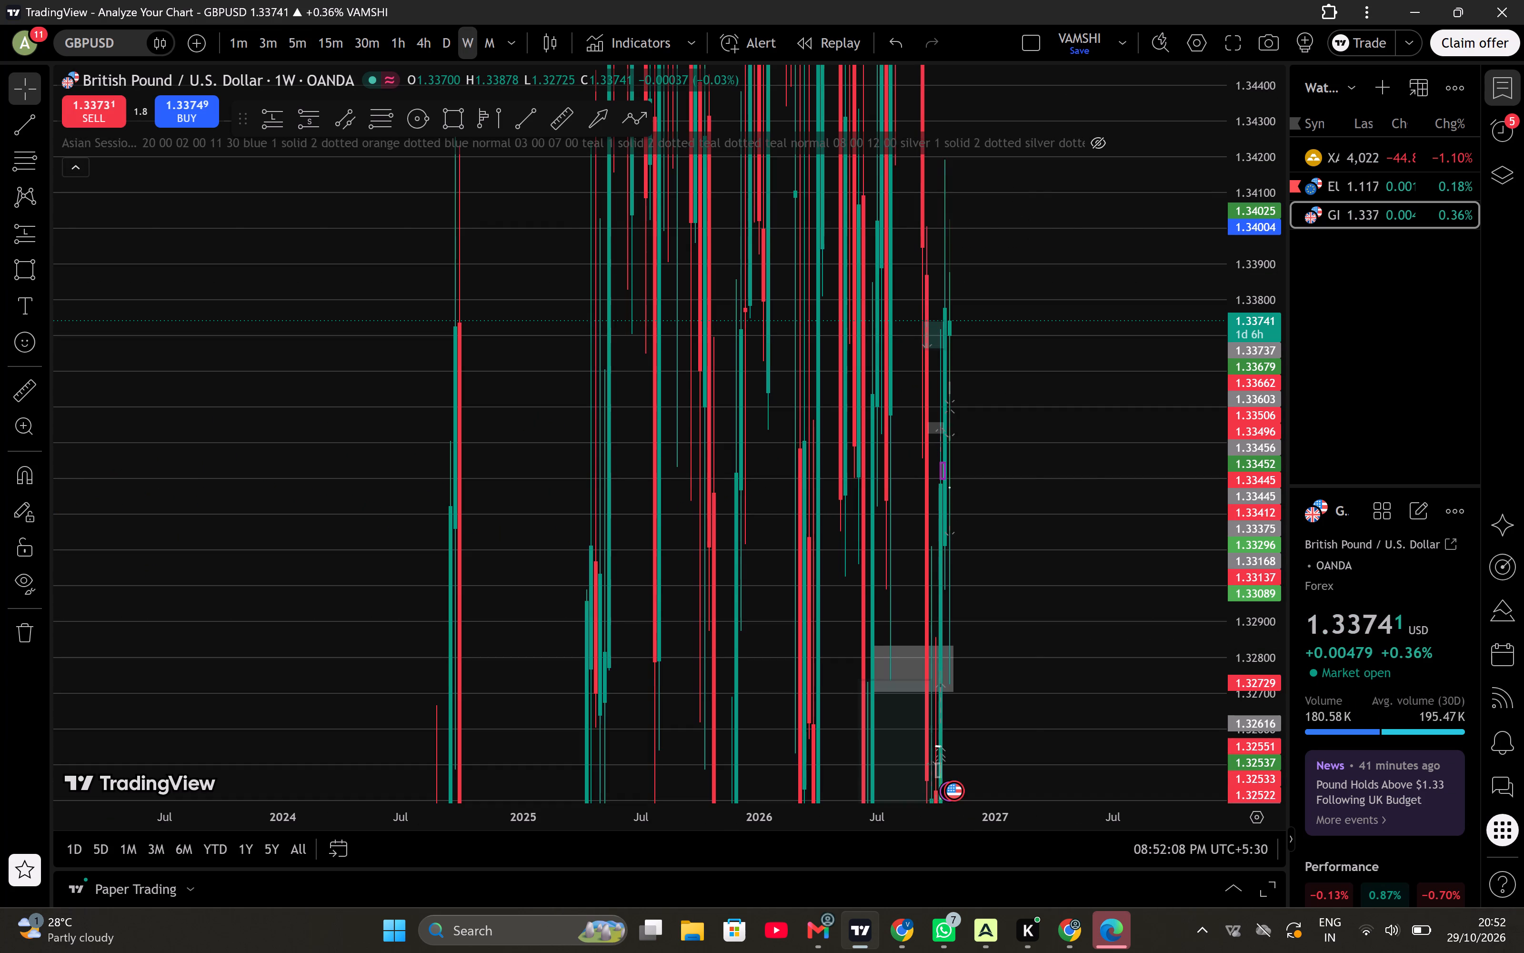
pyautogui.moveTo(1261, 120); pyautogui.dragTo(1293, 952)
pyautogui.scroll(2, 1177, 591)
pyautogui.moveTo(1252, 244); pyautogui.dragTo(1237, 609)
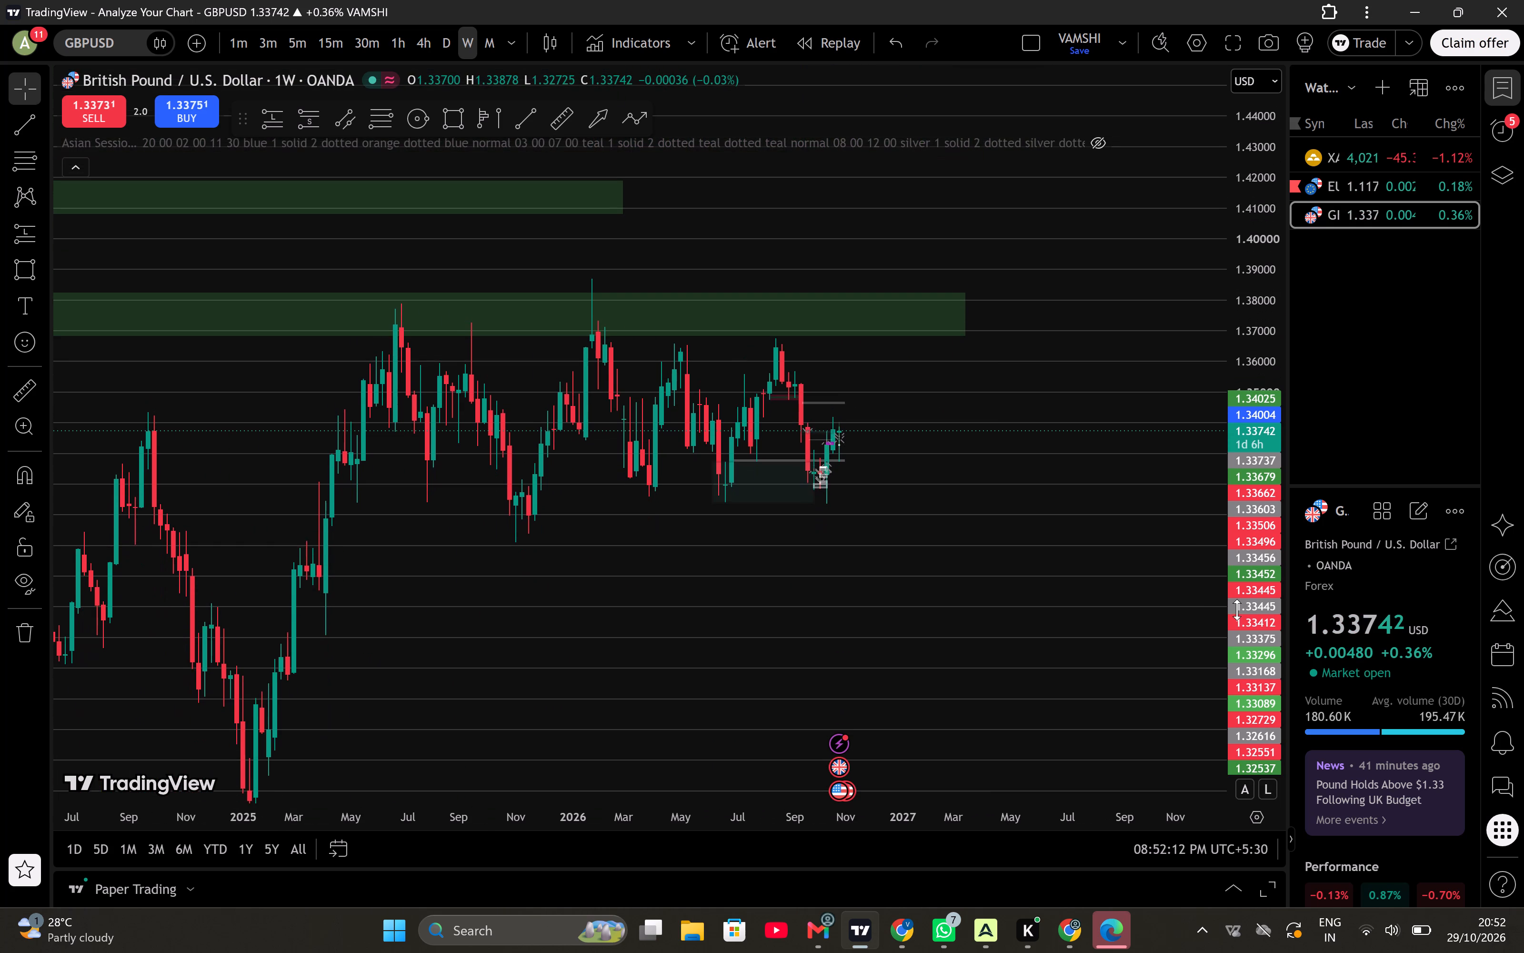
pyautogui.moveTo(1237, 609); pyautogui.dragTo(1235, 608)
pyautogui.moveTo(985, 536); pyautogui.dragTo(1012, 585)
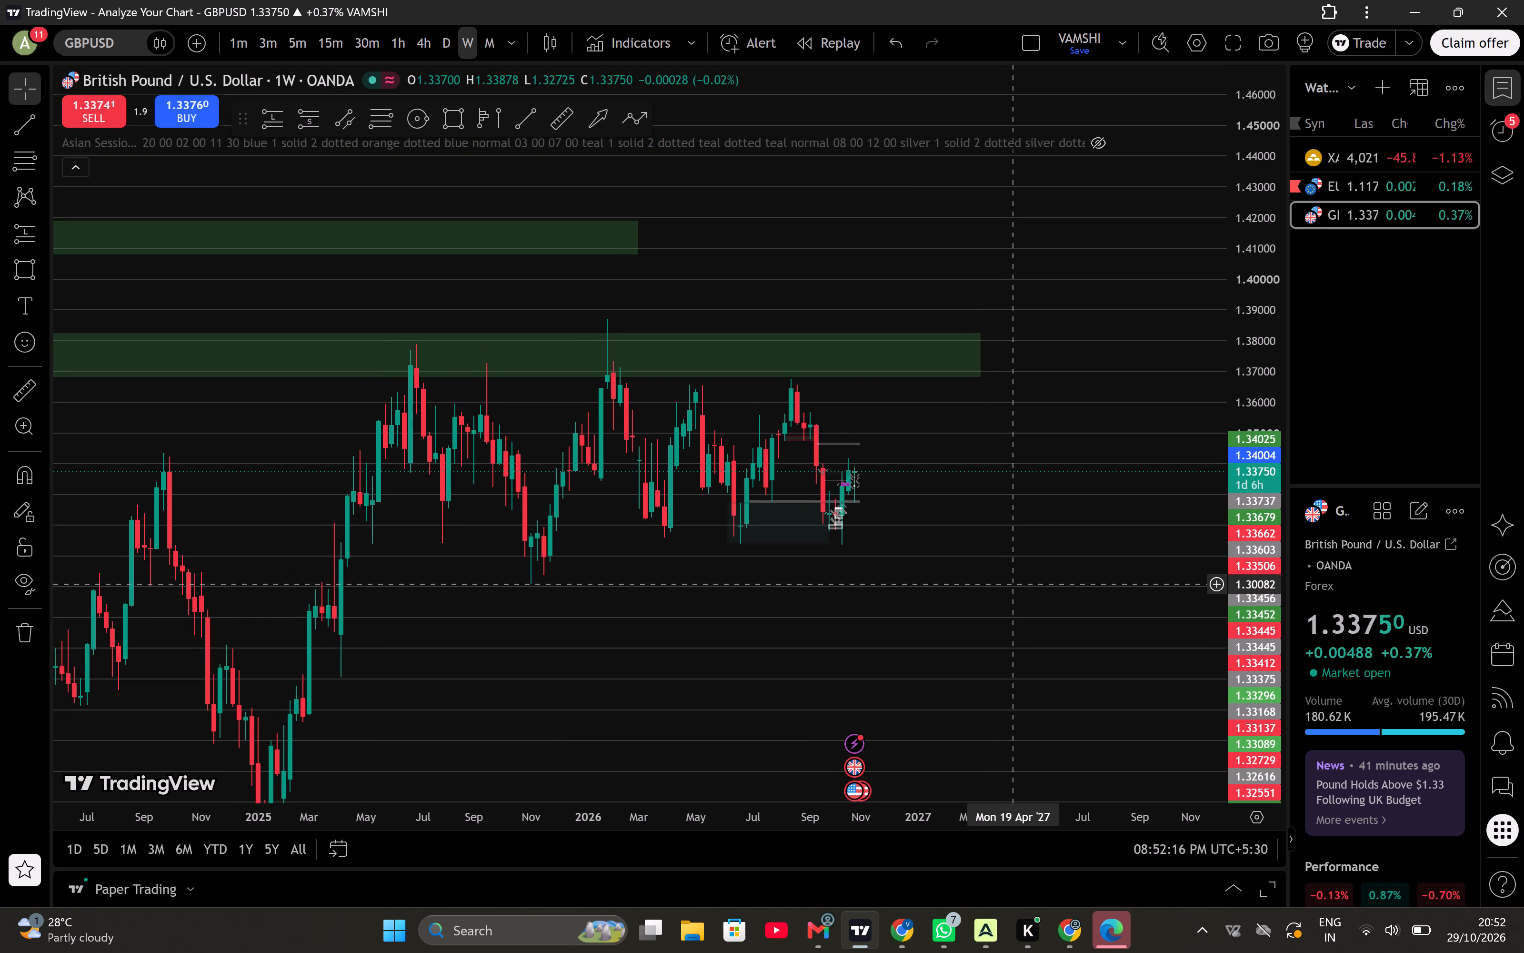
# Switch GBPUSD to the 4-hour timeframe and examine the swings from mid-September to 29 October around the grey zones.
pyautogui.click(429, 49)
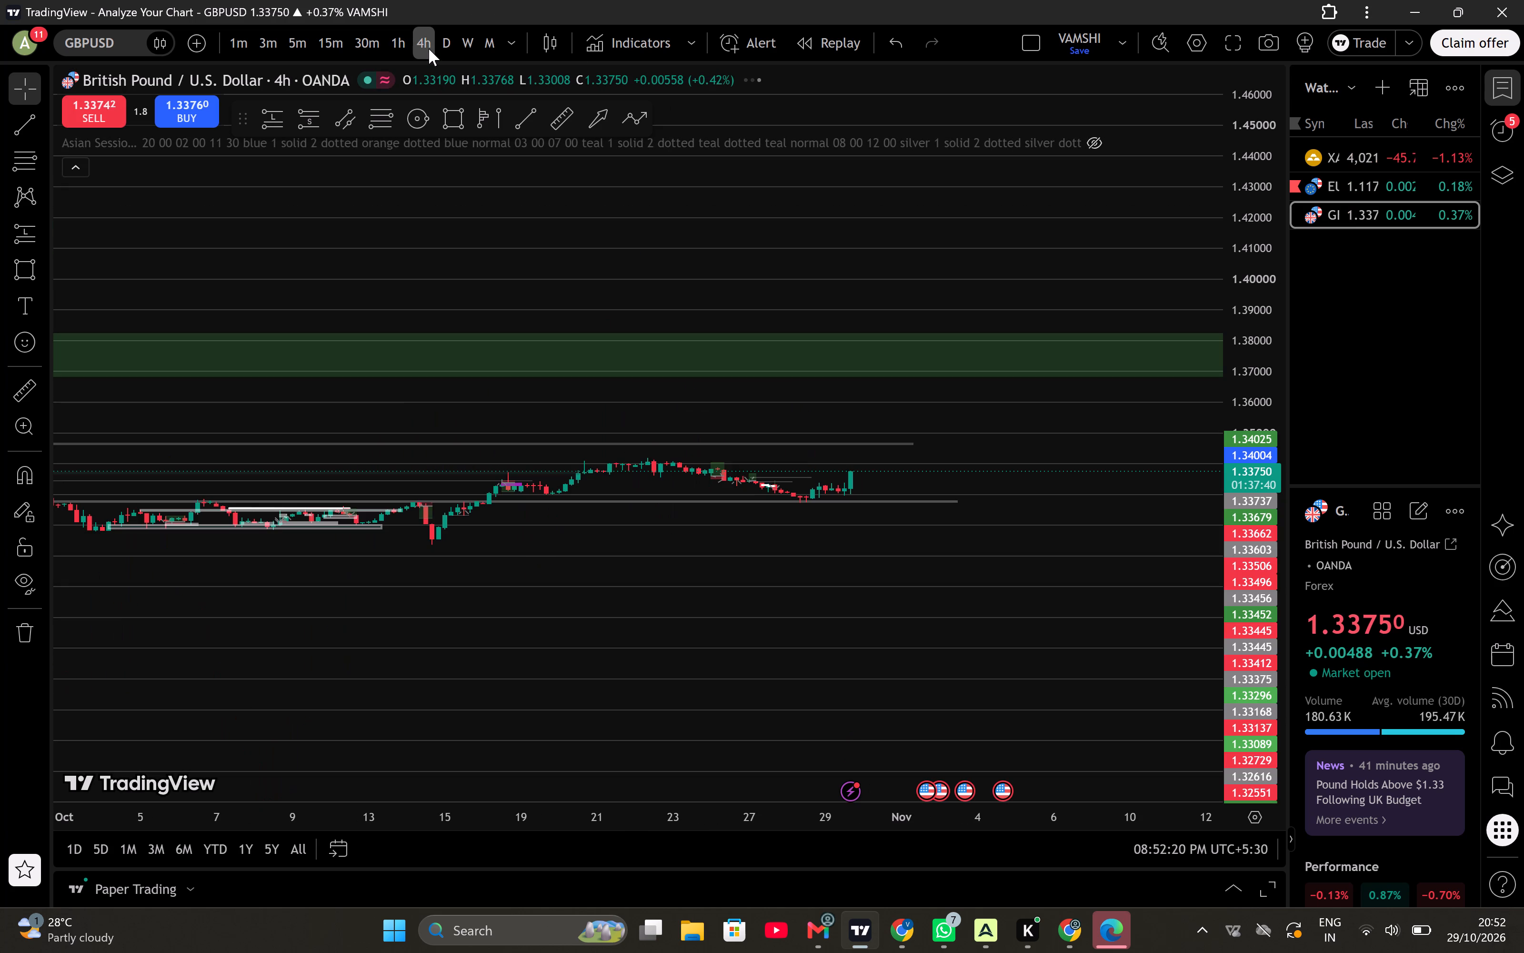
pyautogui.scroll(-2, 867, 517)
pyautogui.moveTo(1254, 721); pyautogui.dragTo(1254, 250)
pyautogui.moveTo(1054, 508); pyautogui.dragTo(1050, 323)
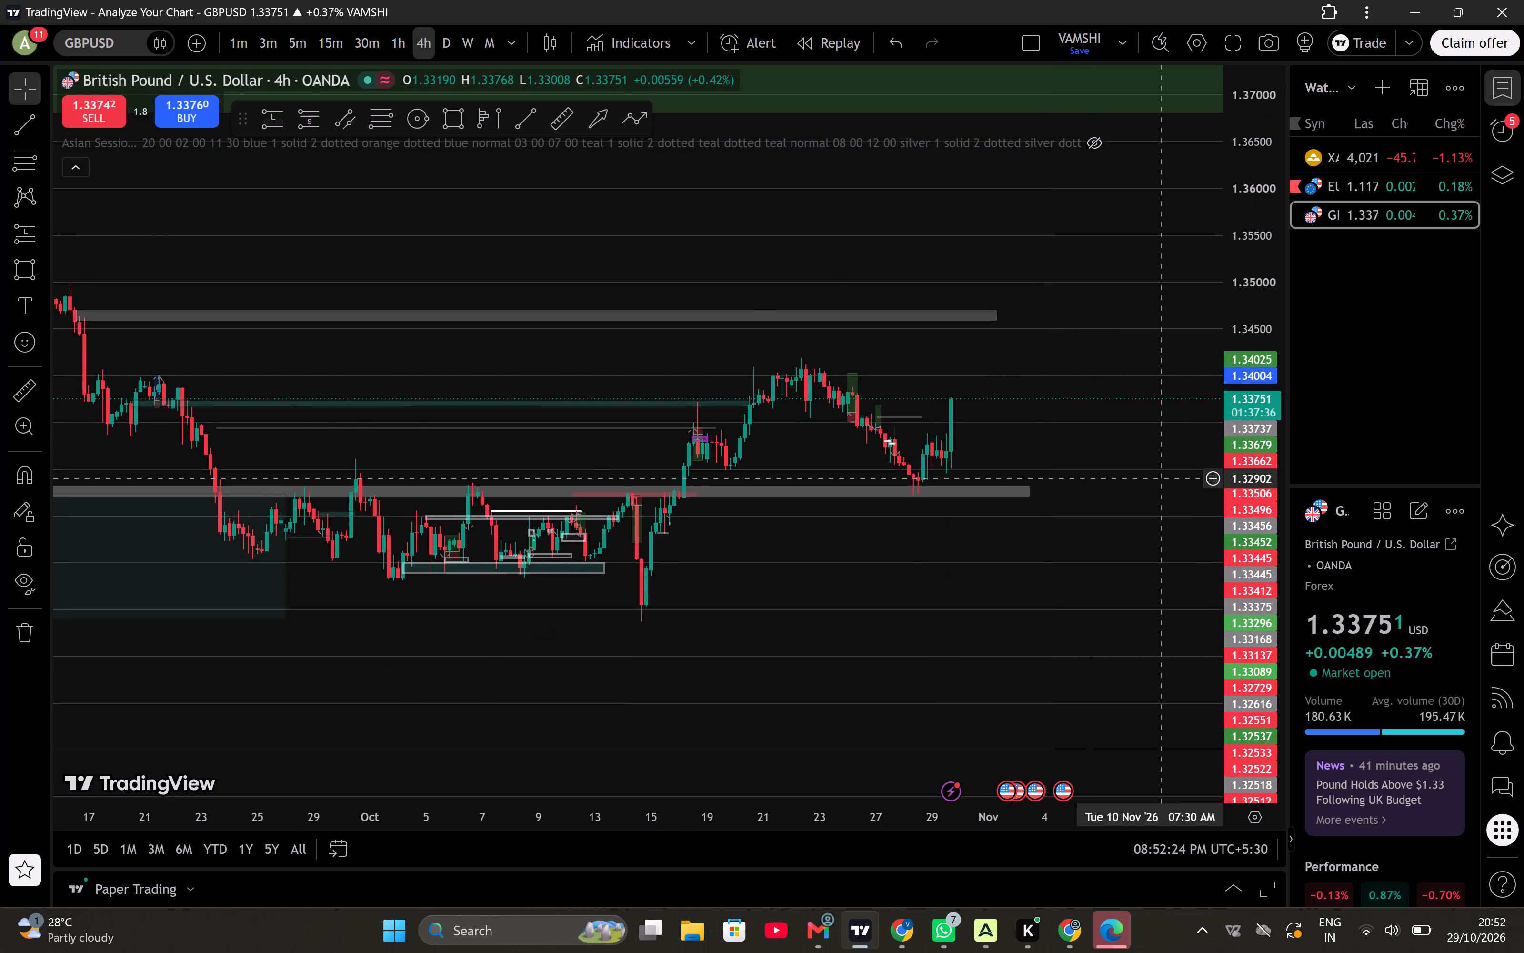
pyautogui.moveTo(1241, 625); pyautogui.dragTo(1256, 385)
pyautogui.moveTo(1103, 427); pyautogui.dragTo(1089, 435)
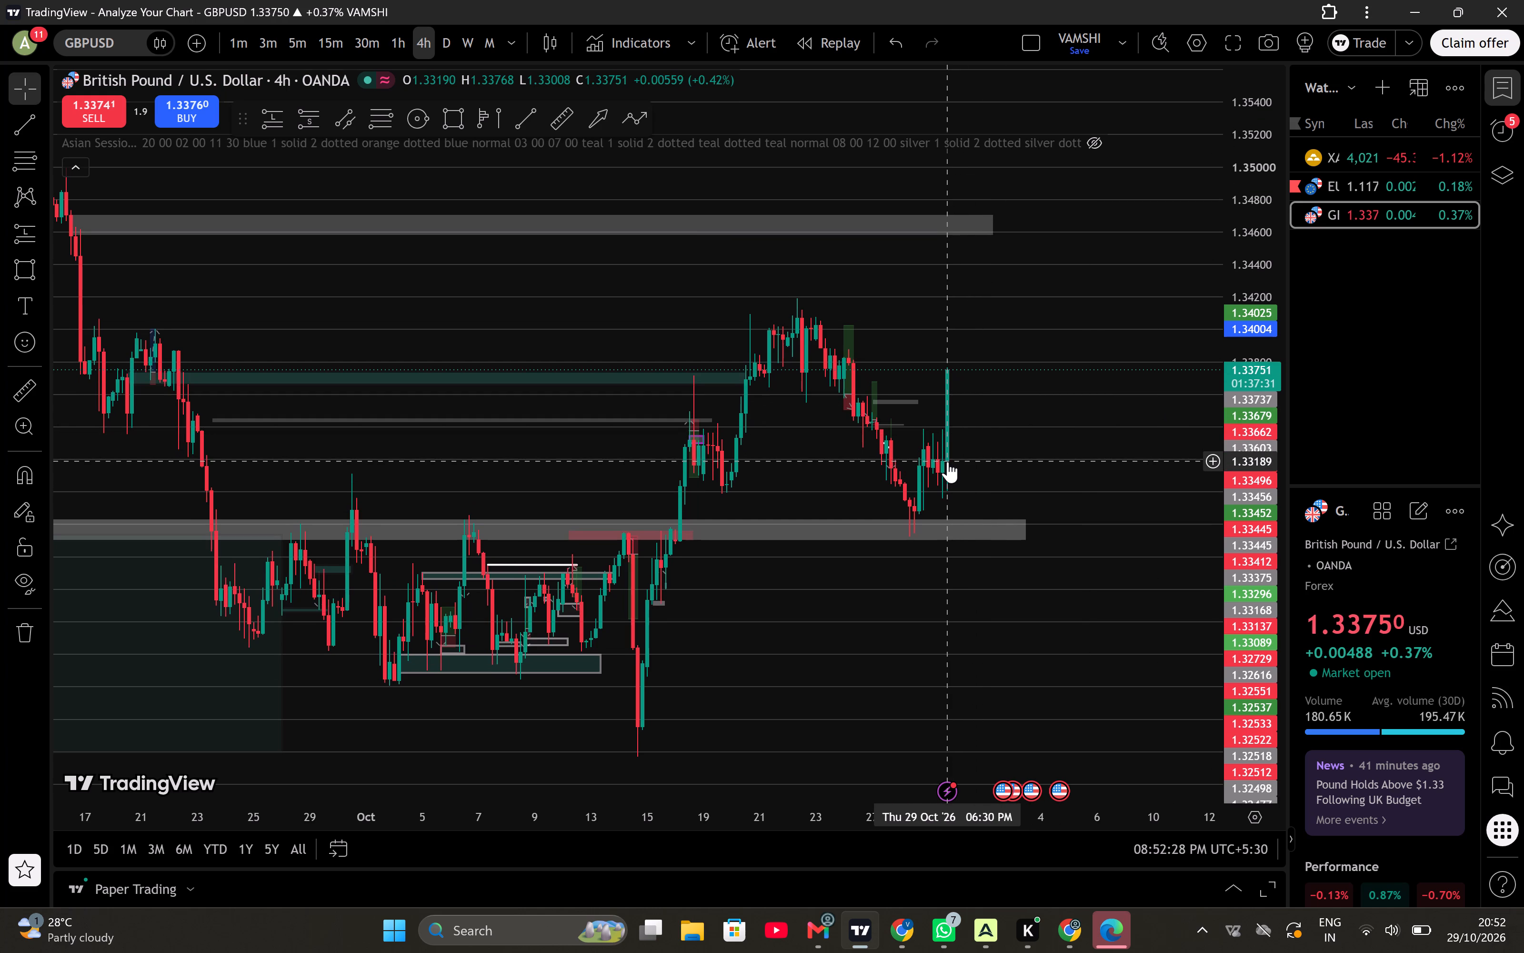
pyautogui.click(1038, 467)
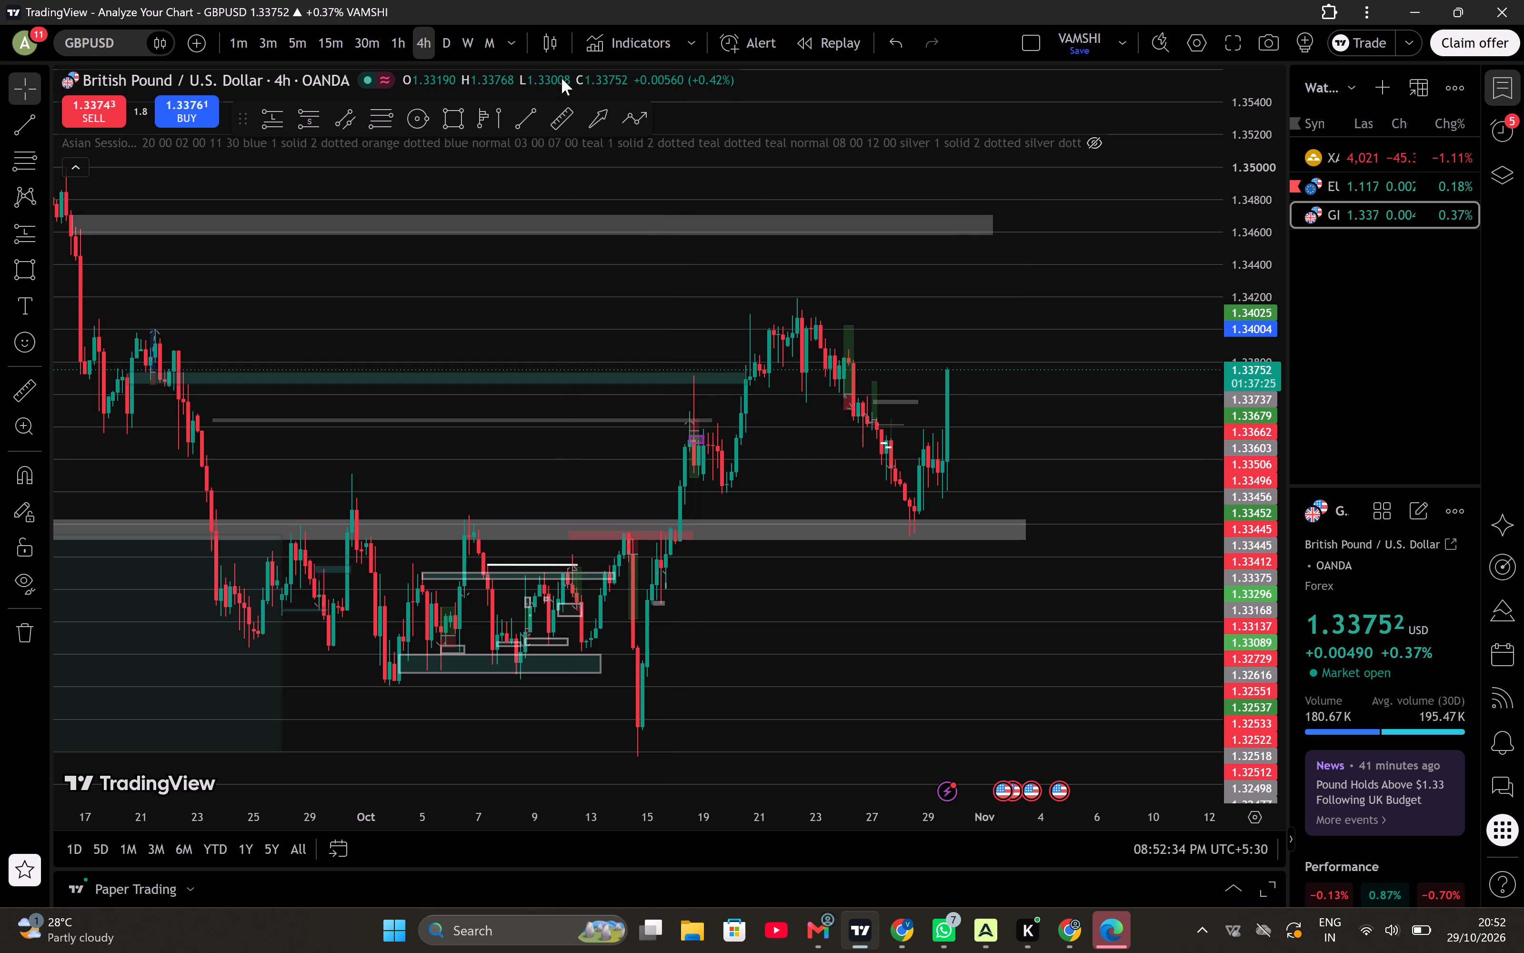
# Step GBPUSD down through the 1-hour to the 15-minute timeframe and examine the 28–29 October move up from the grey zone.
pyautogui.click(400, 38)
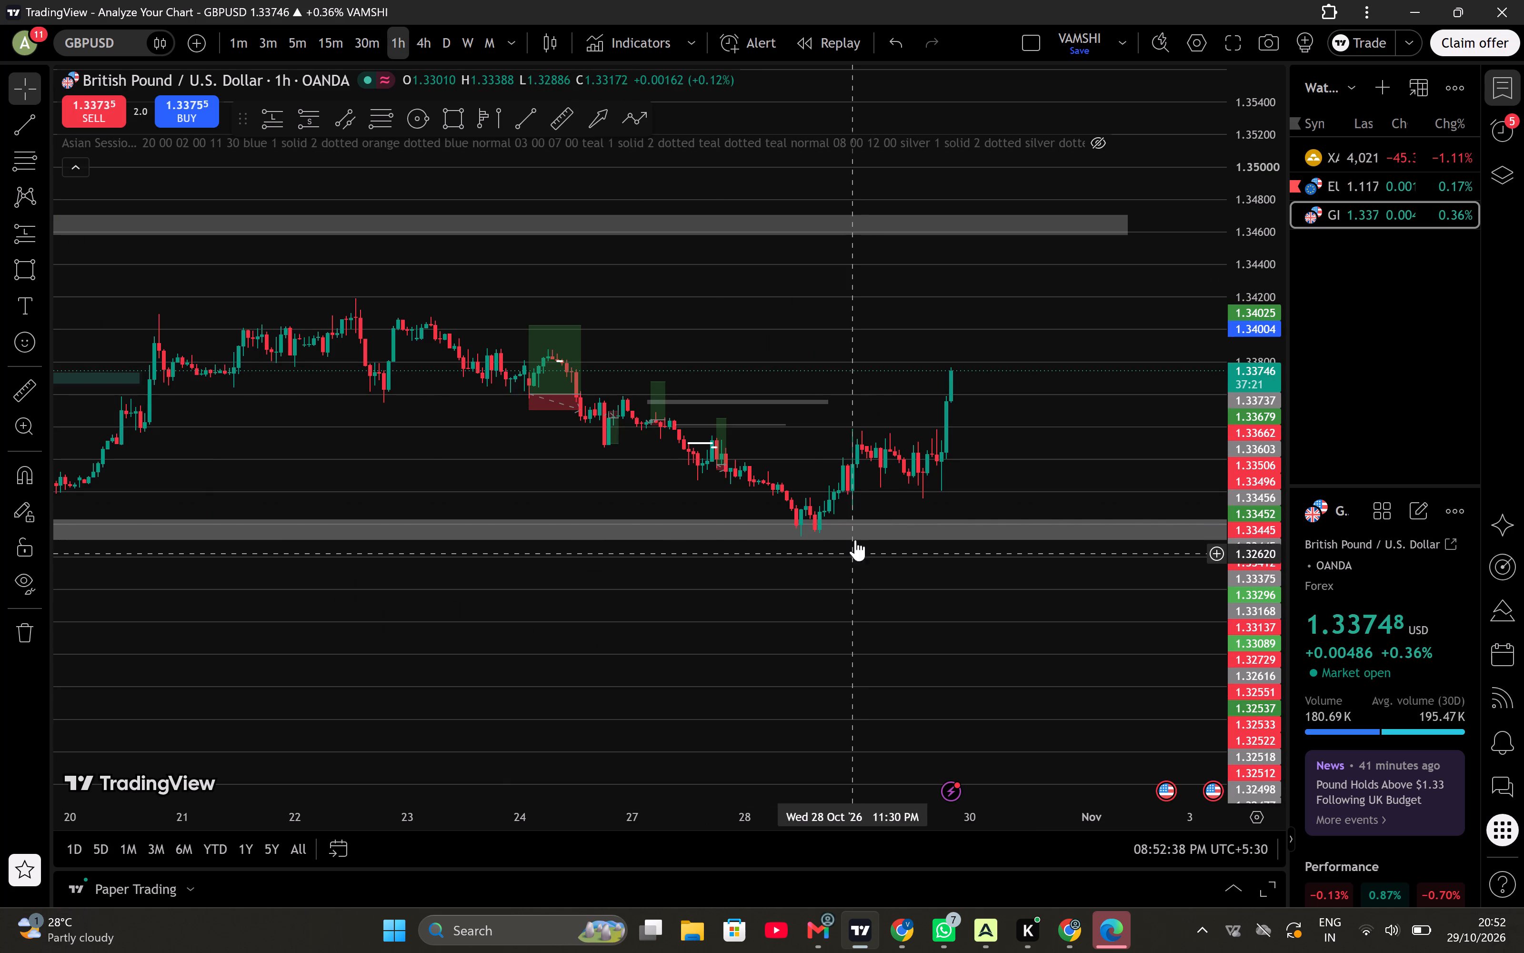
pyautogui.click(325, 47)
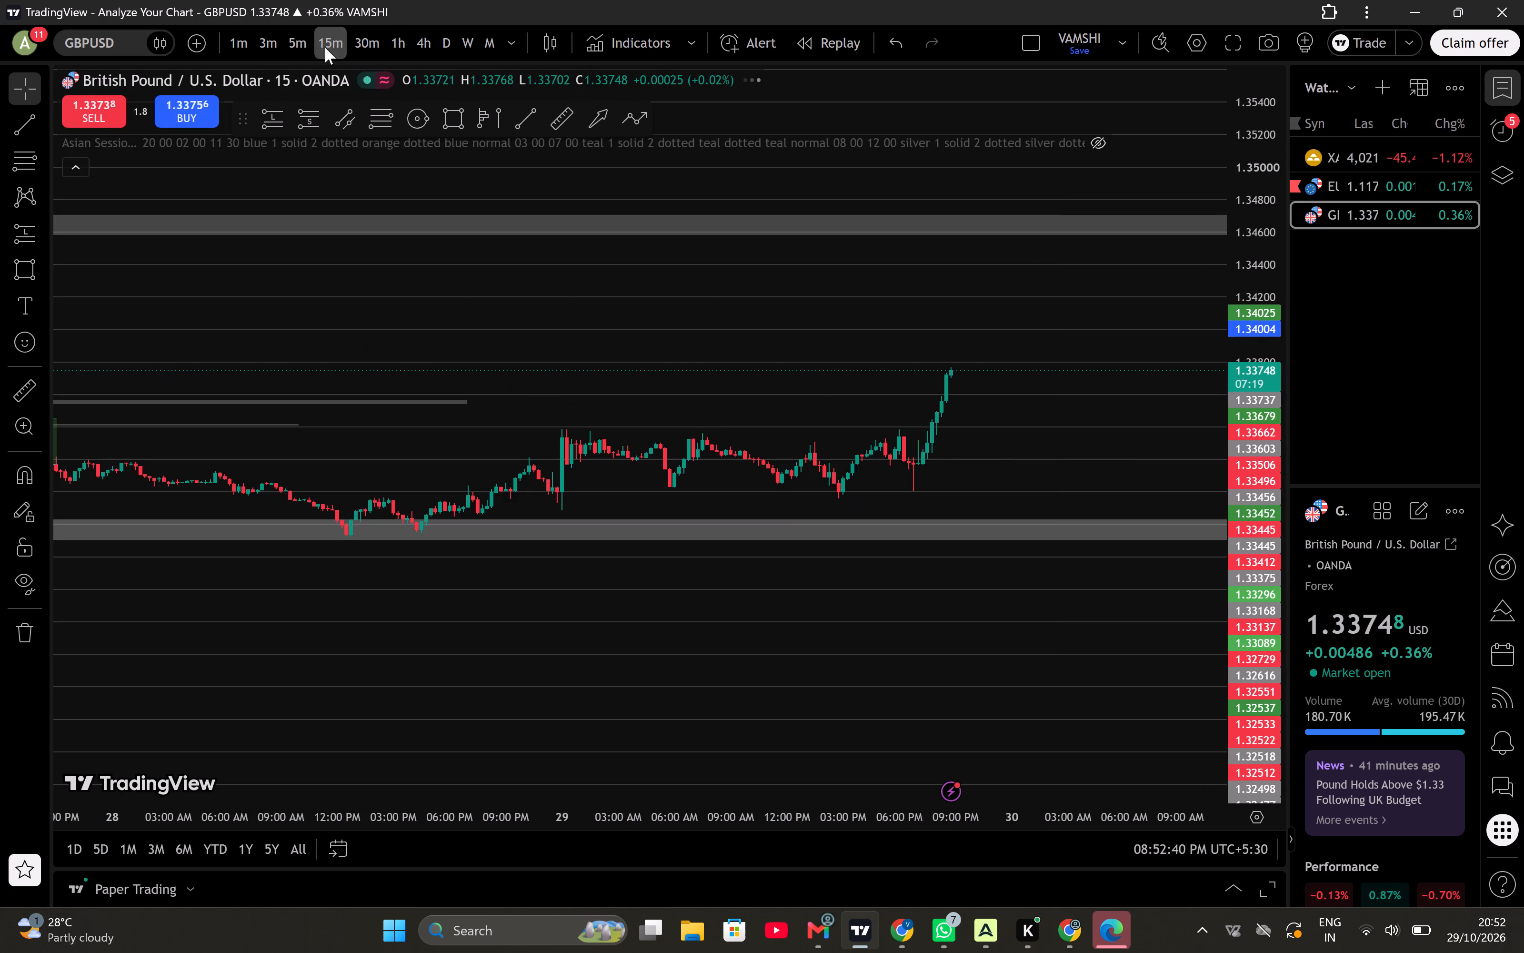
pyautogui.moveTo(1246, 620); pyautogui.dragTo(1222, 246)
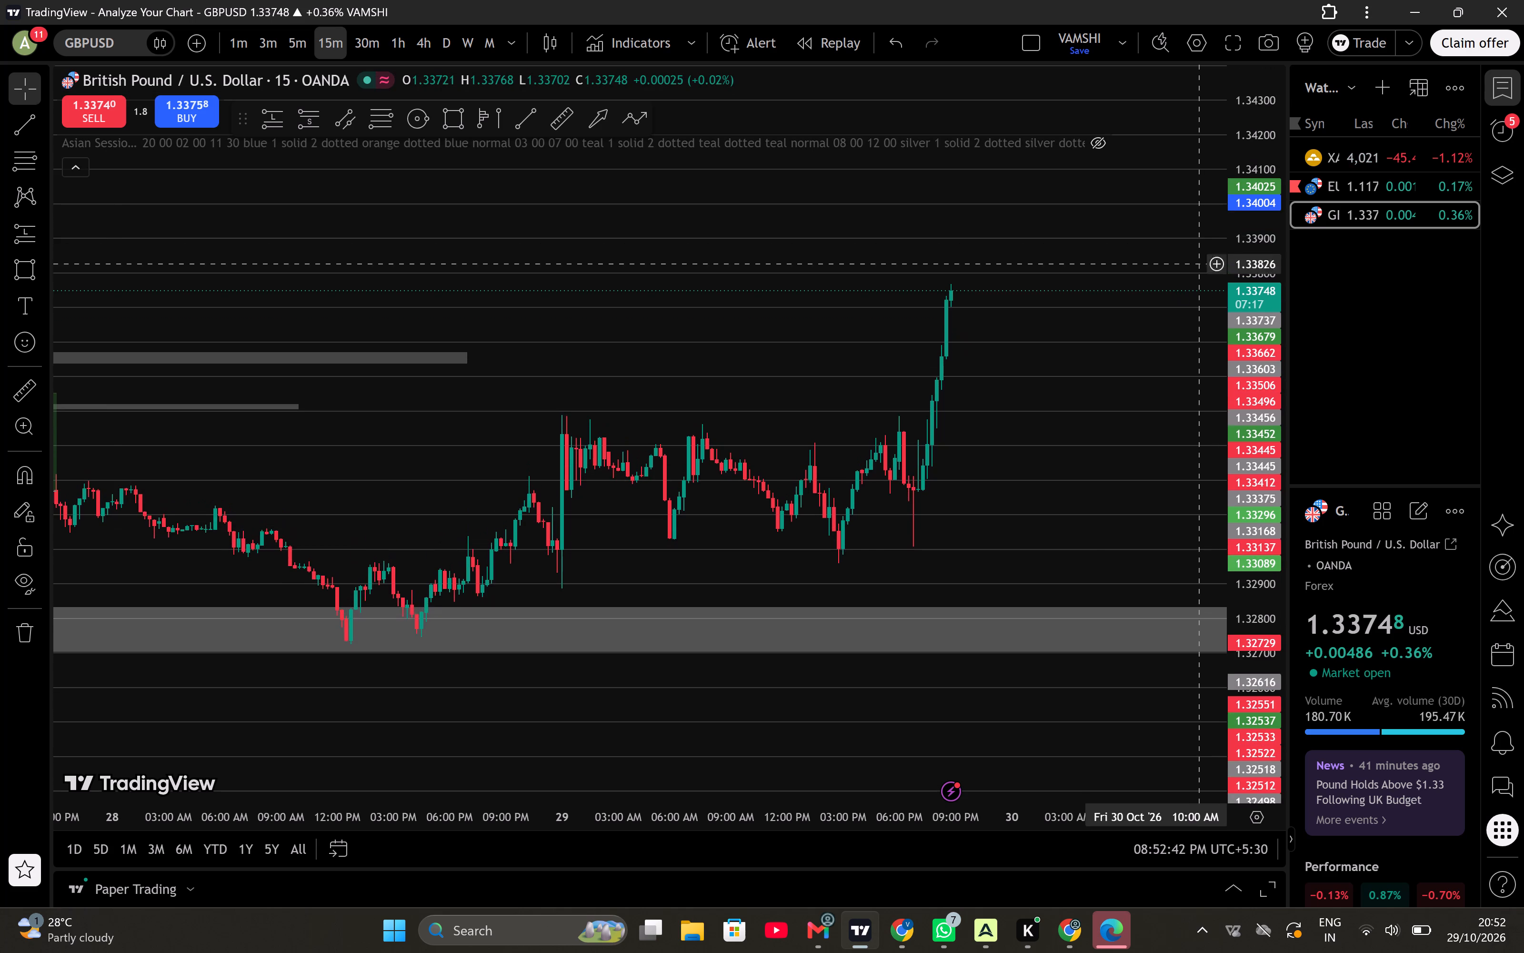
pyautogui.moveTo(1039, 416); pyautogui.dragTo(1057, 272)
pyautogui.scroll(1, 1057, 272)
pyautogui.moveTo(1256, 477); pyautogui.dragTo(1243, 263)
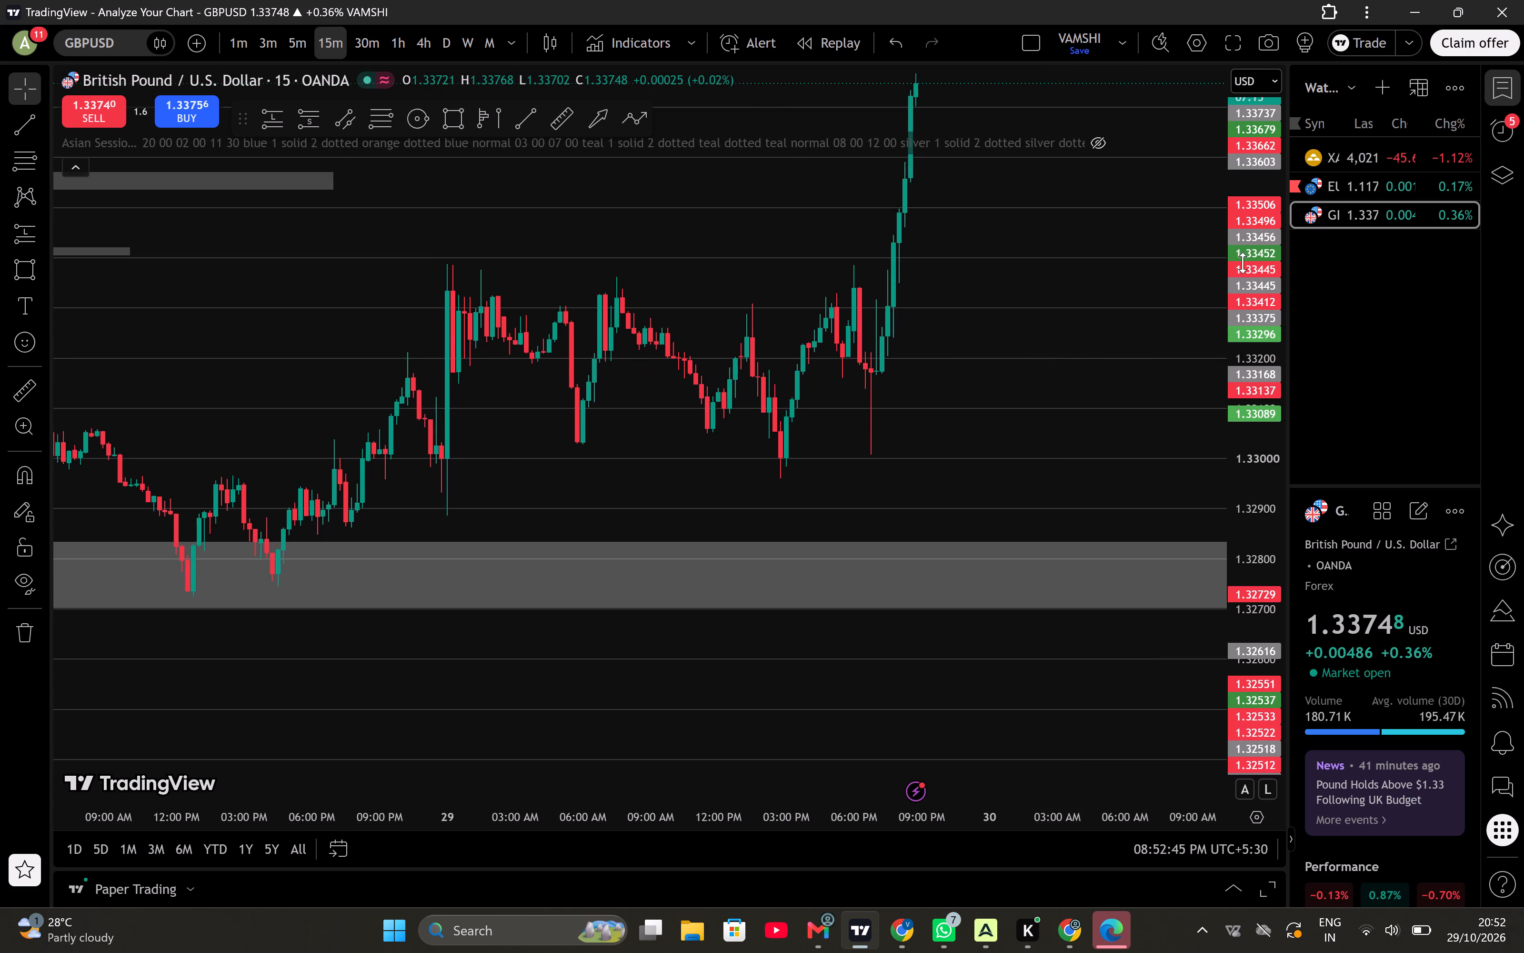
pyautogui.moveTo(1093, 389); pyautogui.dragTo(1088, 495)
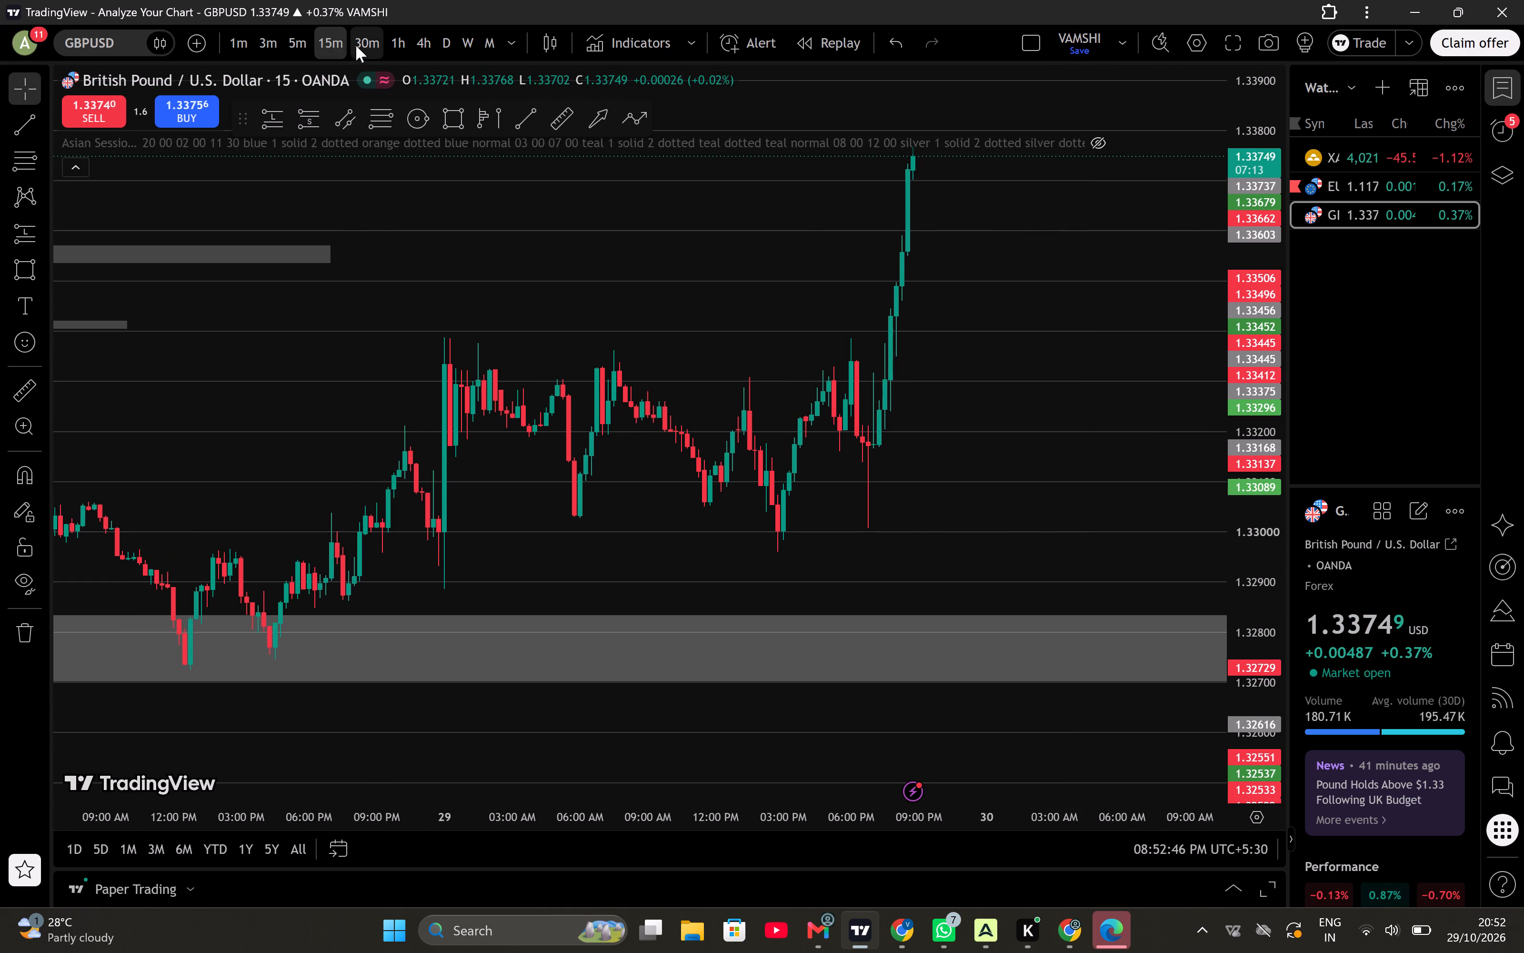
# On the GBPUSD 30-minute chart, draw a rectangle zone from 03:30 PM on 29 October, between about 1.3312 and 1.3300.
pyautogui.click(356, 45)
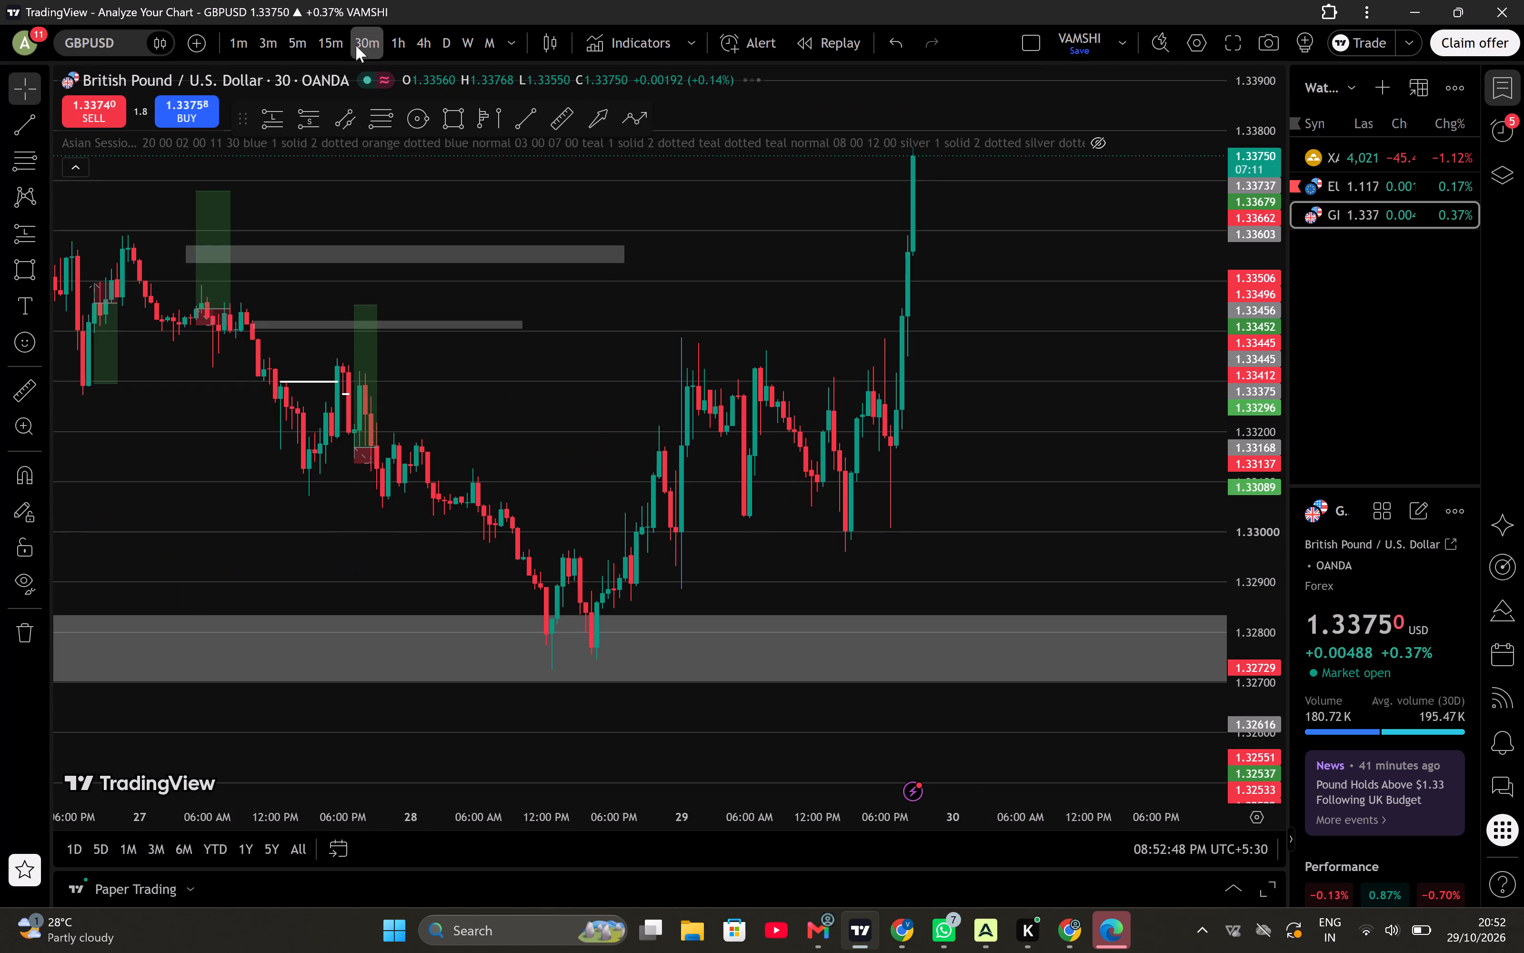
pyautogui.scroll(3, 614, 441)
pyautogui.moveTo(853, 386); pyautogui.dragTo(965, 392)
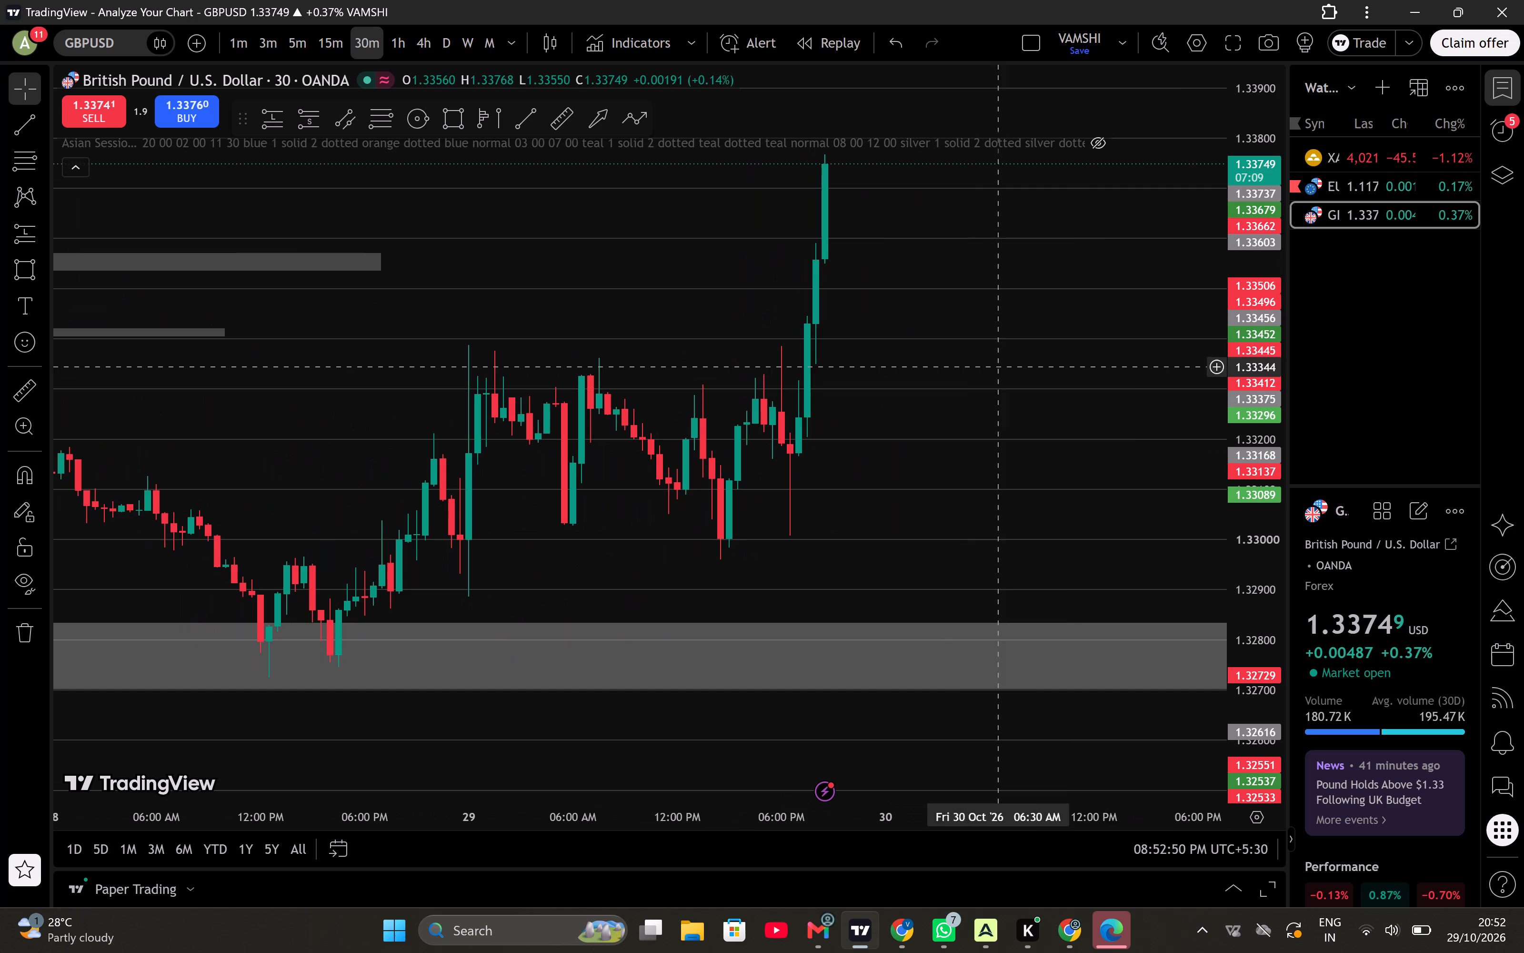
pyautogui.moveTo(1234, 203); pyautogui.dragTo(1227, 453)
pyautogui.scroll(-1, 812, 455)
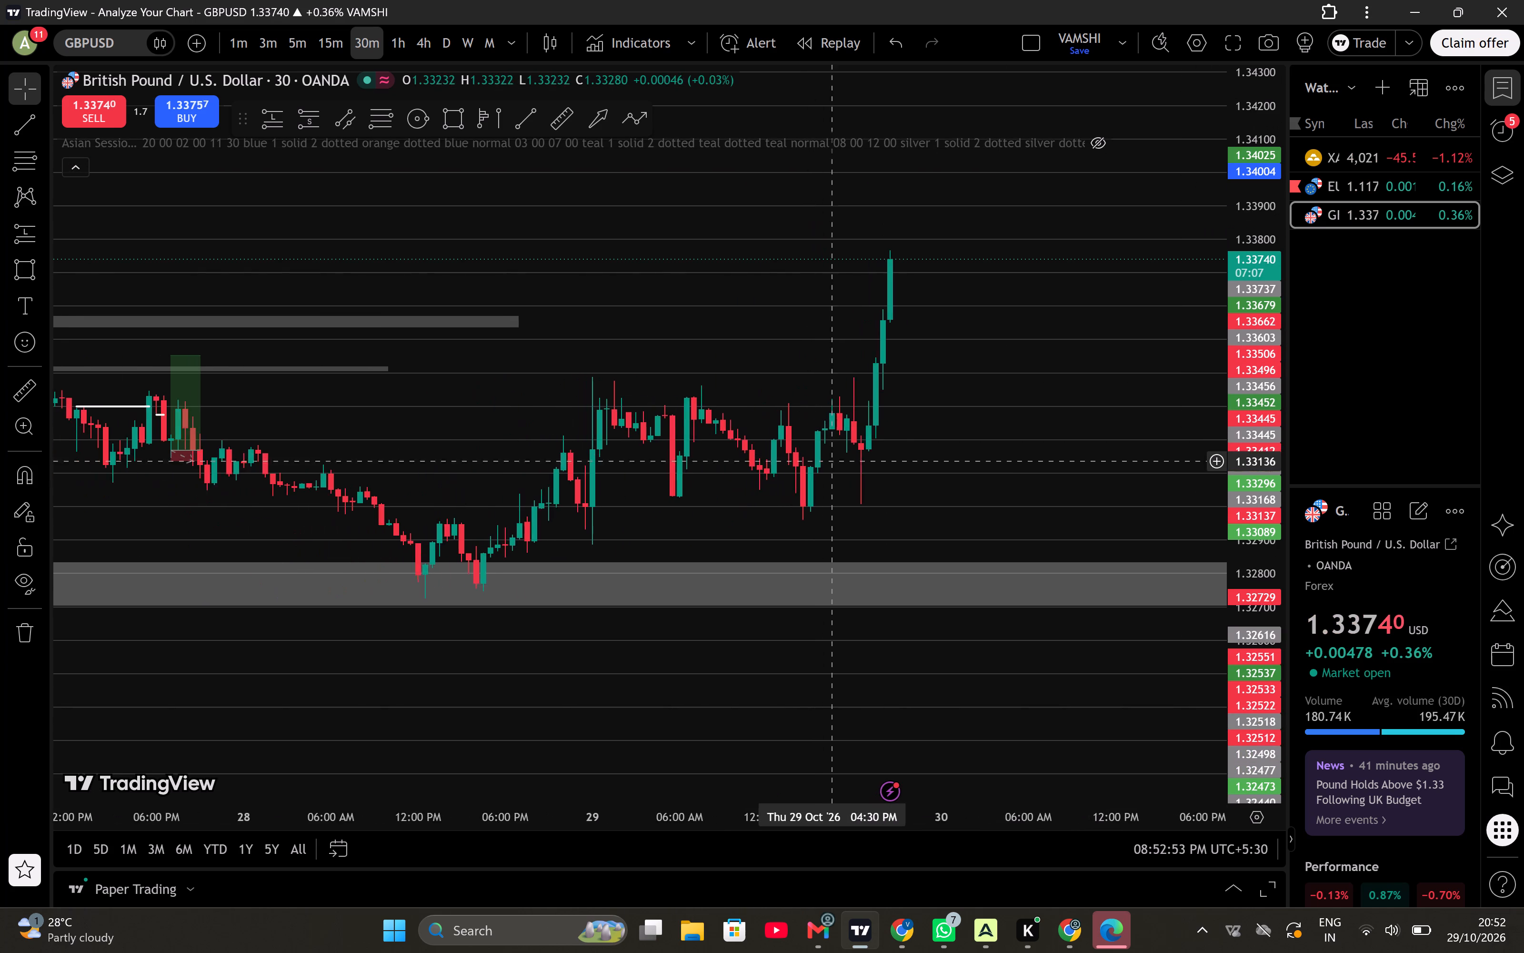
pyautogui.moveTo(955, 471); pyautogui.dragTo(831, 524)
pyautogui.click(452, 105)
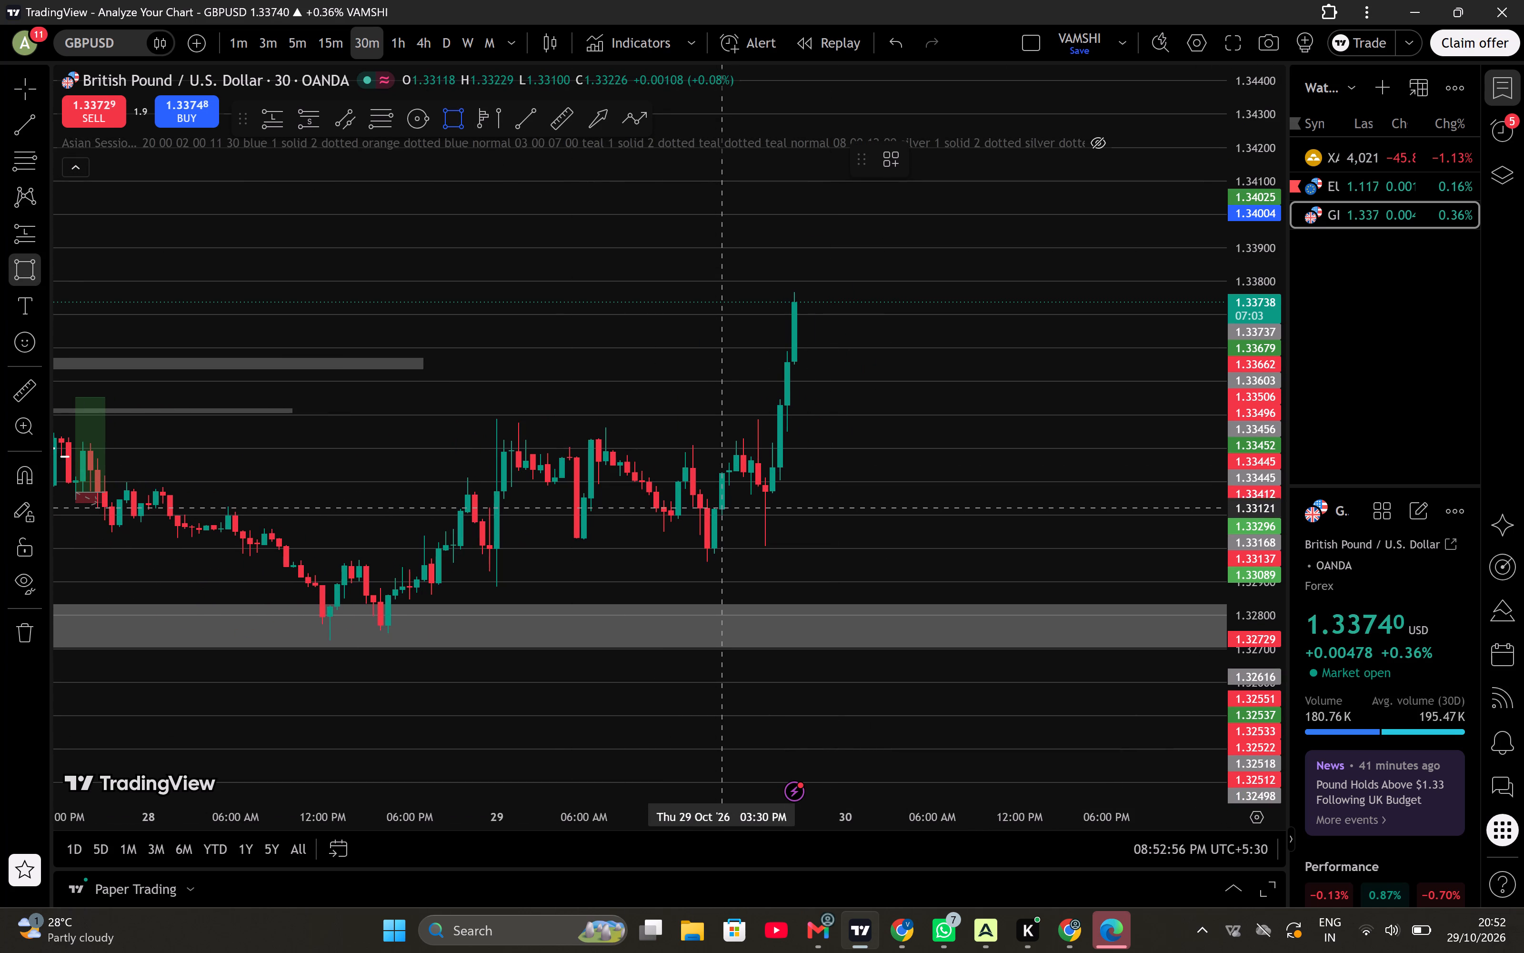
pyautogui.moveTo(719, 507); pyautogui.dragTo(868, 557)
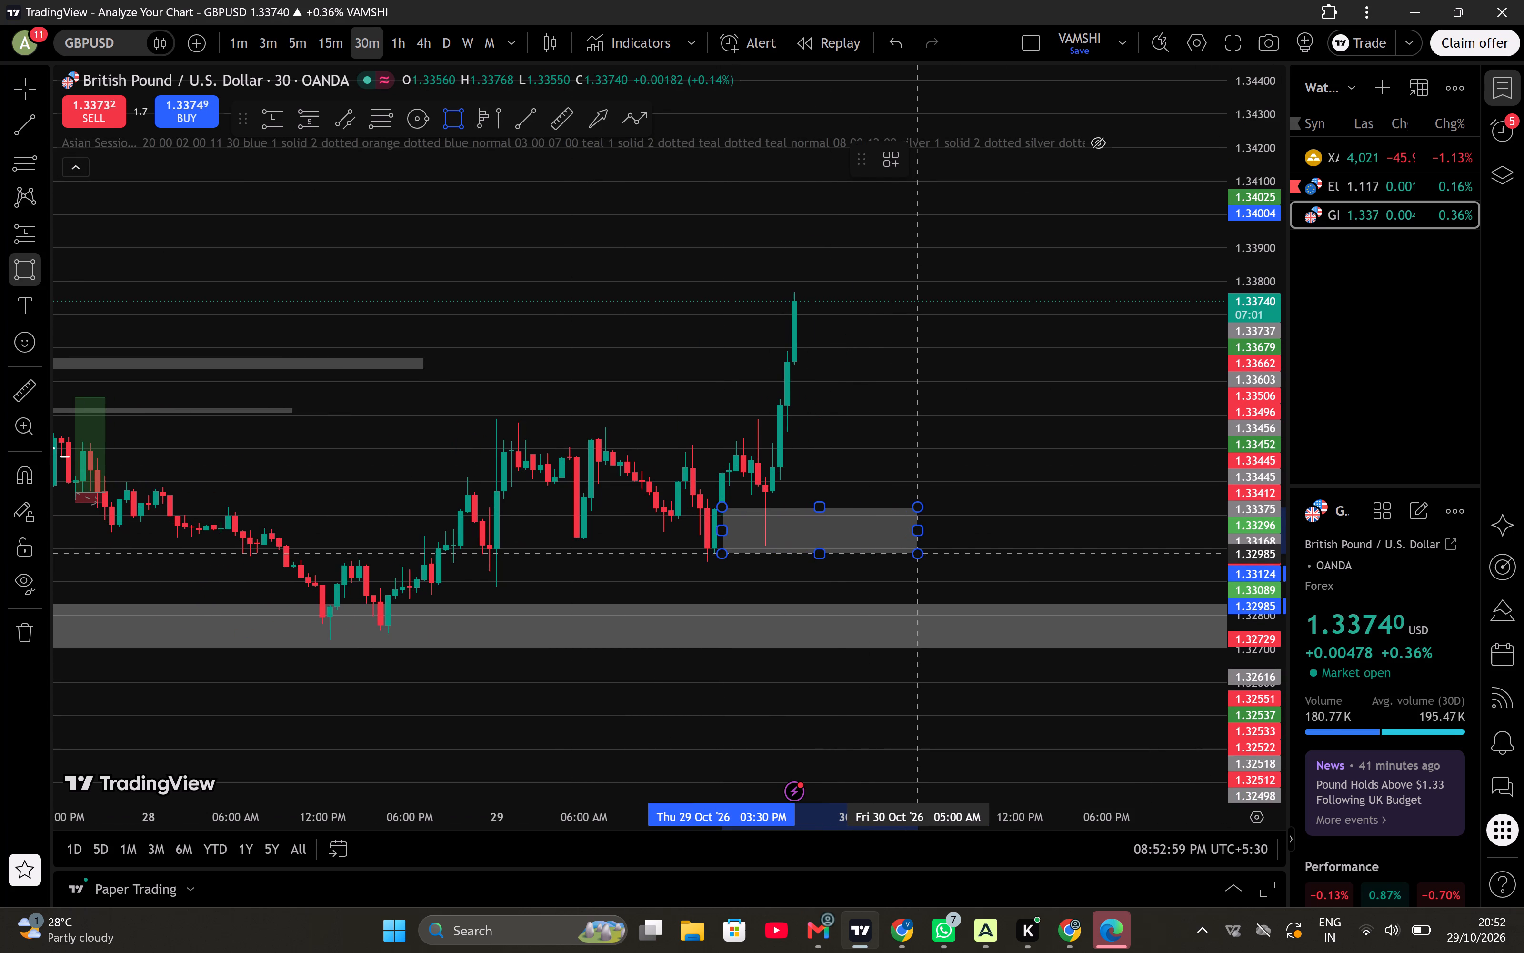
# Deselect the newly drawn zone and switch GBPUSD from the 30-minute to the 5-minute timeframe.
pyautogui.moveTo(935, 550); pyautogui.dragTo(1034, 552)
pyautogui.click(1034, 552)
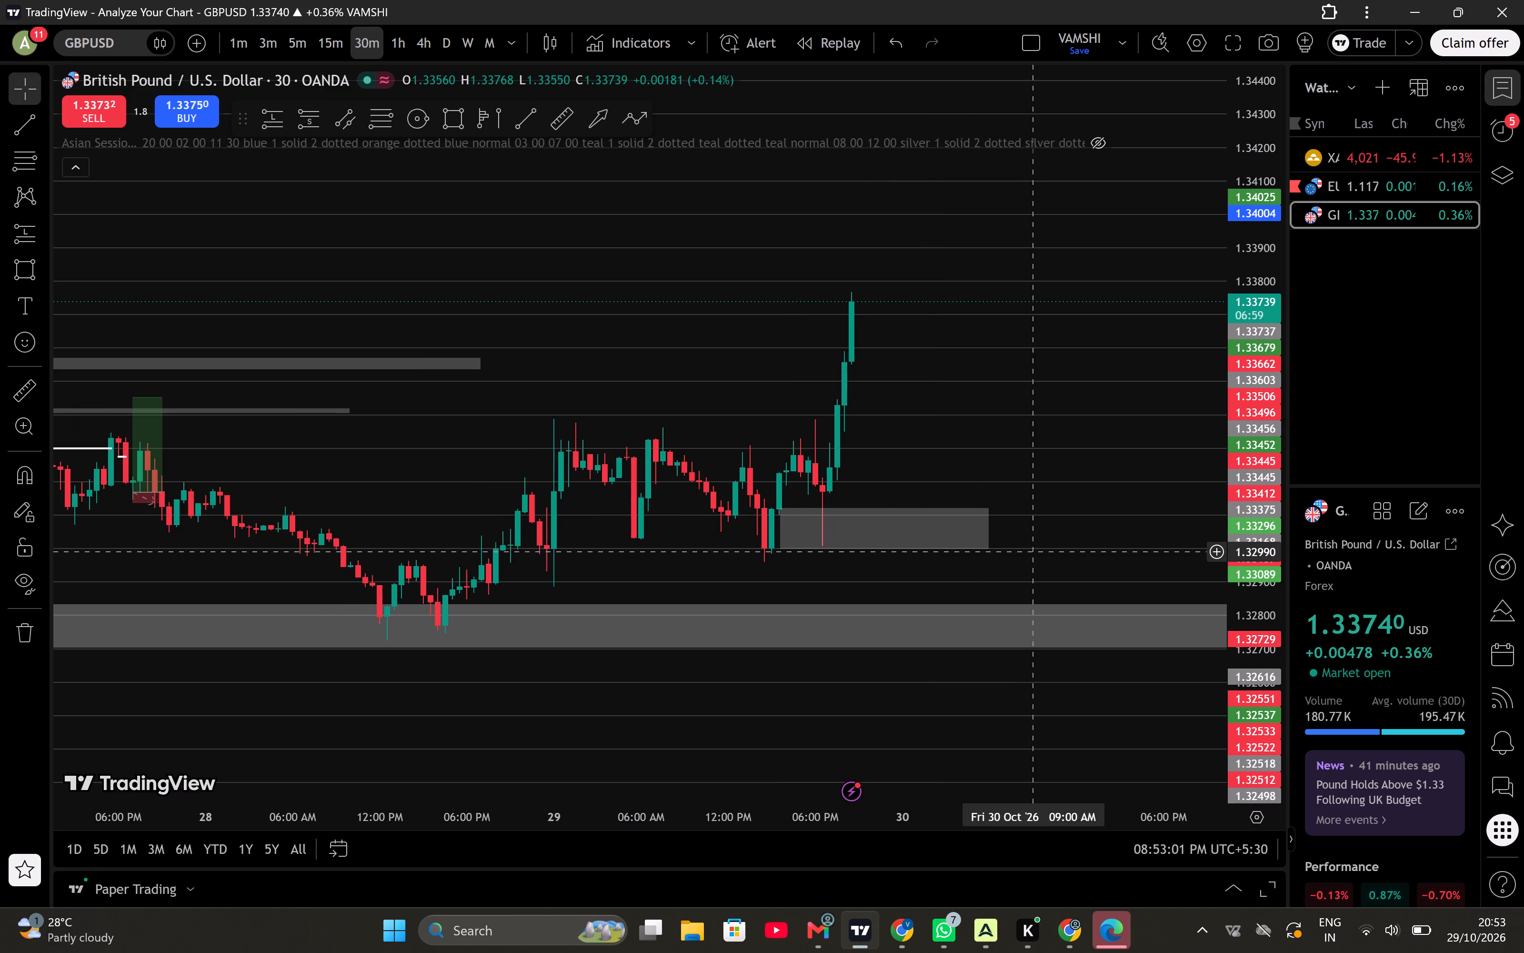
pyautogui.click(305, 49)
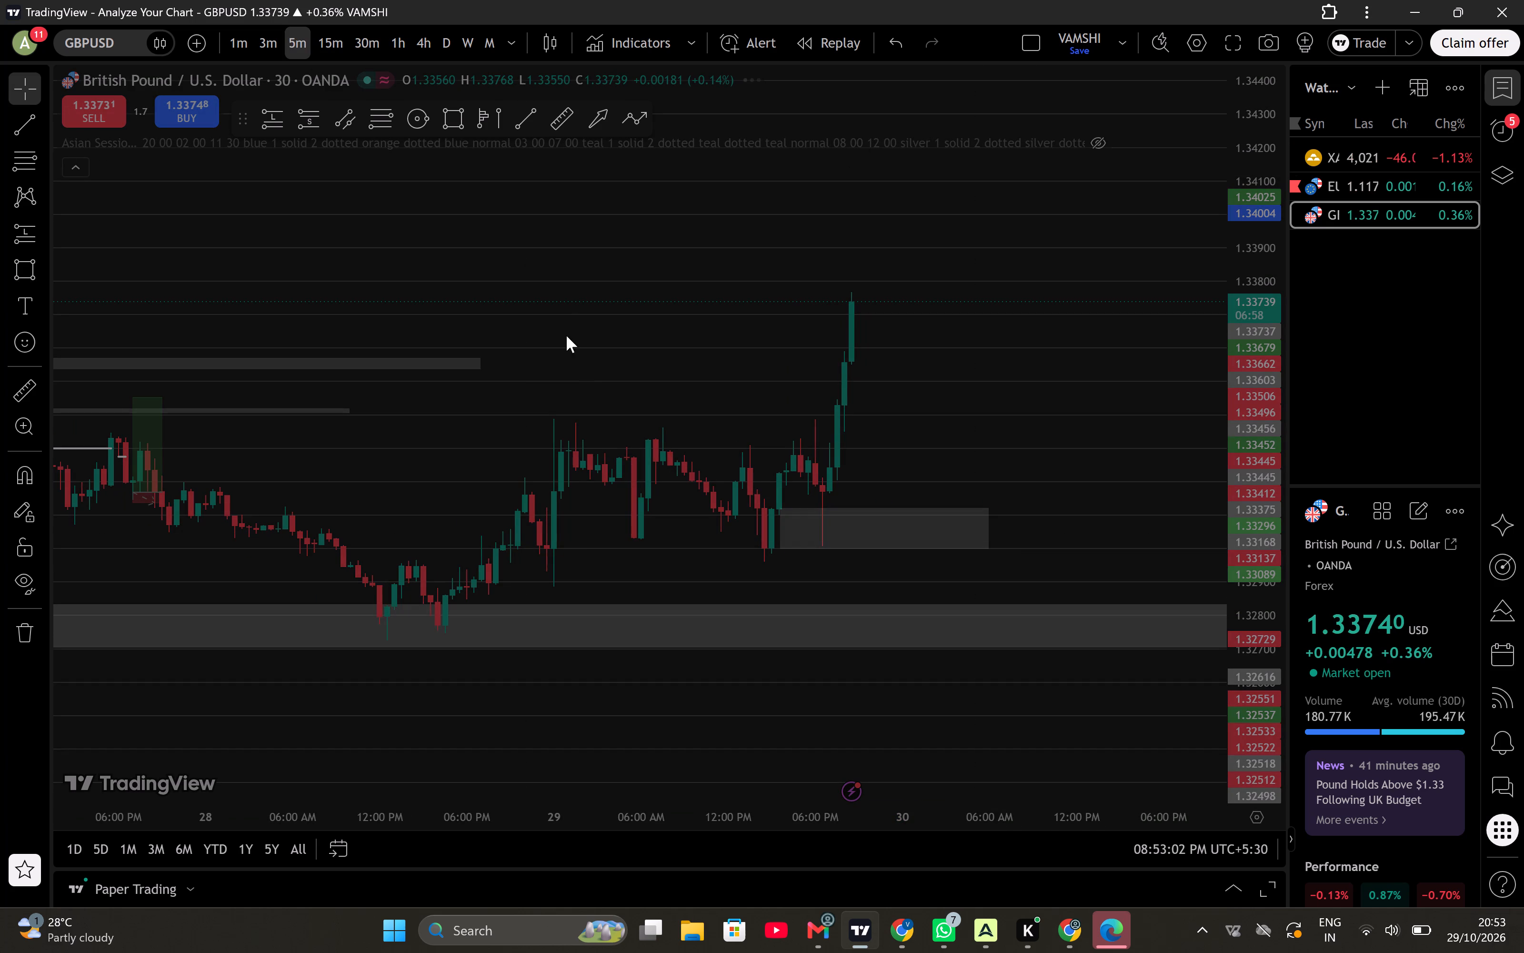
pyautogui.scroll(-1, 582, 372)
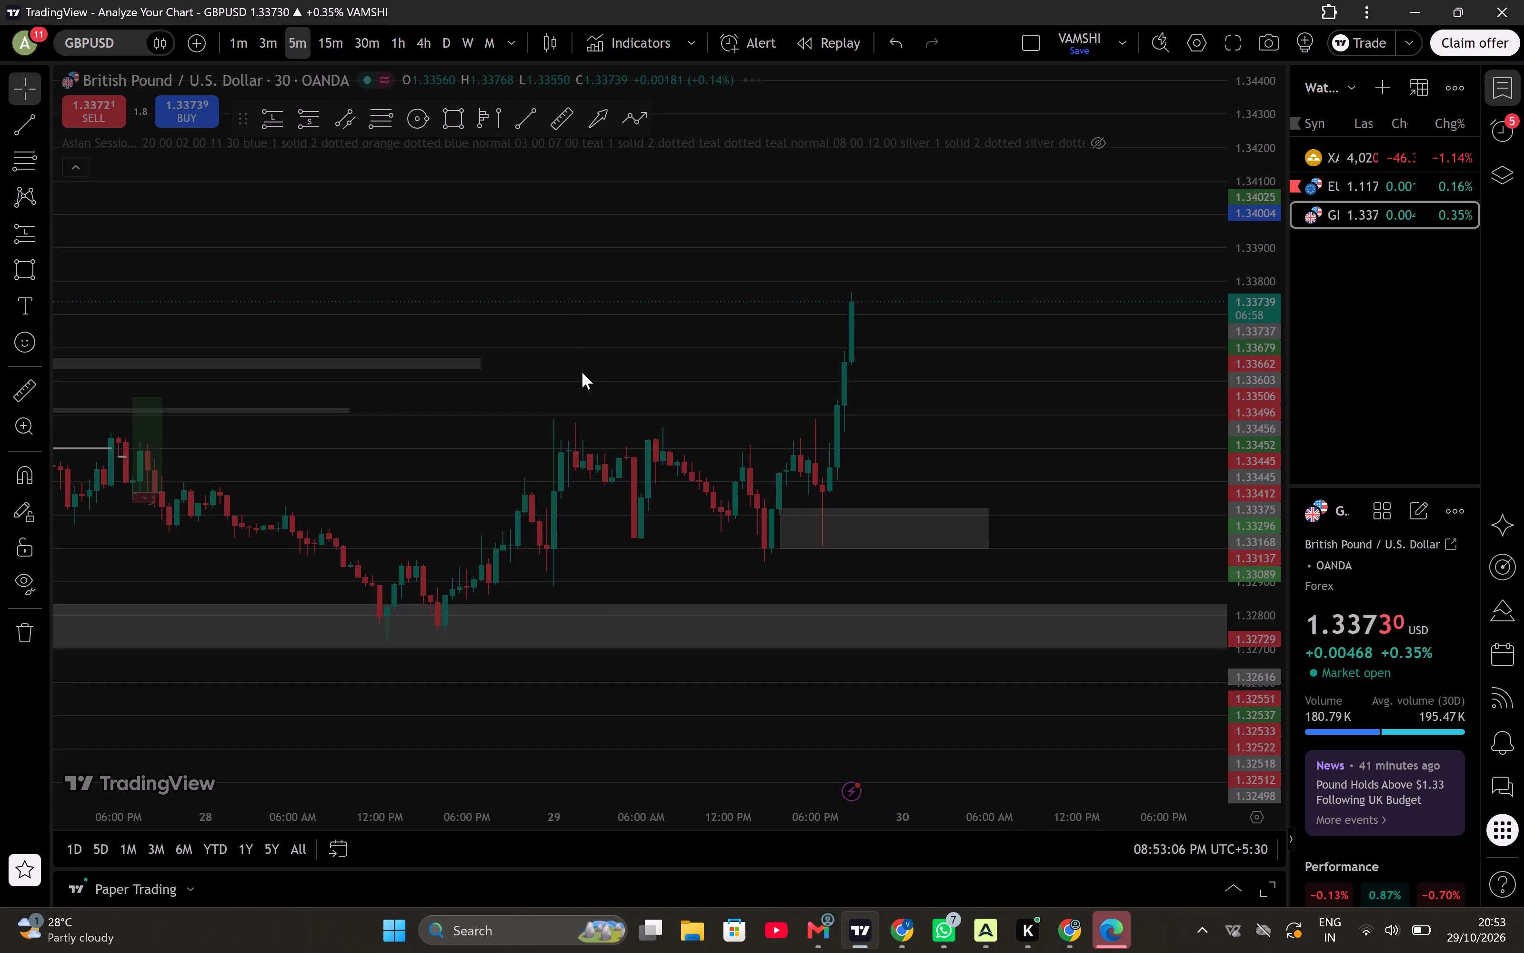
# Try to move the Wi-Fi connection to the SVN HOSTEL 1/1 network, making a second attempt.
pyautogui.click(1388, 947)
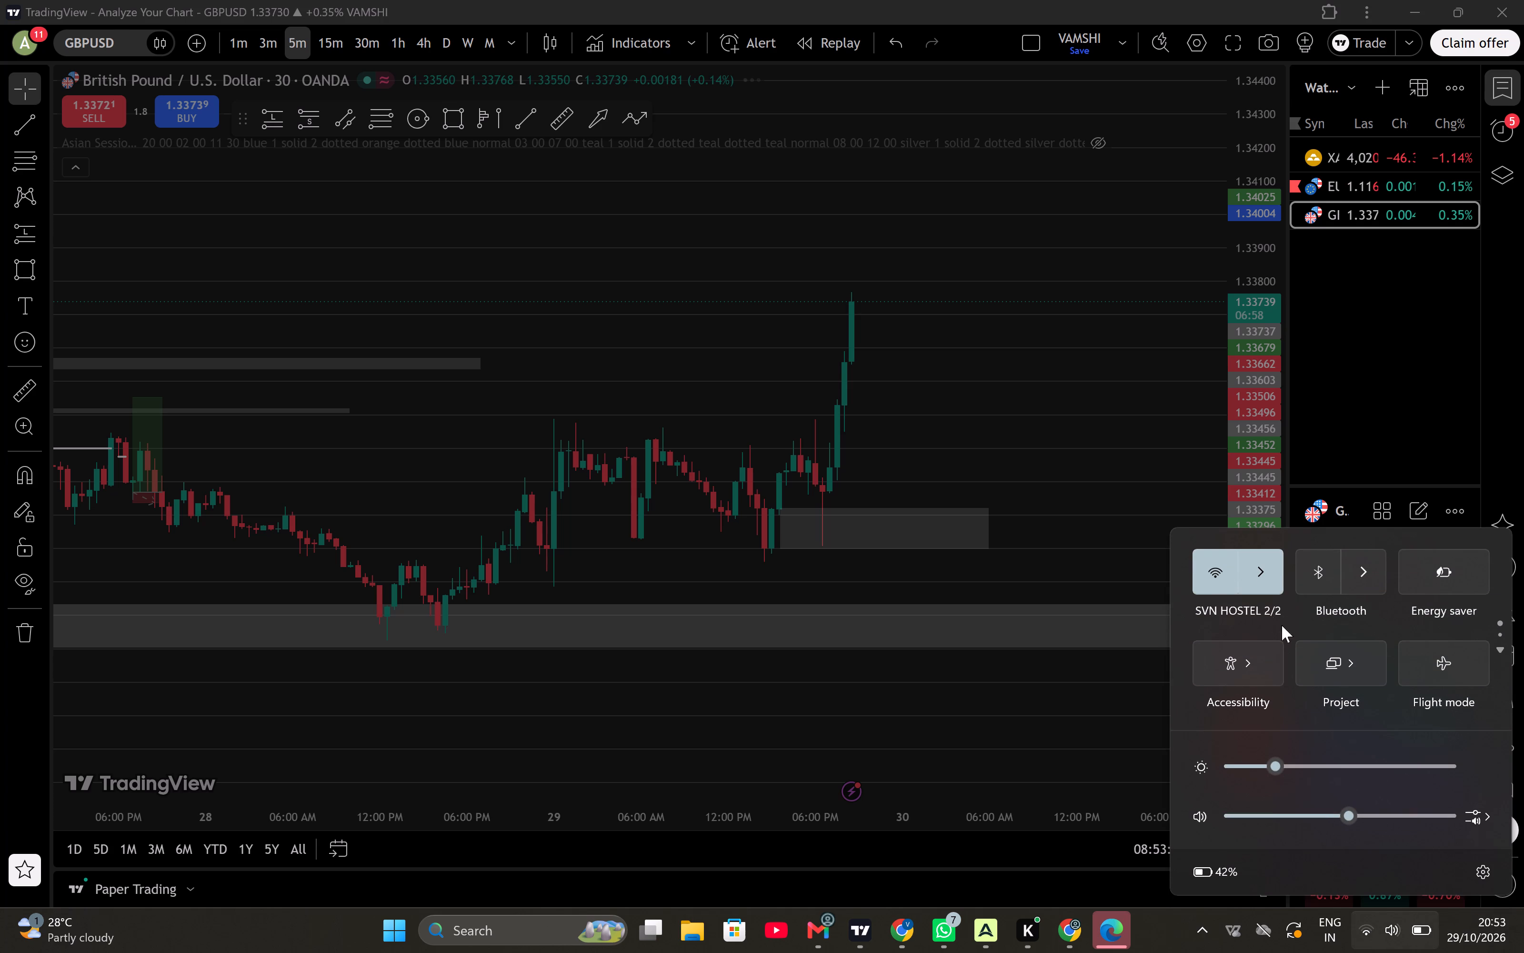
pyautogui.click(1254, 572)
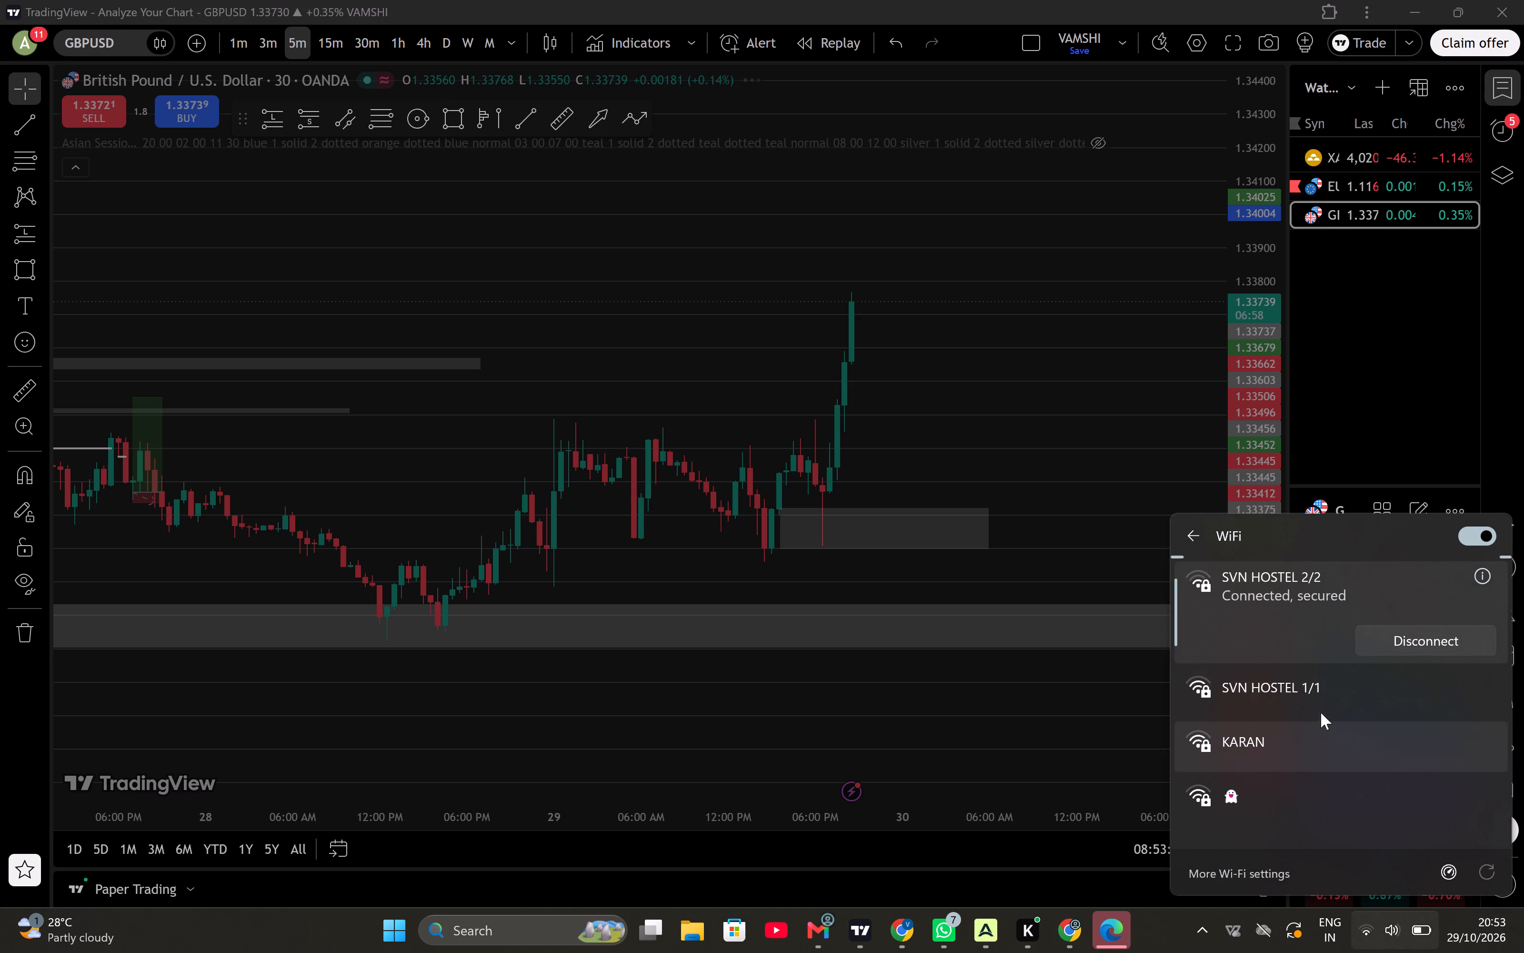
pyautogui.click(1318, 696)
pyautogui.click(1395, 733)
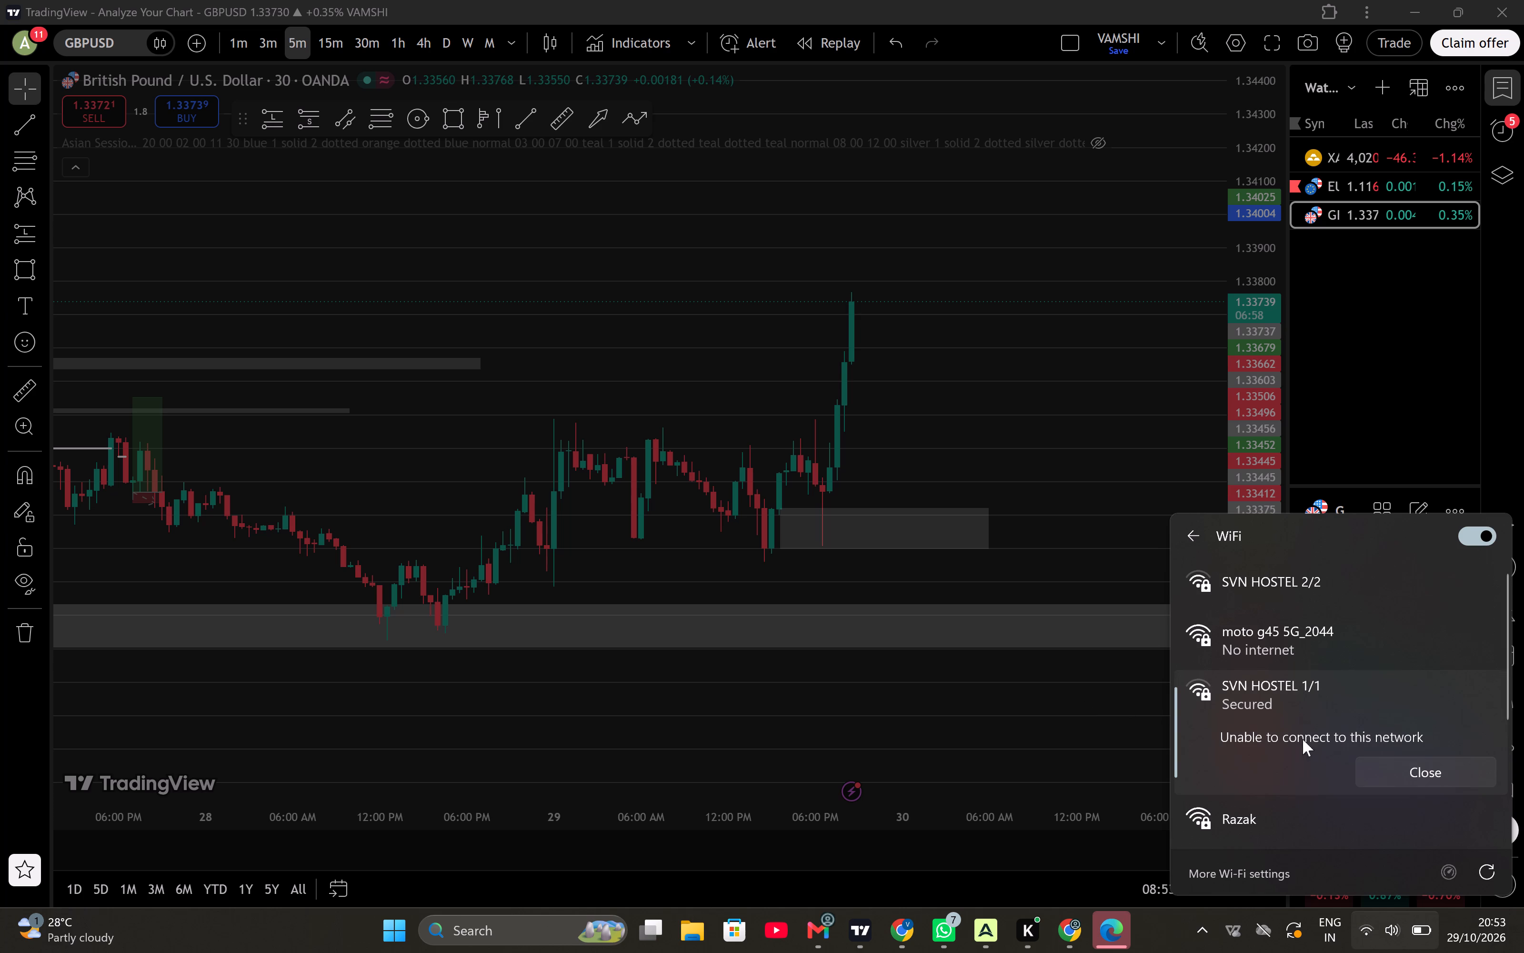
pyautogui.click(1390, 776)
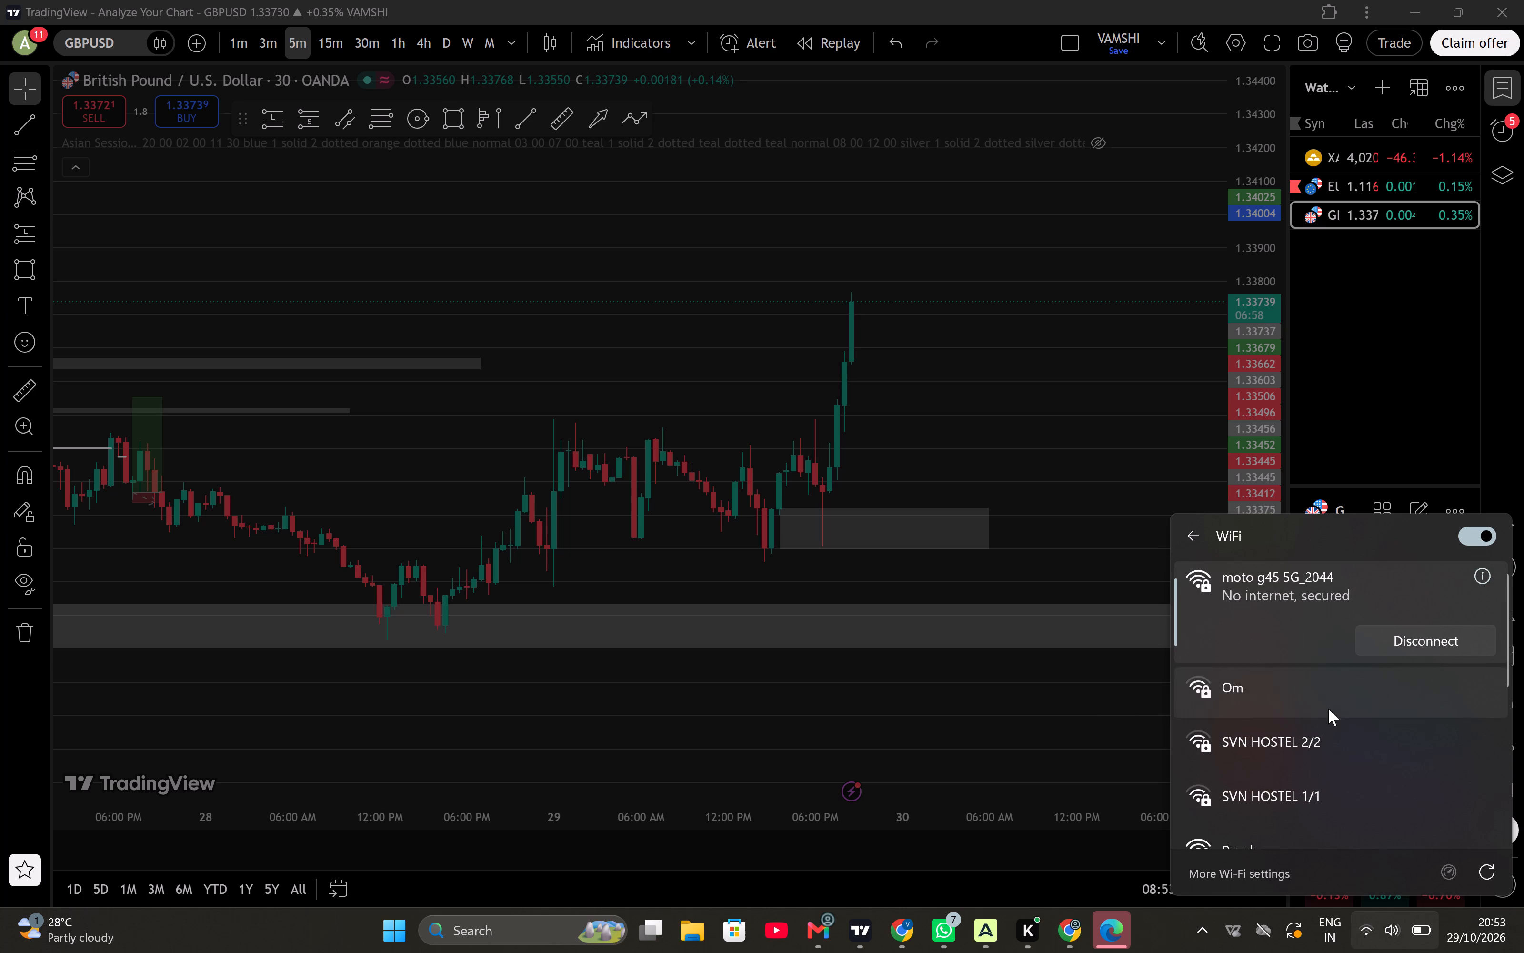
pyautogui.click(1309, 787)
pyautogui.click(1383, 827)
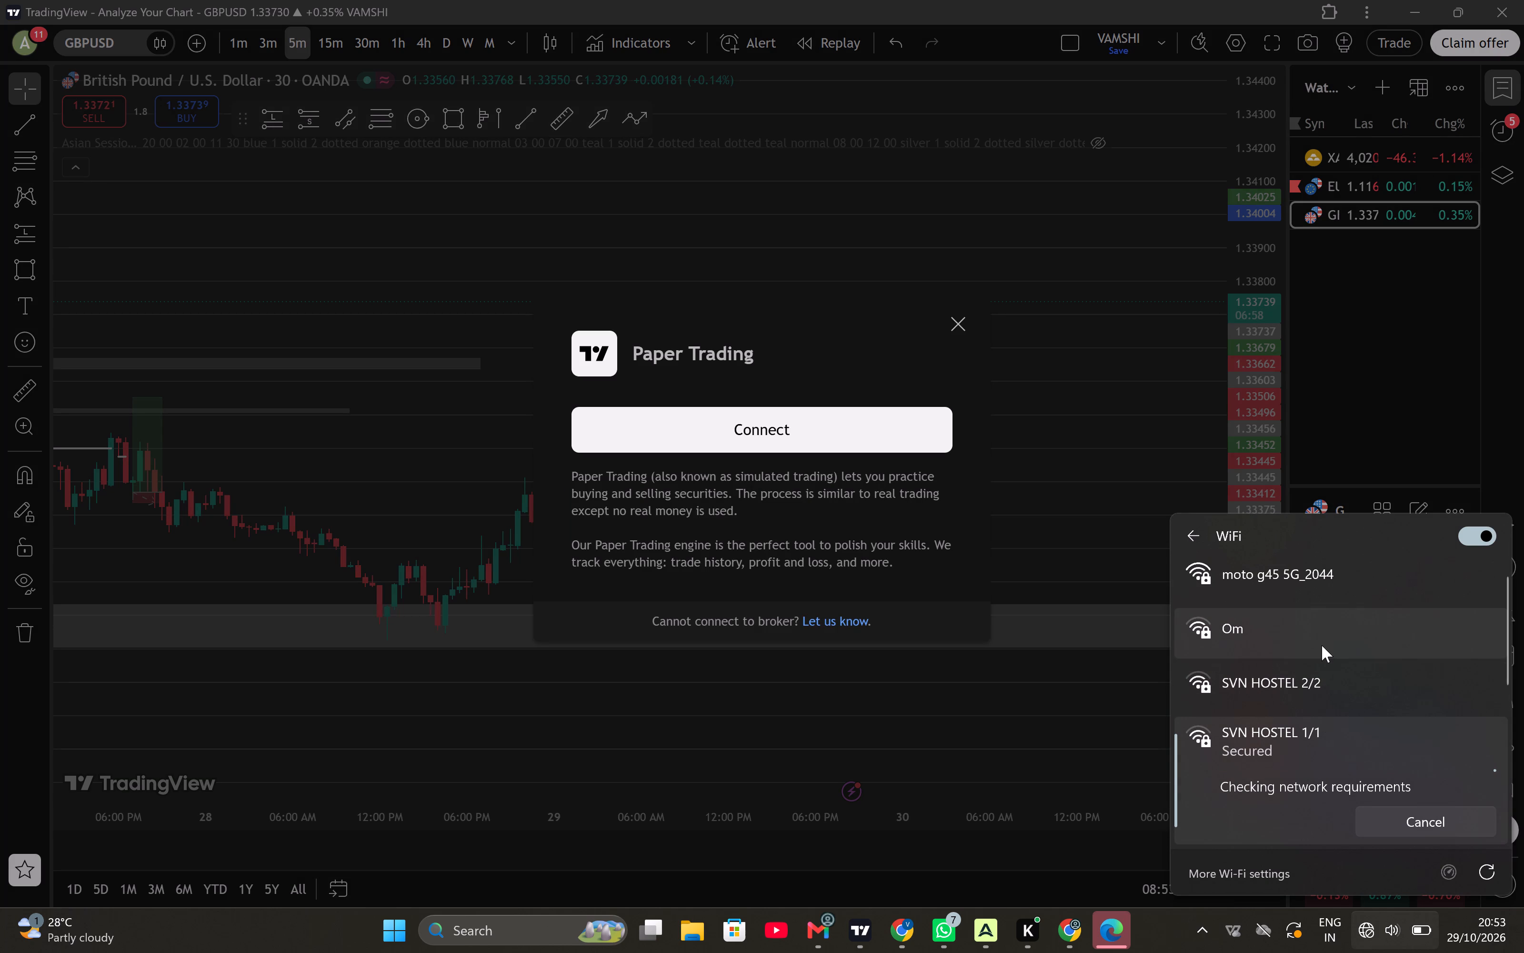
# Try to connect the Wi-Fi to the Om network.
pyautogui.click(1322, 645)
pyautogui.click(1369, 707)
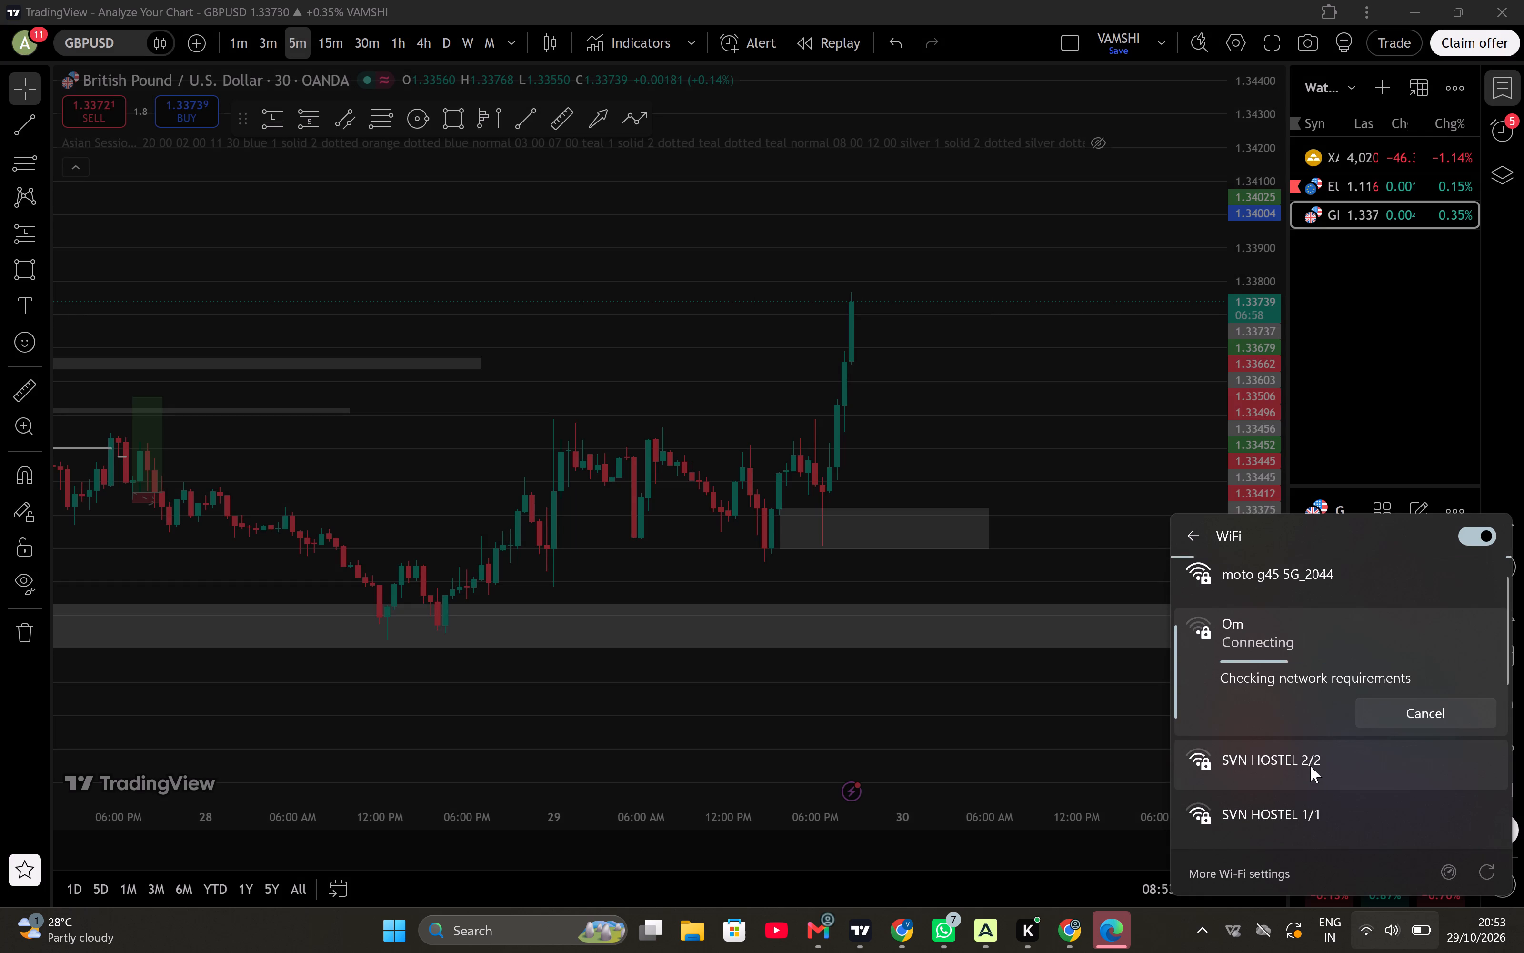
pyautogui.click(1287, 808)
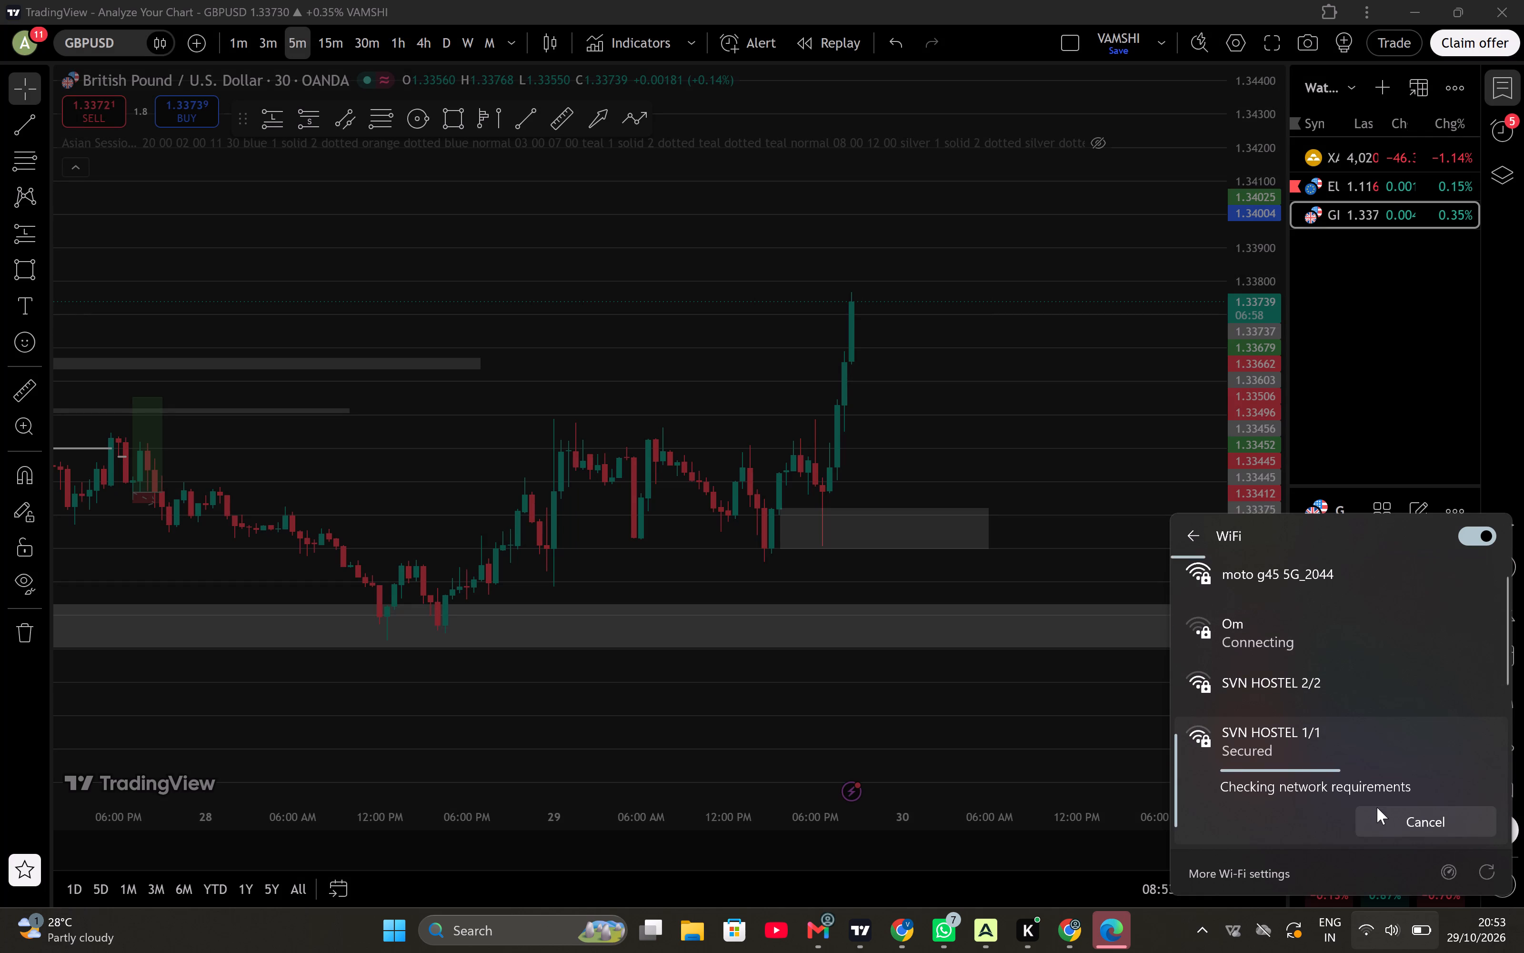
# Connect the Wi-Fi to the SVN HOSTEL 2/2 network and return to the chart.
pyautogui.click(1303, 679)
pyautogui.click(1386, 765)
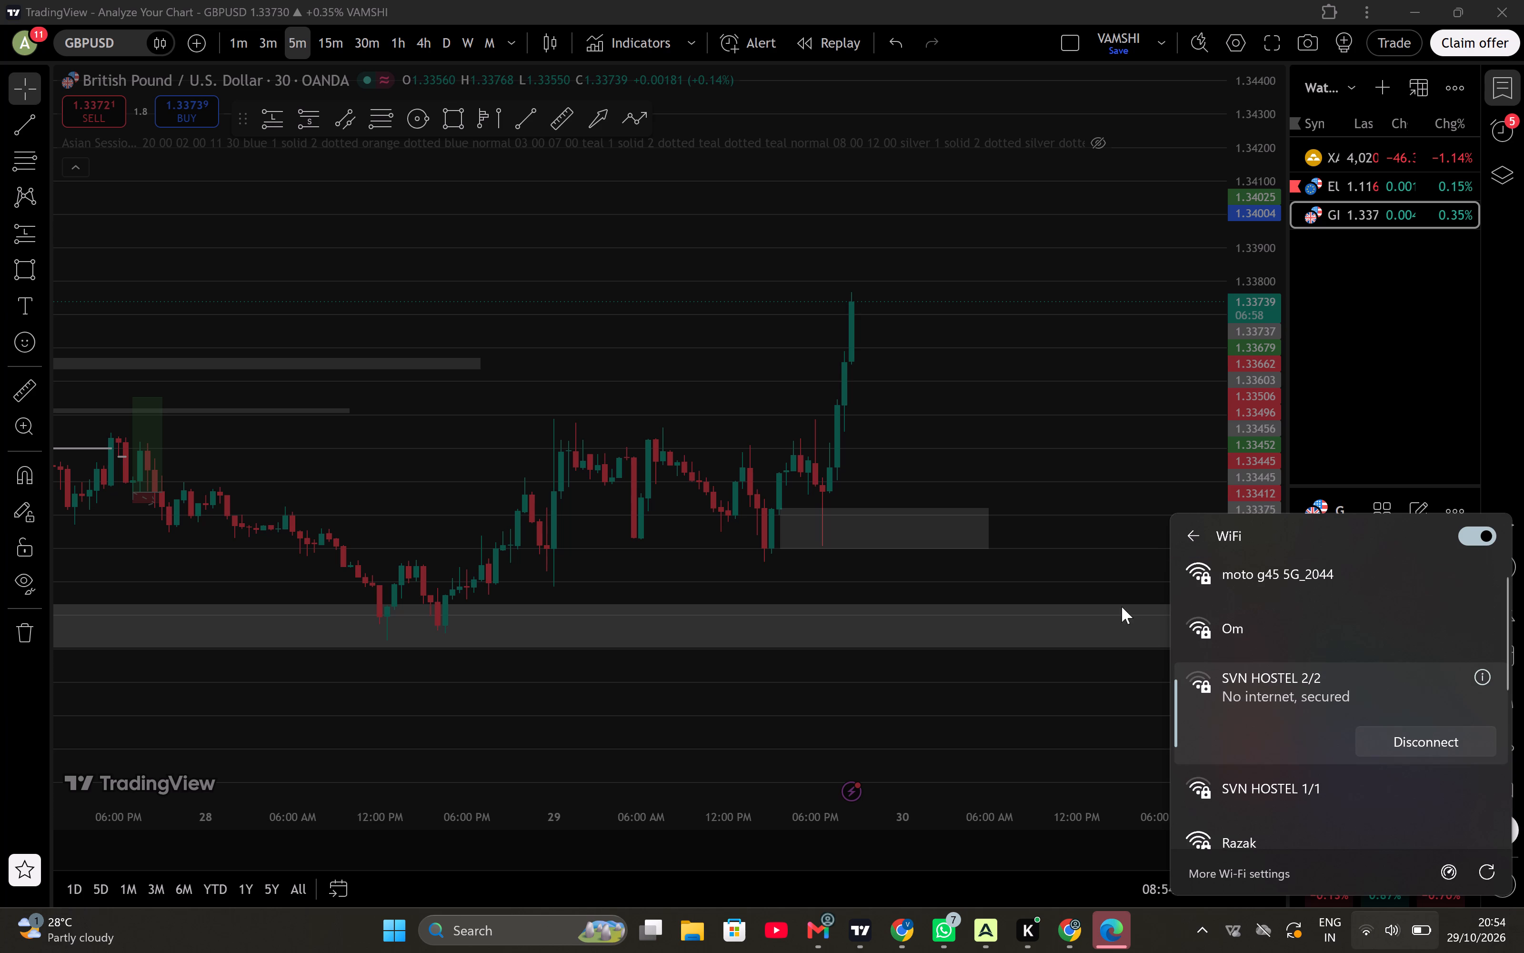
pyautogui.click(1103, 577)
# Close the Paper Trading connection dialog and examine the 29 October move around the drawn grey zone on the 5-minute GBPUSD chart.
pyautogui.moveTo(1050, 511); pyautogui.dragTo(1017, 598)
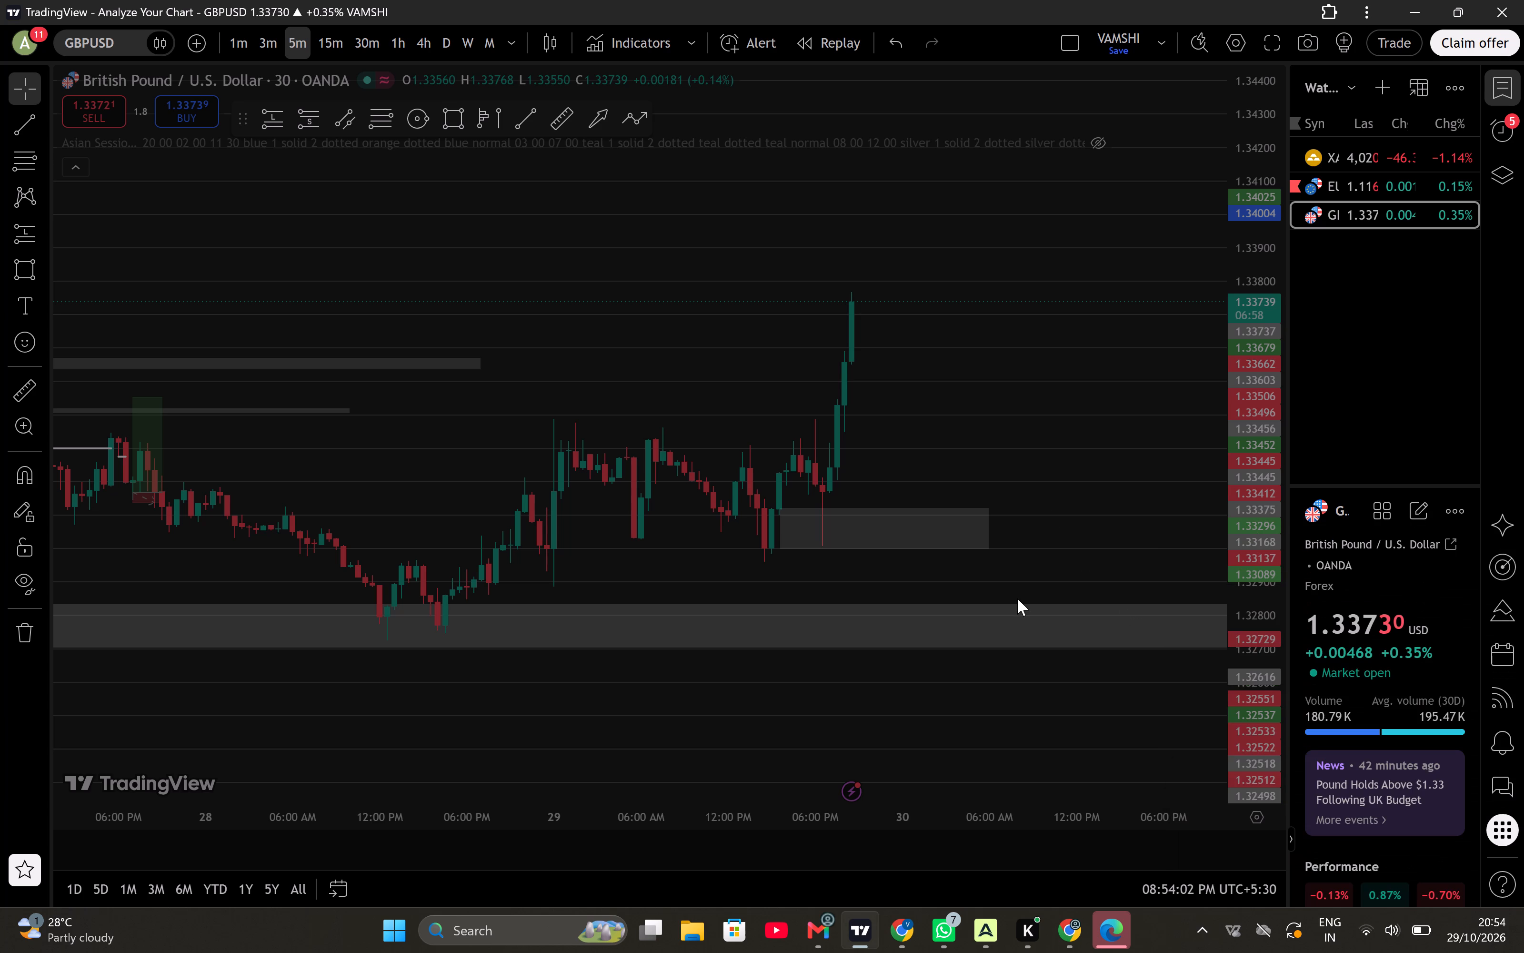
pyautogui.moveTo(1243, 661); pyautogui.dragTo(1250, 532)
pyautogui.moveTo(1250, 532); pyautogui.dragTo(1238, 586)
pyautogui.moveTo(1000, 418); pyautogui.dragTo(1049, 587)
pyautogui.click(320, 26)
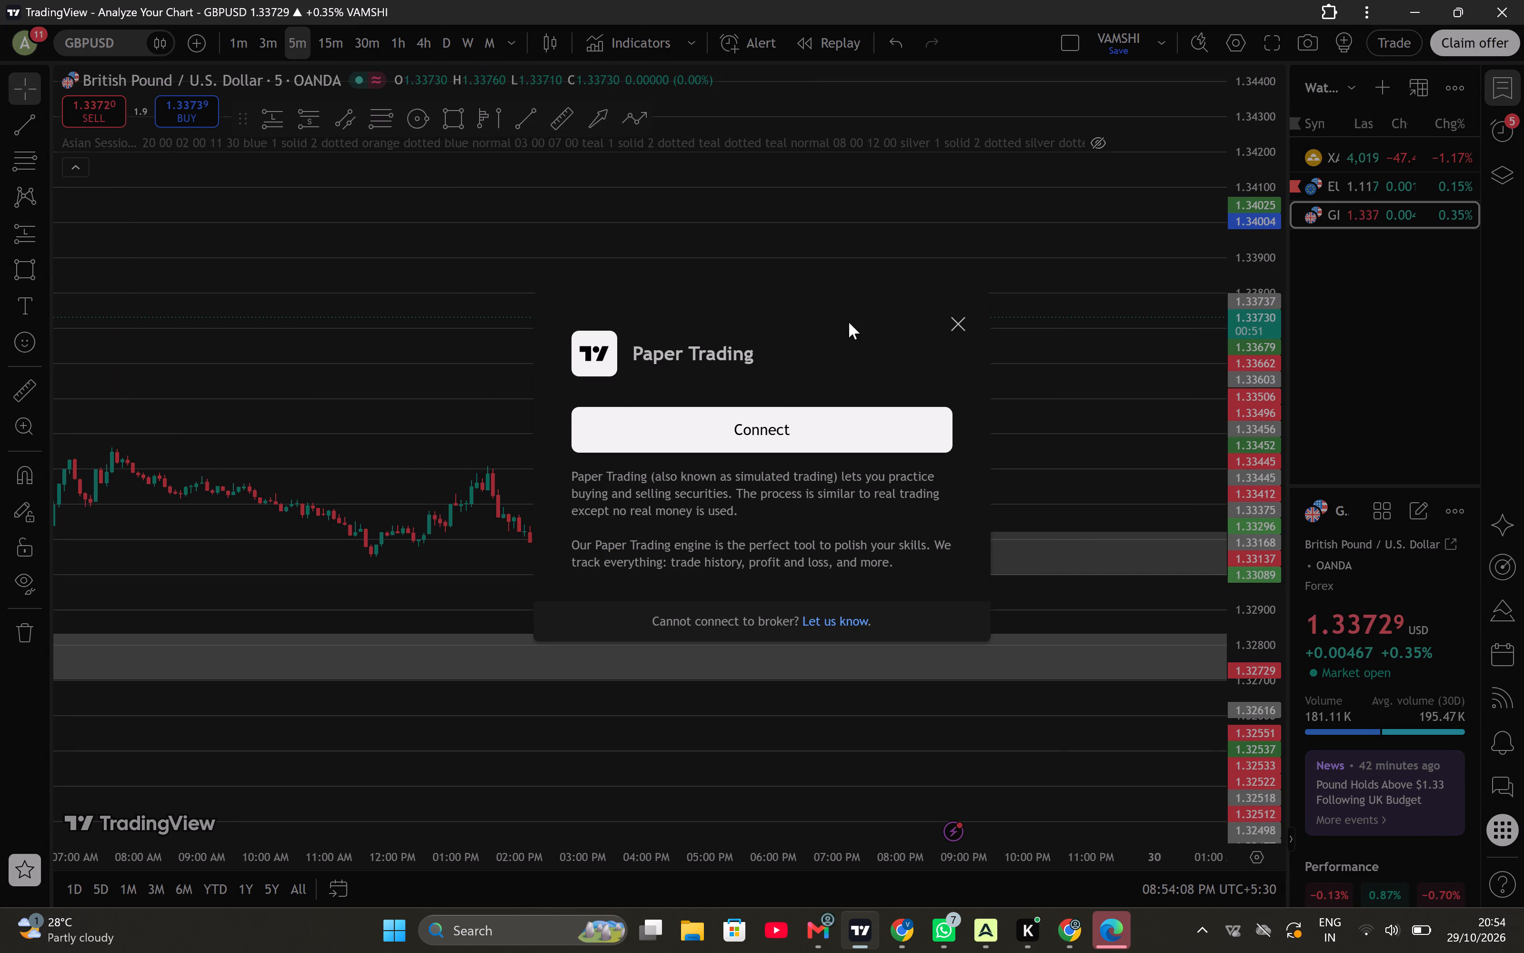
pyautogui.click(955, 326)
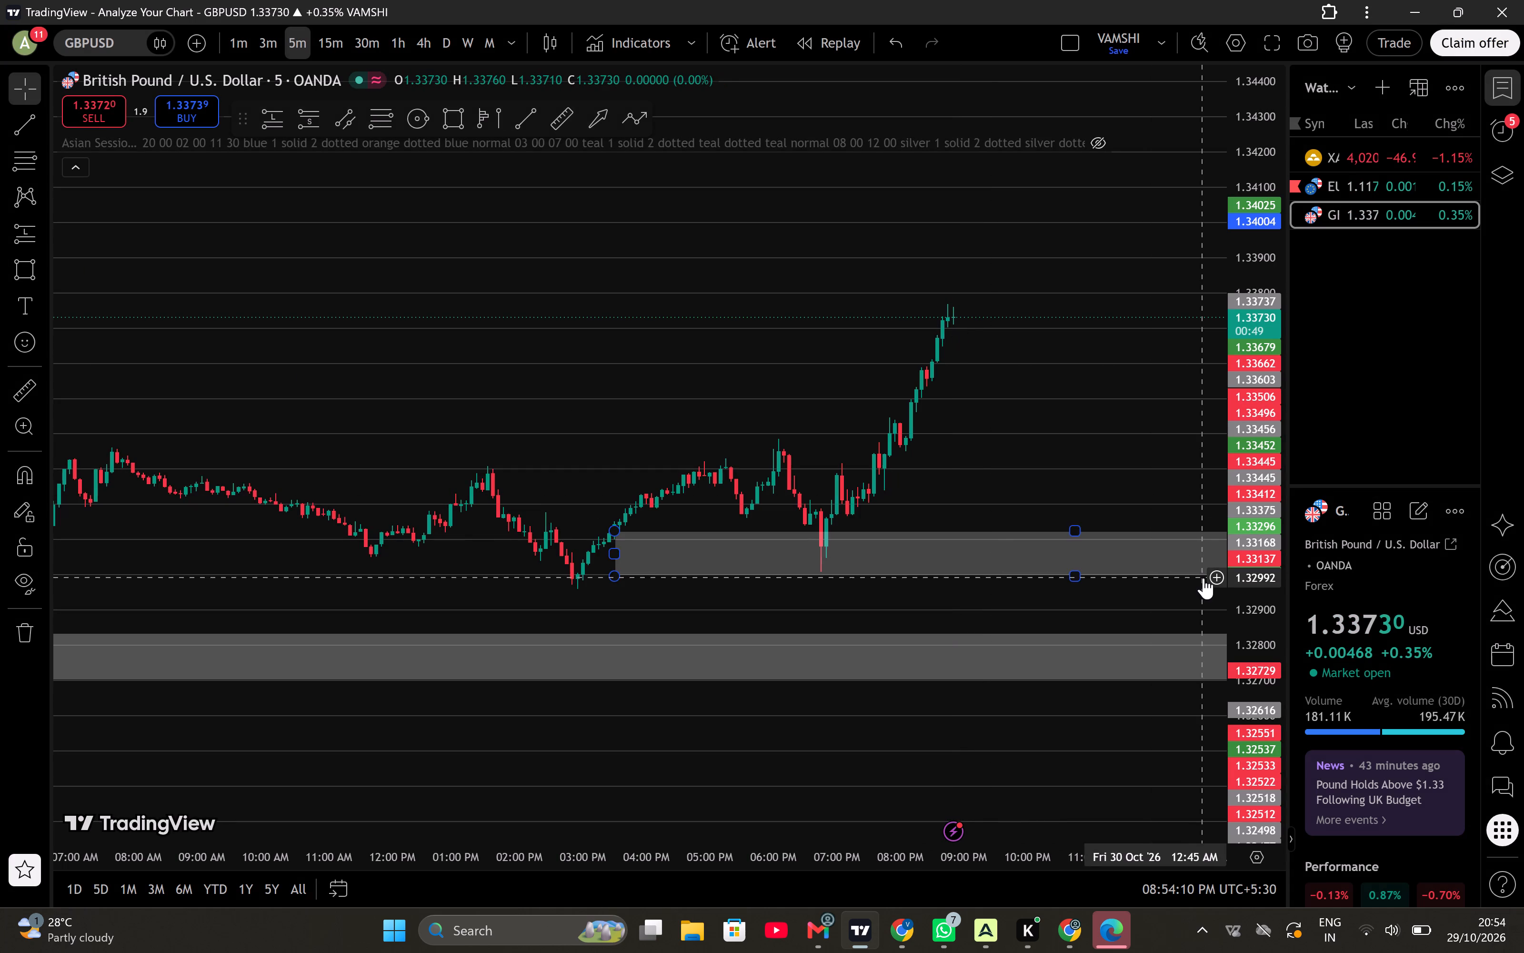
pyautogui.moveTo(1252, 641); pyautogui.dragTo(1236, 395)
pyautogui.moveTo(1053, 546); pyautogui.dragTo(829, 487)
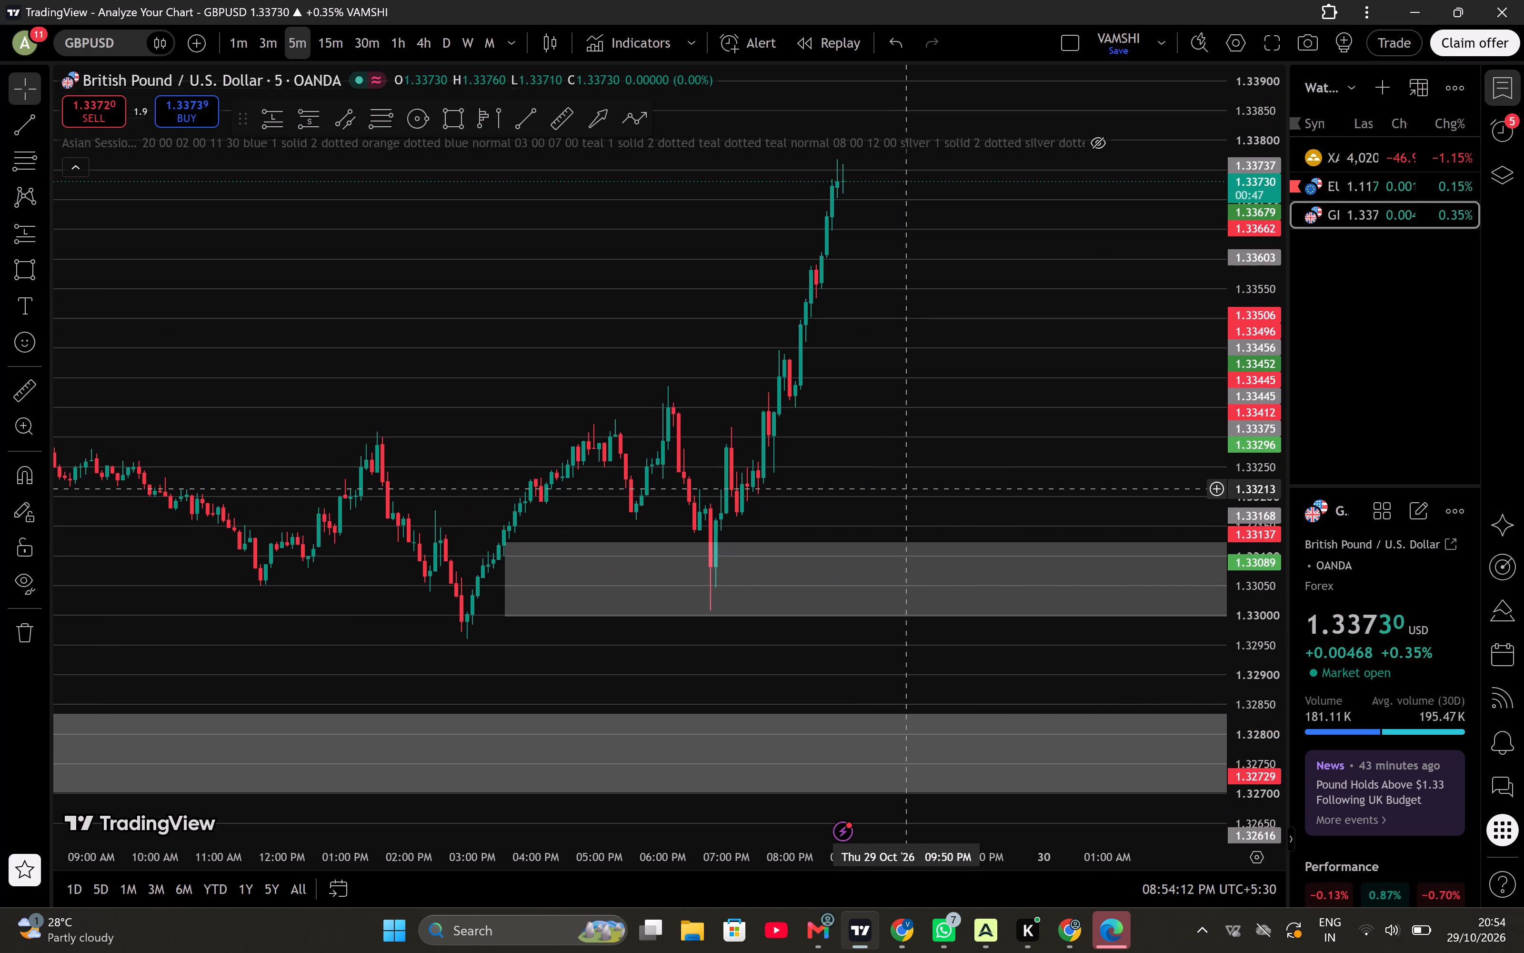
# On the 5-minute chart, draw a long position from 07:10 PM to 08:50 PM: entry about 1.33173, stop about 1.33049, target about 1.33760.
pyautogui.moveTo(829, 487); pyautogui.dragTo(826, 487)
pyautogui.scroll(1, 826, 487)
pyautogui.moveTo(856, 512); pyautogui.dragTo(981, 556)
pyautogui.moveTo(946, 446); pyautogui.dragTo(910, 529)
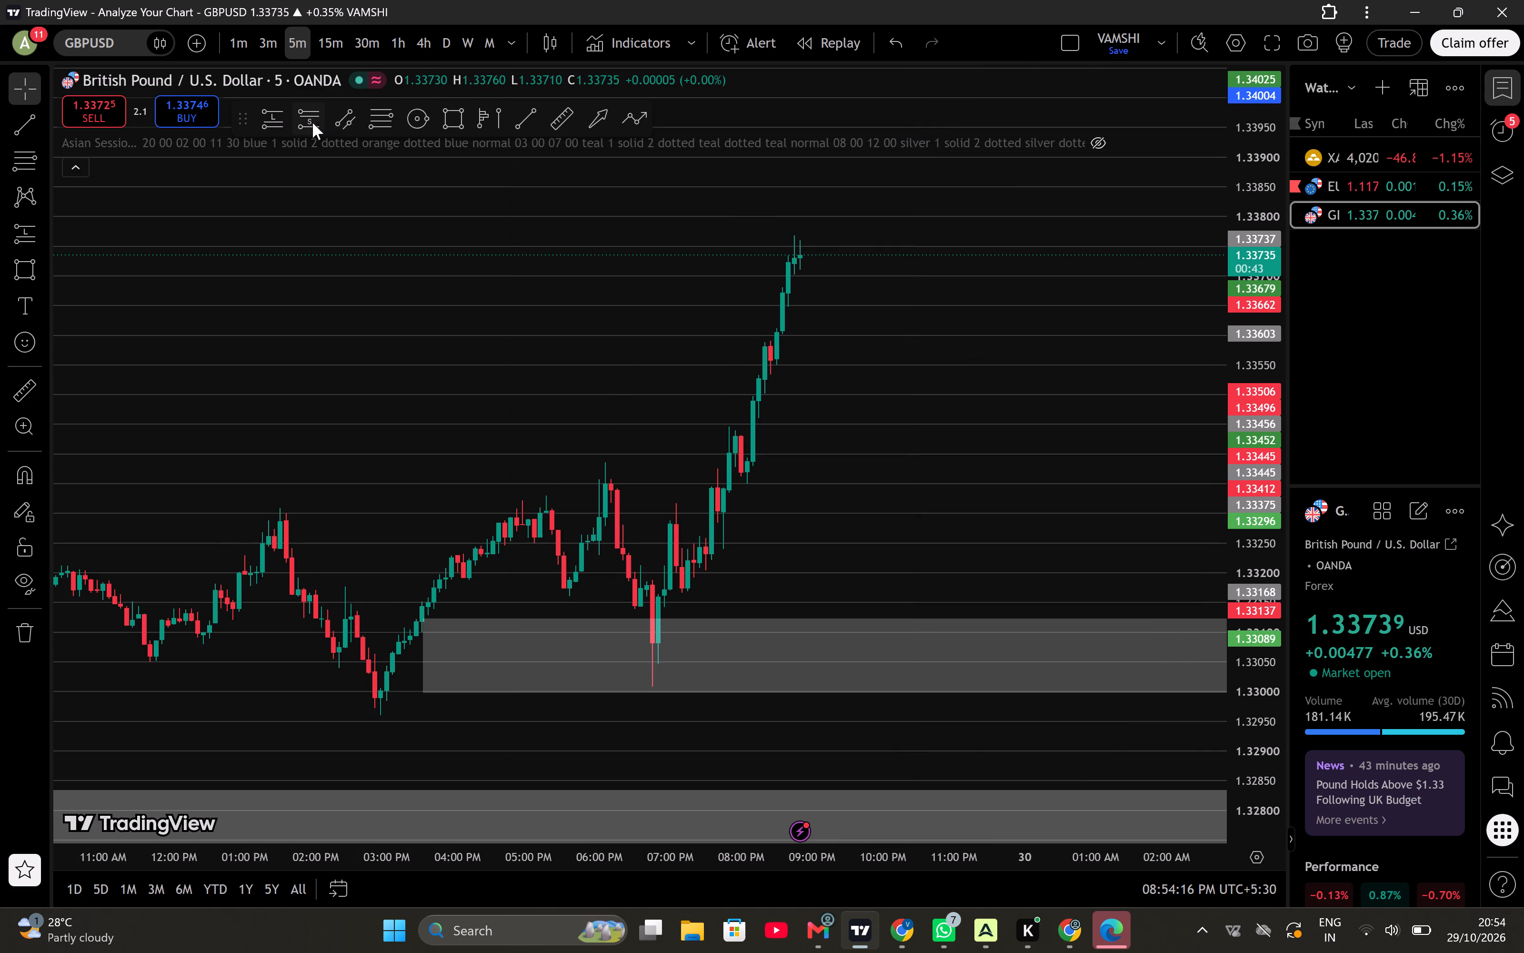
pyautogui.click(288, 120)
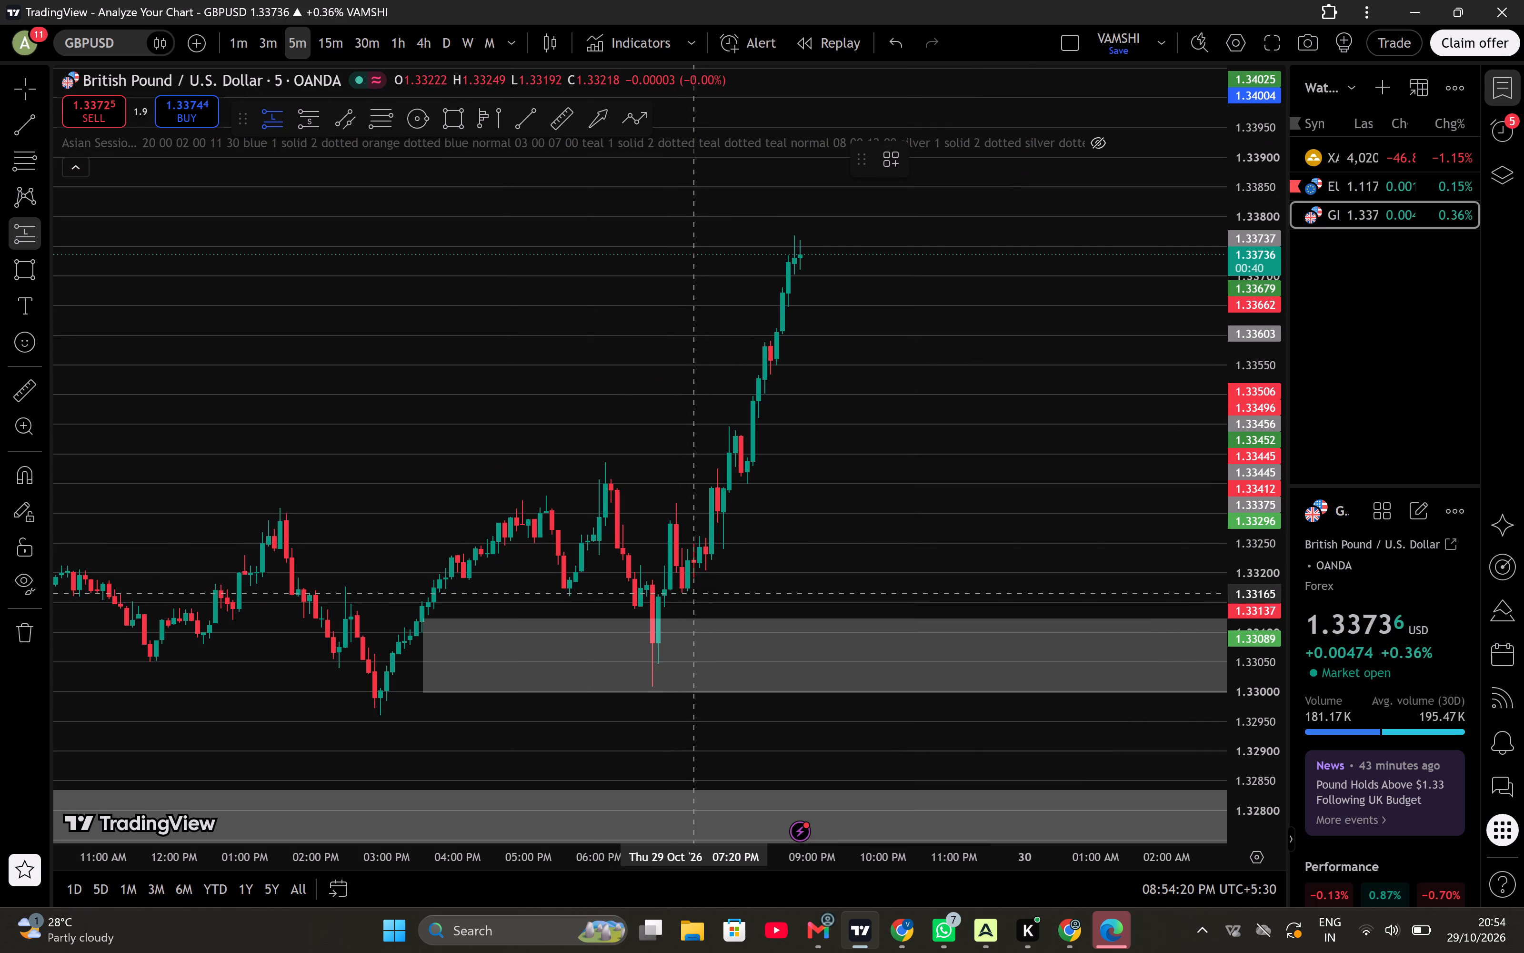
pyautogui.click(684, 589)
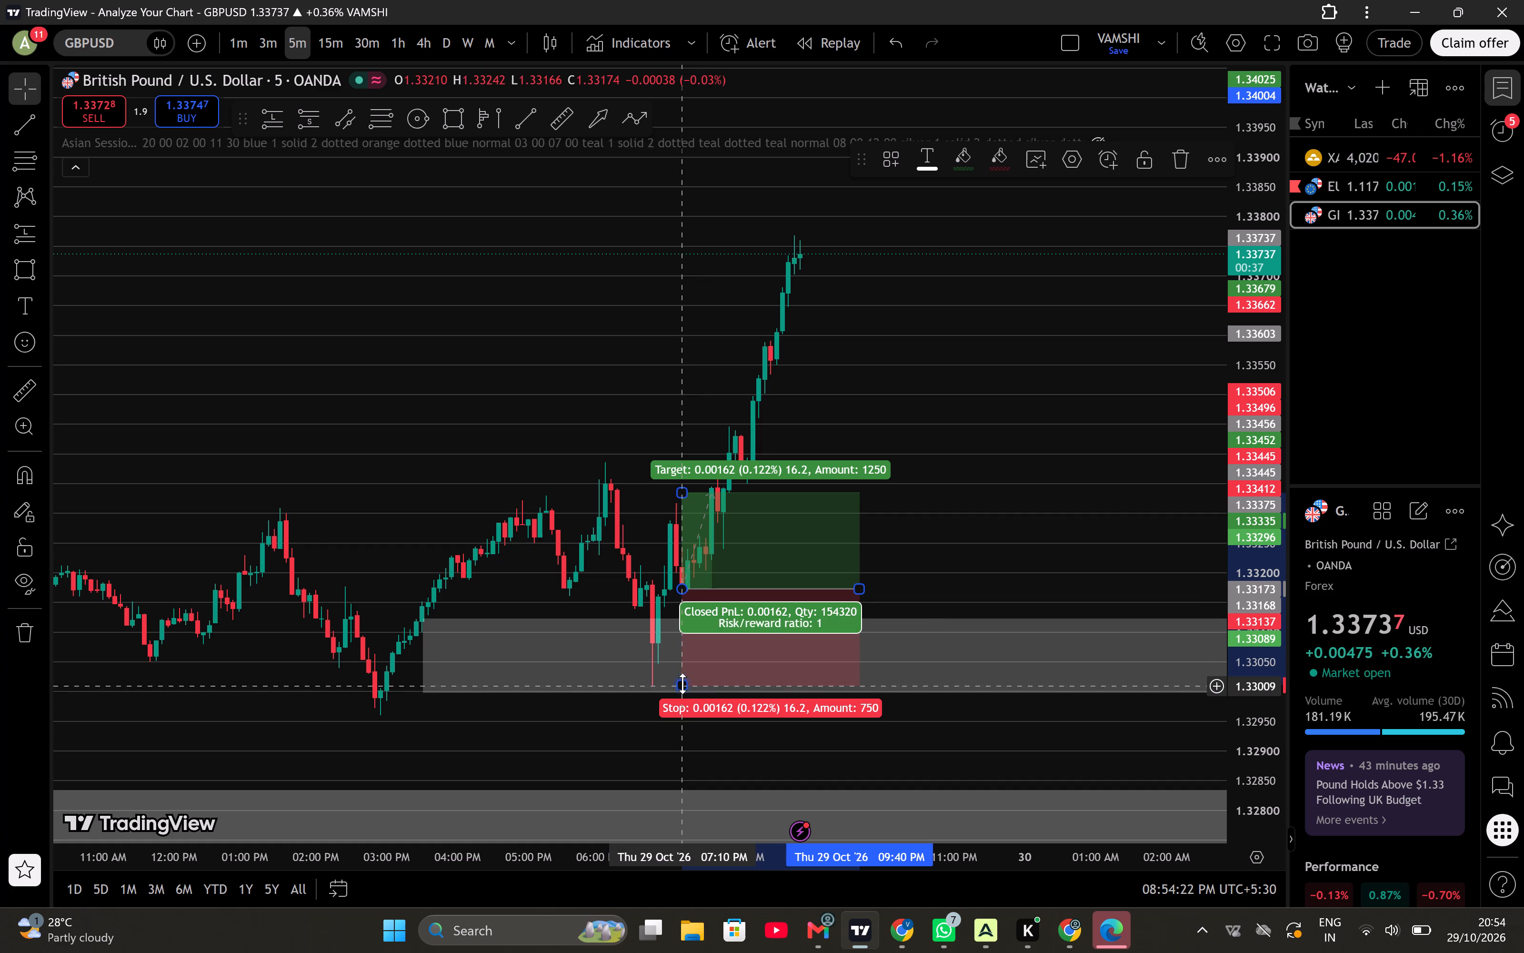
pyautogui.moveTo(681, 681); pyautogui.dragTo(684, 663)
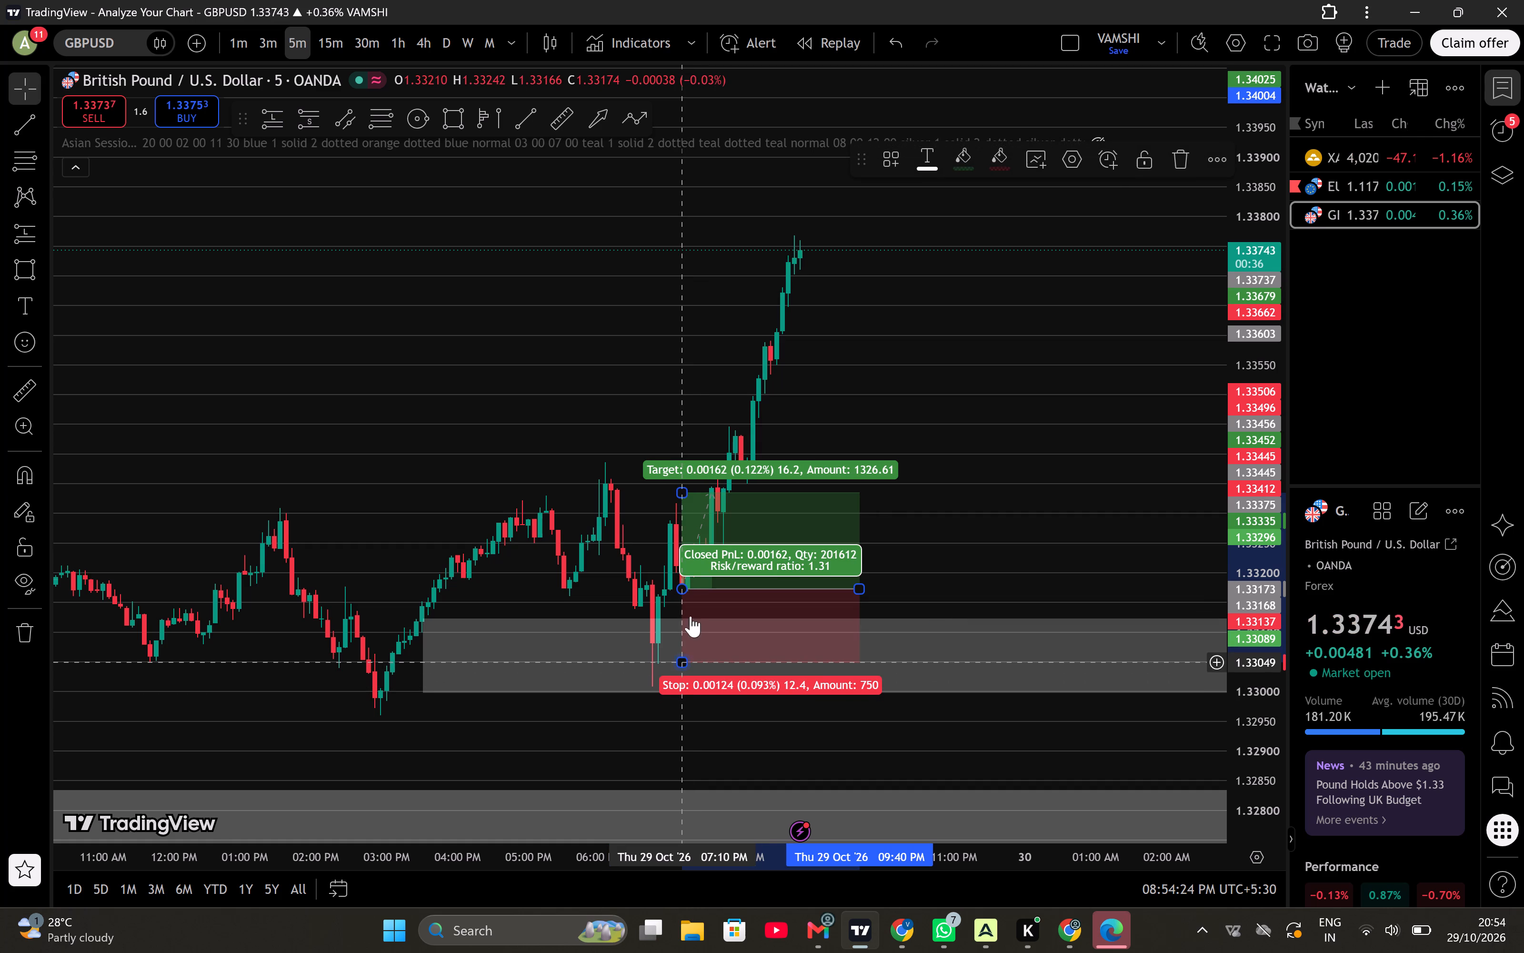
pyautogui.moveTo(685, 489); pyautogui.dragTo(781, 253)
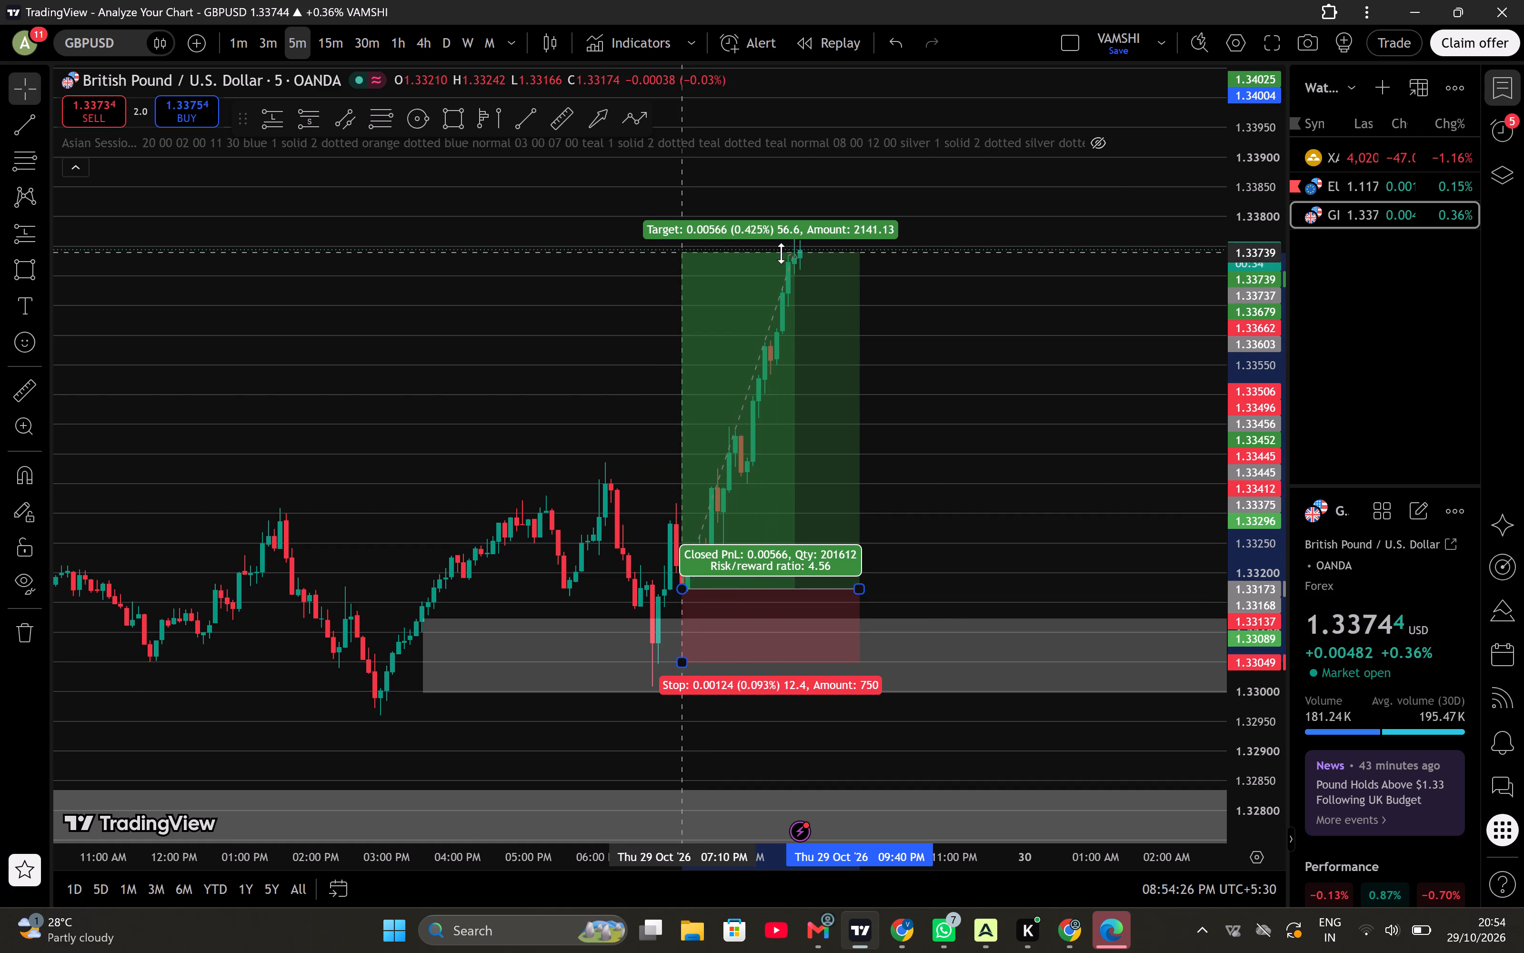
pyautogui.moveTo(781, 253); pyautogui.dragTo(774, 240)
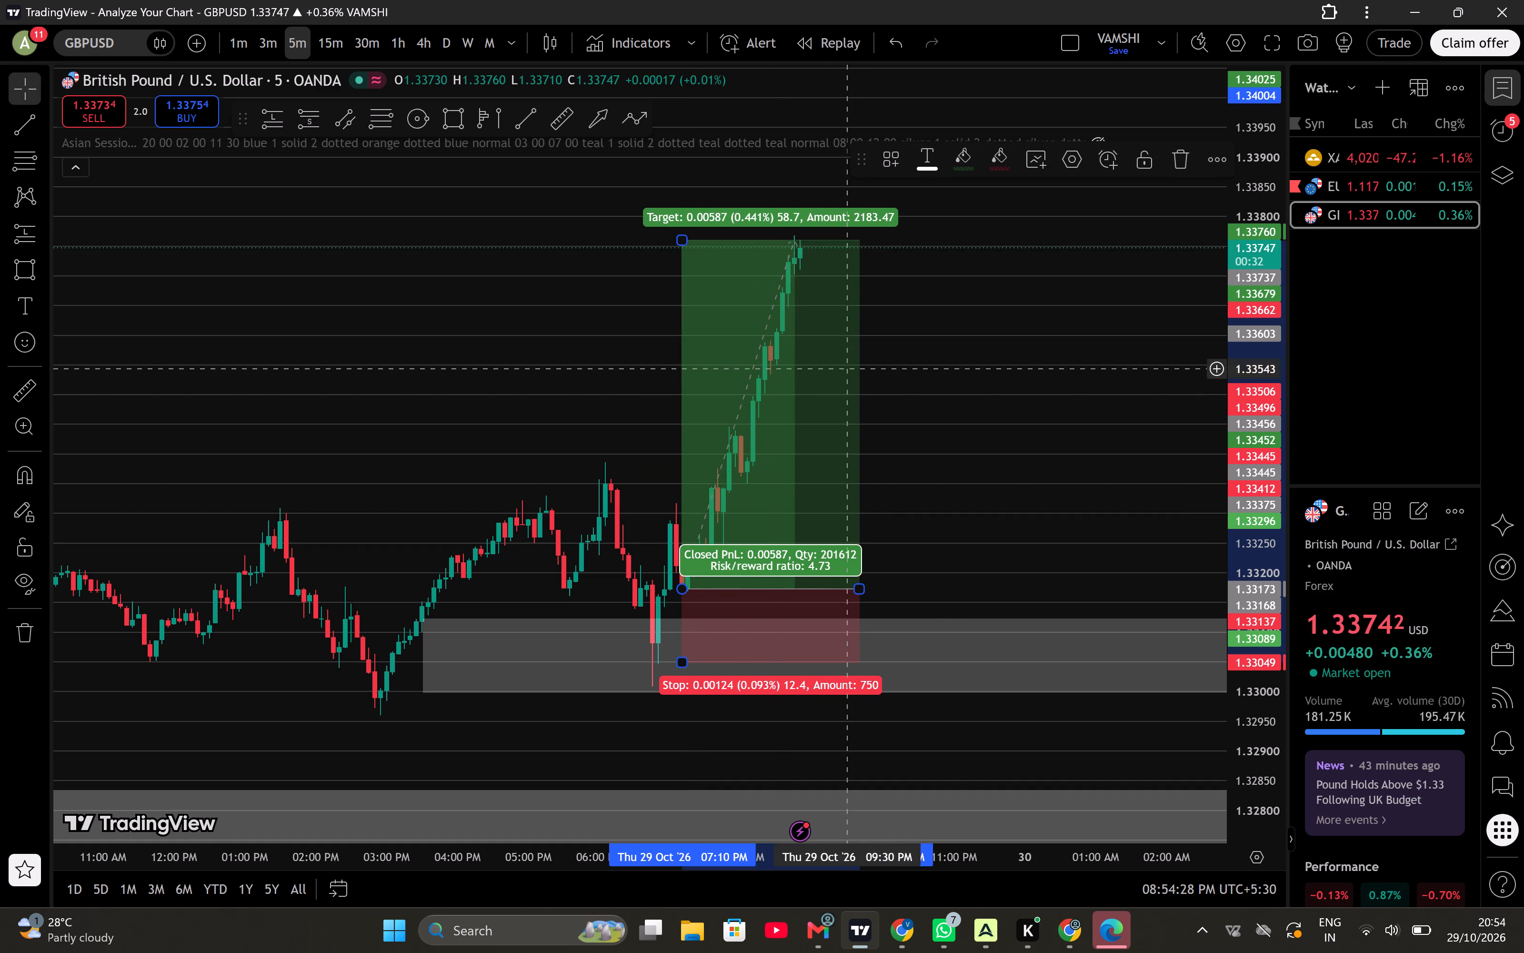
pyautogui.moveTo(861, 591); pyautogui.dragTo(803, 594)
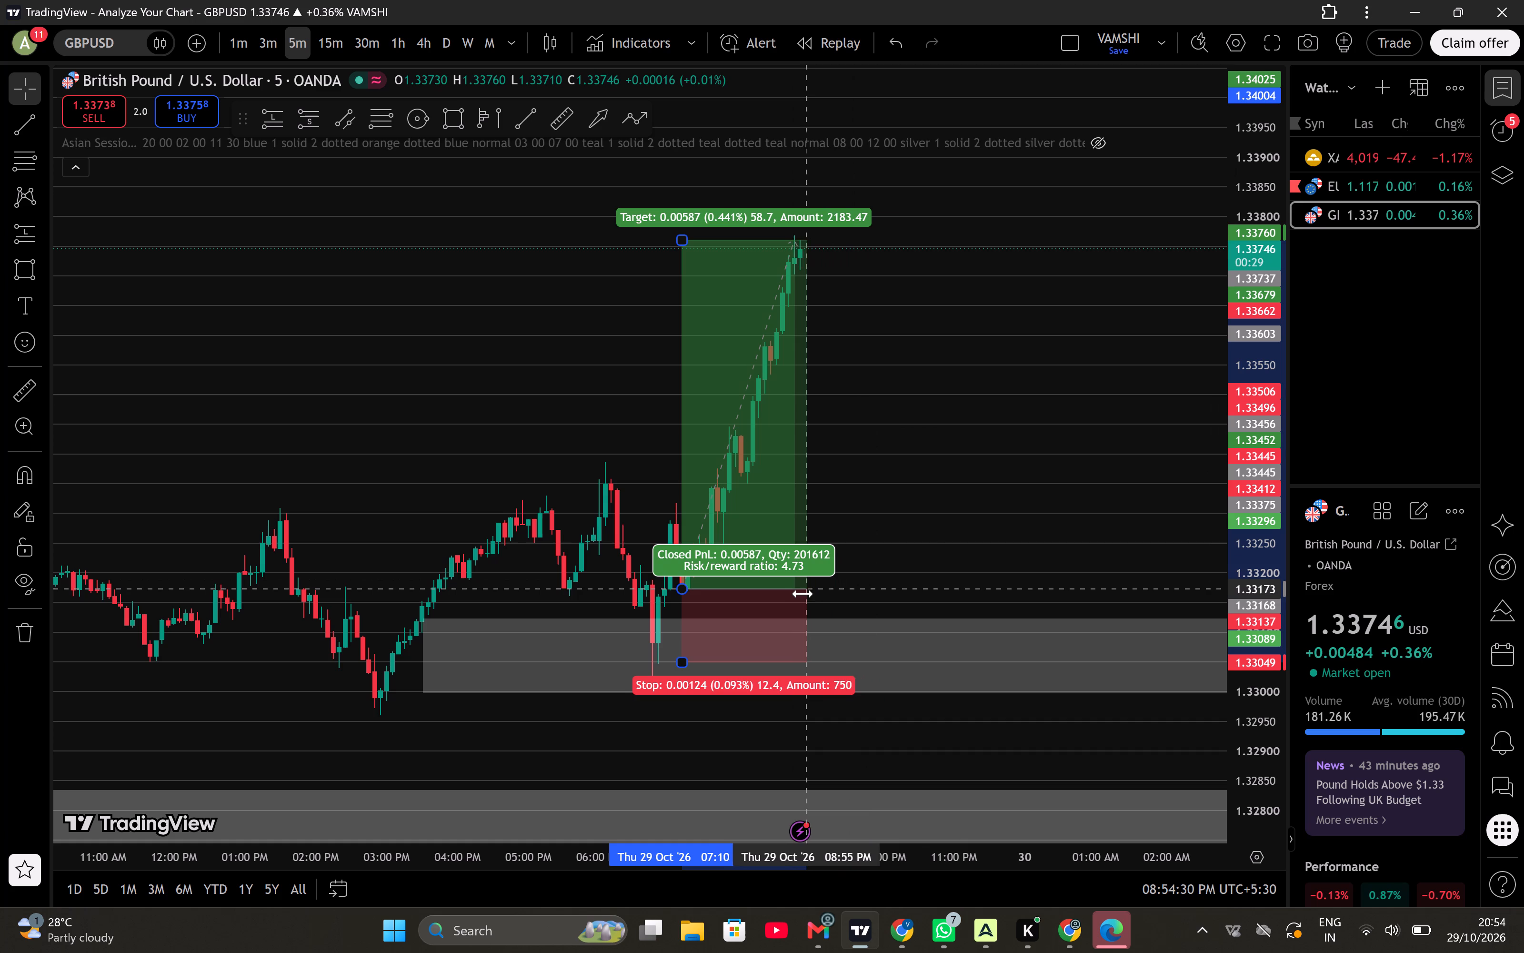
pyautogui.moveTo(803, 594); pyautogui.dragTo(801, 598)
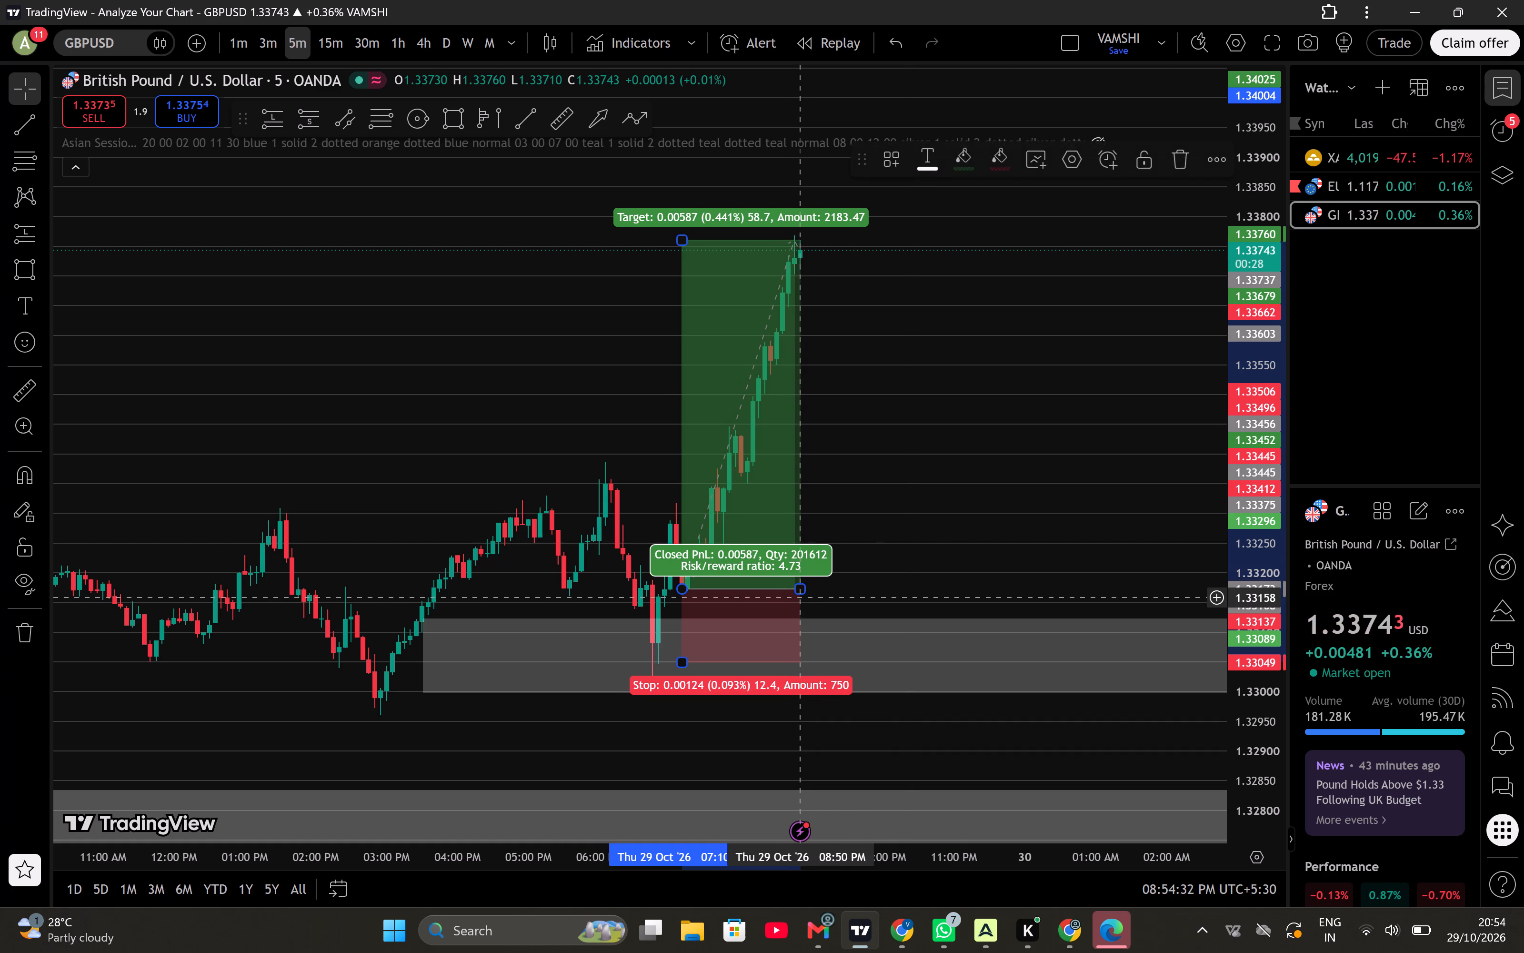
# Connect the chart to the Paper Trading broker simulator.
pyautogui.click(908, 549)
pyautogui.scroll(1, 896, 548)
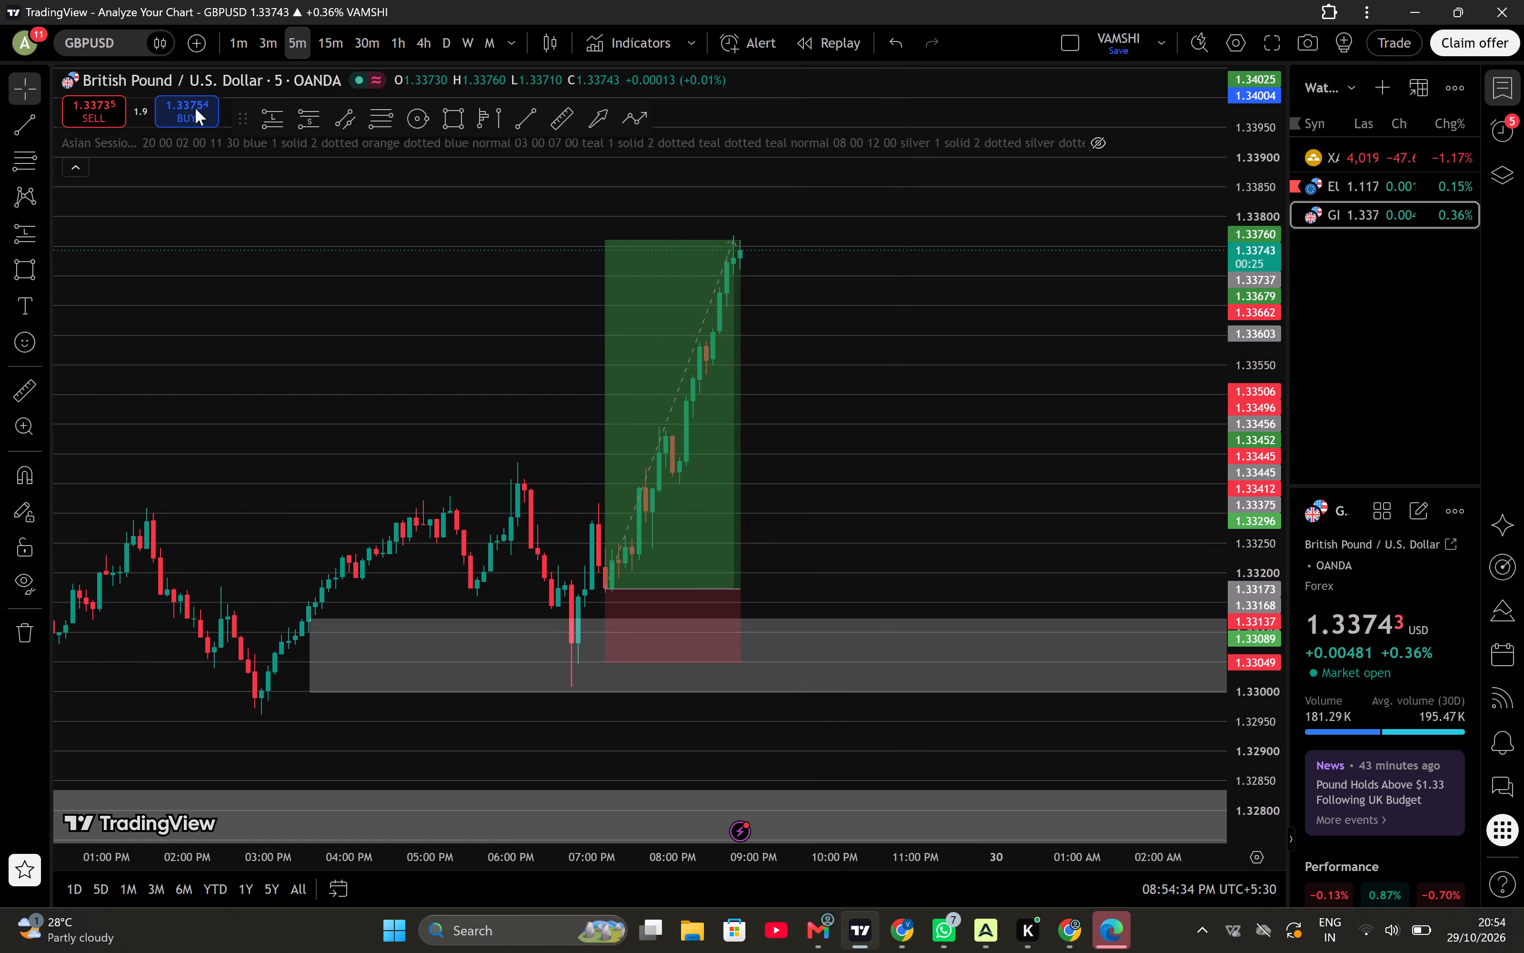
pyautogui.click(182, 108)
pyautogui.doubleClick(405, 285)
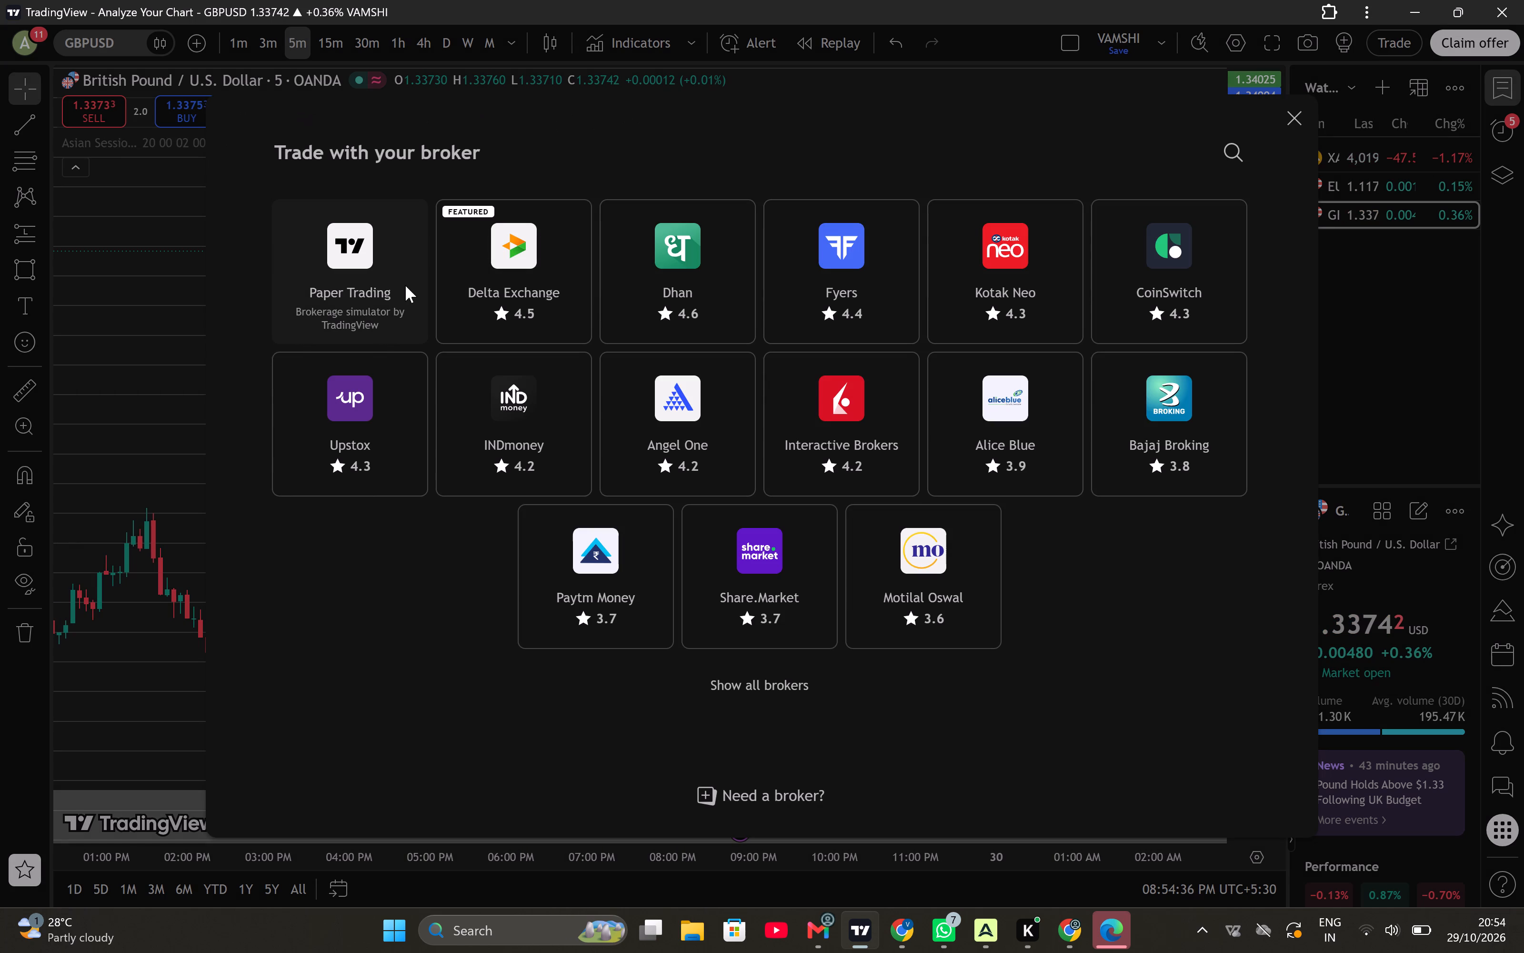
pyautogui.doubleClick(400, 307)
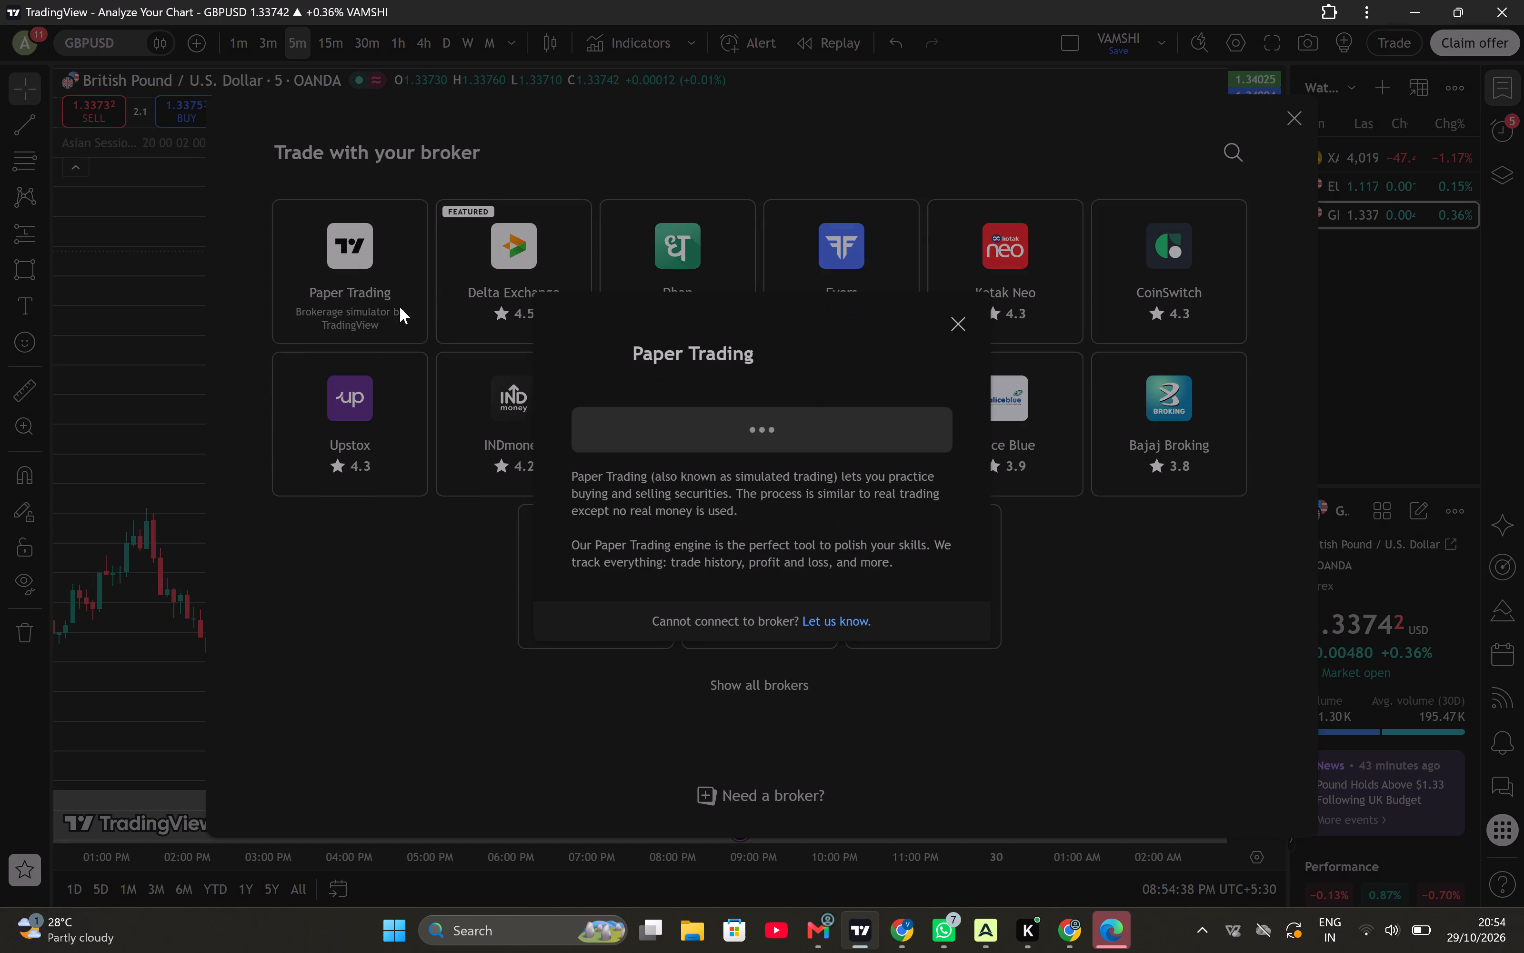
pyautogui.moveTo(607, 461); pyautogui.dragTo(601, 429)
pyautogui.doubleClick(601, 429)
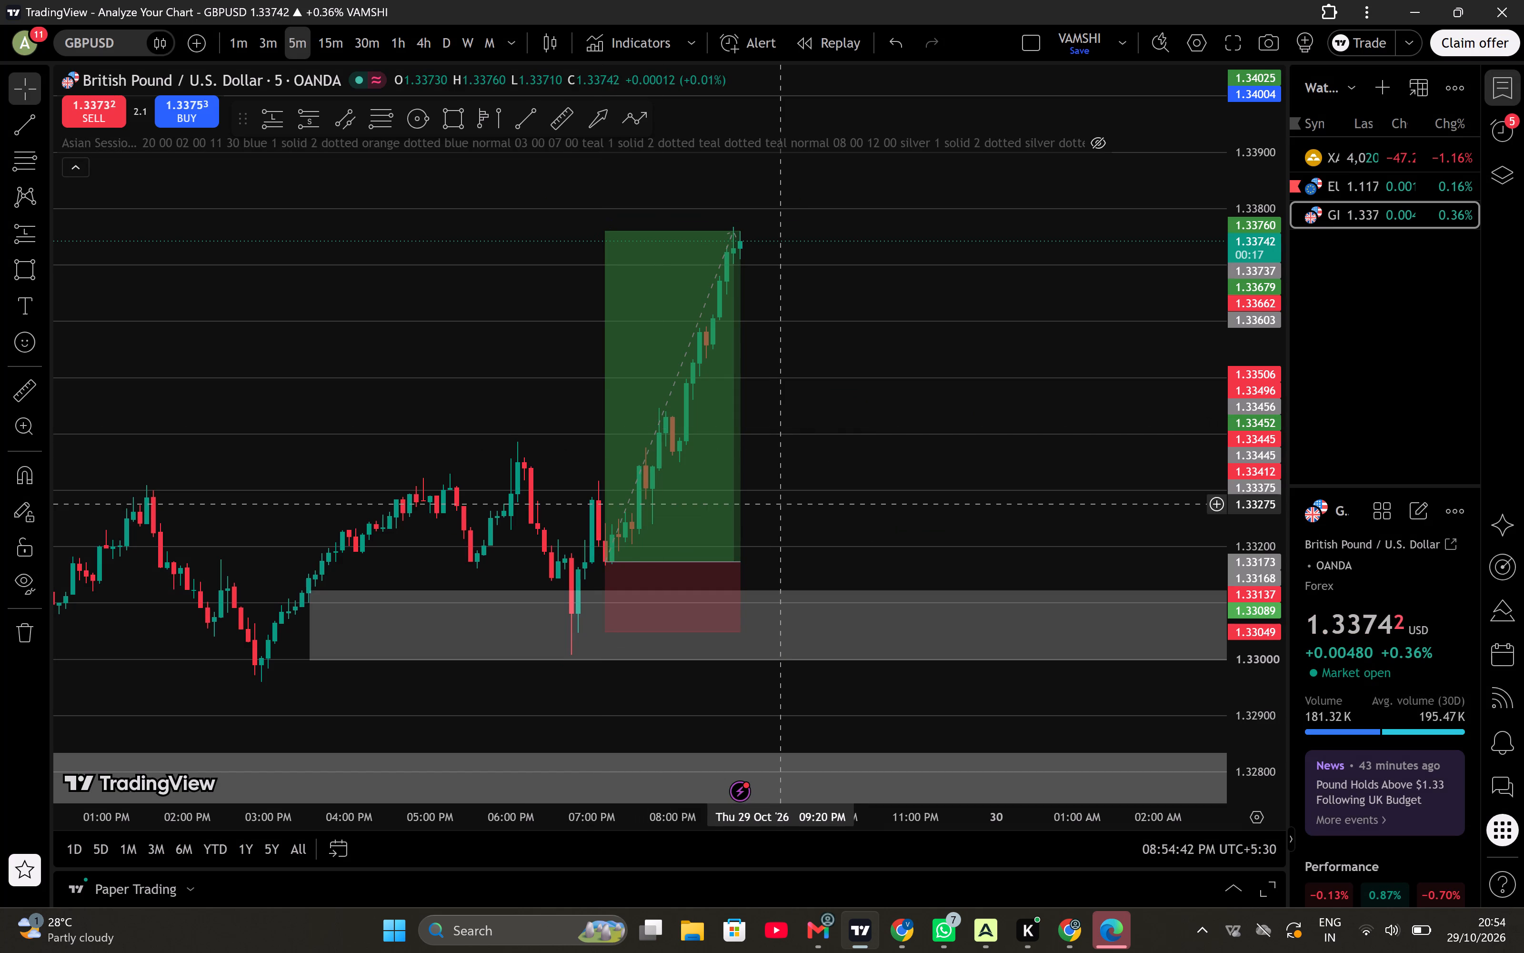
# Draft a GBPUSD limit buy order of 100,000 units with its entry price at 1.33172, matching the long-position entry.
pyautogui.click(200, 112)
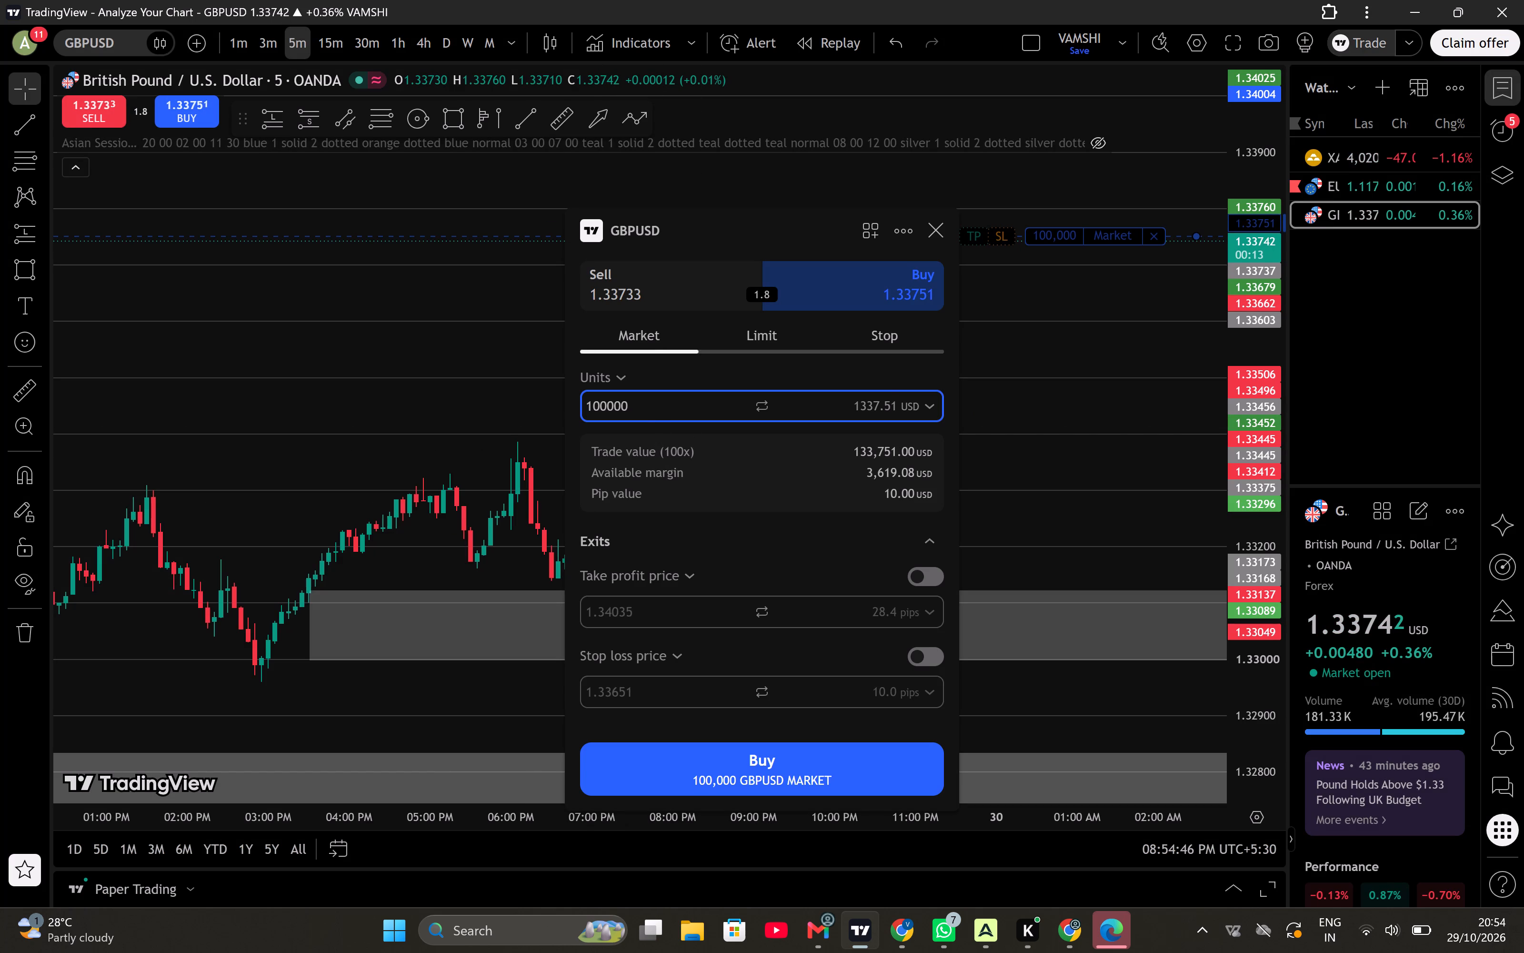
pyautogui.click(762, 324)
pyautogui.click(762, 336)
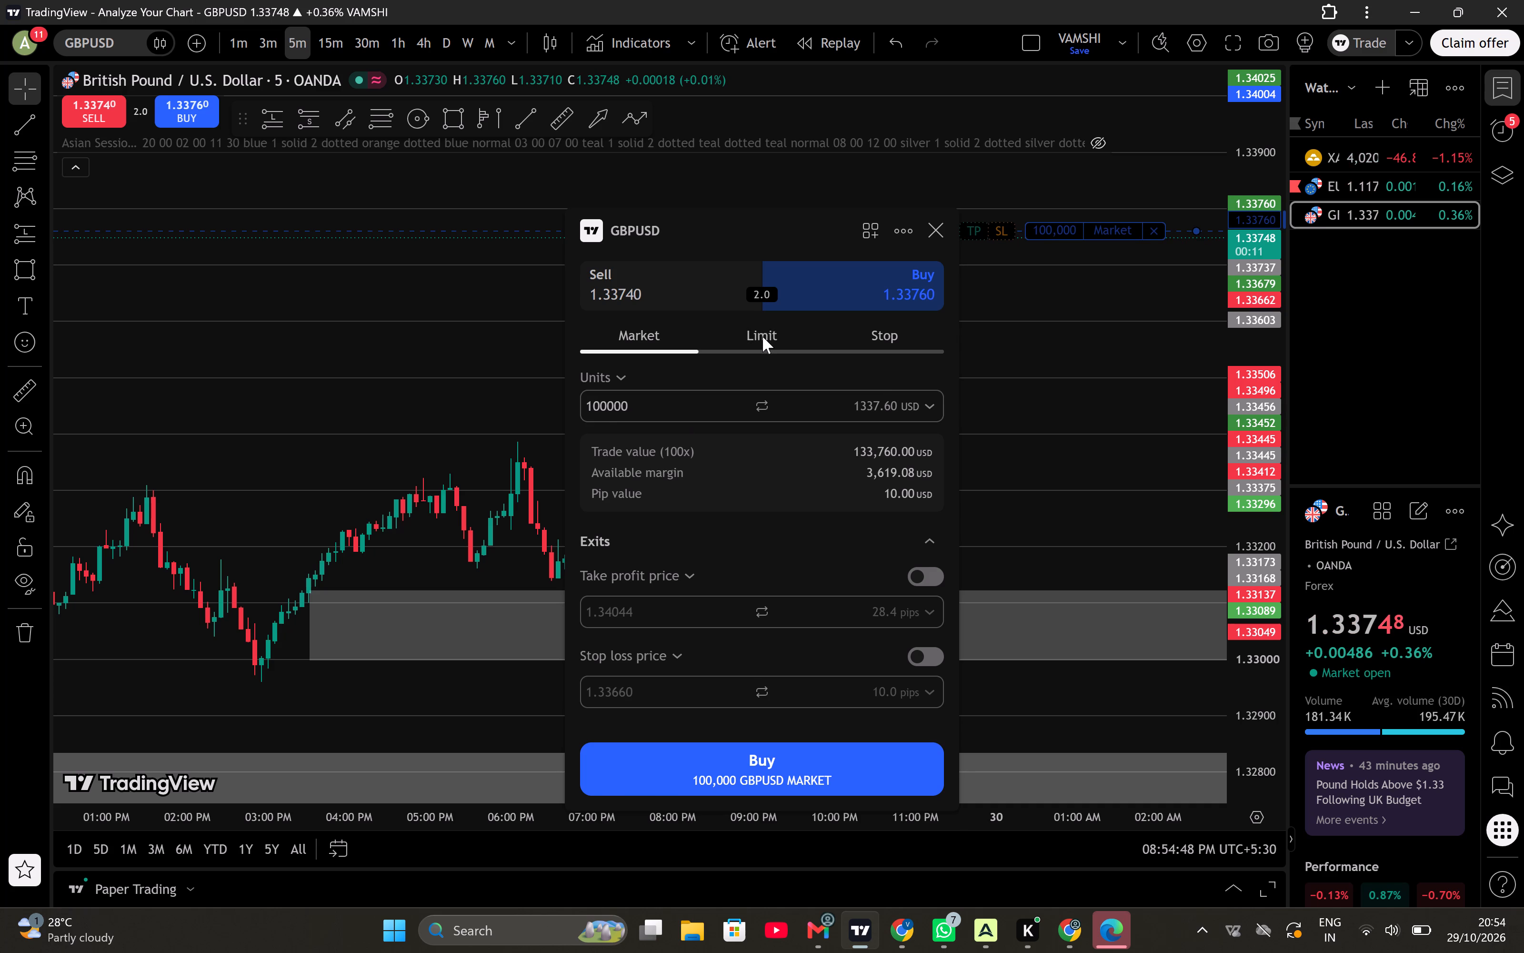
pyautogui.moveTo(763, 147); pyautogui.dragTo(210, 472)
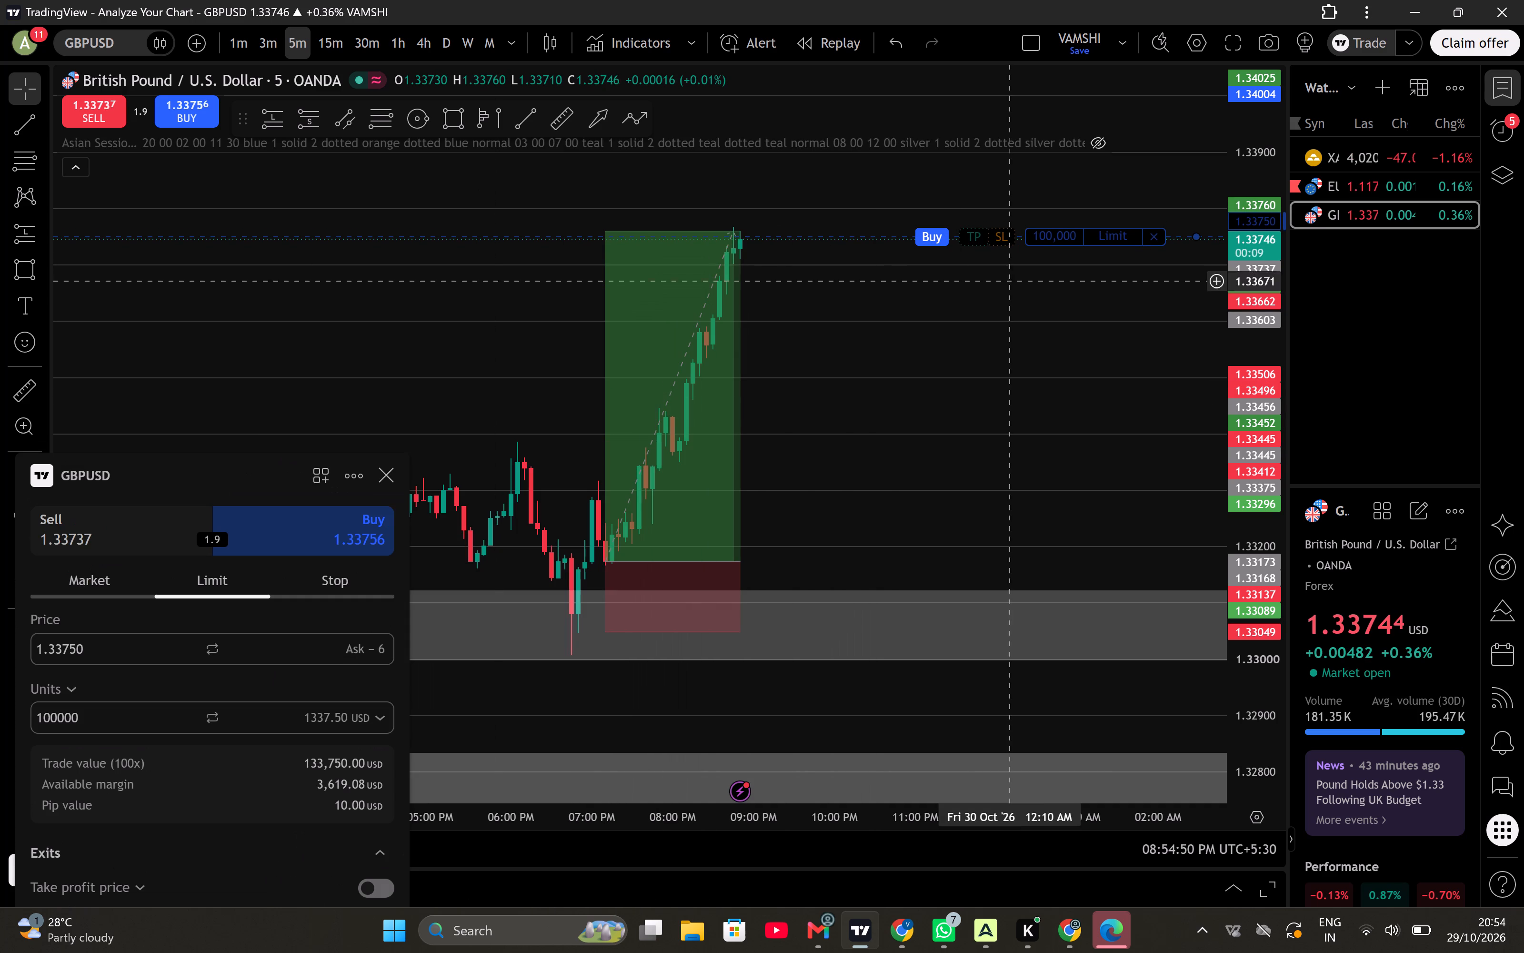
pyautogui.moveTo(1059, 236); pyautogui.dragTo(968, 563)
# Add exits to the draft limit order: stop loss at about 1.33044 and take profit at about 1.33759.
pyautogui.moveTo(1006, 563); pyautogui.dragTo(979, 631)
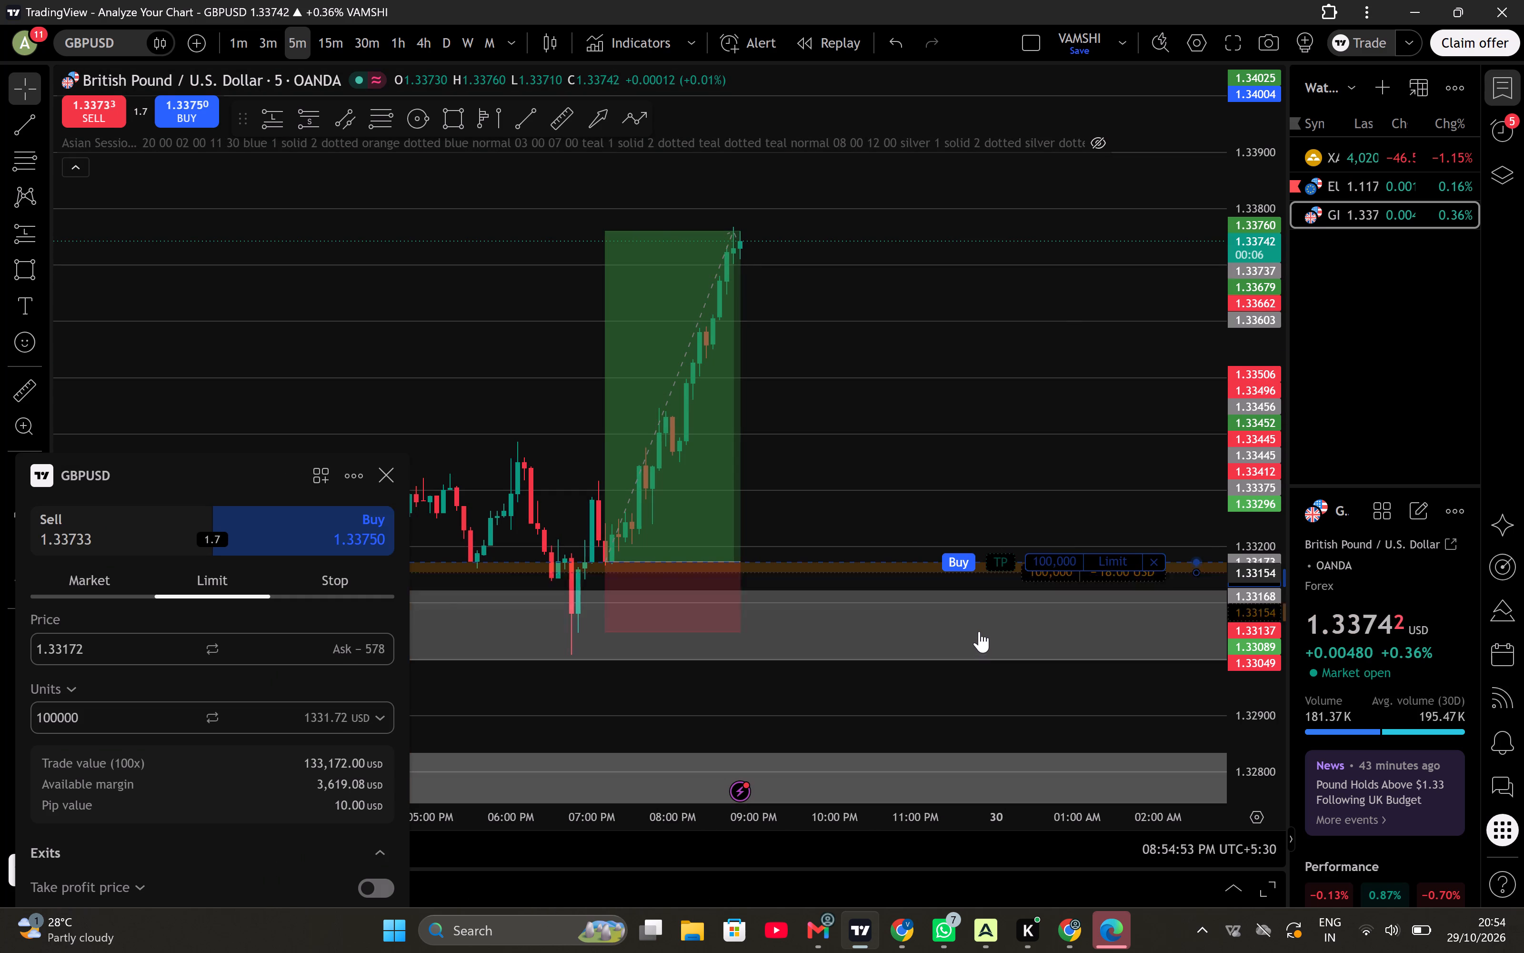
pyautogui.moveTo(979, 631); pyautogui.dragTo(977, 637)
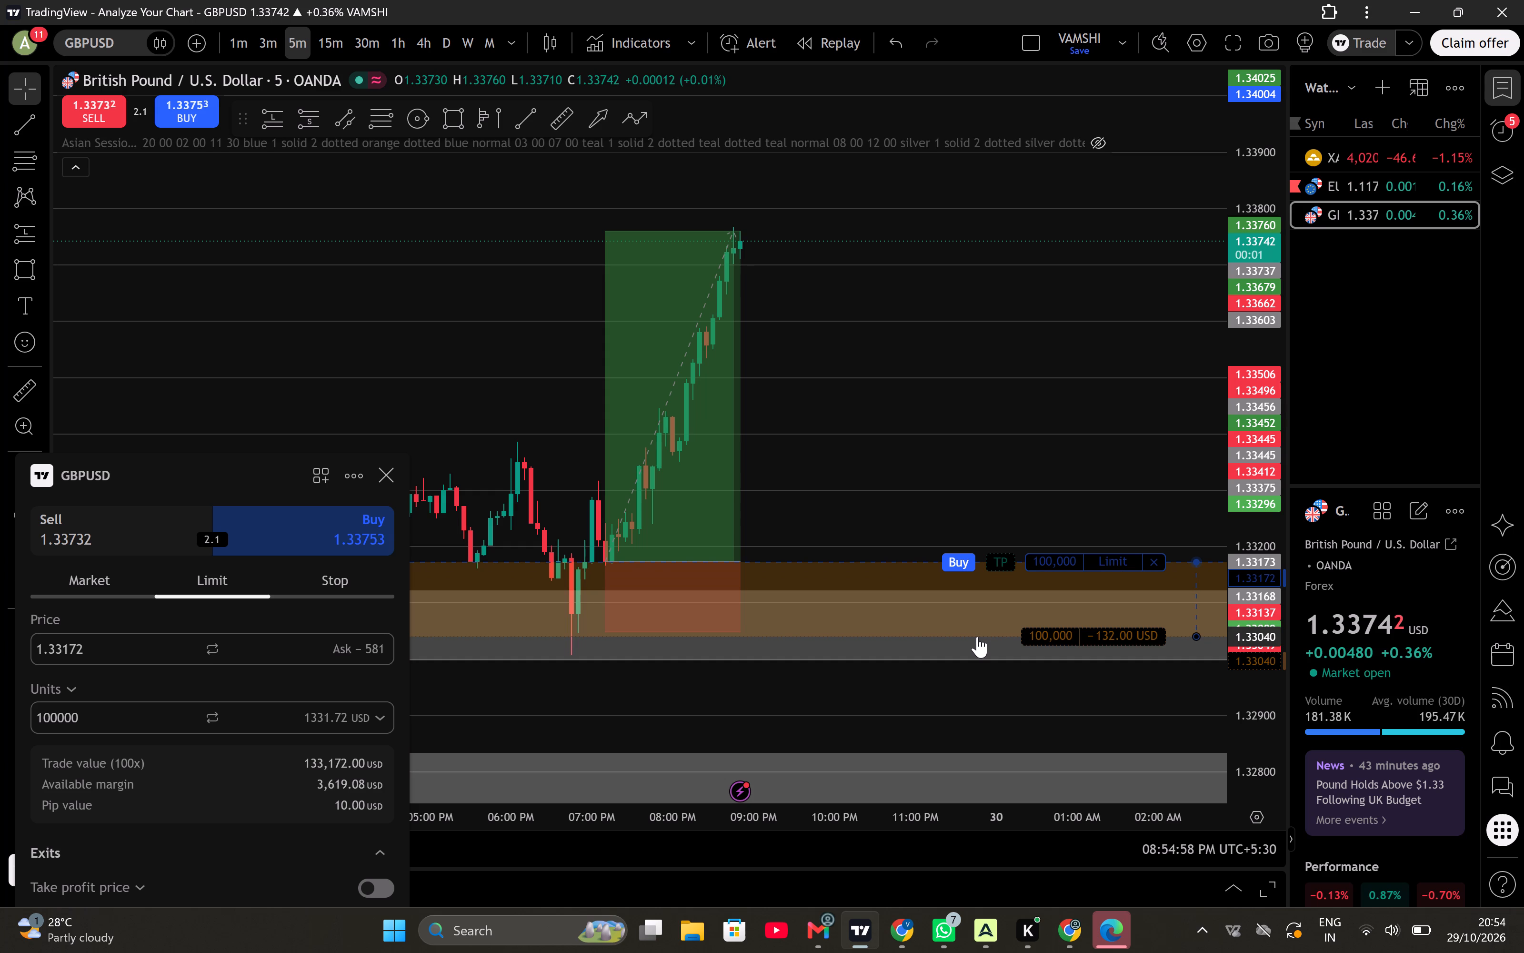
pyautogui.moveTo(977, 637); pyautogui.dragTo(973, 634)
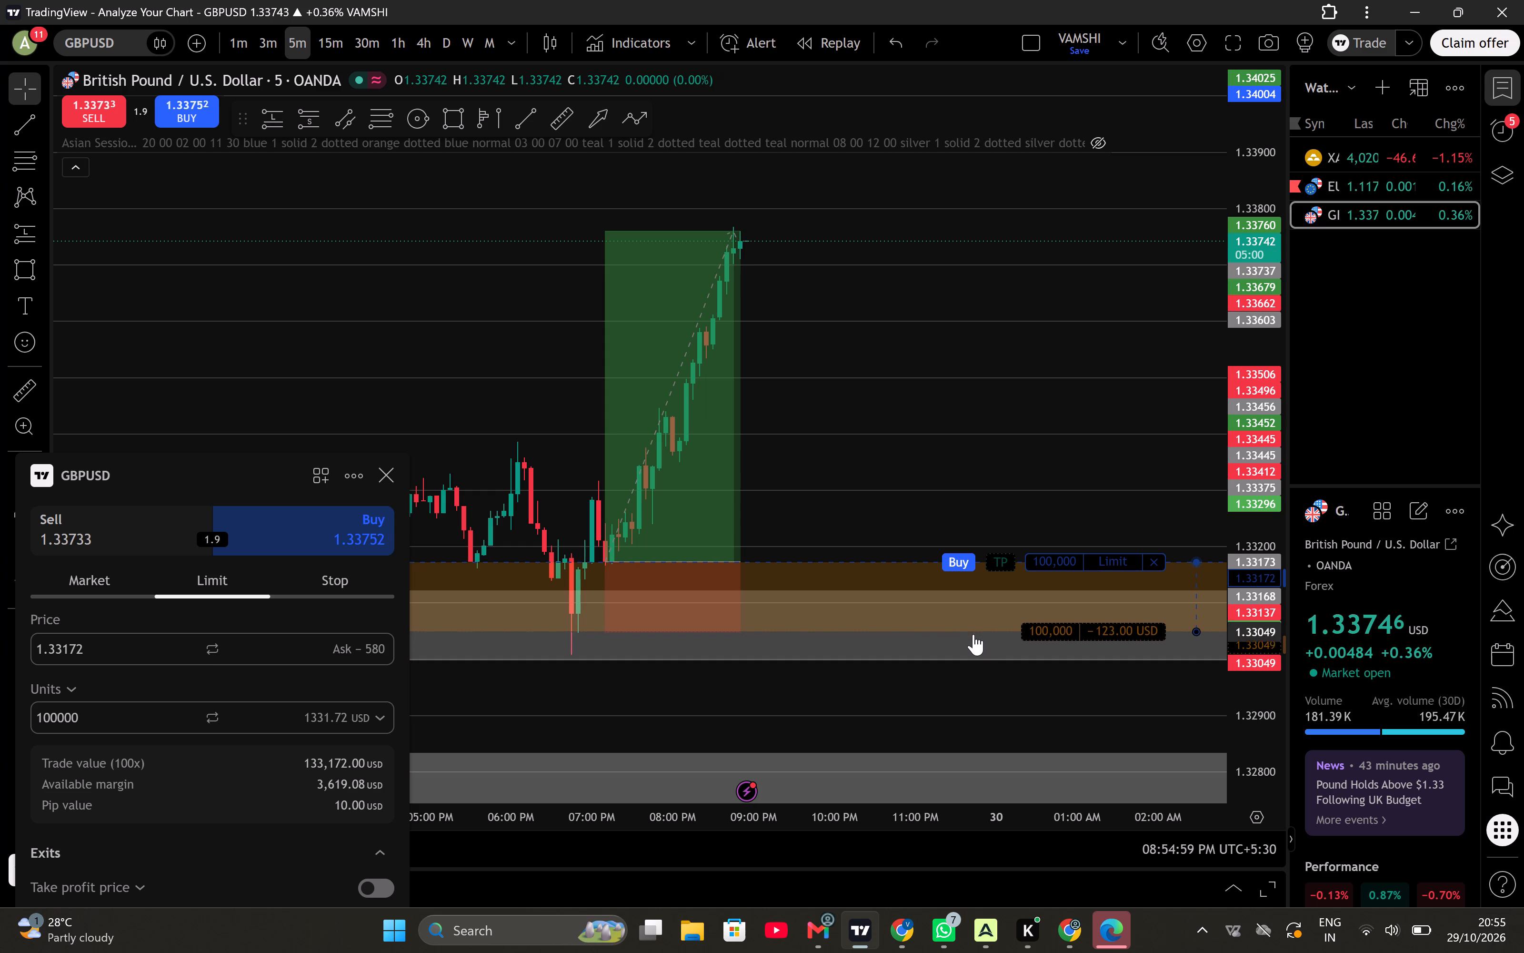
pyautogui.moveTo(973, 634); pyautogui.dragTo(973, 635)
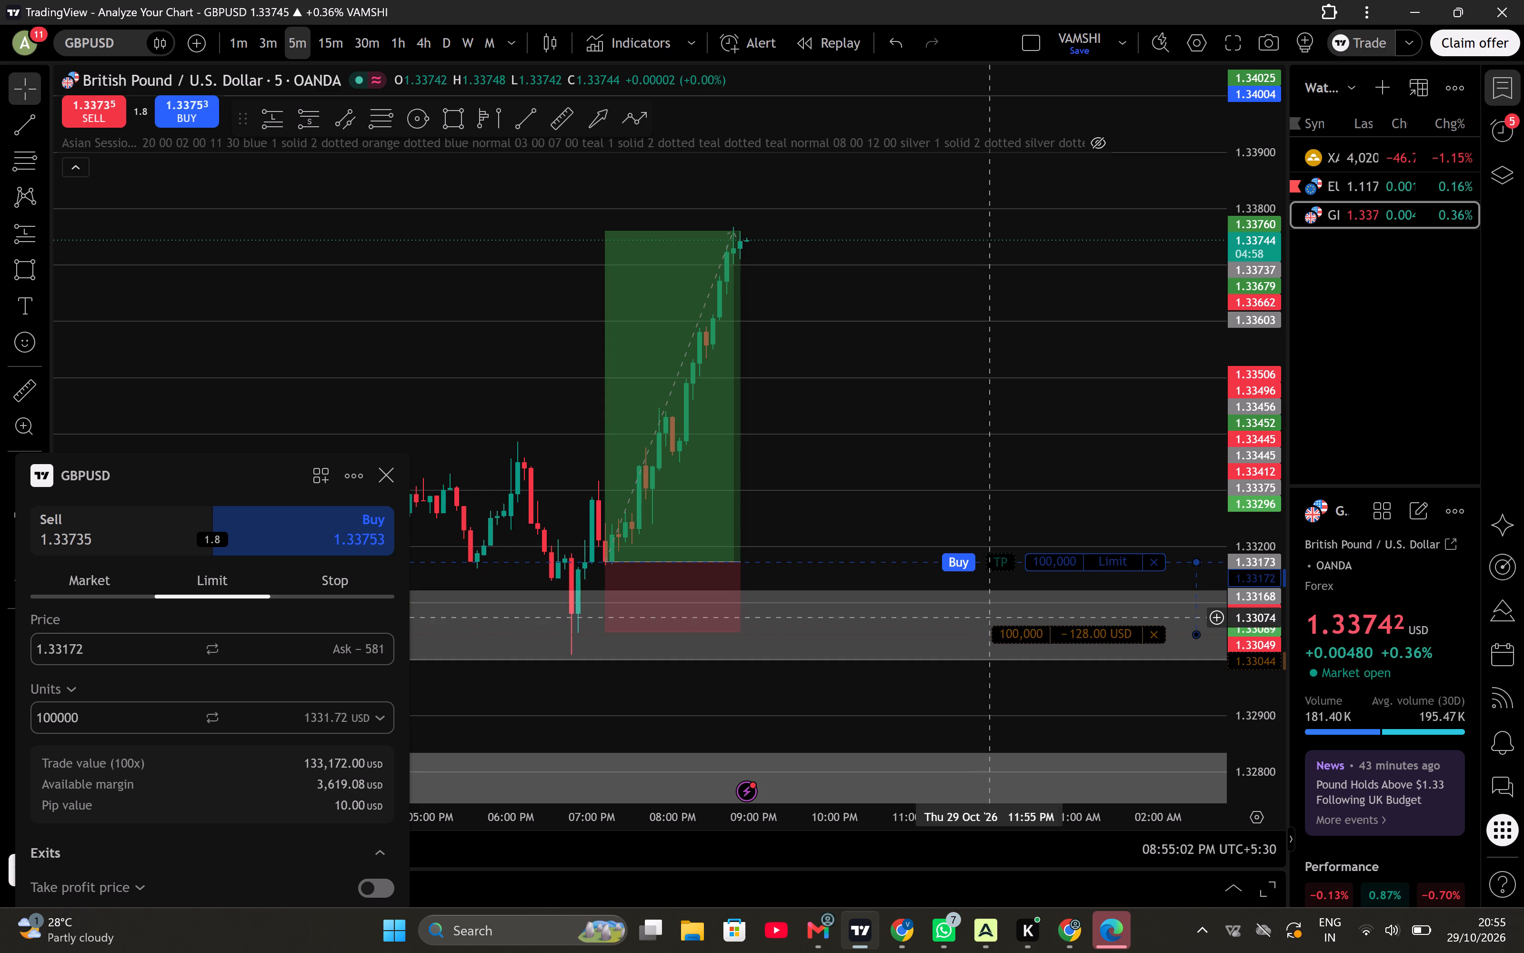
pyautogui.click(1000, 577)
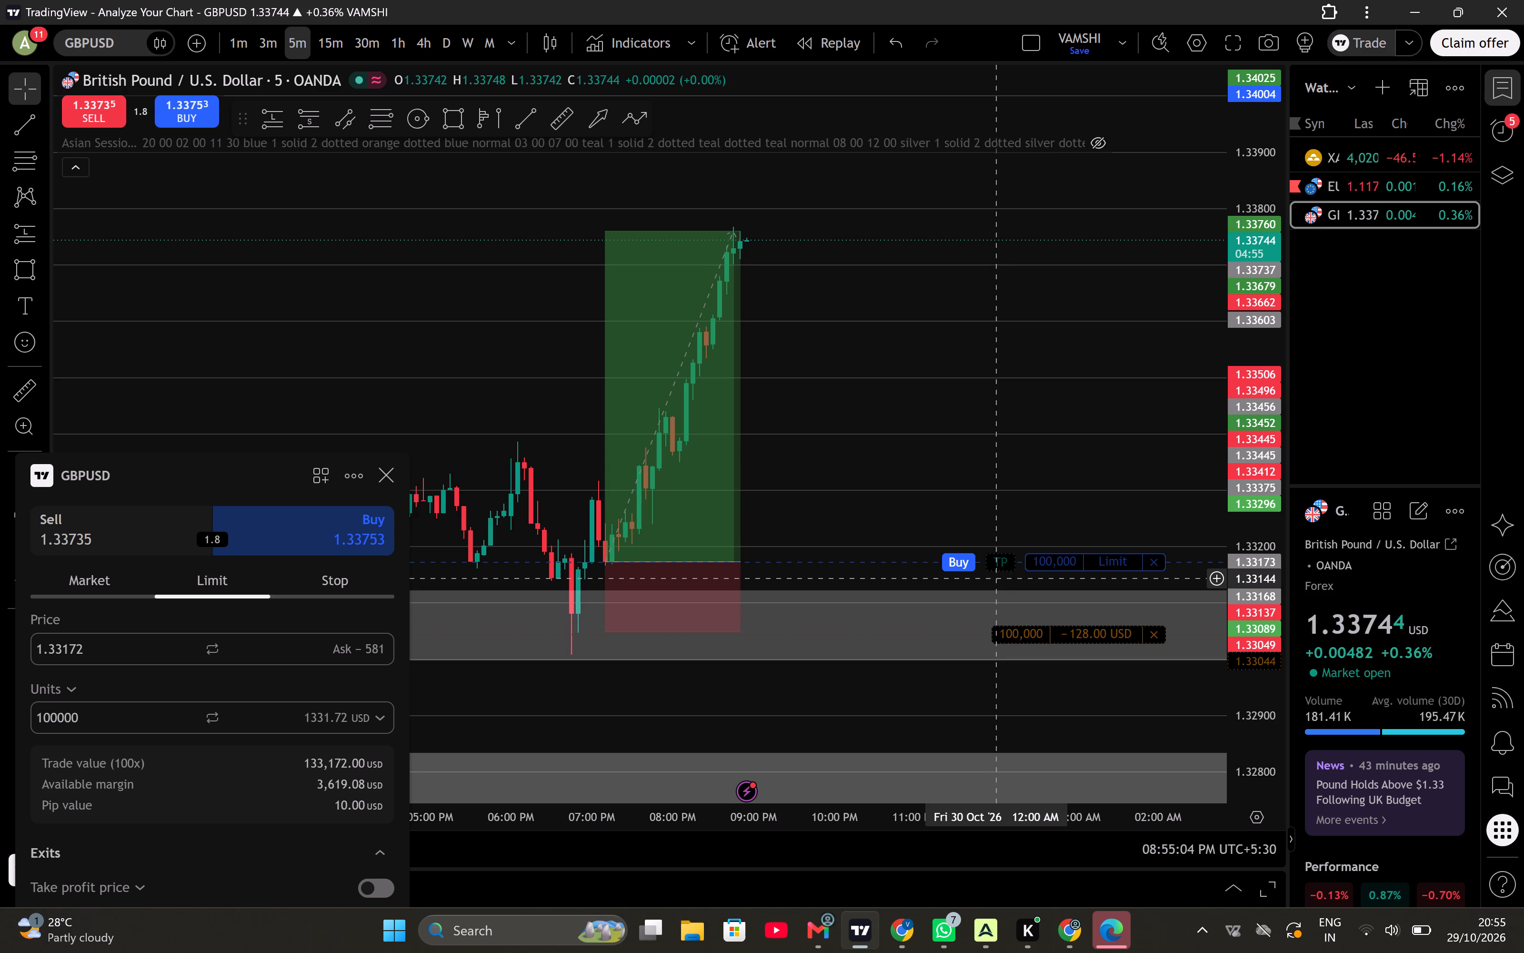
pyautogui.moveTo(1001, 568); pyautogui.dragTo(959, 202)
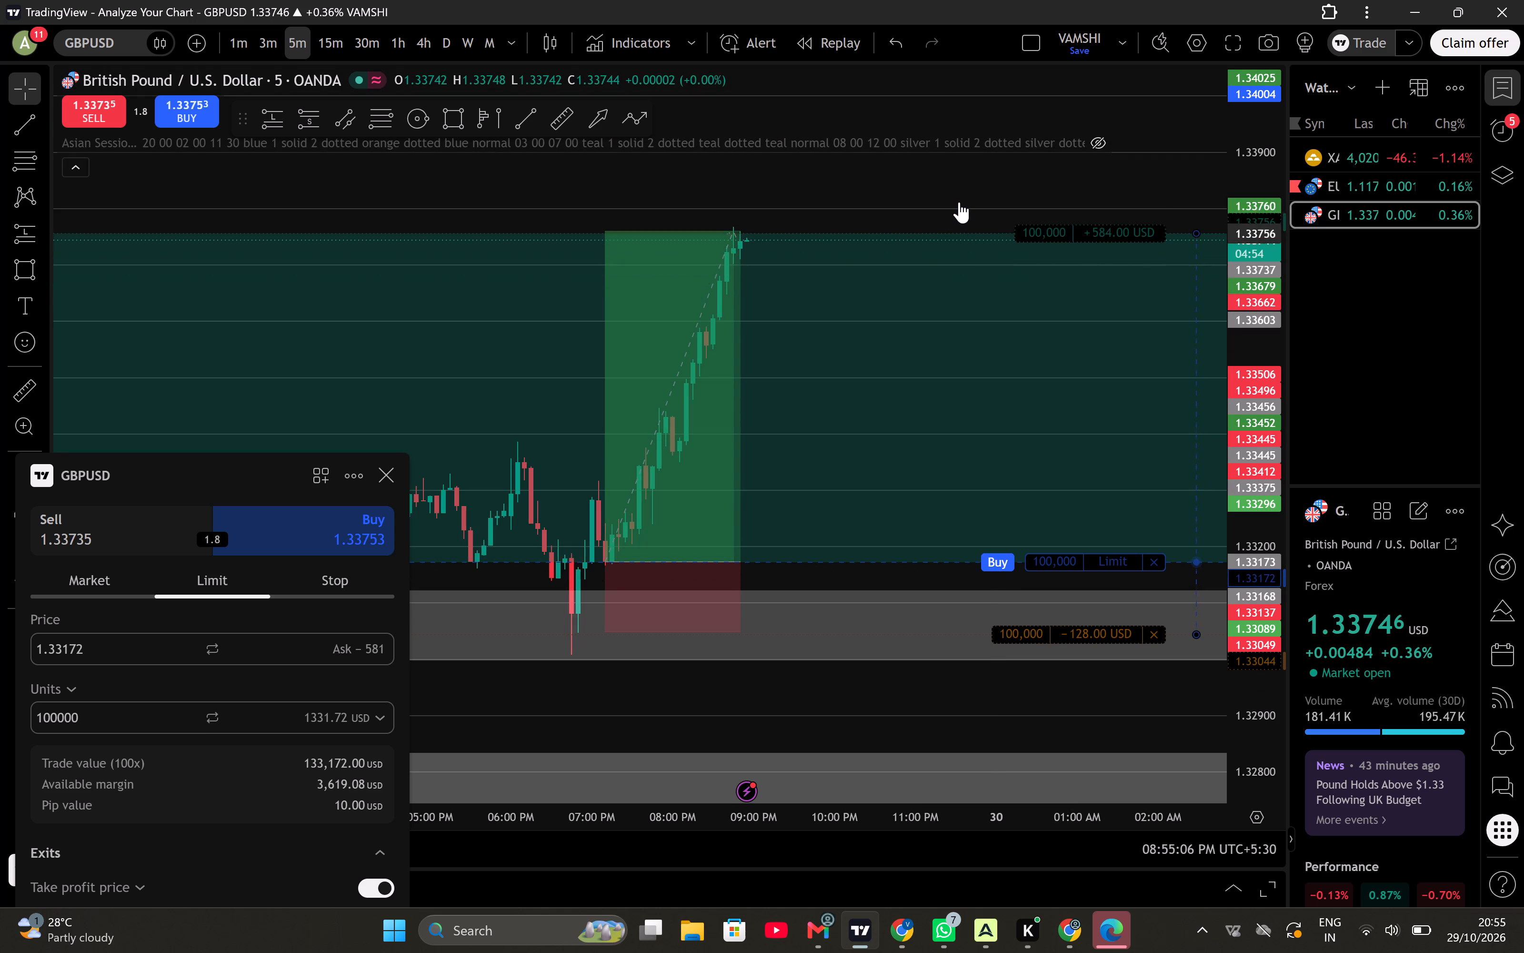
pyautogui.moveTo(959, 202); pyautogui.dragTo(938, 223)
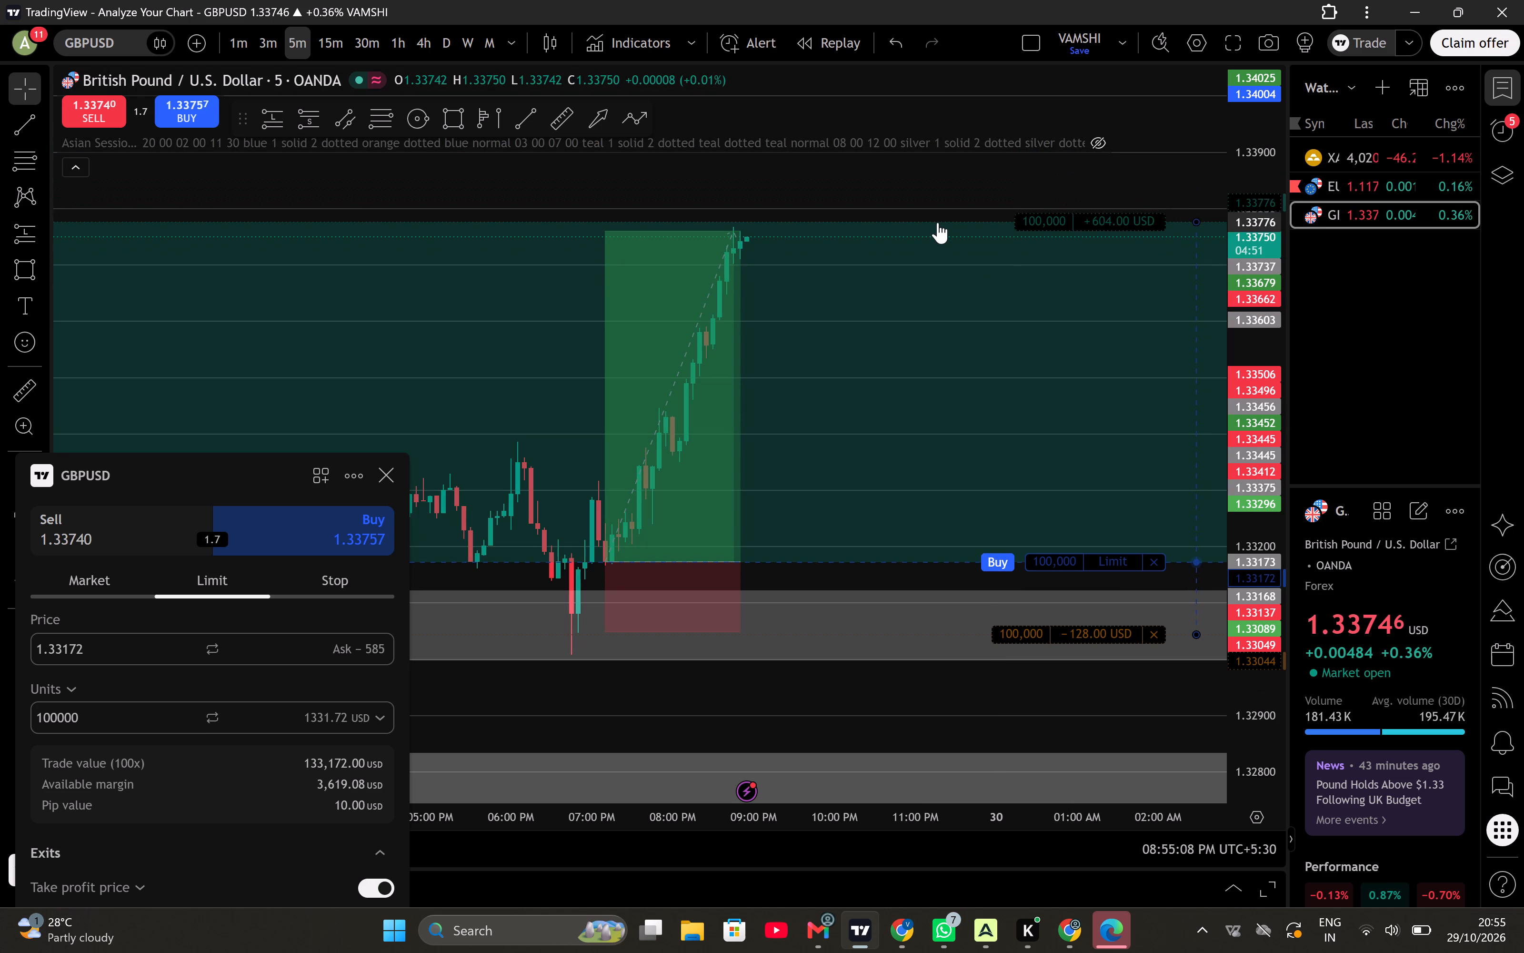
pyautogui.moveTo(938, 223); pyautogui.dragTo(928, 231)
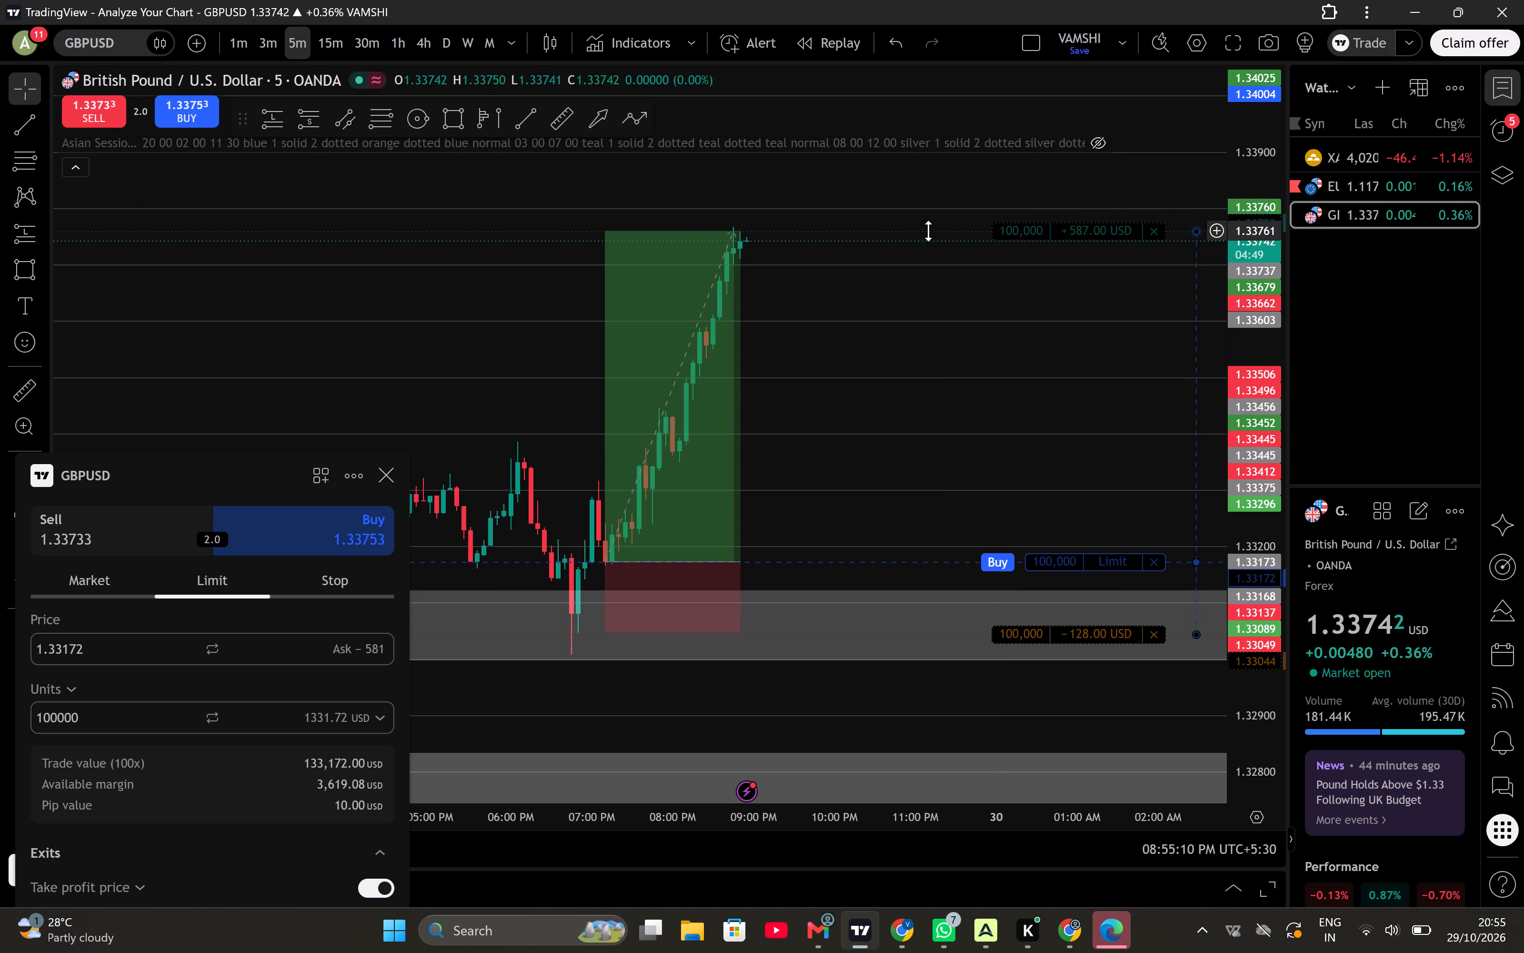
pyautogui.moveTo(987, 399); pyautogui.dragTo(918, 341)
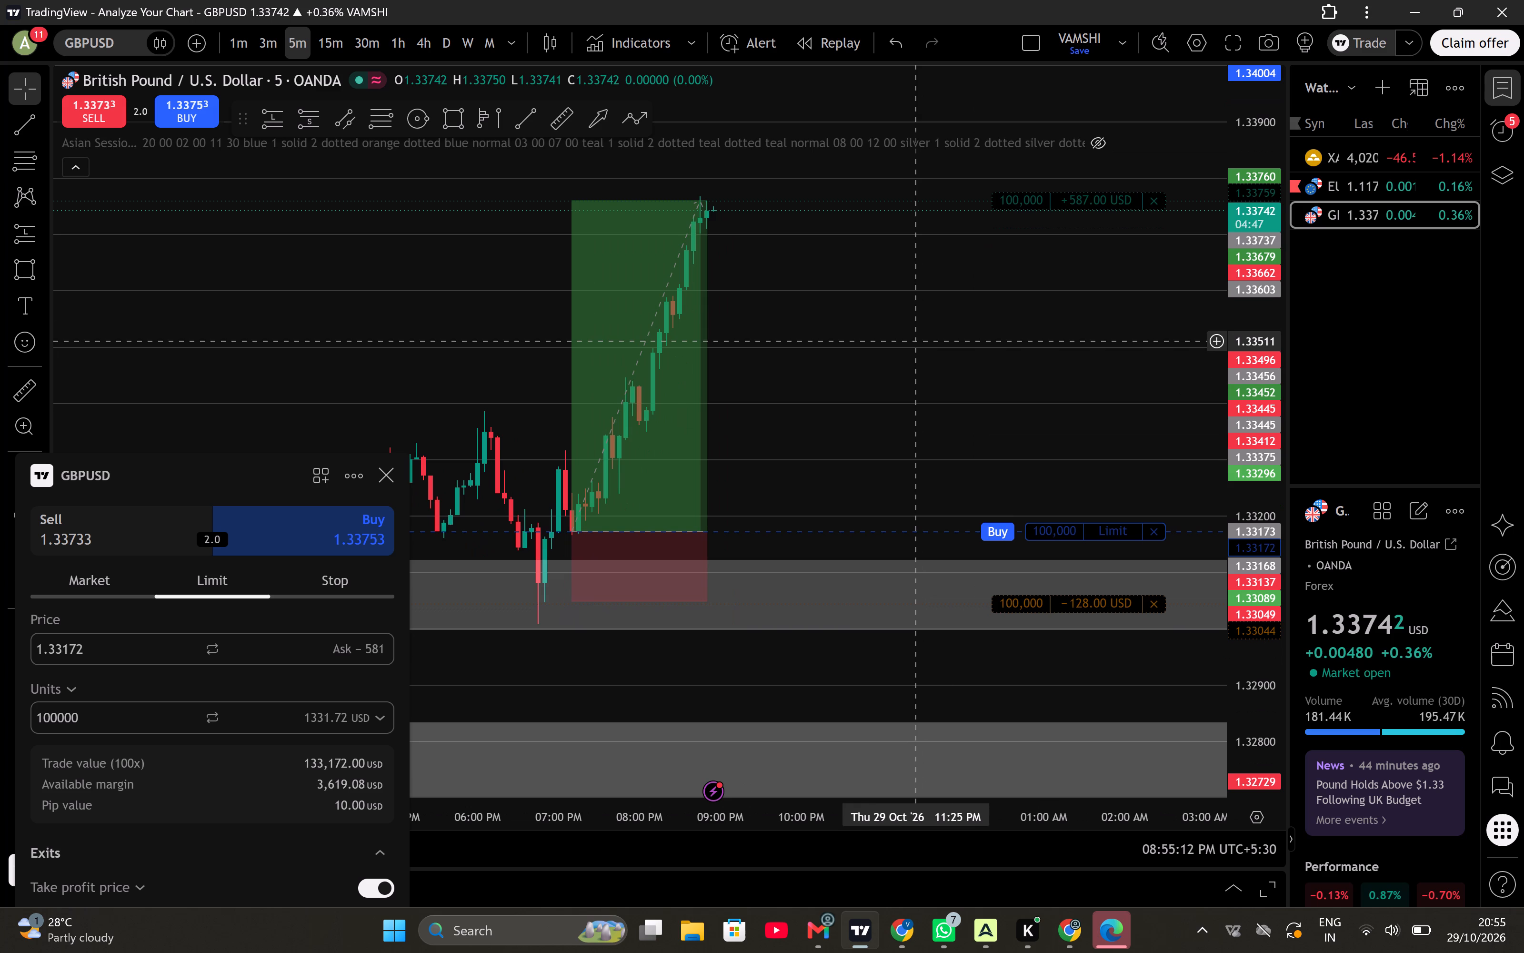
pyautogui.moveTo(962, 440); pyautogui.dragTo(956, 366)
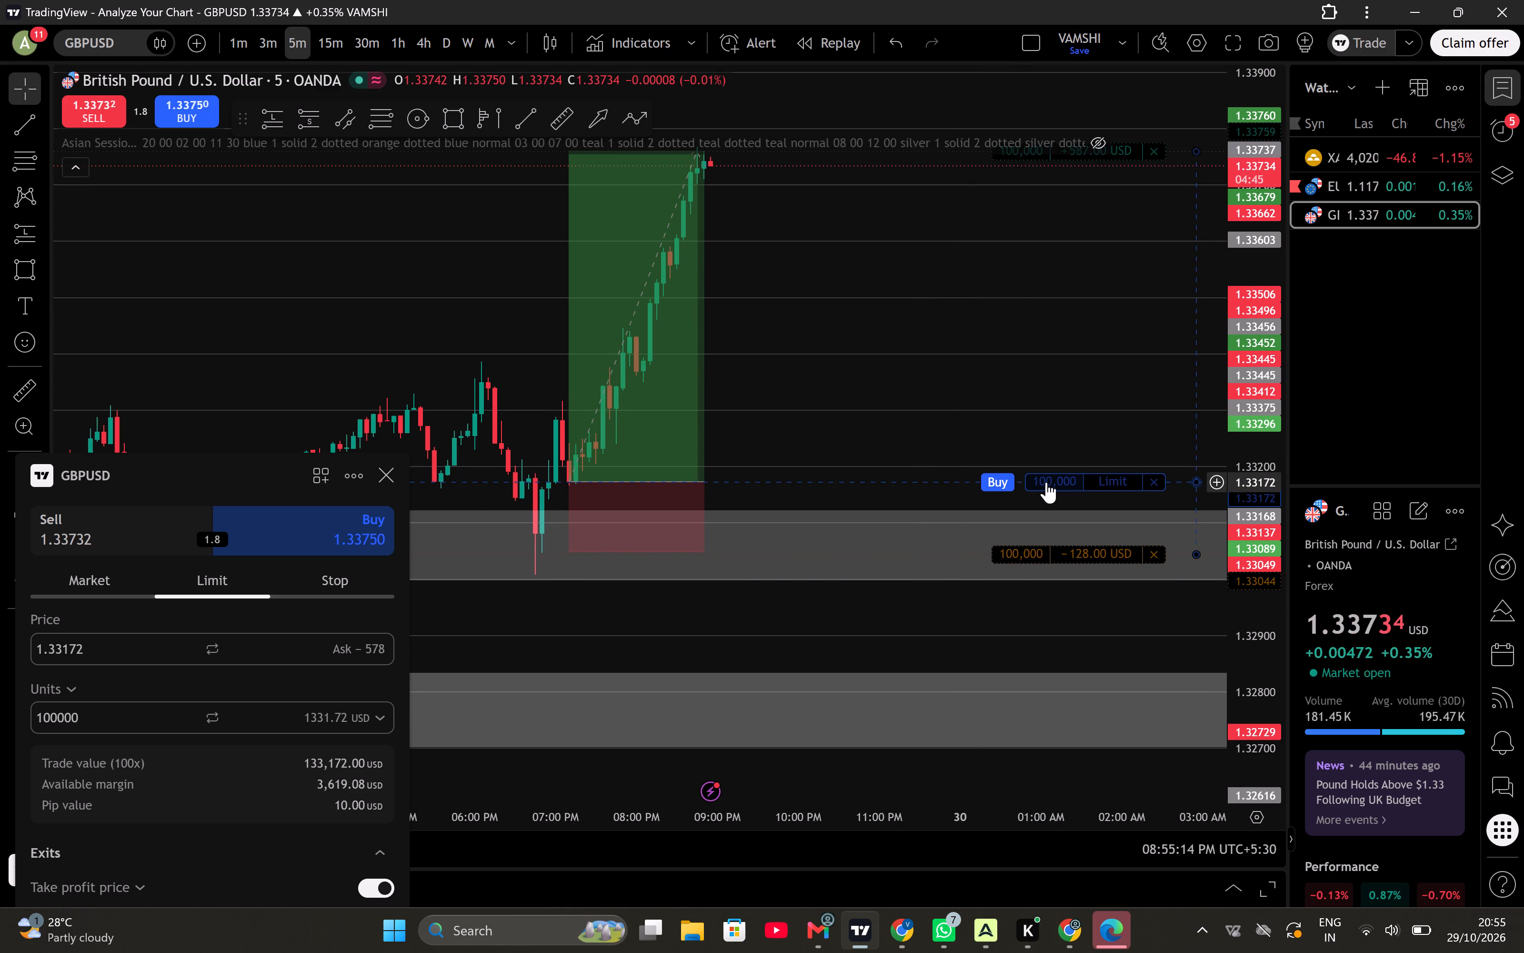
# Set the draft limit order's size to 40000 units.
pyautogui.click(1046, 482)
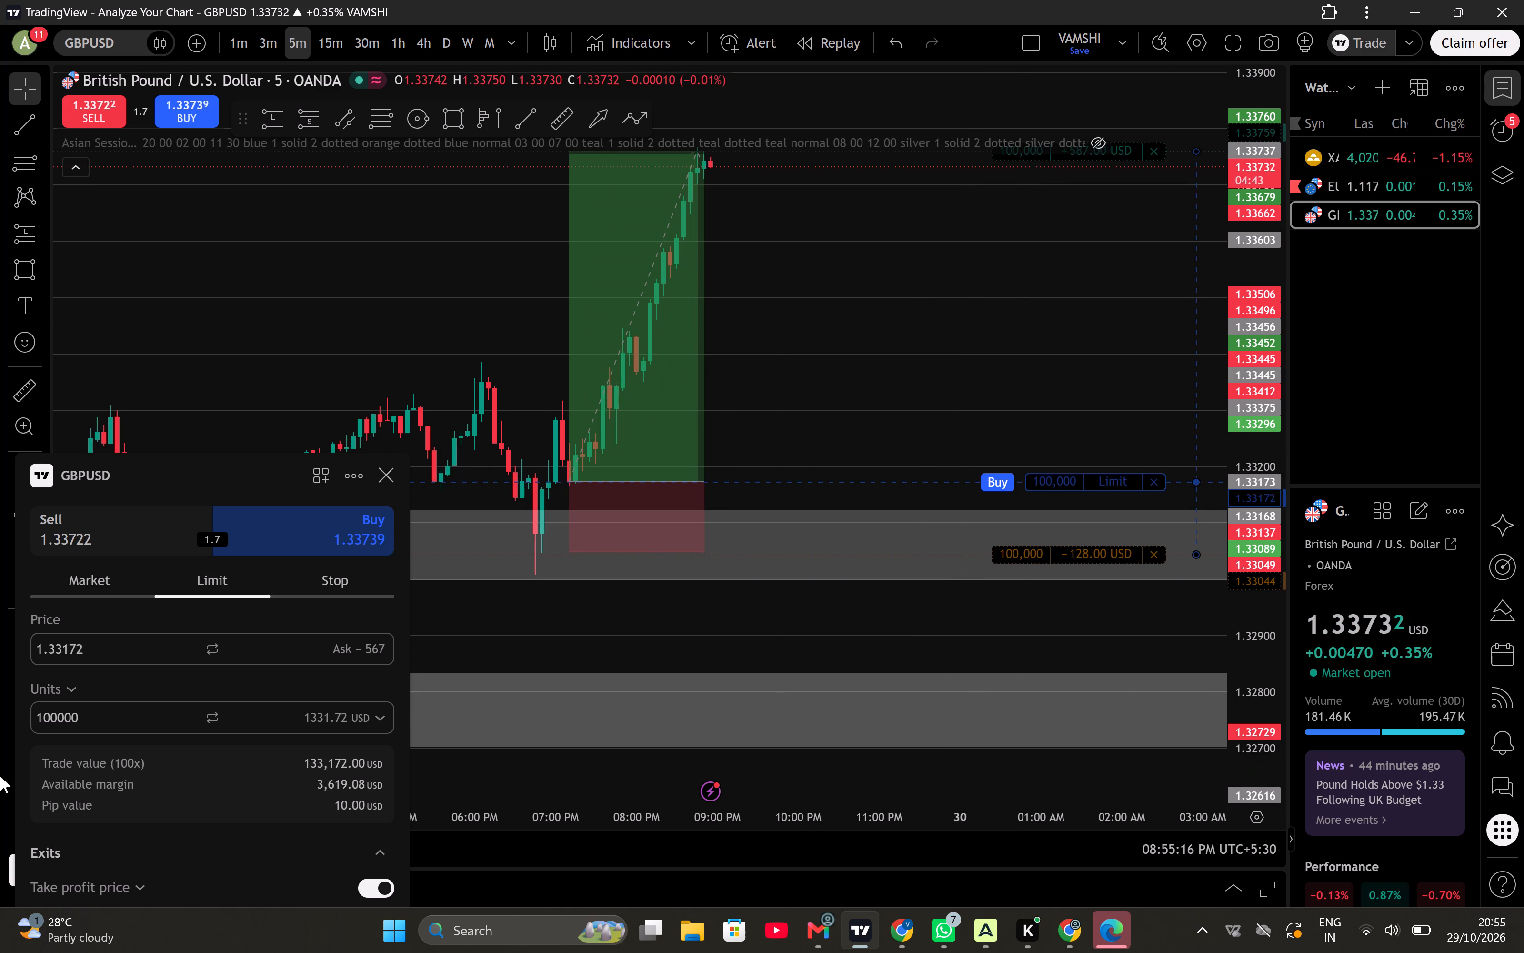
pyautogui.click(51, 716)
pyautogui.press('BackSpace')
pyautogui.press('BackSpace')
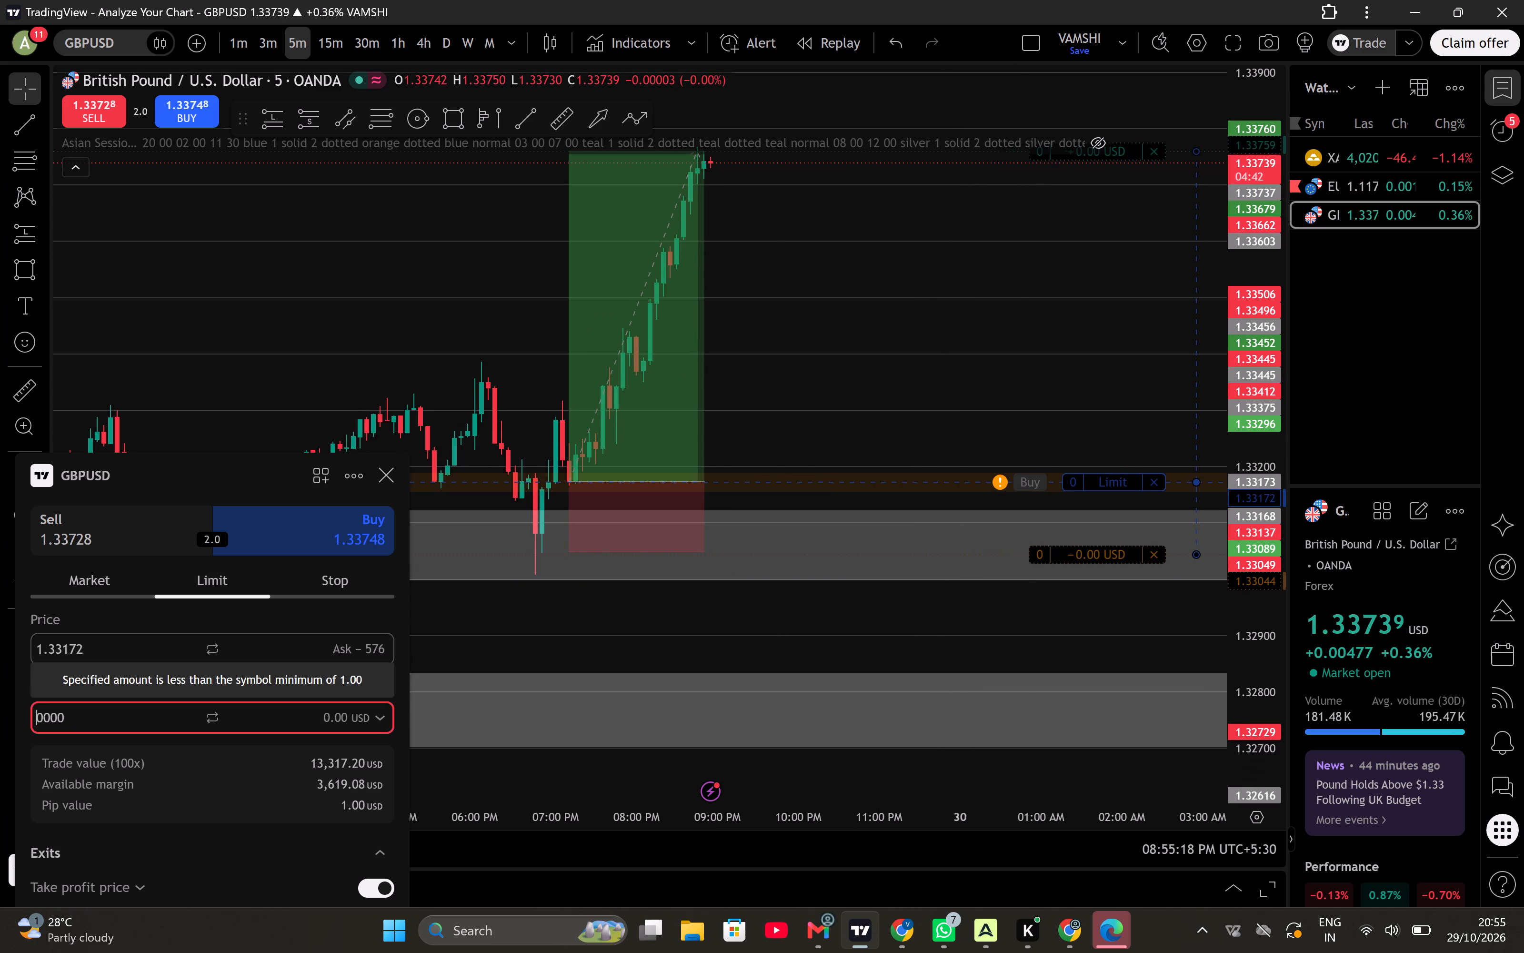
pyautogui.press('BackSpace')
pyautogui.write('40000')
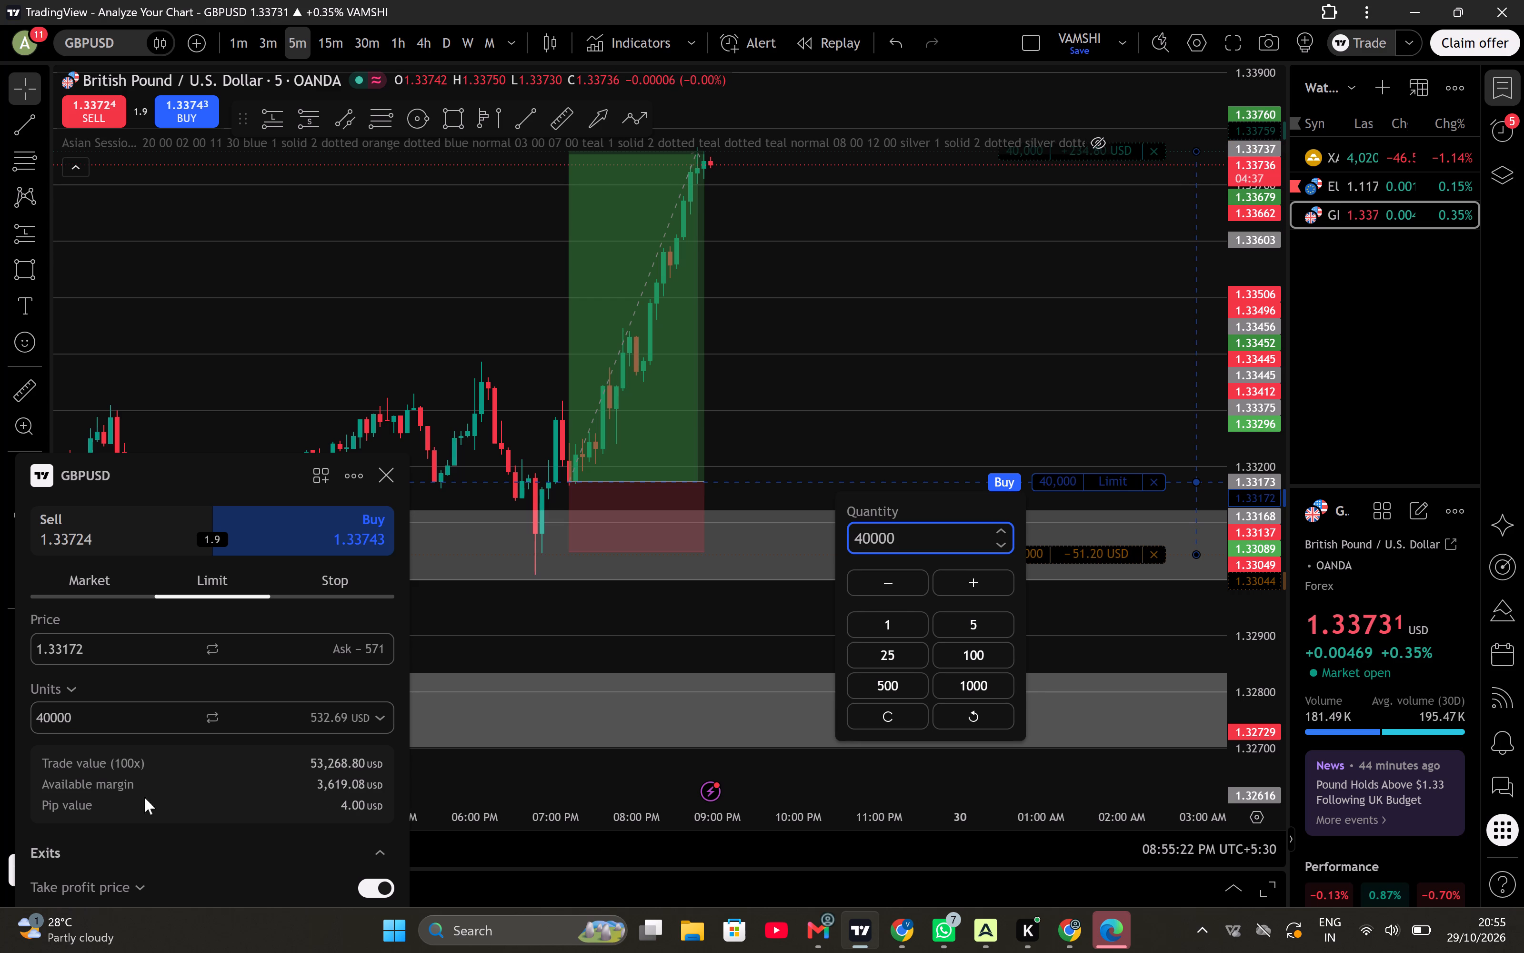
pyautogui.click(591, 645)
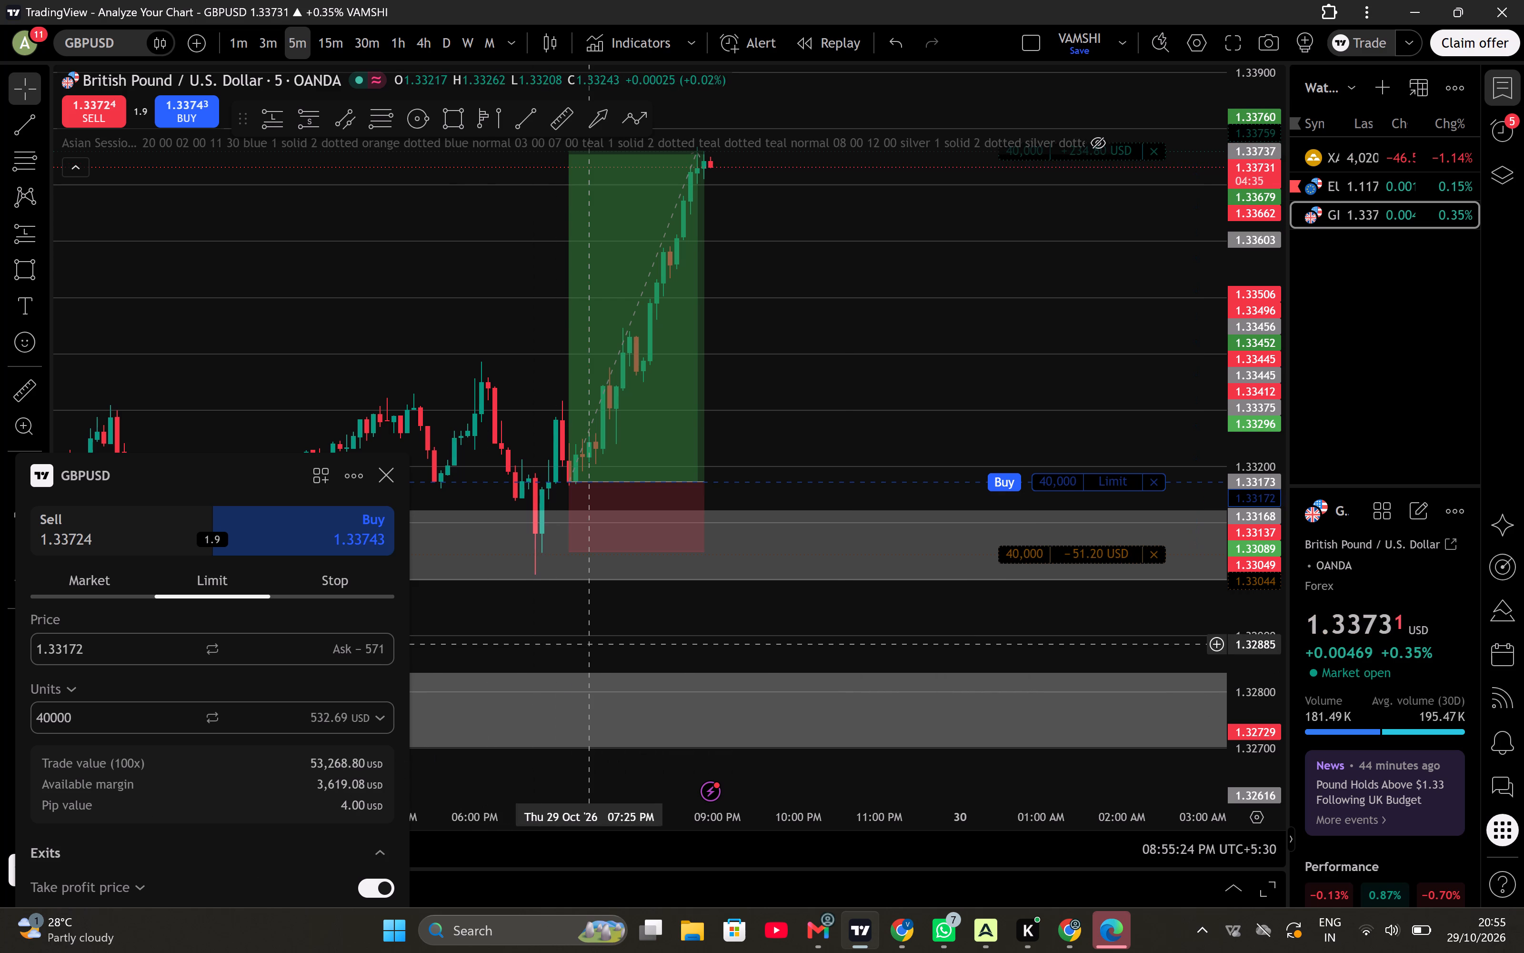
# Measure the price distance from the limit order's entry line down to its stop-loss line.
pyautogui.moveTo(845, 623); pyautogui.dragTo(809, 723)
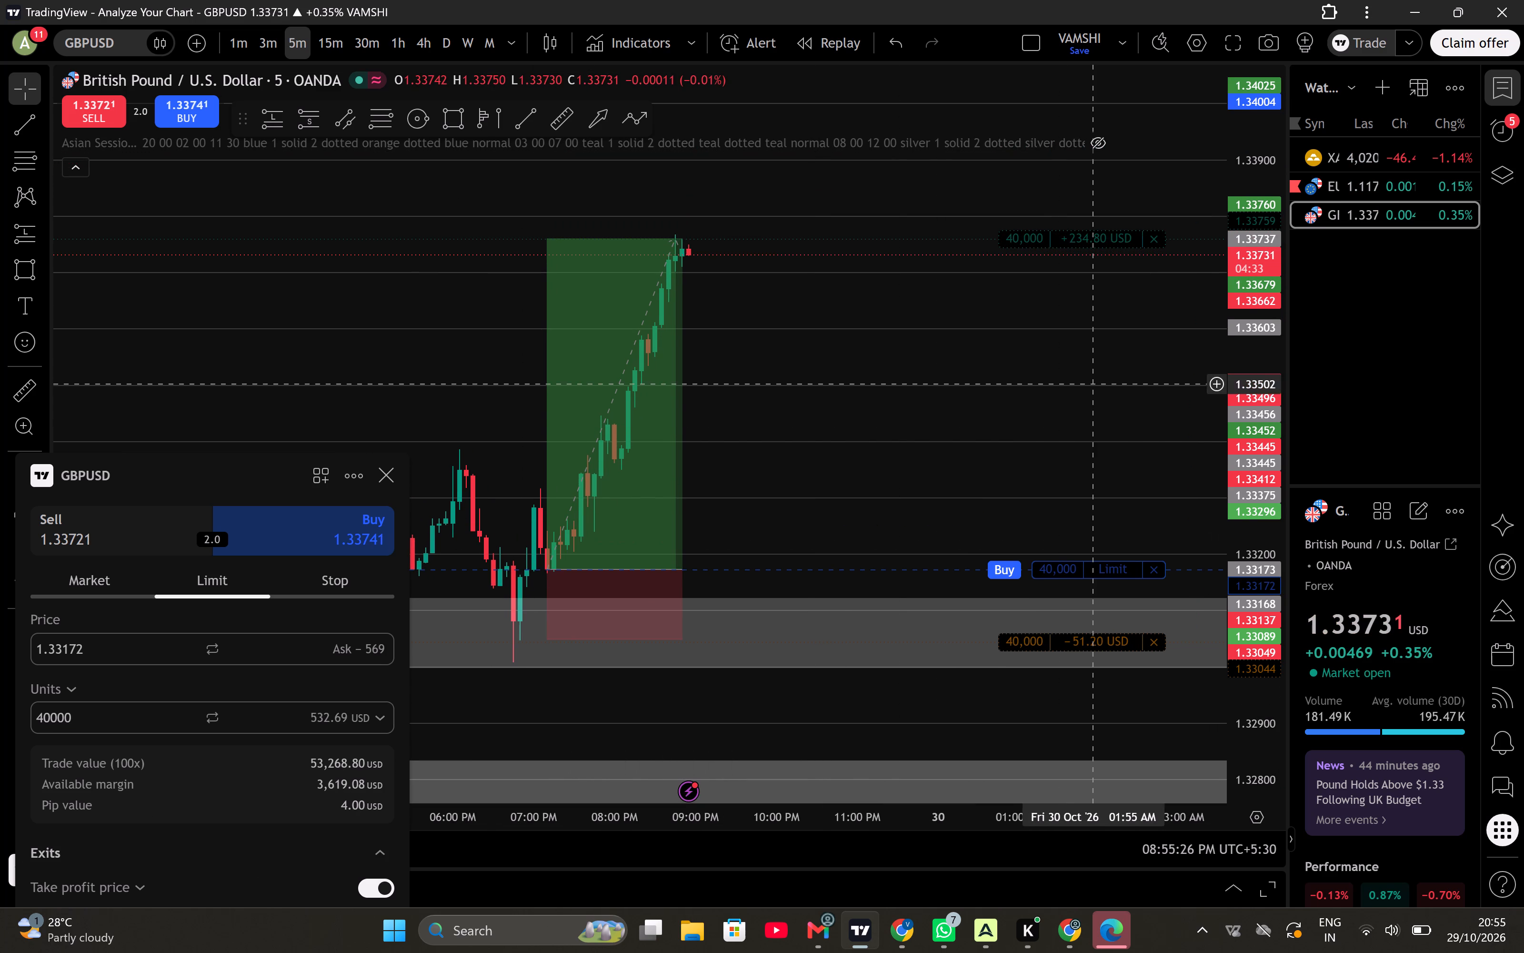
pyautogui.moveTo(1088, 448); pyautogui.dragTo(1042, 469)
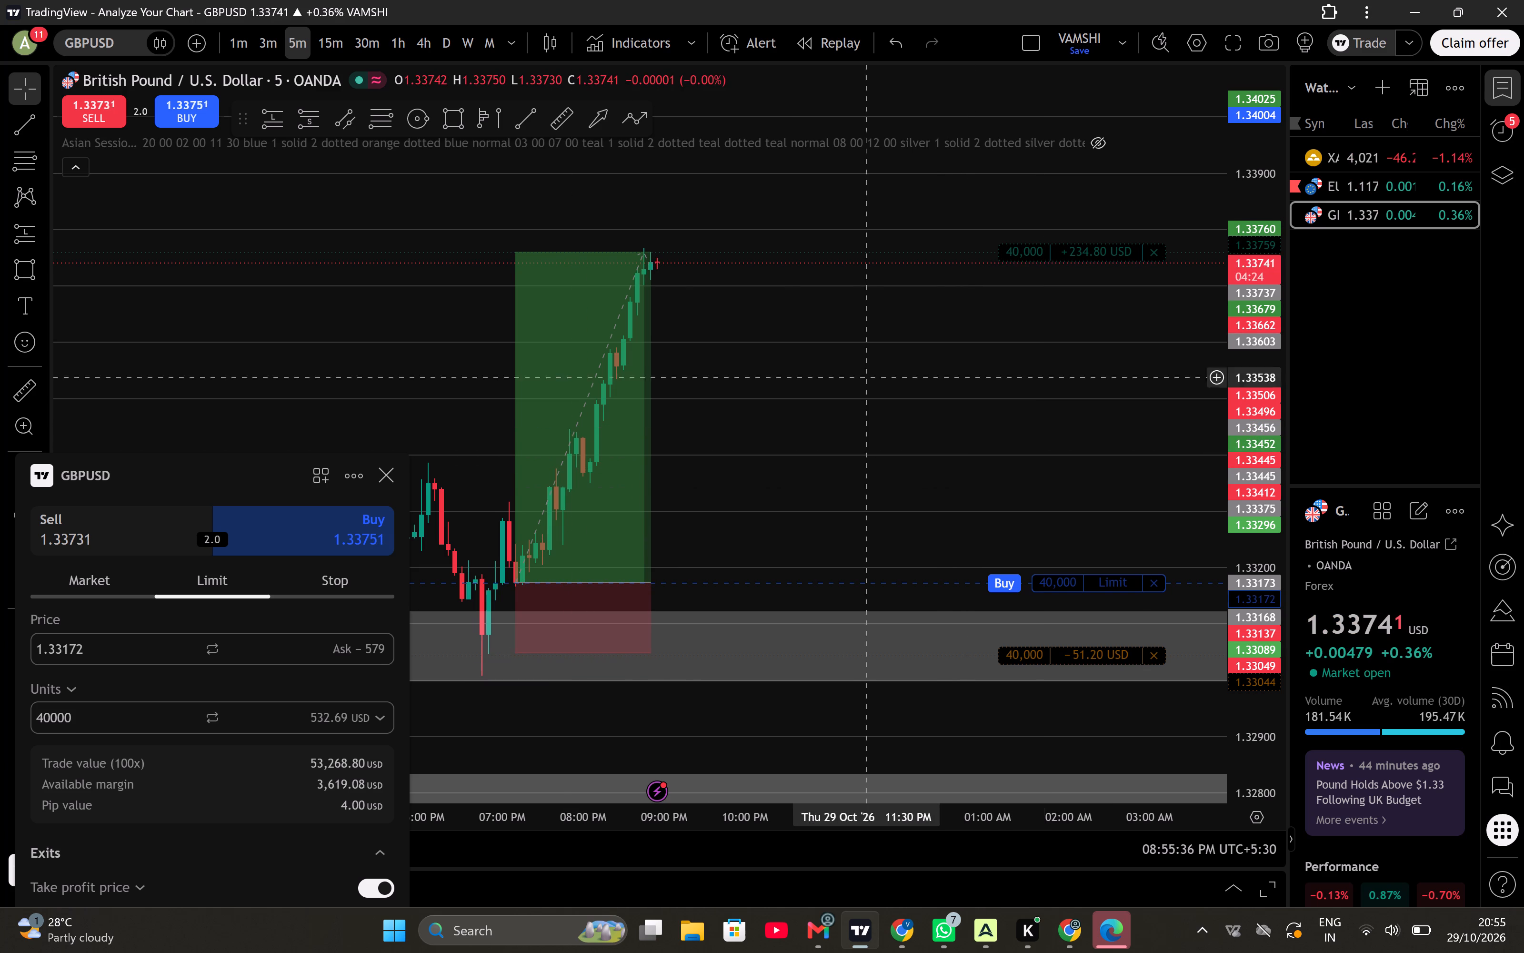
pyautogui.click(568, 115)
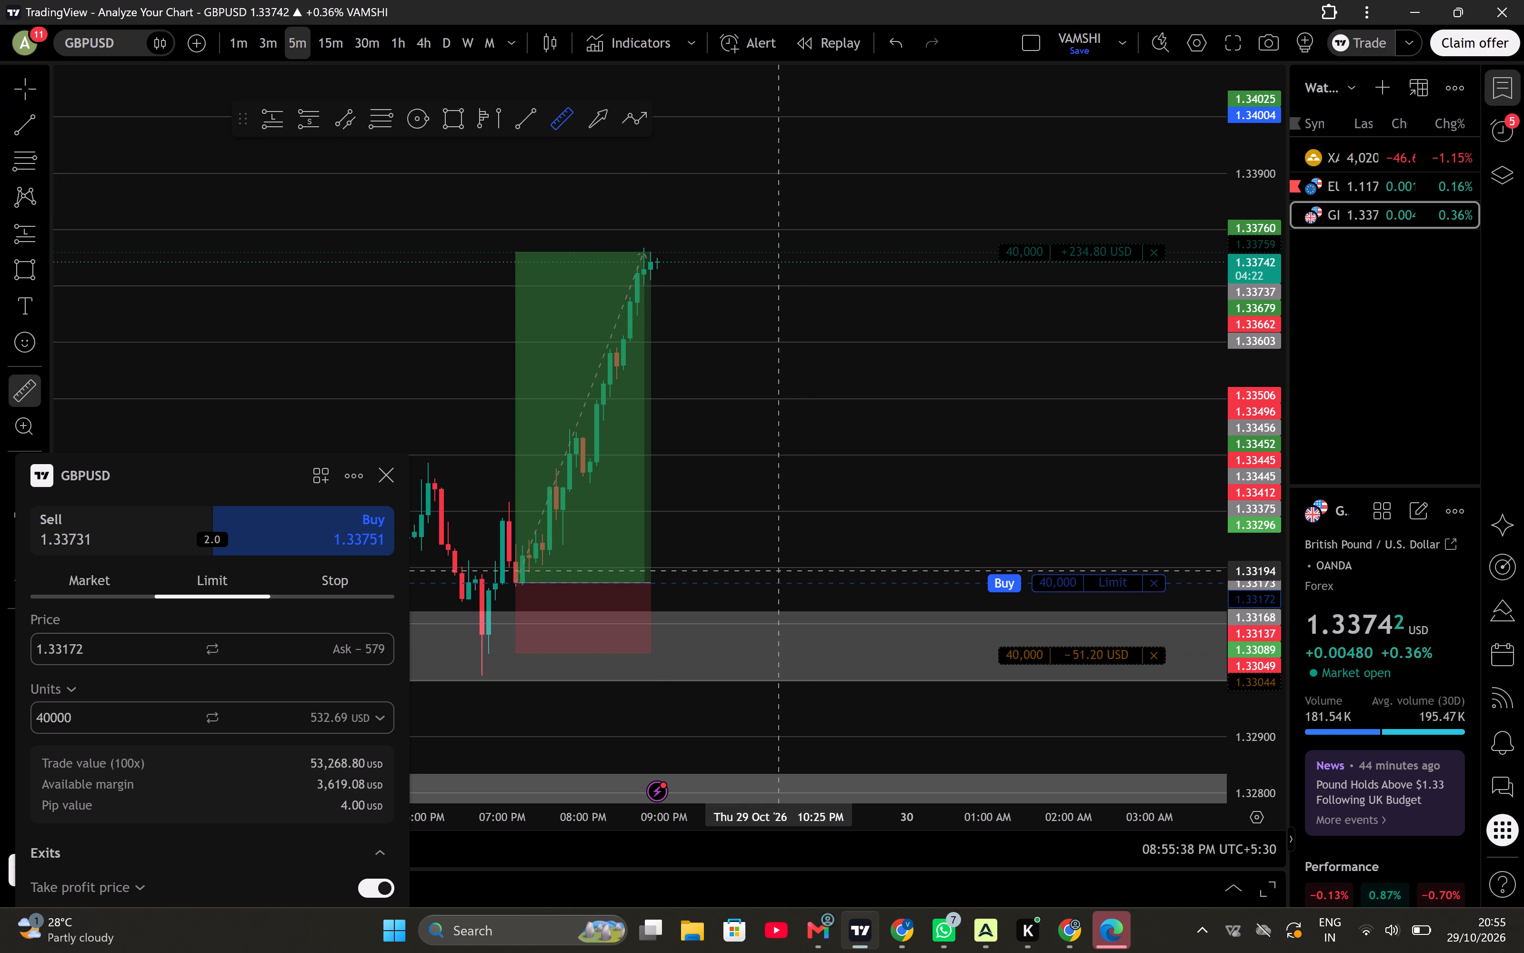
pyautogui.click(753, 585)
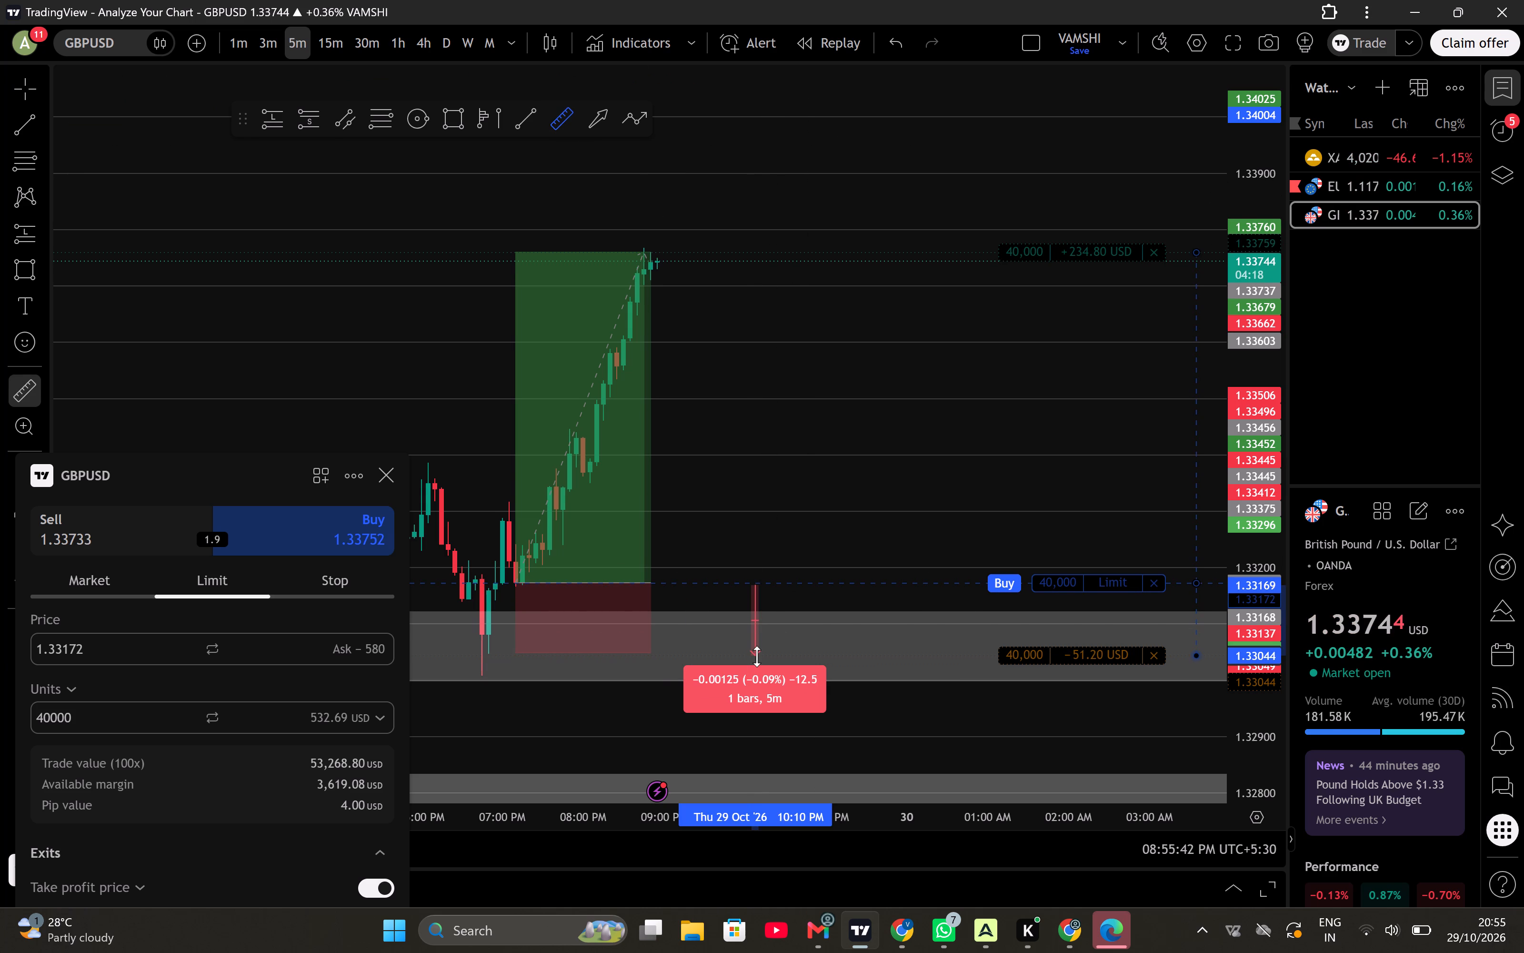
pyautogui.click(757, 656)
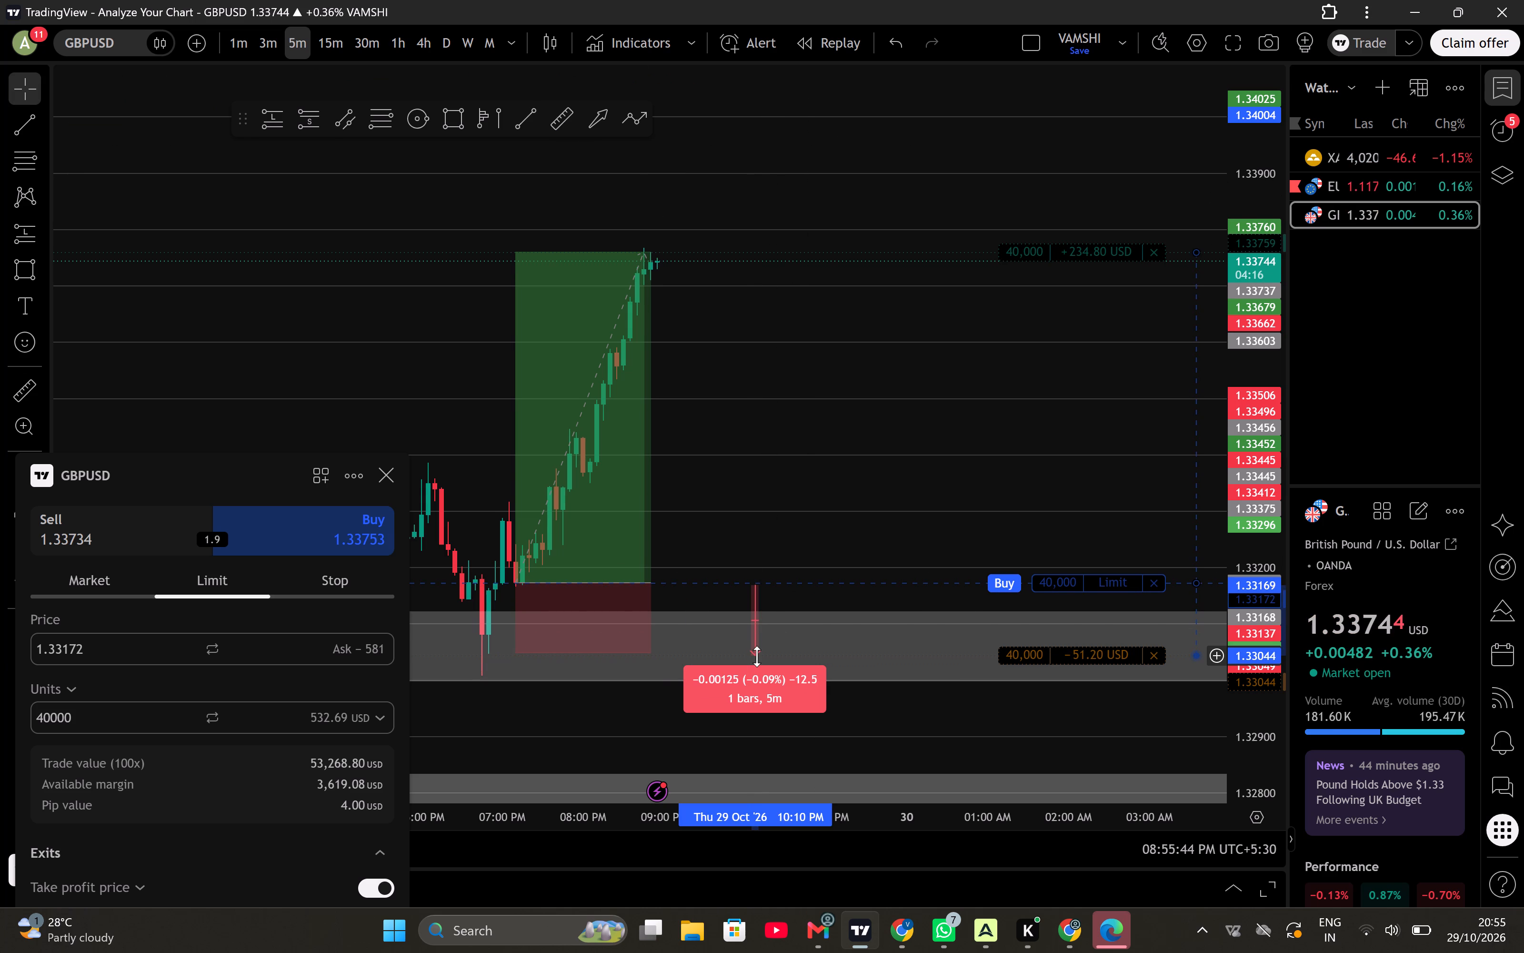
pyautogui.click(885, 382)
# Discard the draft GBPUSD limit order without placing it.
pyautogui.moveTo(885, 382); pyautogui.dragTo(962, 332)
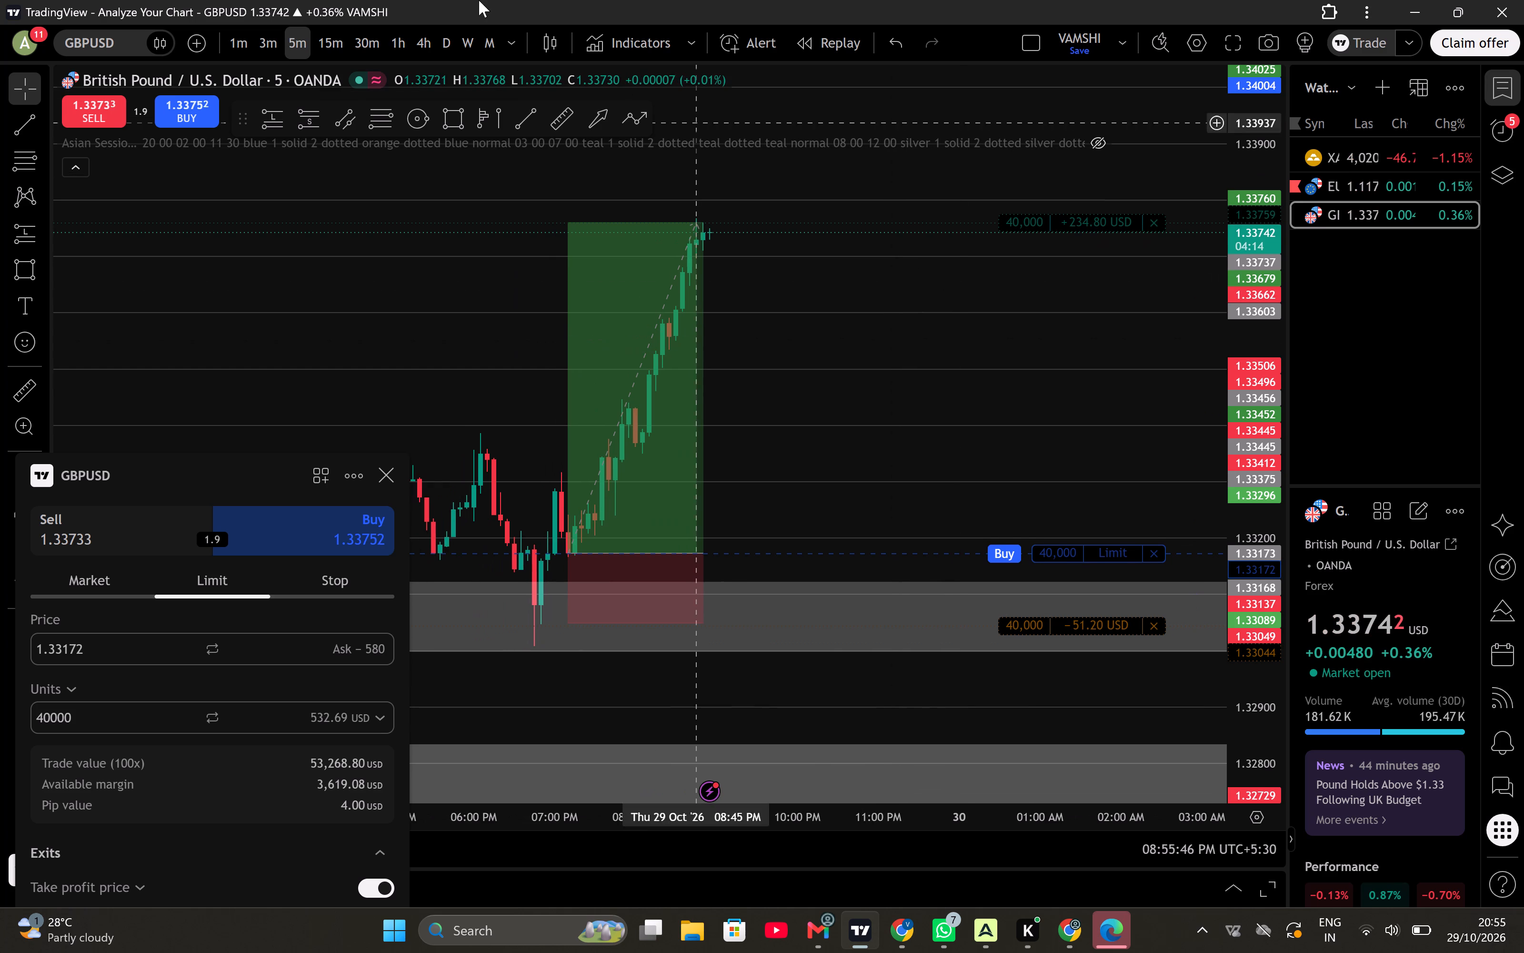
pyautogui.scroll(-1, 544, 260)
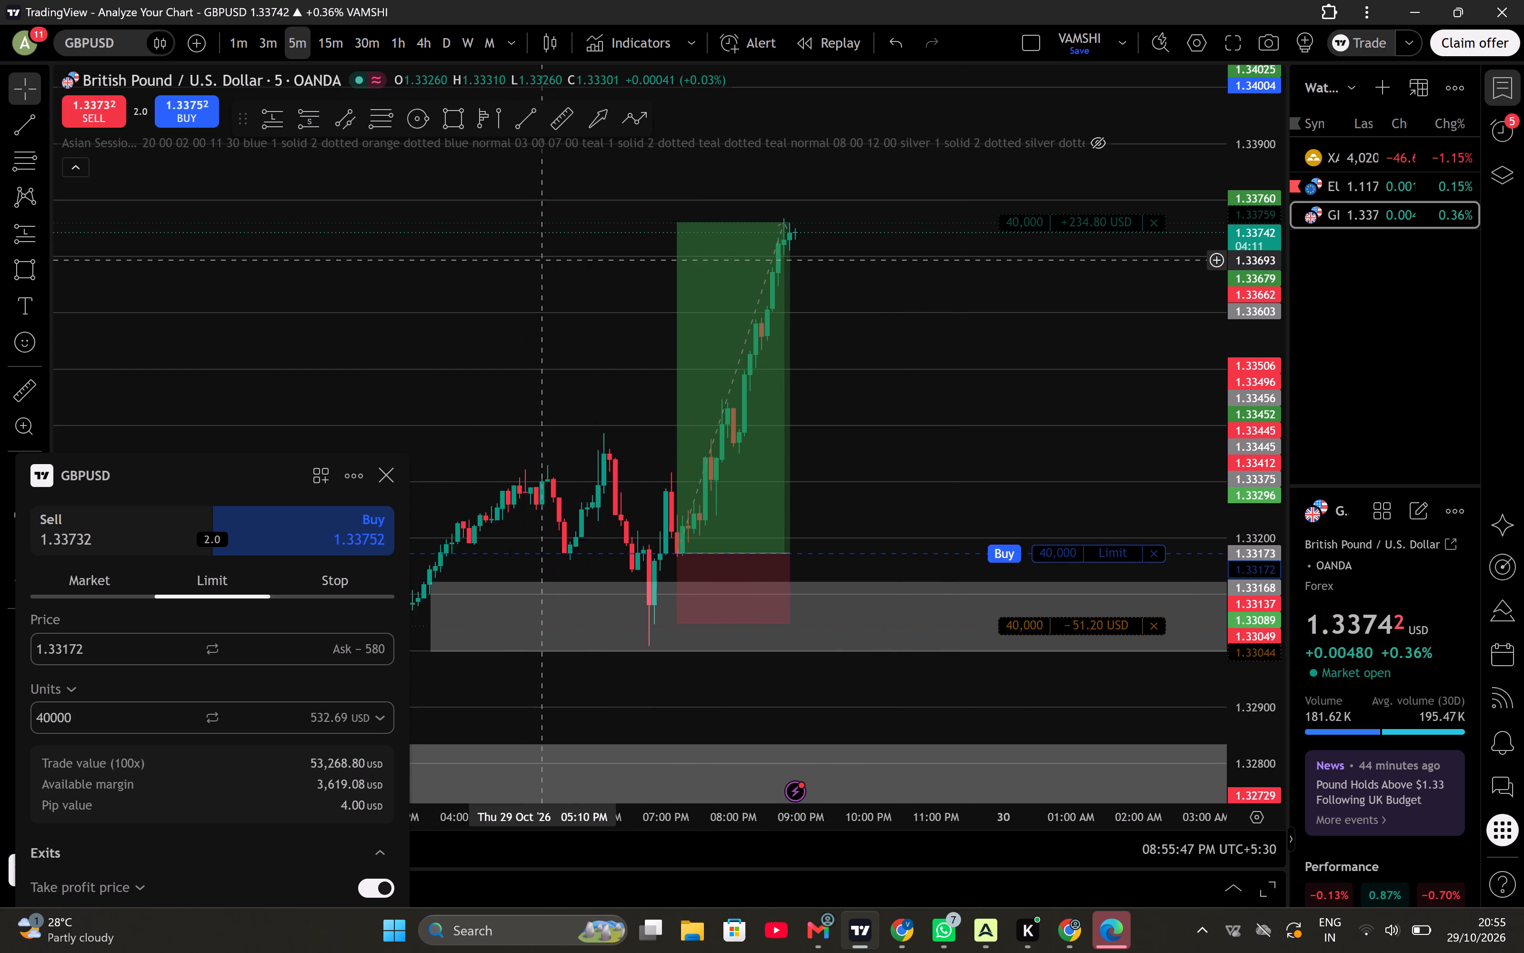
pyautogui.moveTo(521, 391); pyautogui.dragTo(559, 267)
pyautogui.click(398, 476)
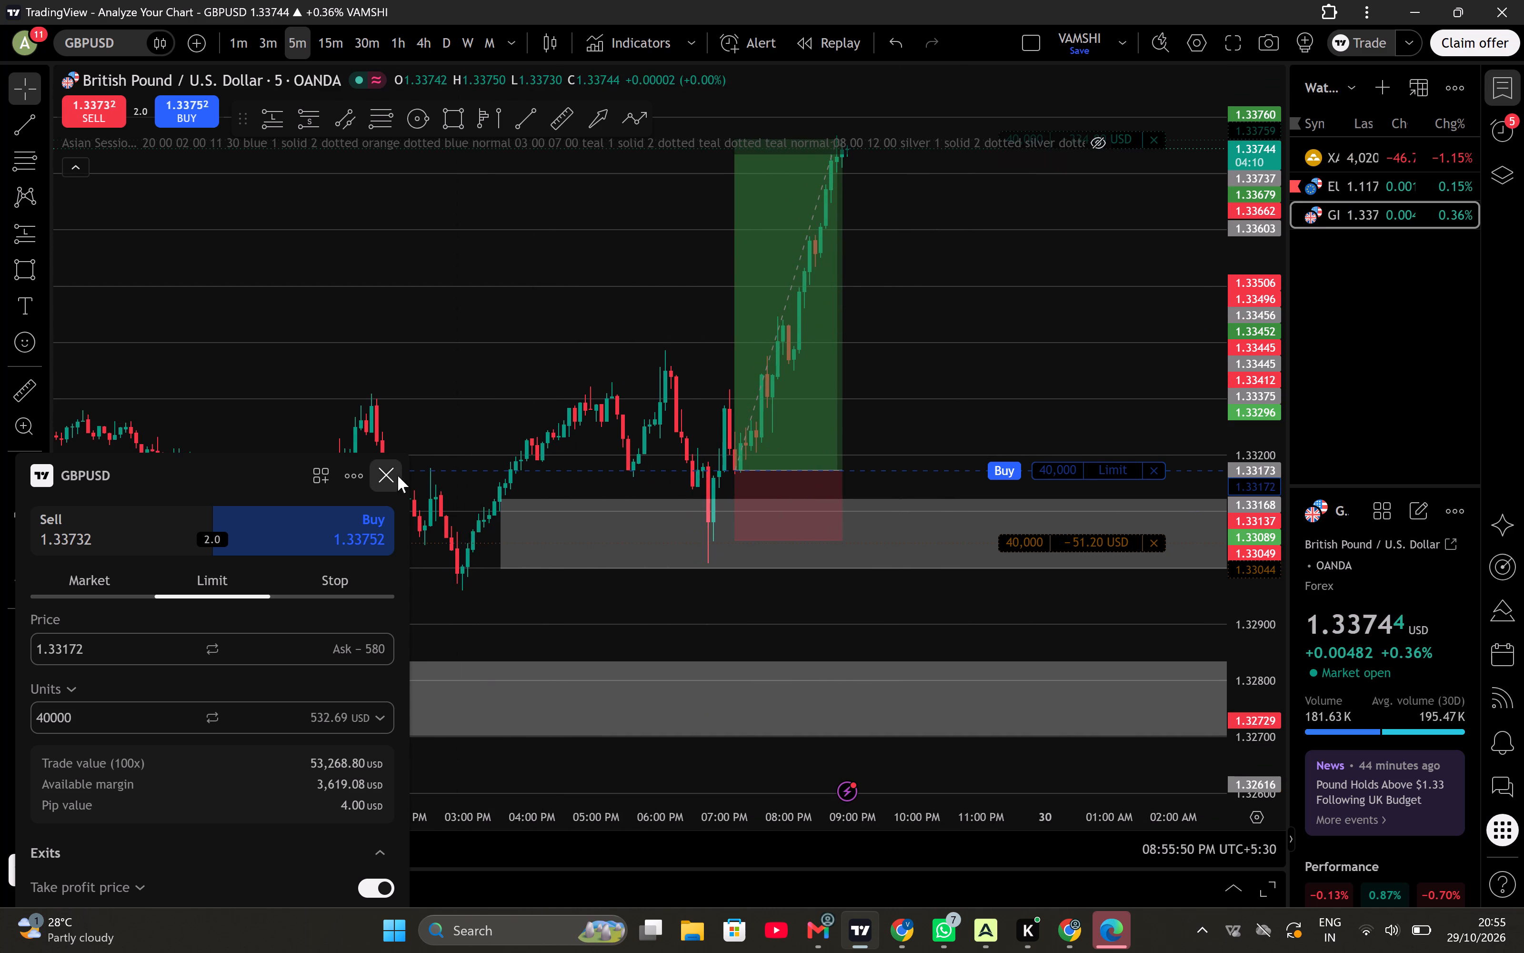
# Switch to the EURUSD 5-minute chart and examine its 28–29 October swings, including the evening low and rally.
pyautogui.click(1369, 183)
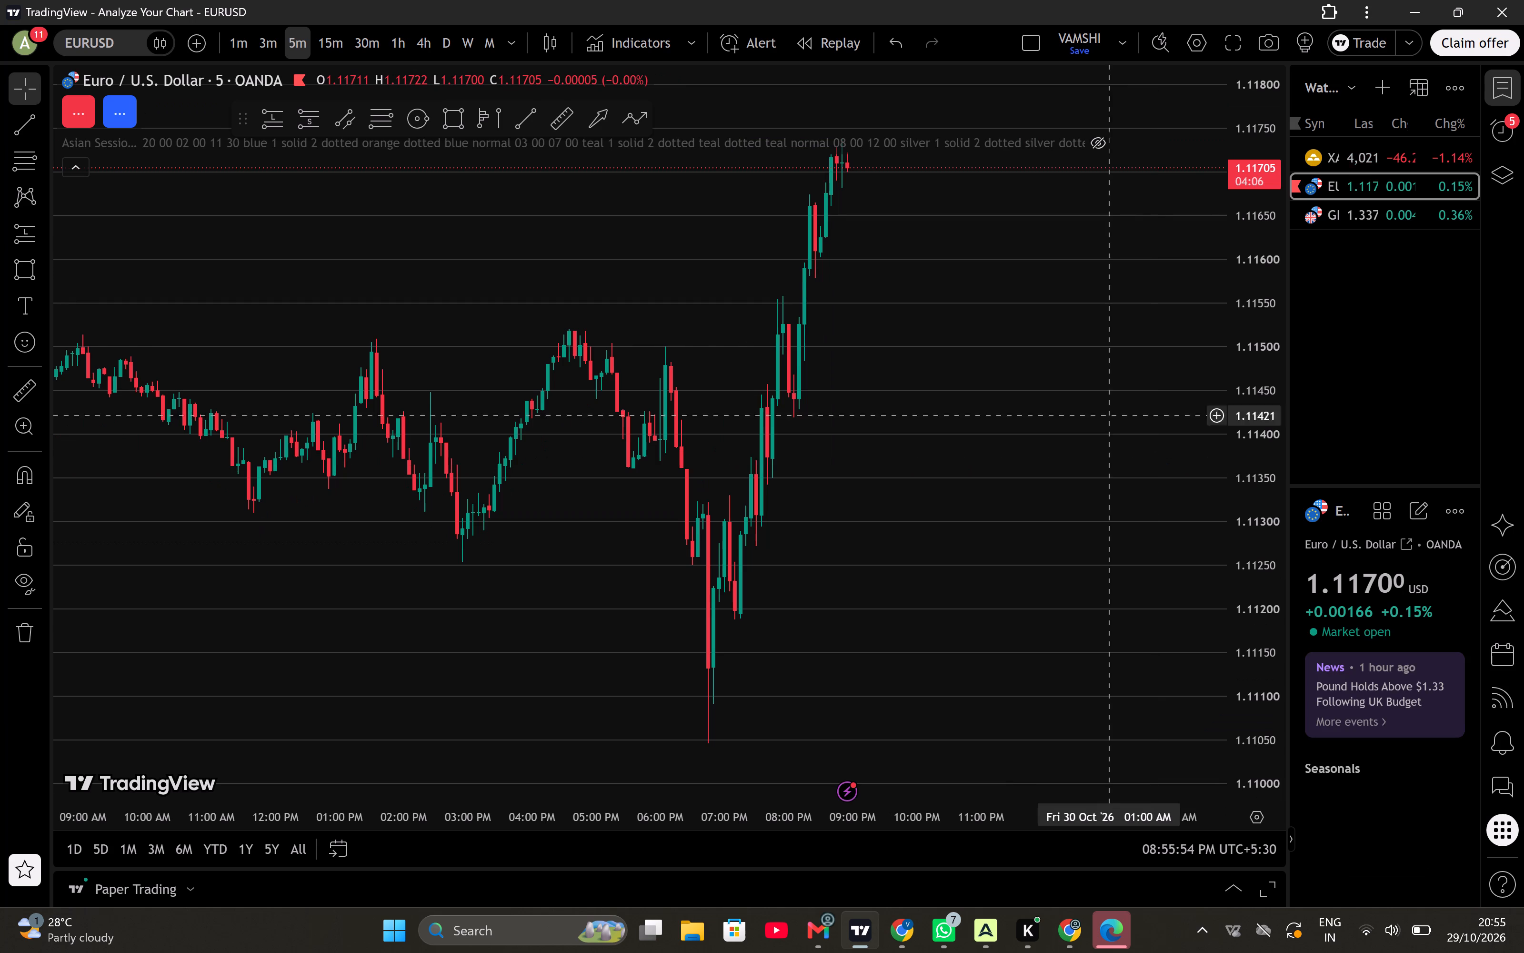
pyautogui.moveTo(1254, 233); pyautogui.dragTo(1207, 533)
pyautogui.scroll(-4, 778, 551)
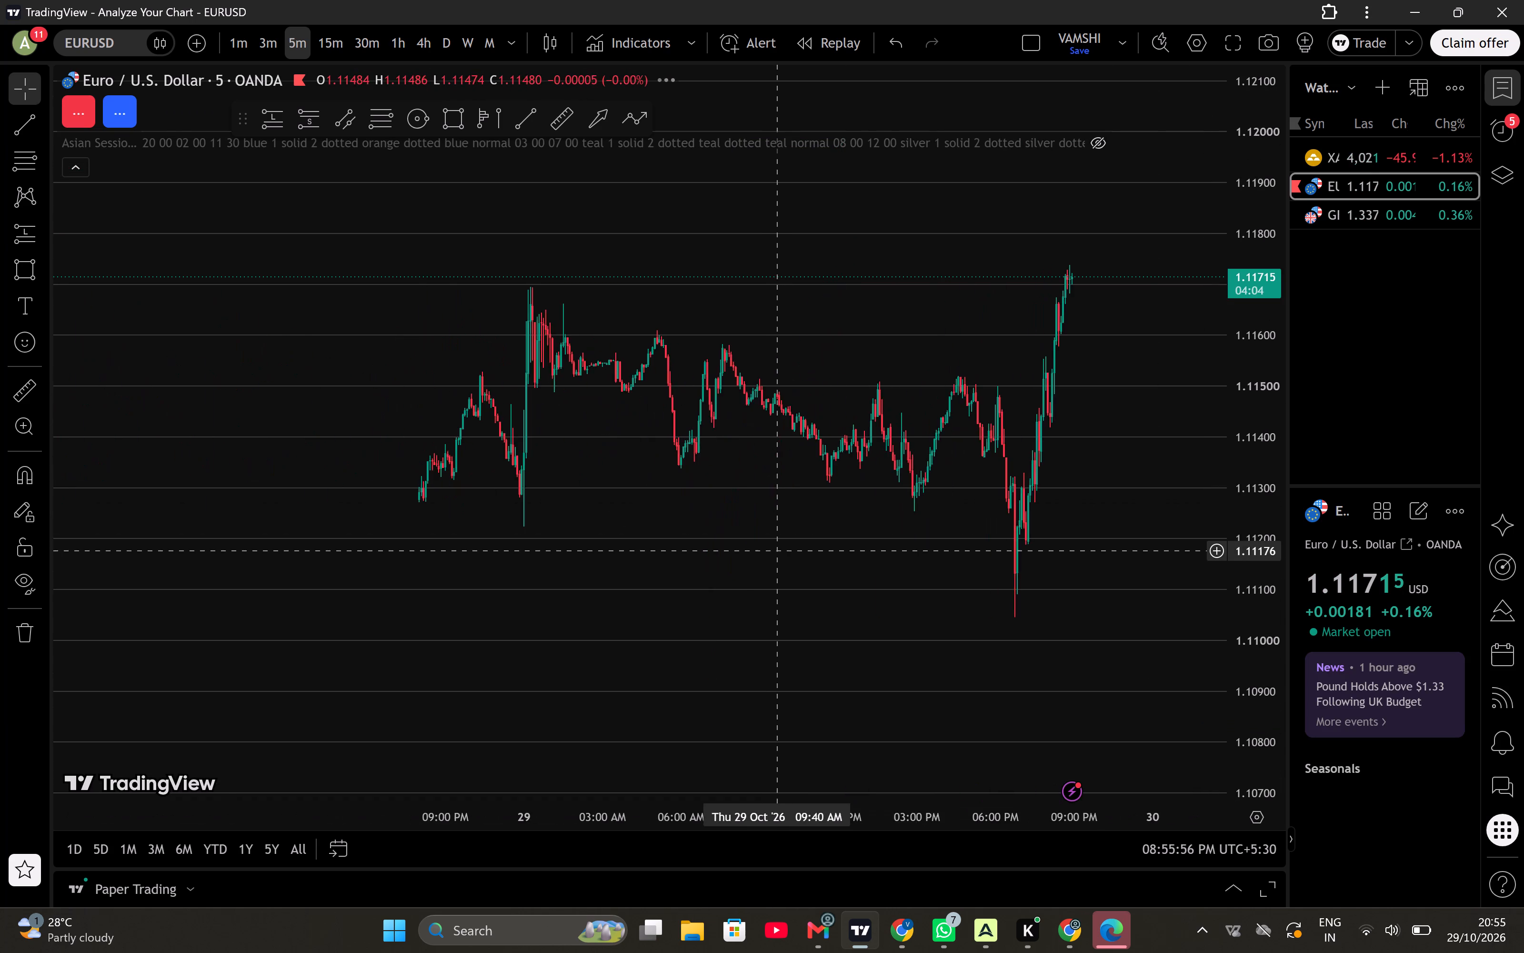
pyautogui.moveTo(887, 518); pyautogui.dragTo(772, 537)
pyautogui.scroll(-2, 772, 537)
pyautogui.moveTo(858, 526); pyautogui.dragTo(706, 555)
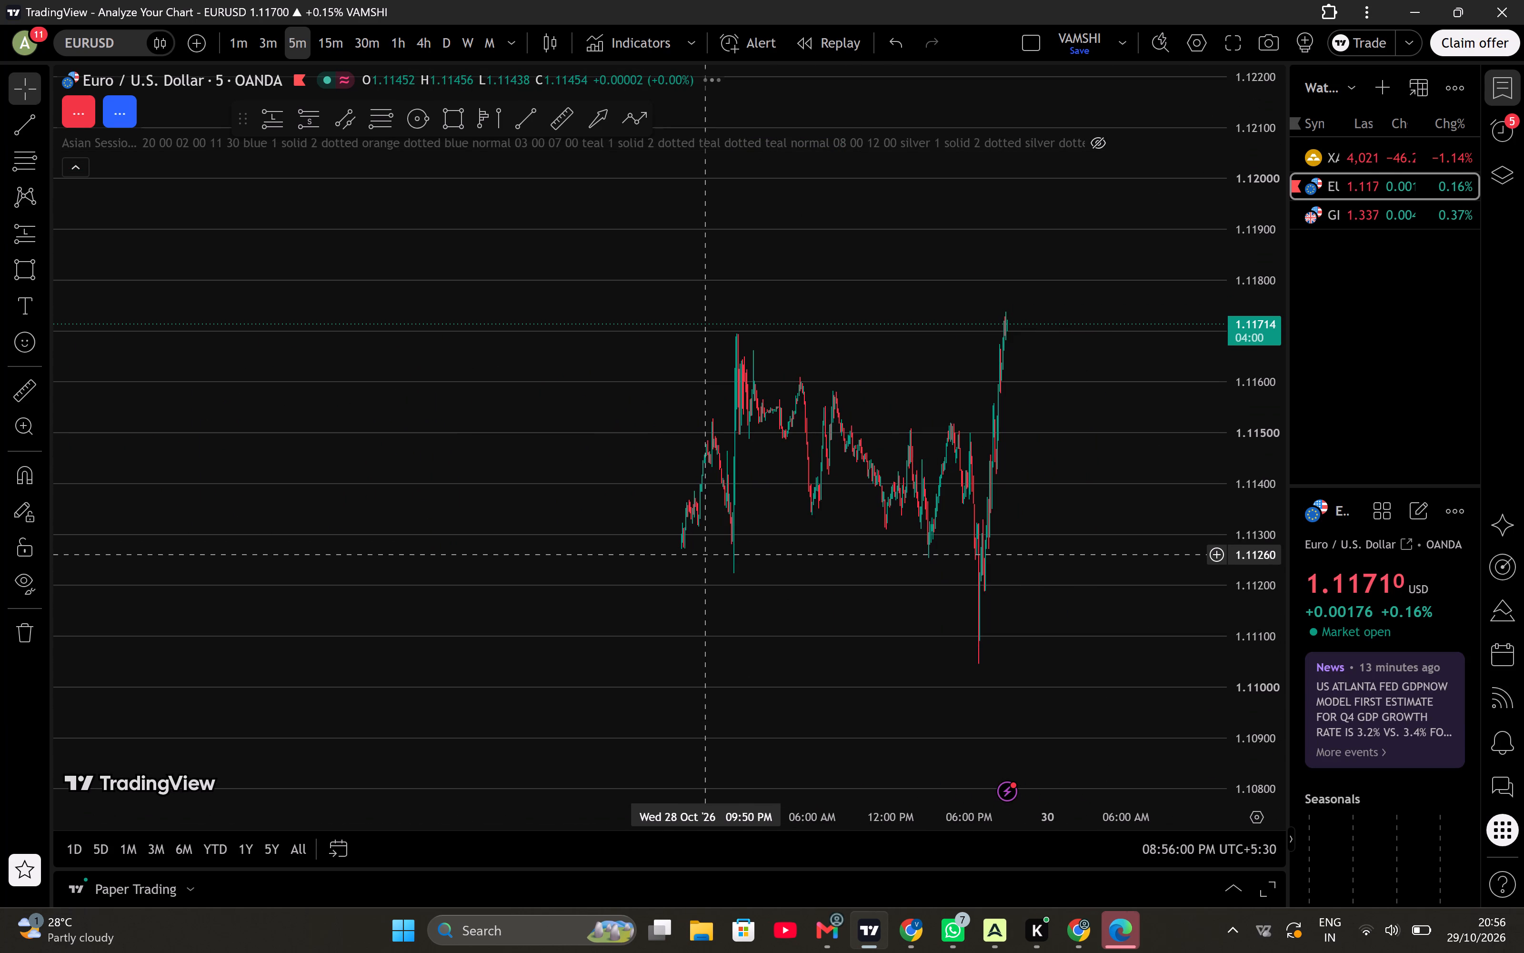
pyautogui.scroll(1, 706, 555)
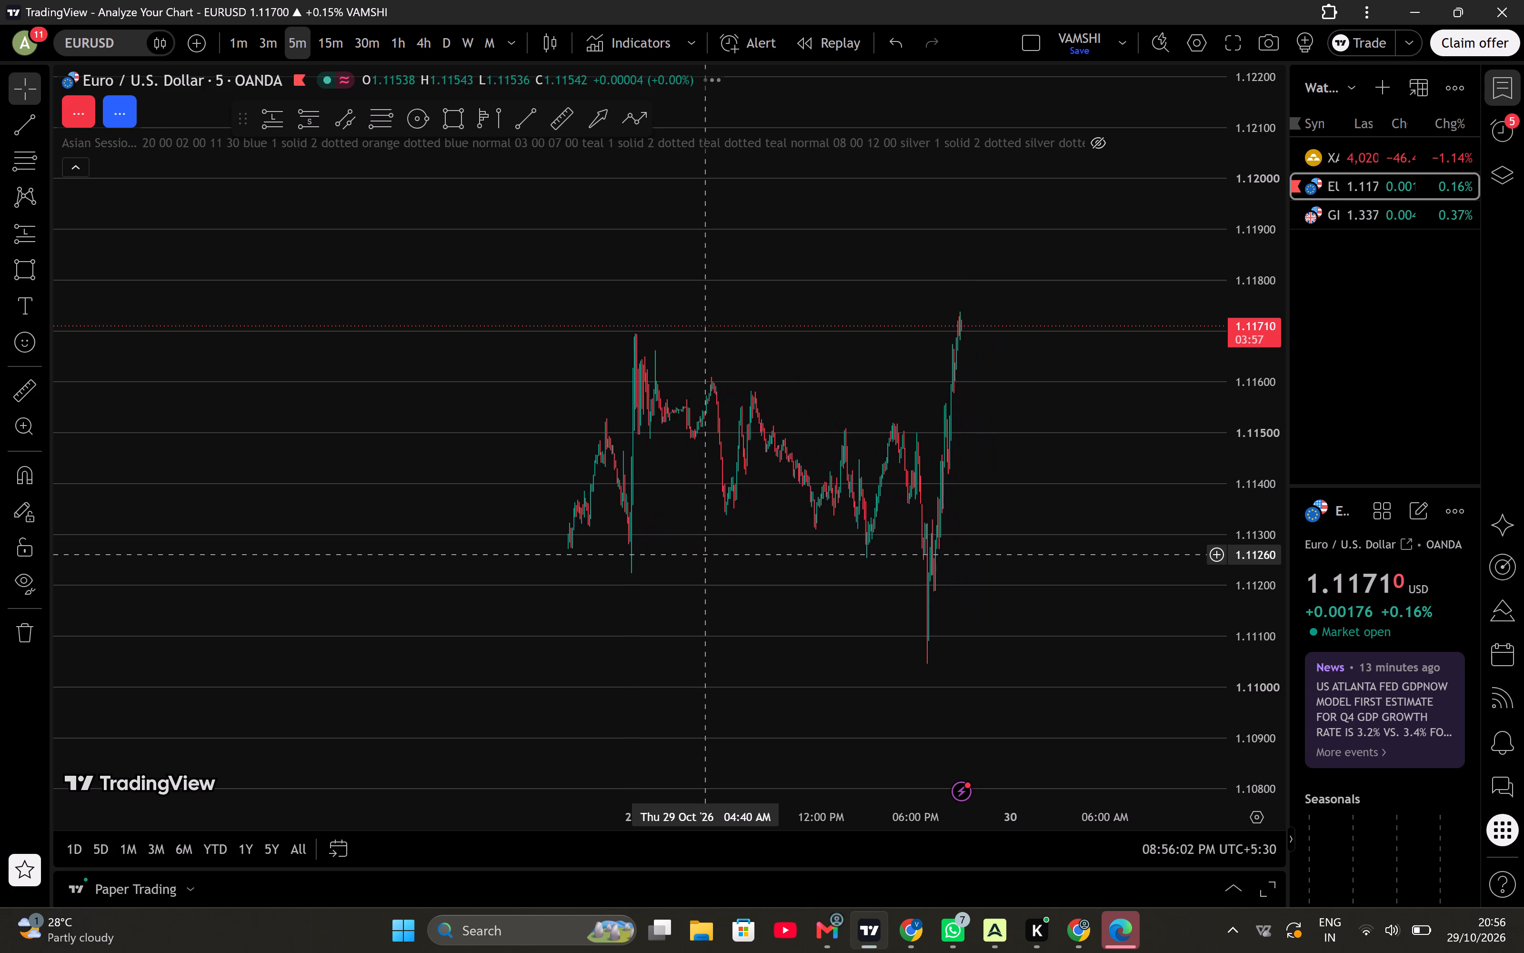
pyautogui.scroll(1, 706, 555)
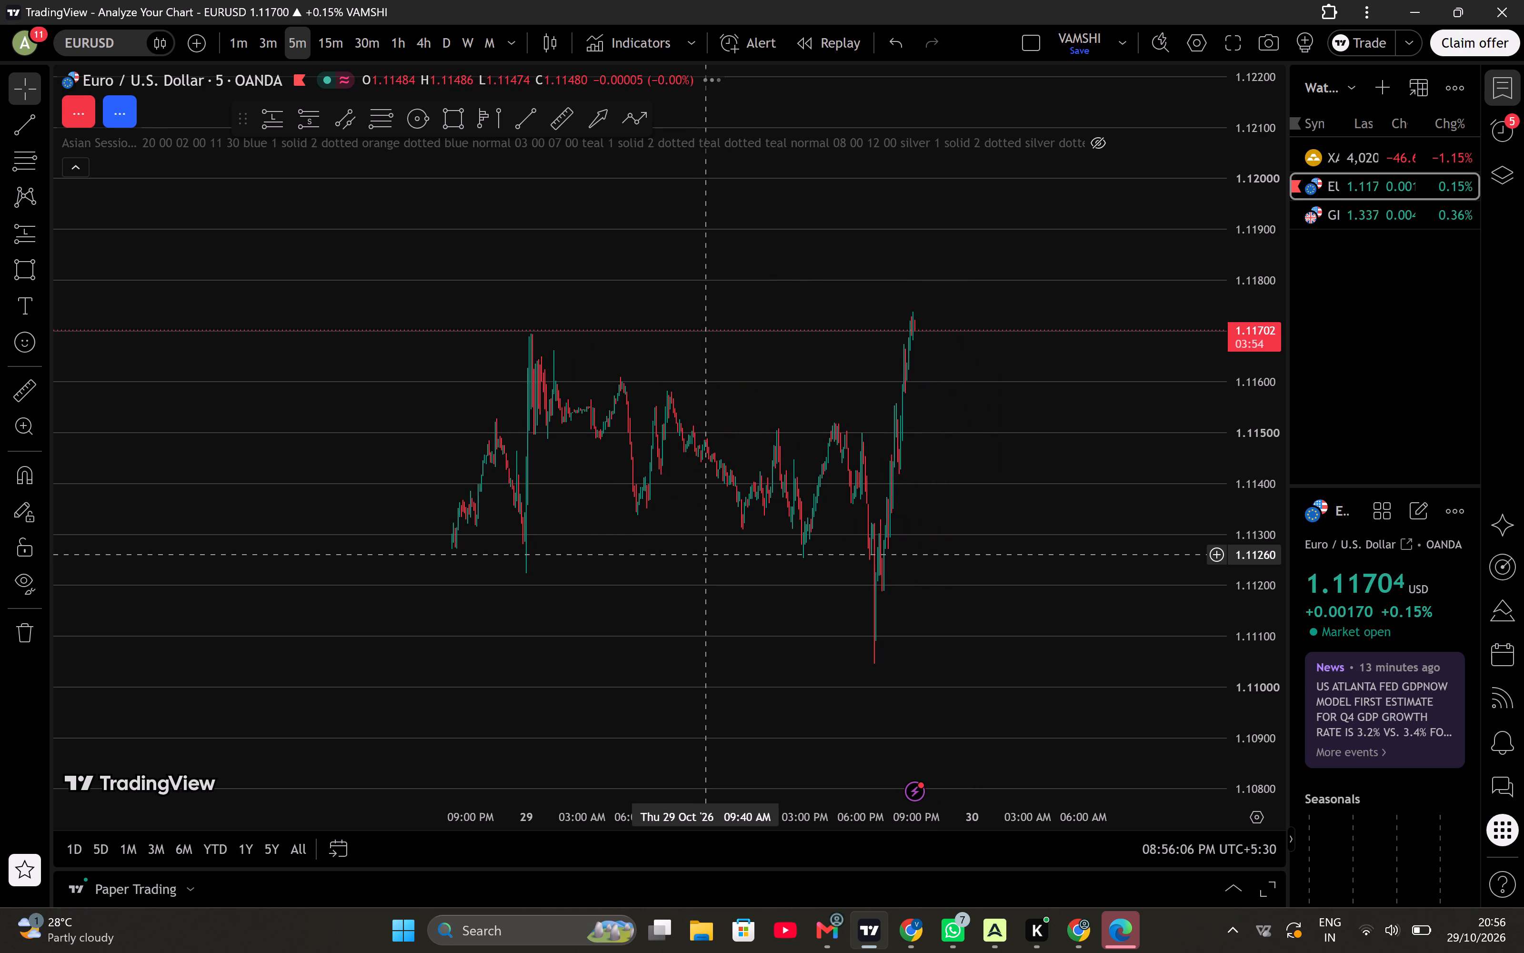
# Switch the 5-minute chart back to GBPUSD.
pyautogui.click(1328, 204)
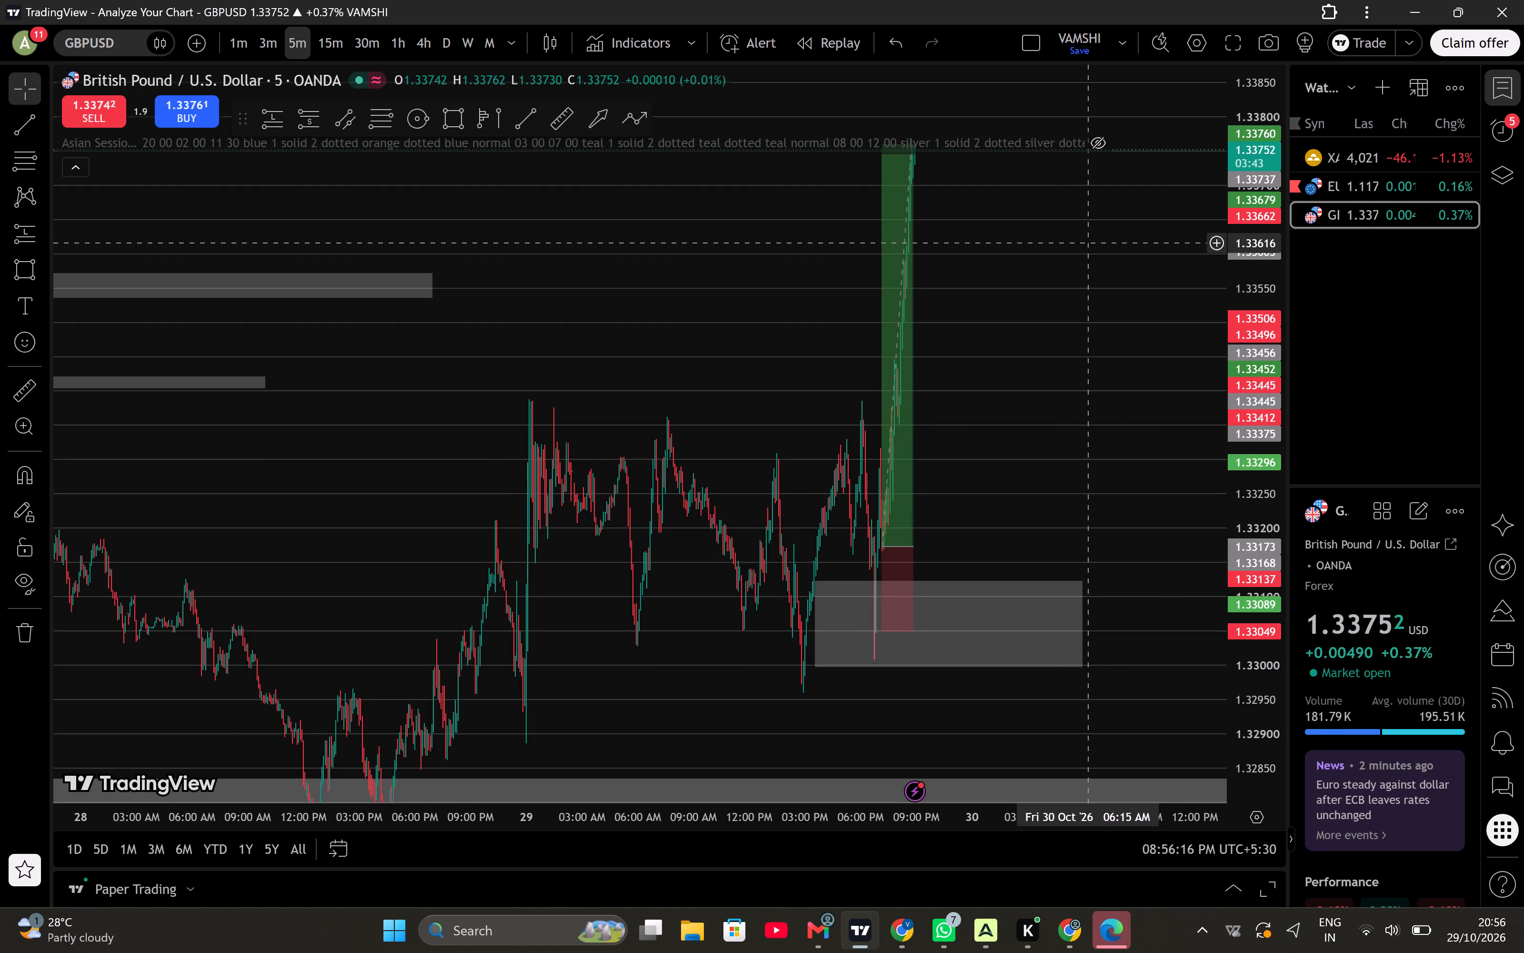
# Examine the GBPUSD 29 October rally around the long-position setup and demand zone, and dismiss the OneDrive notification.
pyautogui.moveTo(1056, 299); pyautogui.dragTo(1057, 425)
pyautogui.scroll(2, 1057, 425)
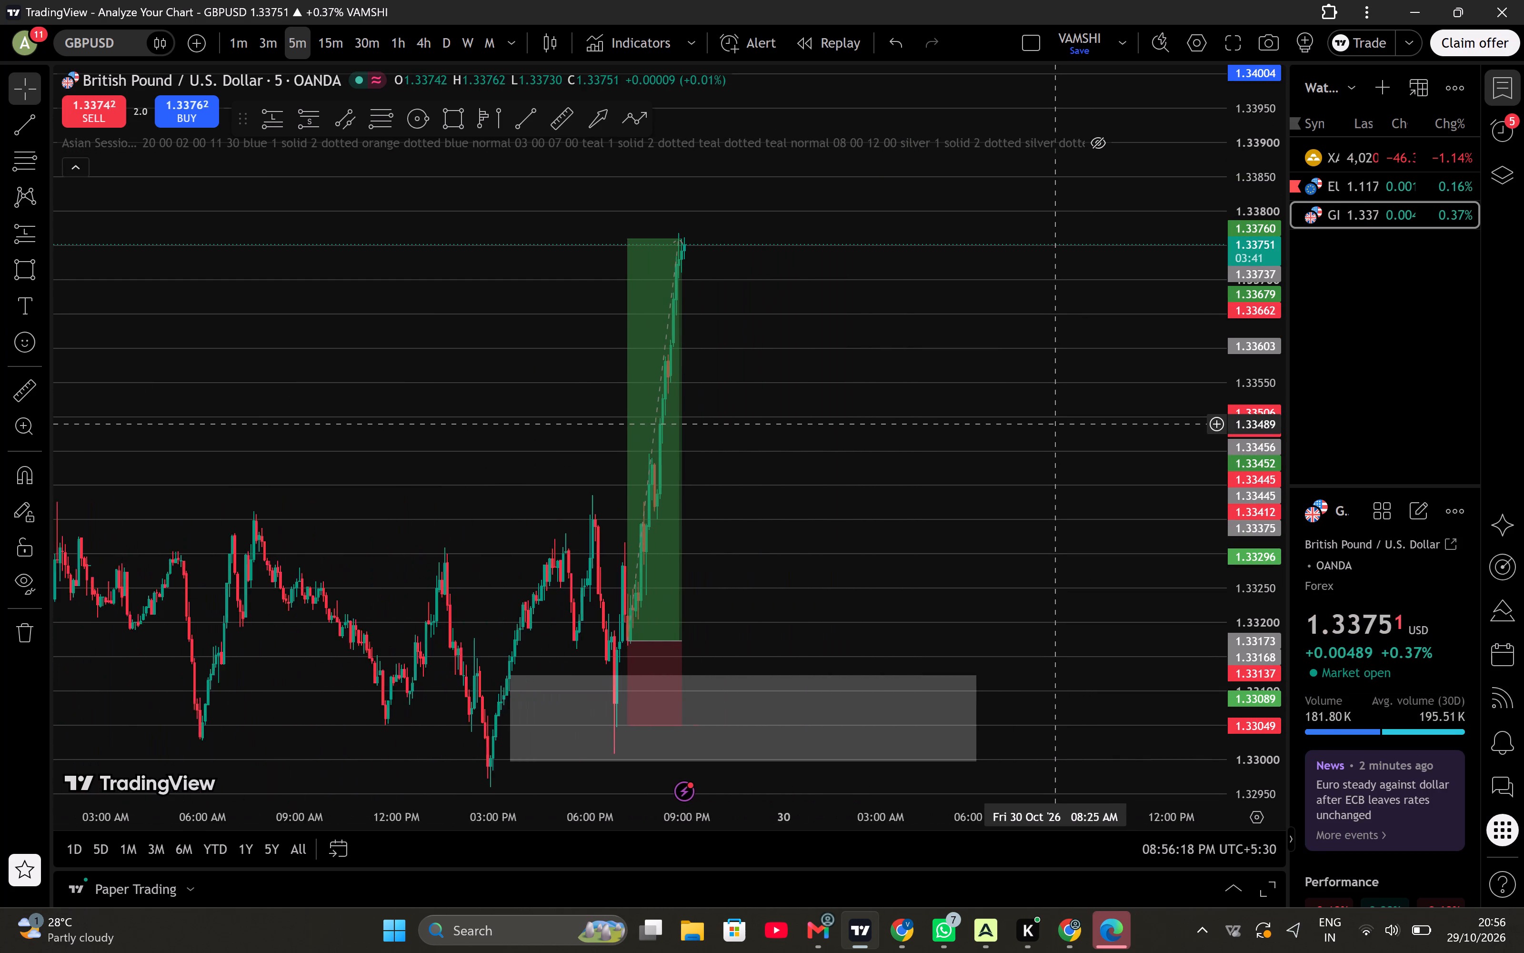
pyautogui.moveTo(945, 431); pyautogui.dragTo(1082, 406)
pyautogui.scroll(1, 1082, 406)
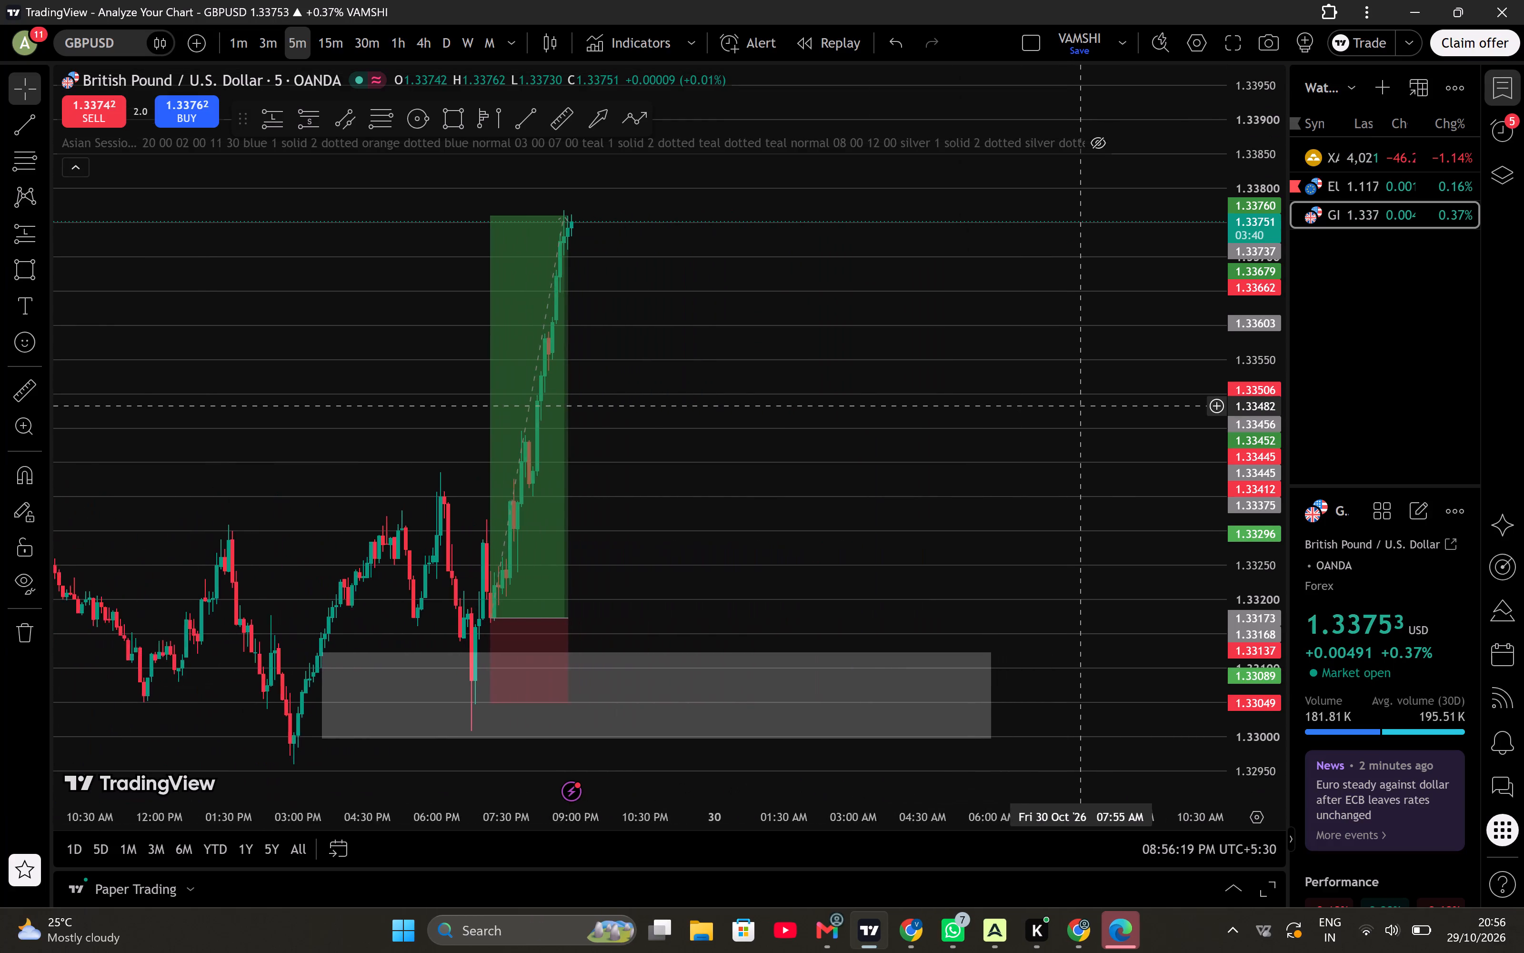
pyautogui.moveTo(865, 543); pyautogui.dragTo(1107, 546)
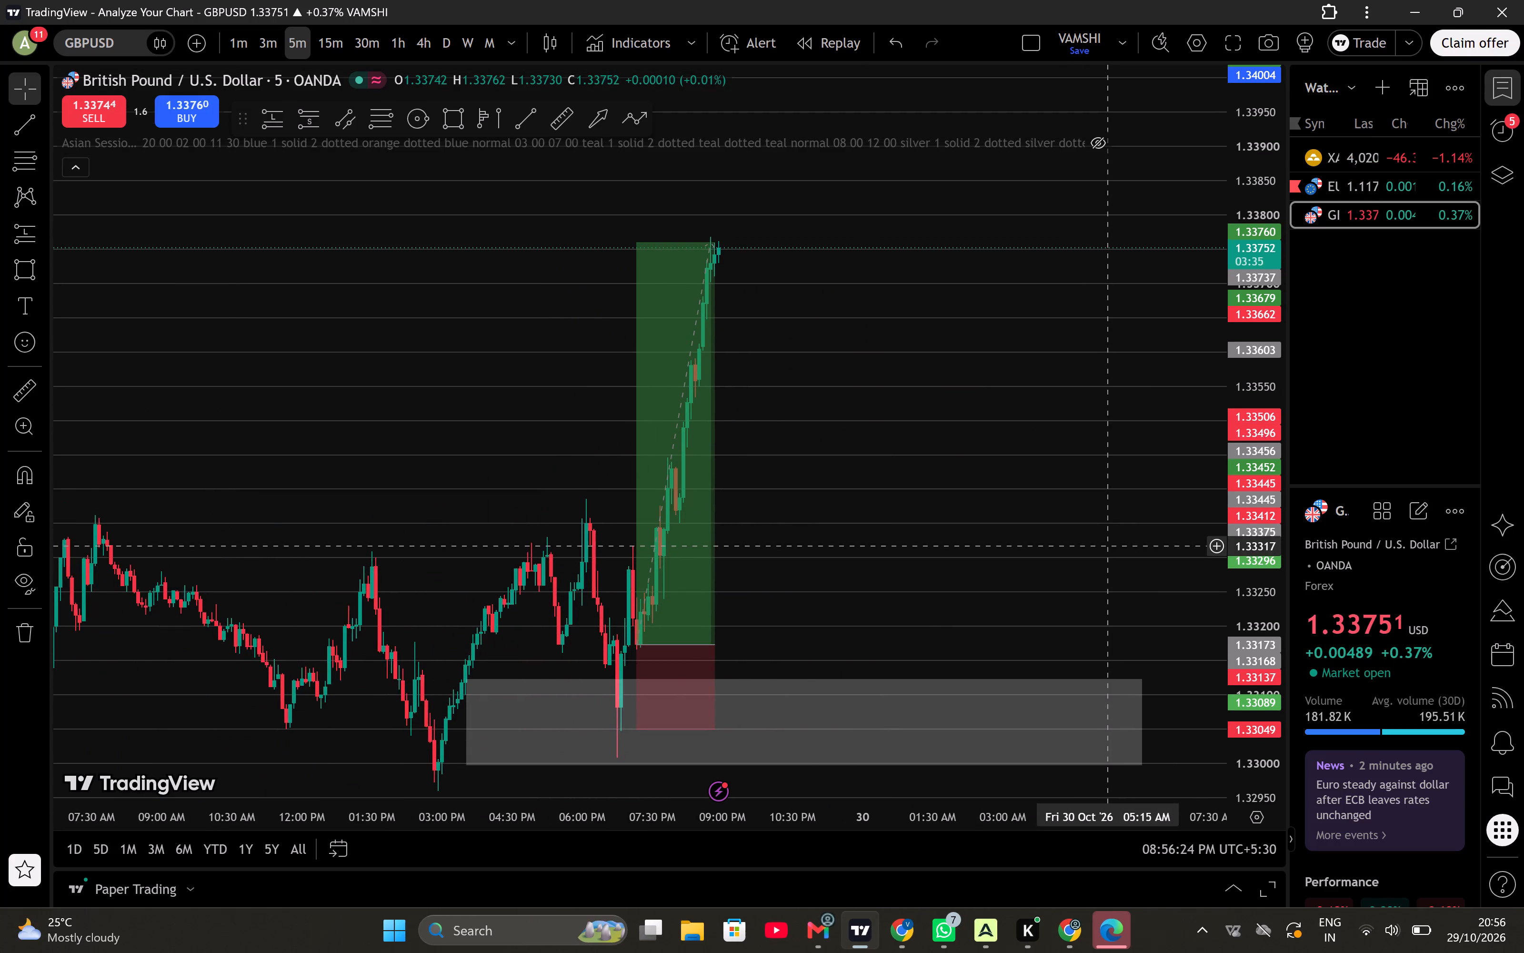
pyautogui.moveTo(961, 475); pyautogui.dragTo(1043, 469)
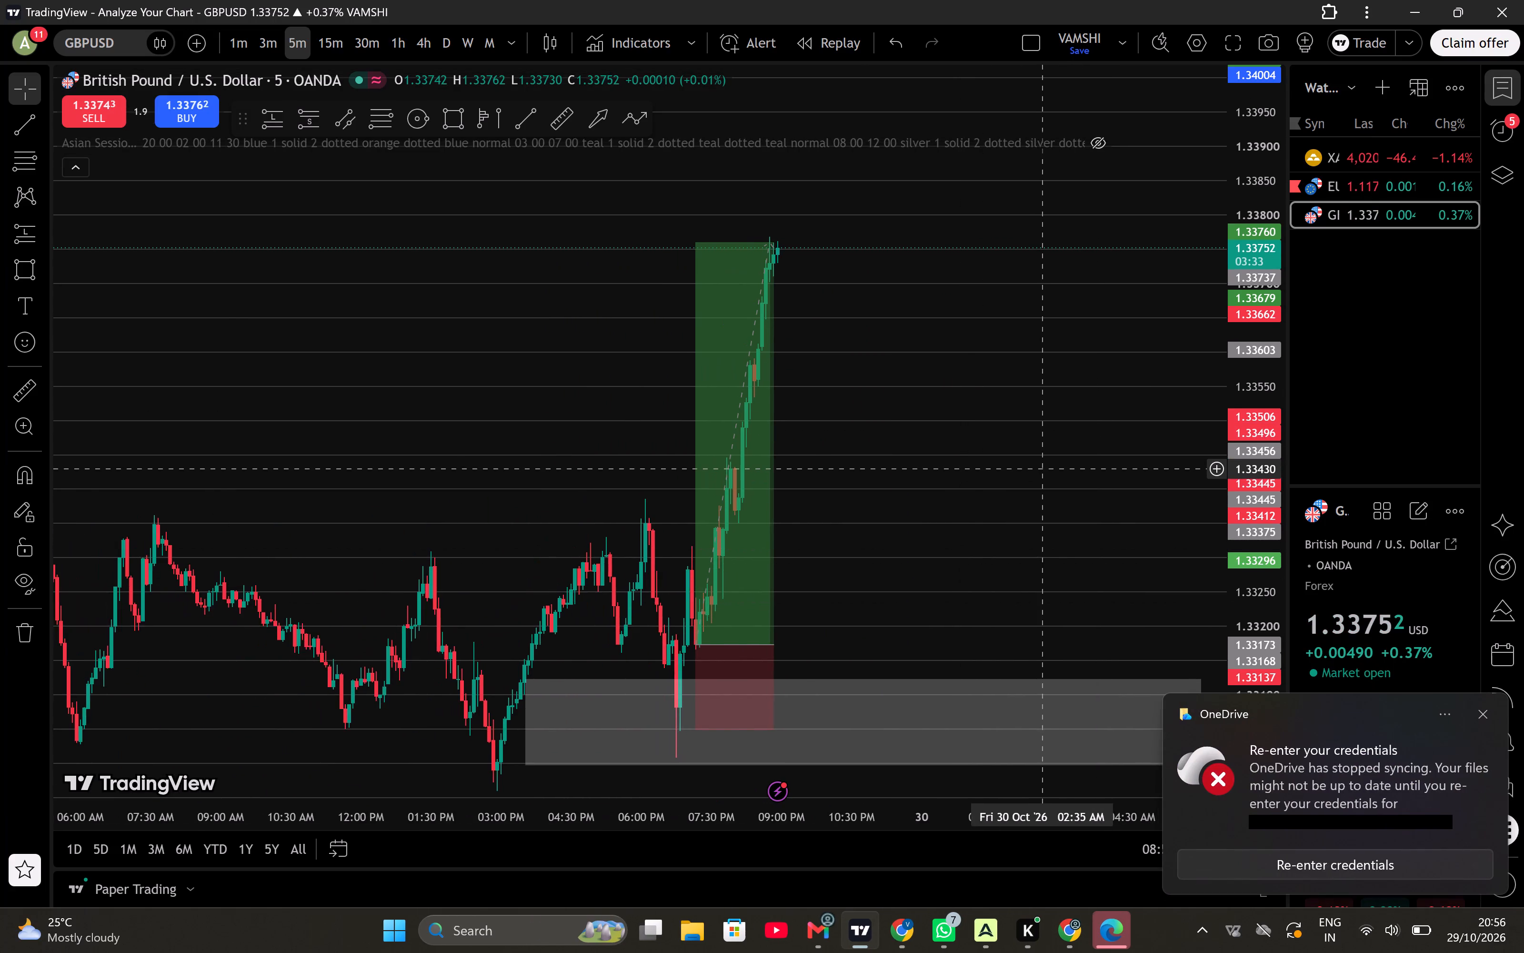
pyautogui.click(1484, 708)
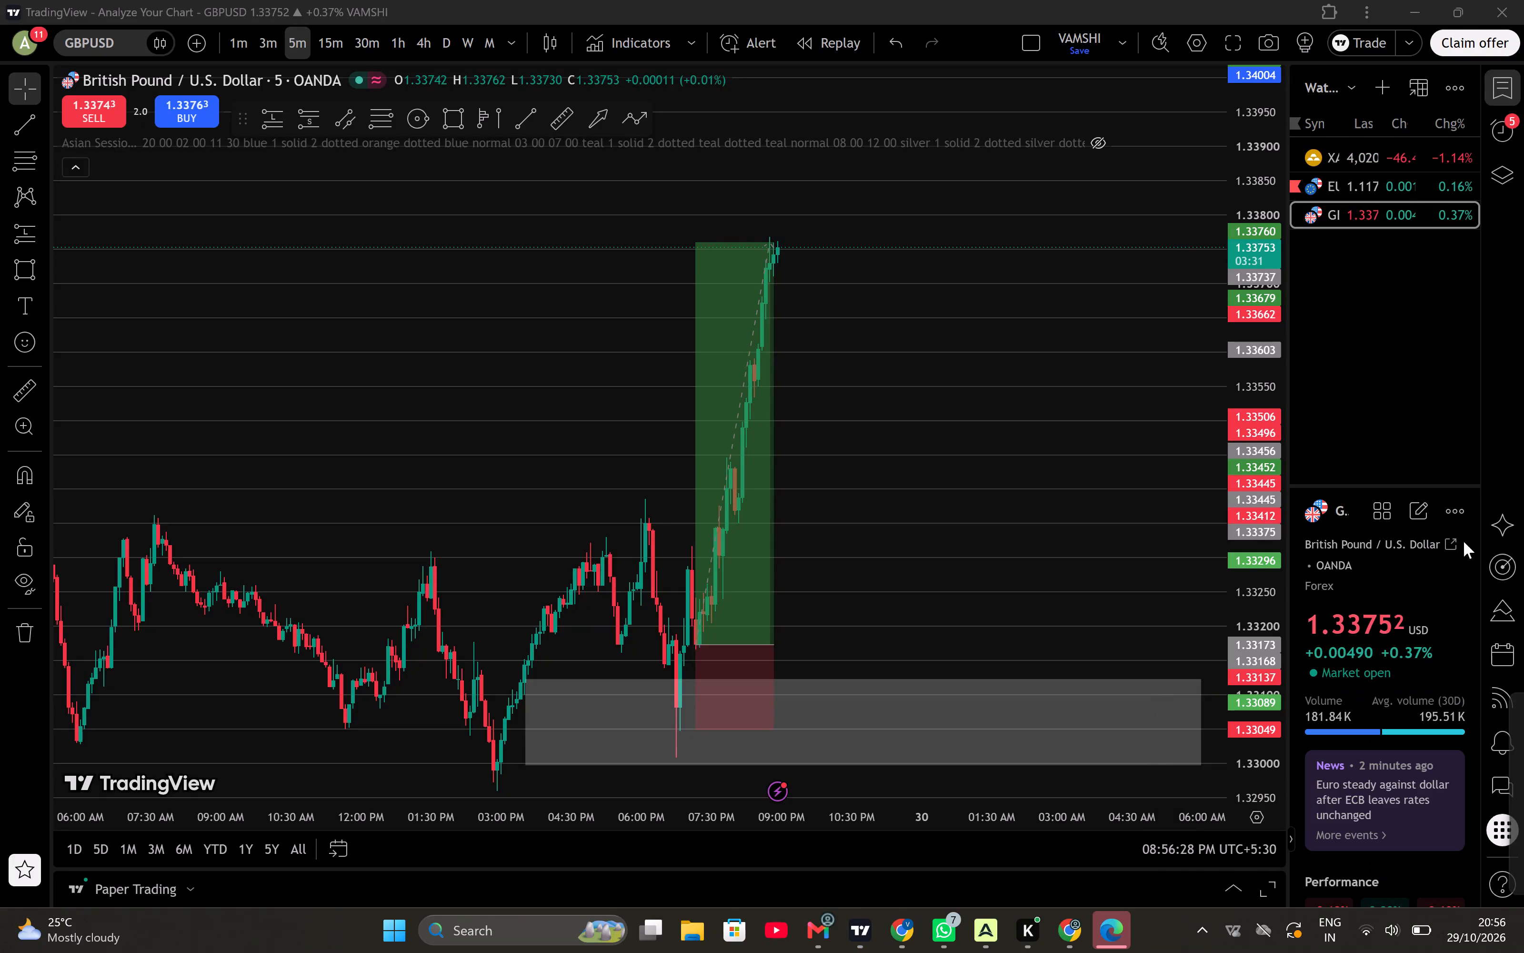
# Switch to the XAUUSD 5-minute chart and examine the 29 October decline around the short-position setup.
pyautogui.click(1377, 150)
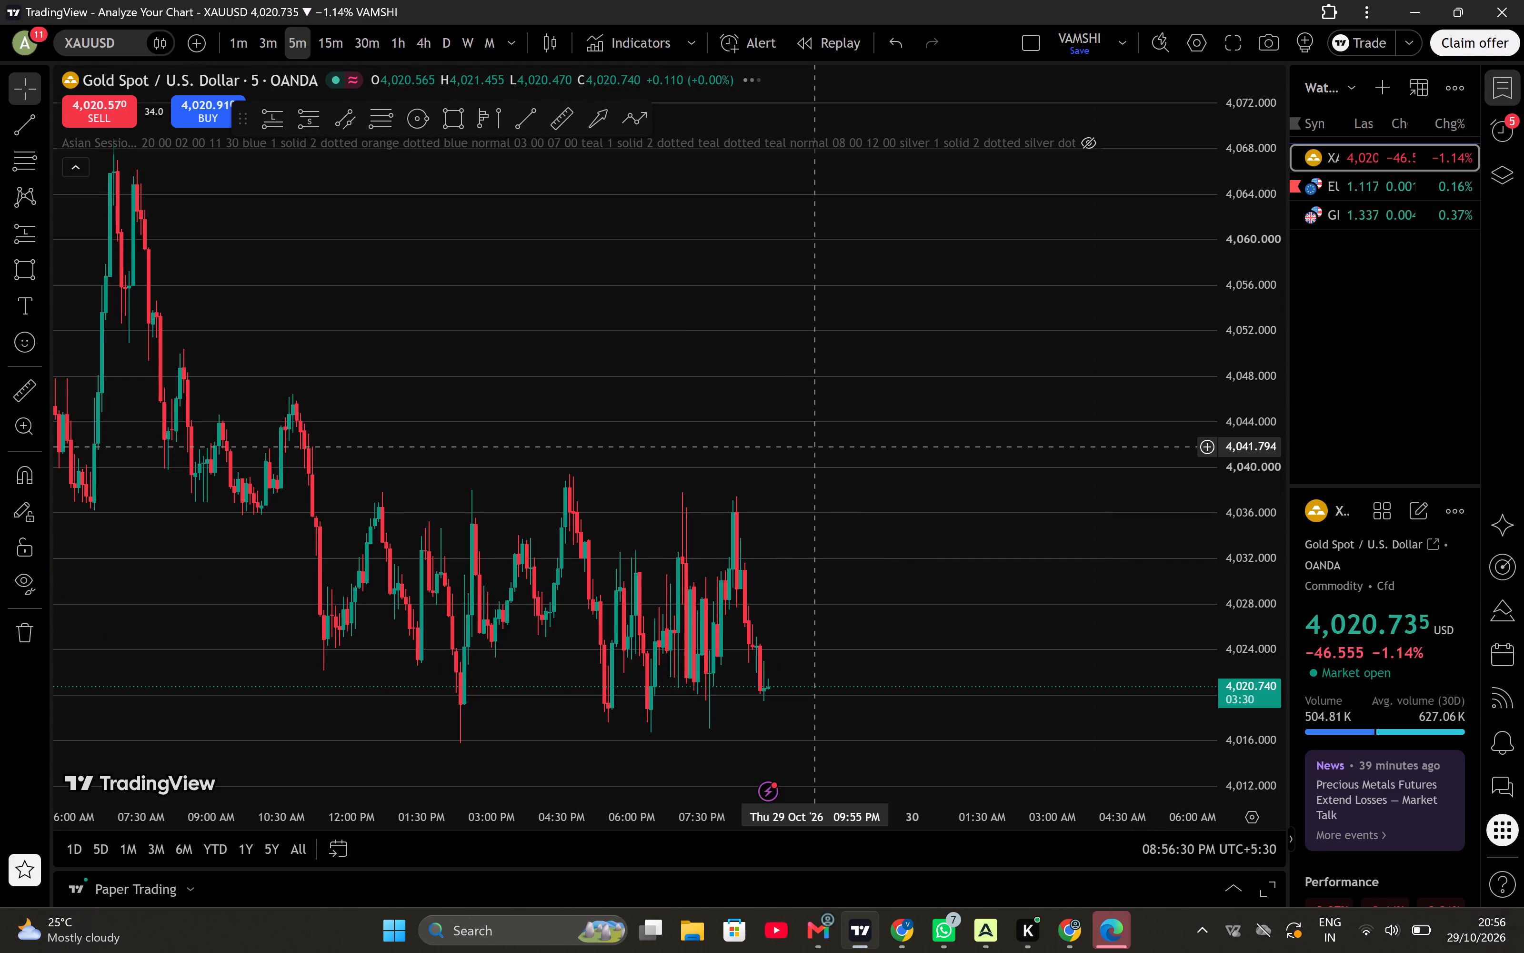
pyautogui.moveTo(659, 584); pyautogui.dragTo(1188, 603)
pyautogui.moveTo(745, 561); pyautogui.dragTo(1157, 568)
pyautogui.scroll(1, 1157, 568)
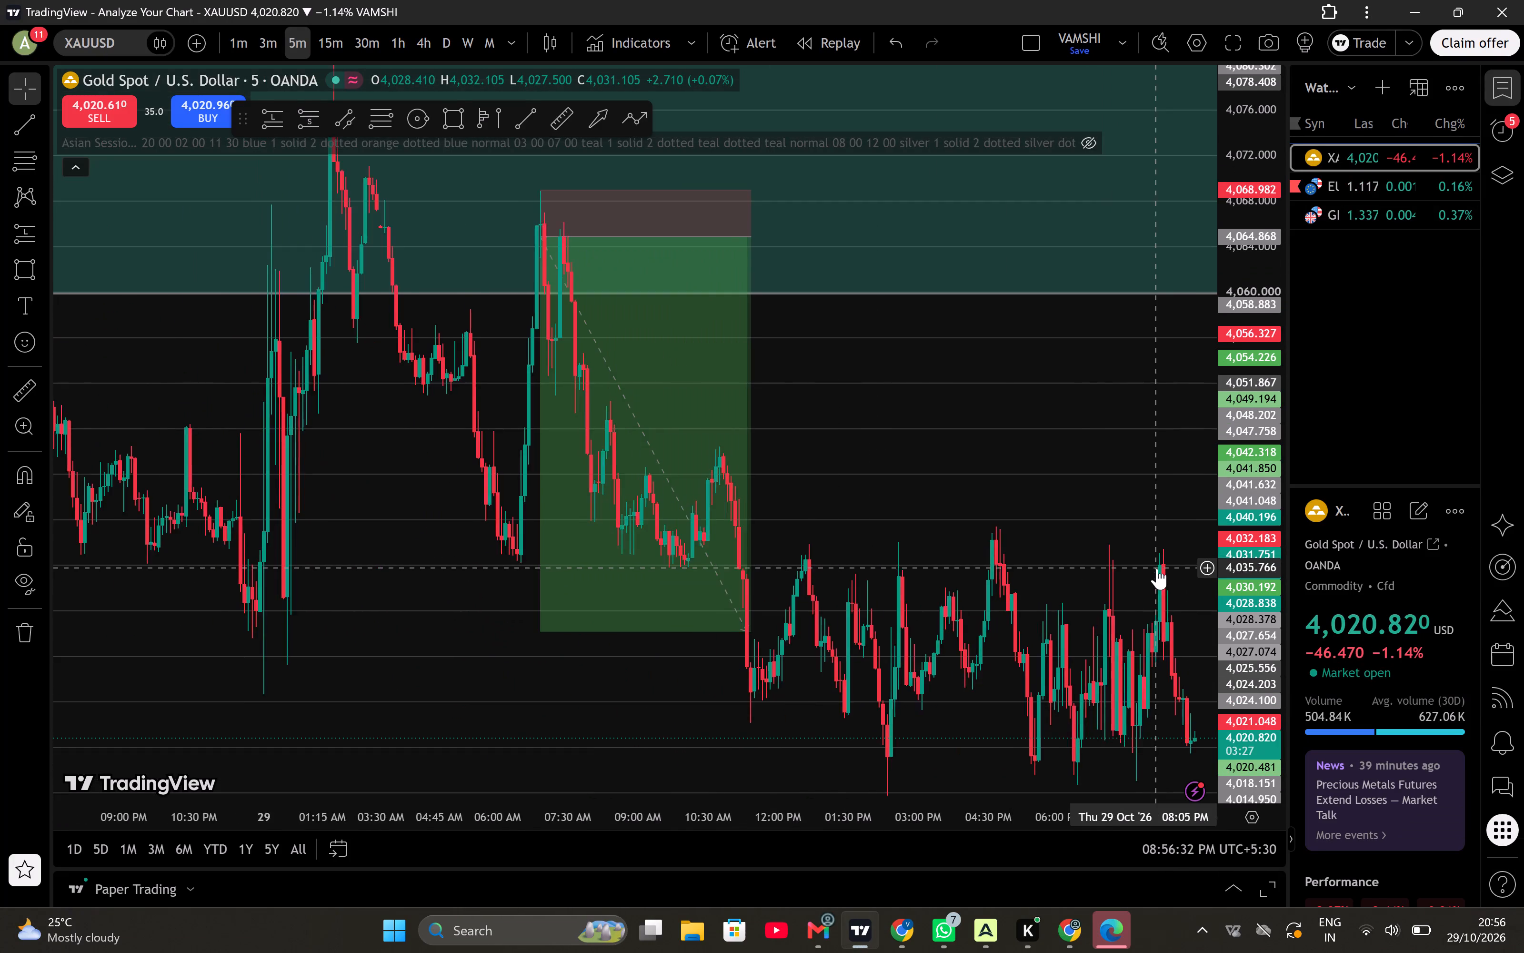
pyautogui.scroll(1, 1157, 568)
pyautogui.moveTo(882, 473); pyautogui.dragTo(1097, 494)
pyautogui.scroll(1, 1097, 494)
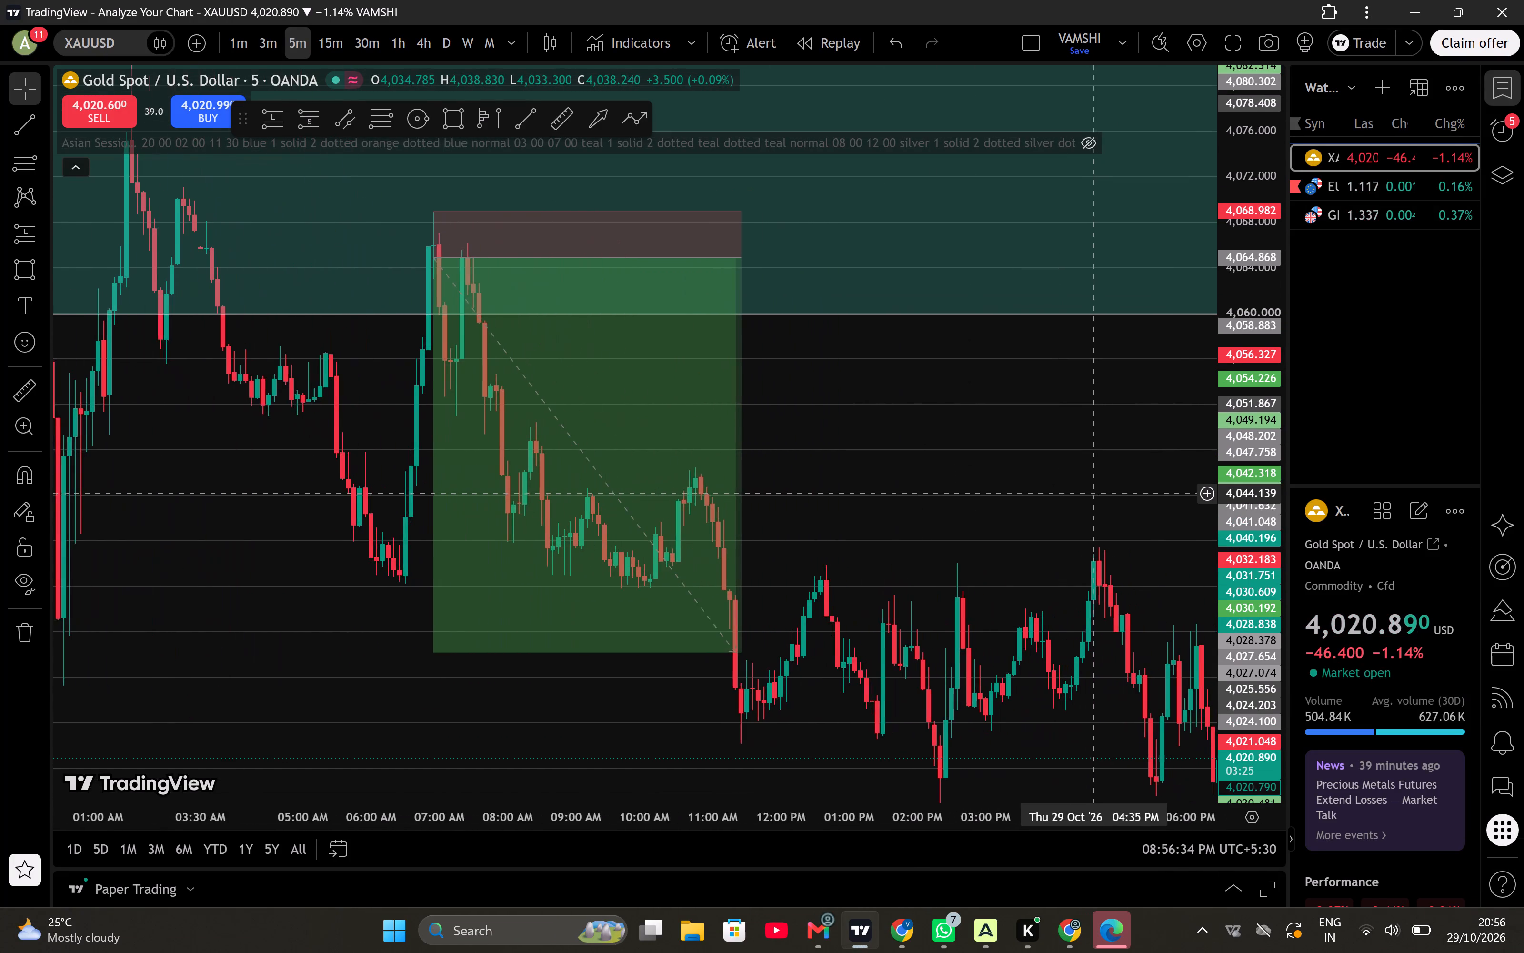
# Lower the opacity of the green target area on the XAUUSD 29 October short position.
pyautogui.click(737, 663)
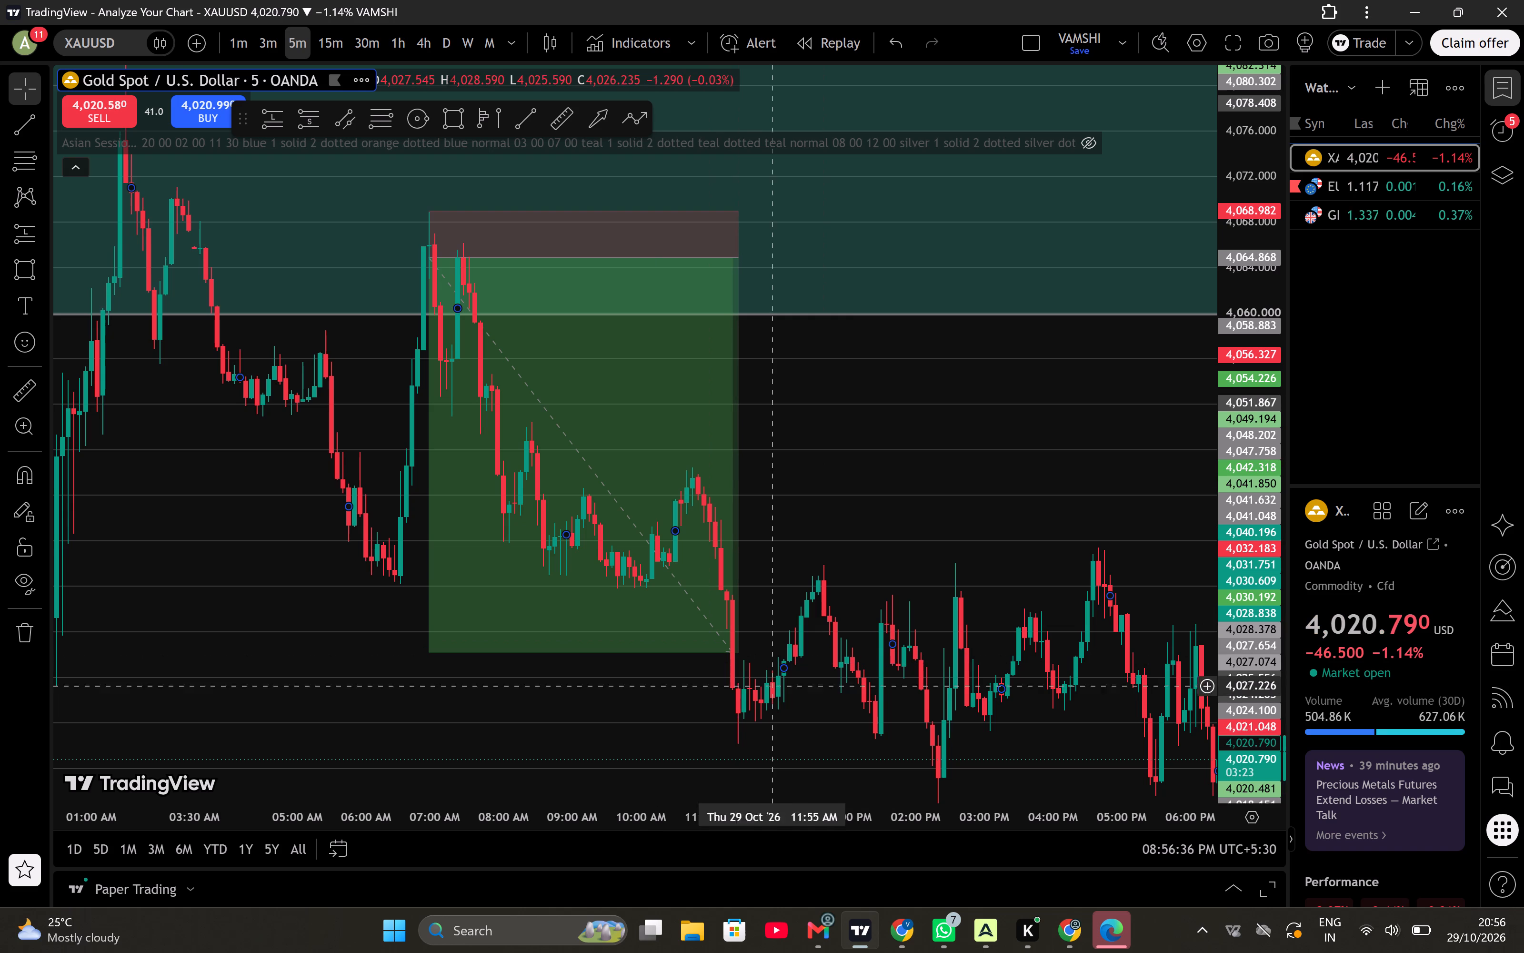
pyautogui.click(882, 481)
pyautogui.click(769, 713)
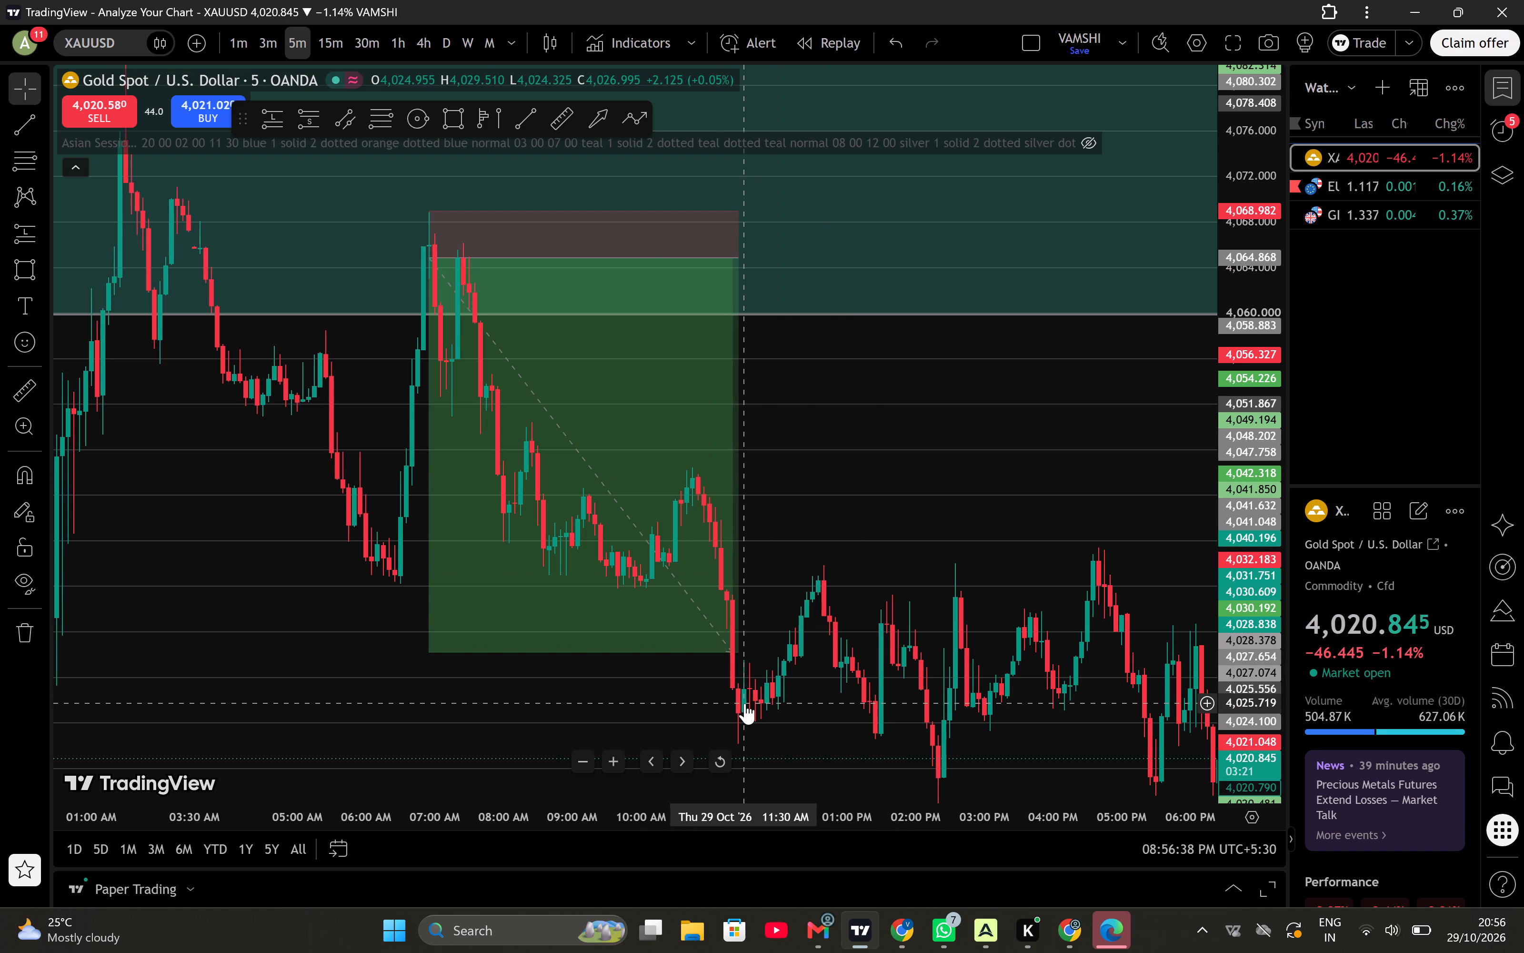
pyautogui.click(745, 703)
pyautogui.click(696, 493)
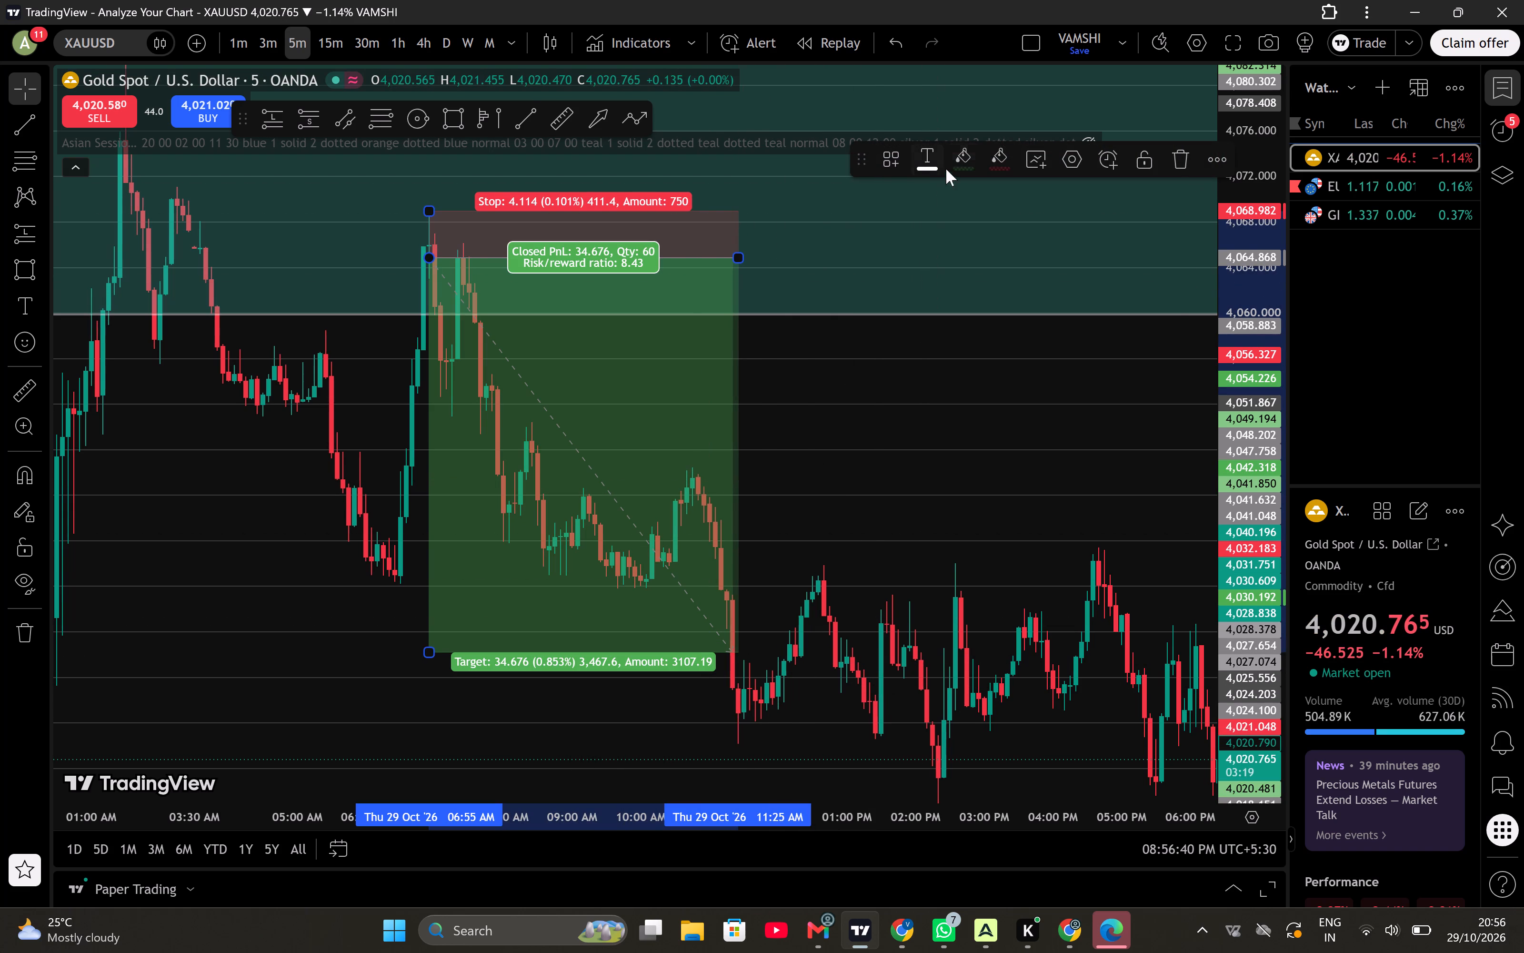
pyautogui.click(958, 159)
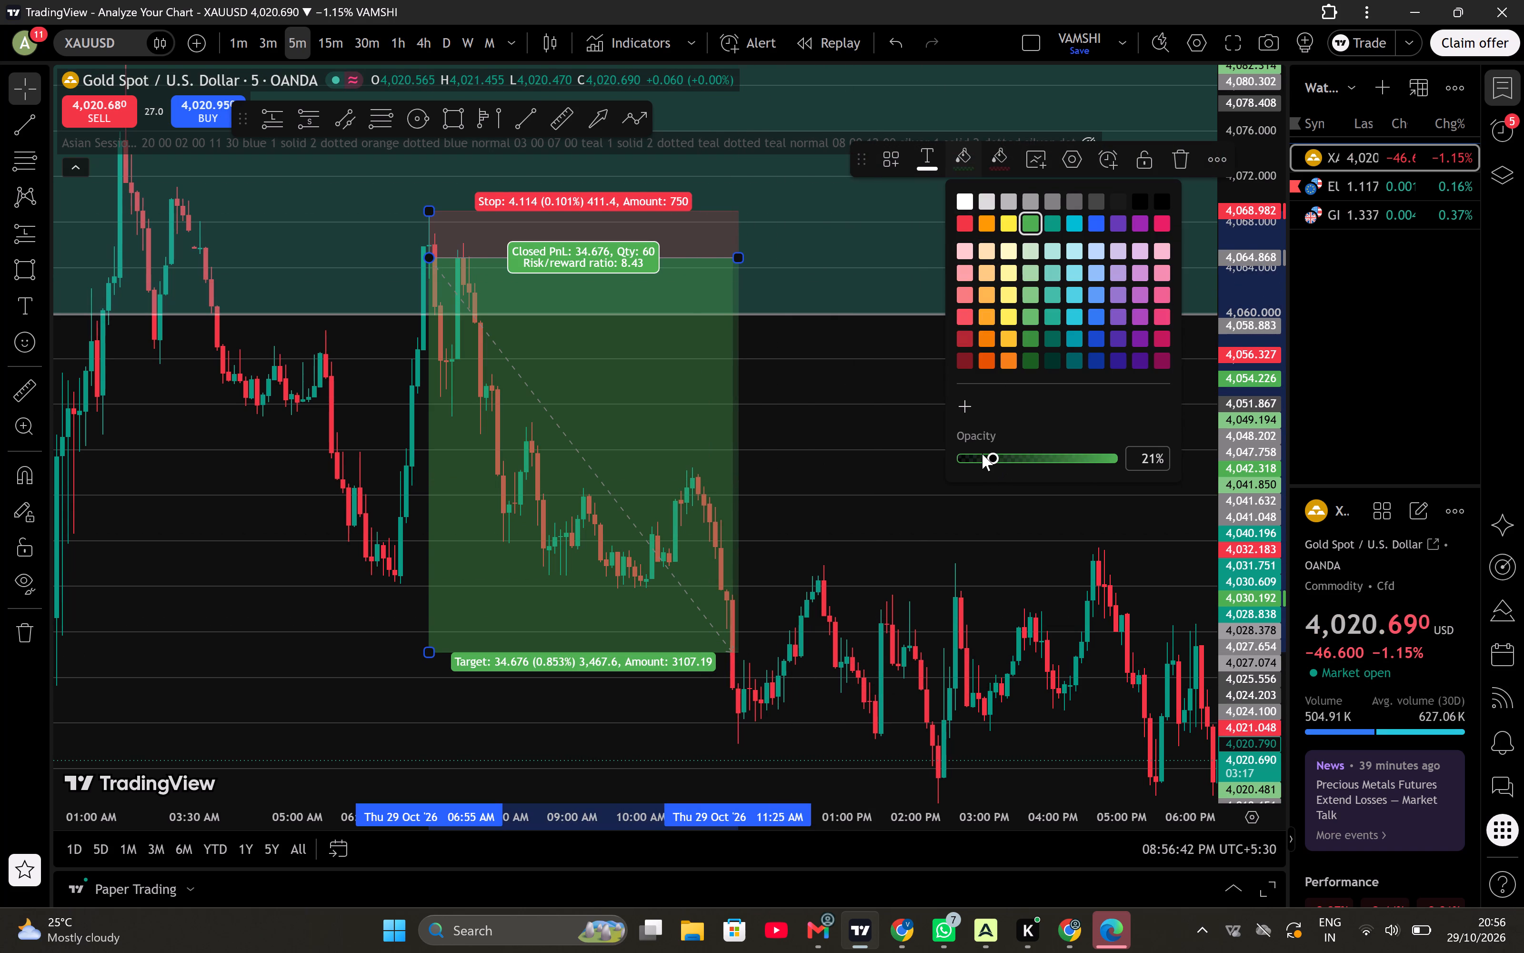
pyautogui.click(982, 454)
pyautogui.click(954, 544)
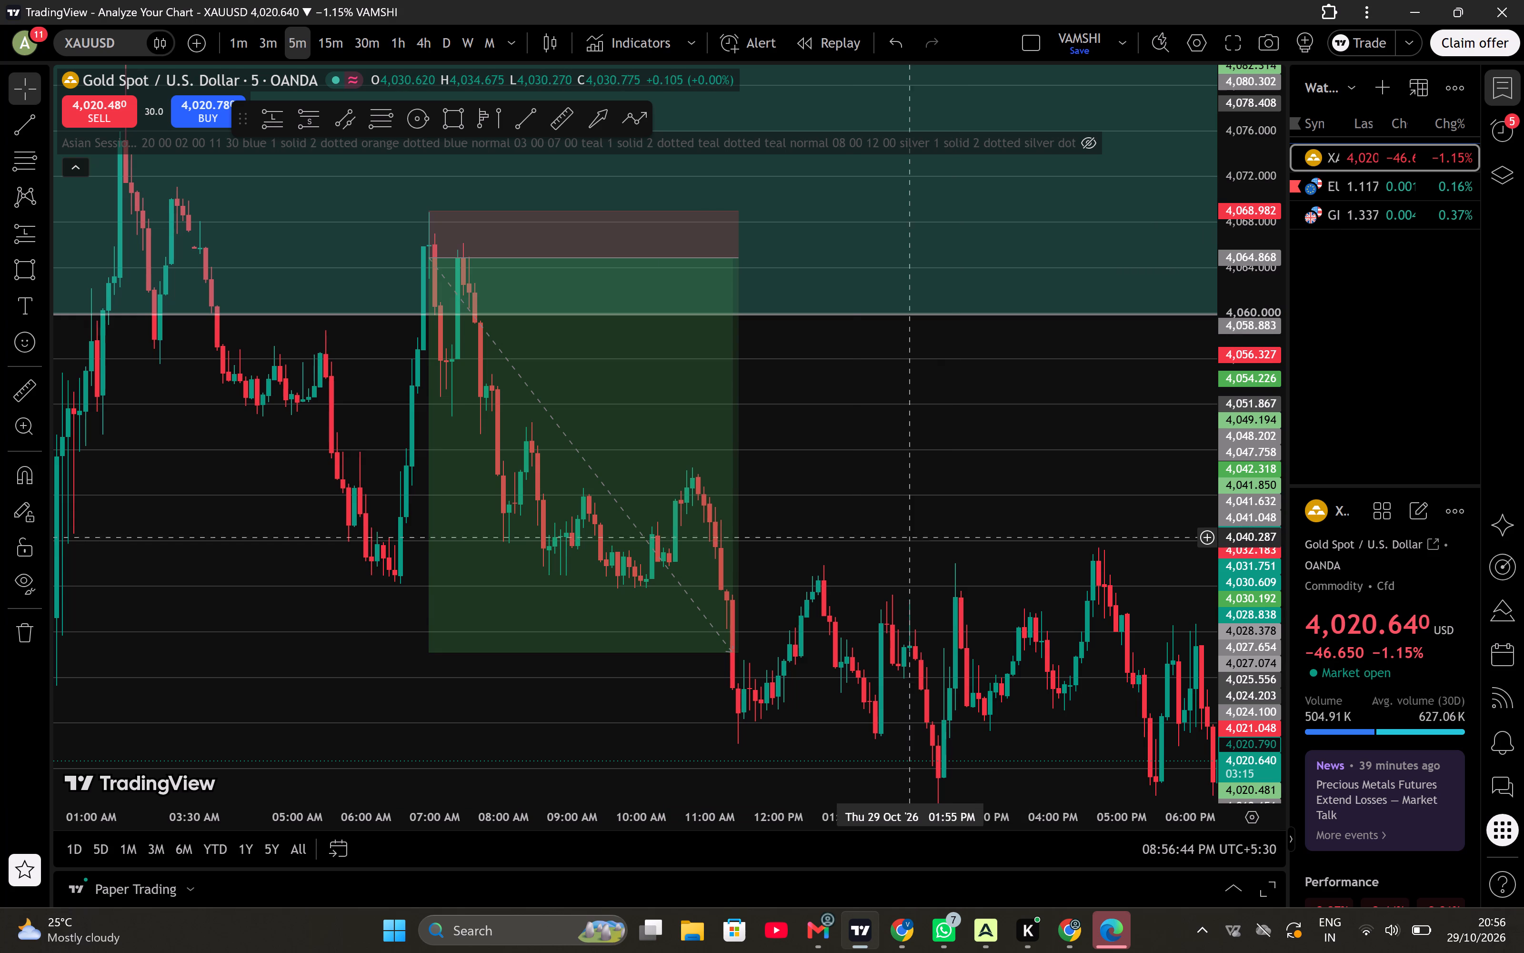
# Raise the opacity of the red stop area on the XAUUSD 29 October short position.
pyautogui.moveTo(841, 537); pyautogui.dragTo(913, 578)
pyautogui.click(786, 275)
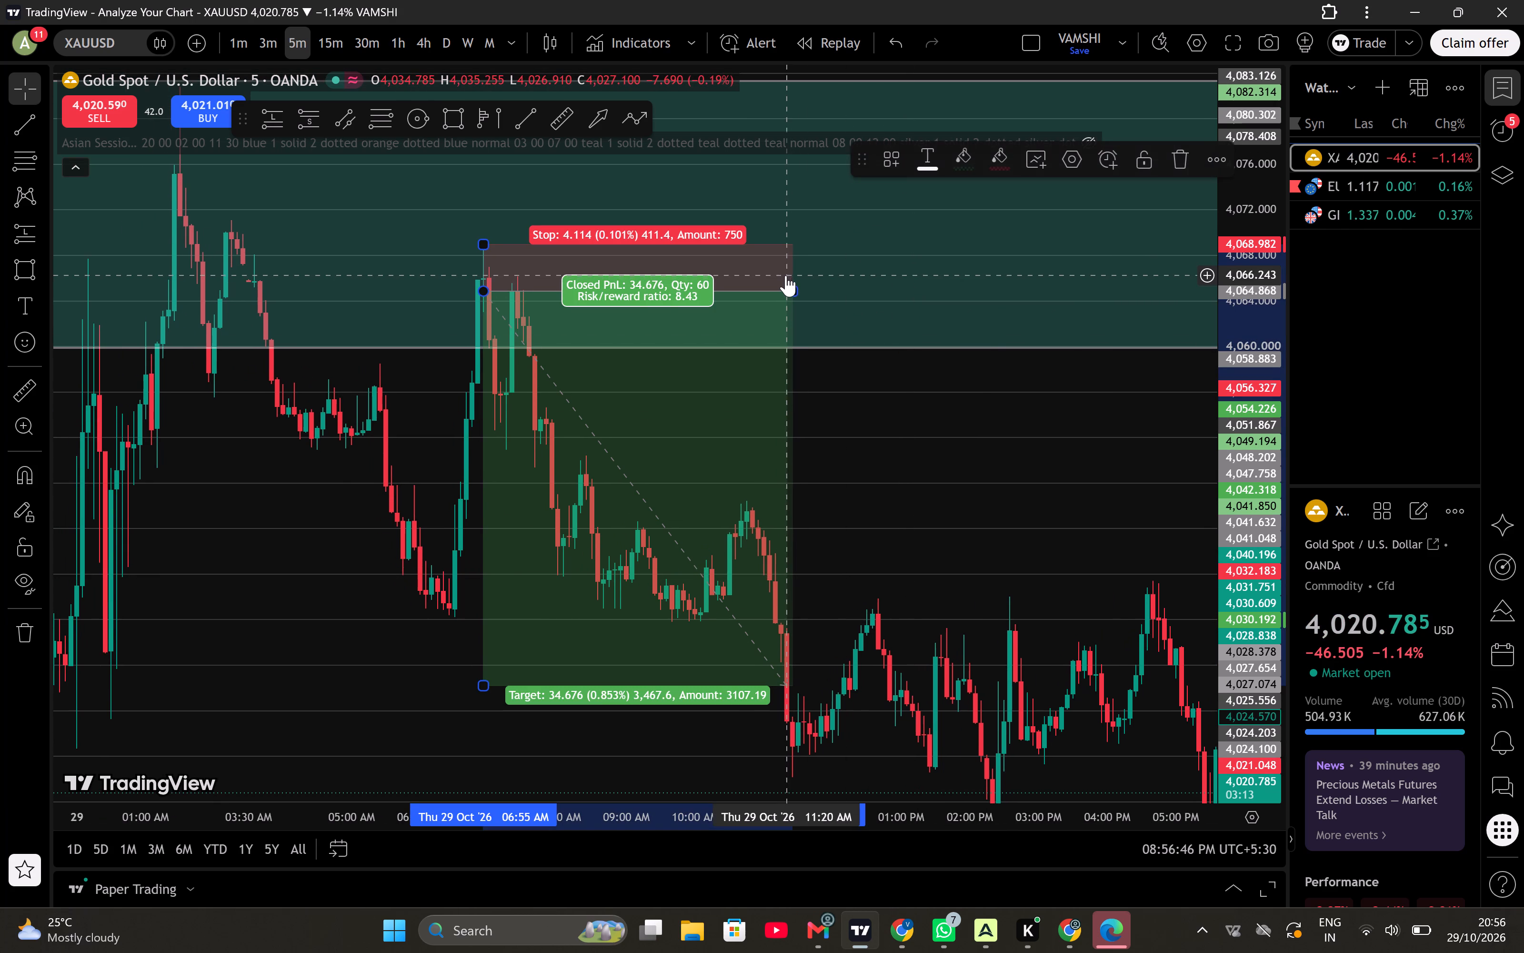
pyautogui.click(1001, 163)
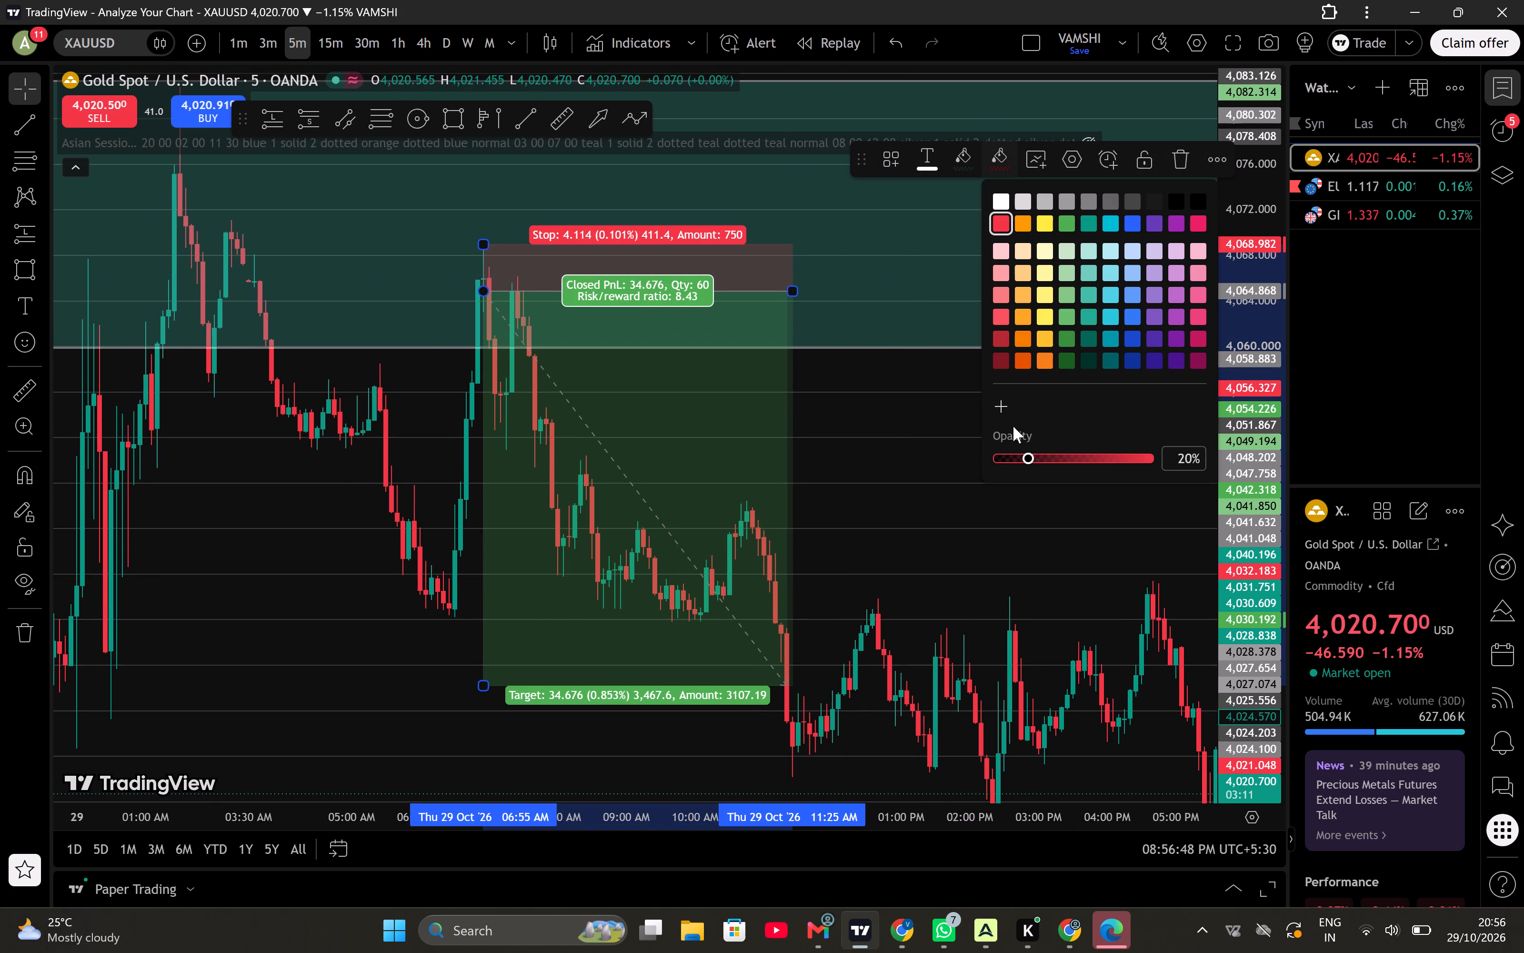
pyautogui.click(1042, 459)
pyautogui.click(962, 547)
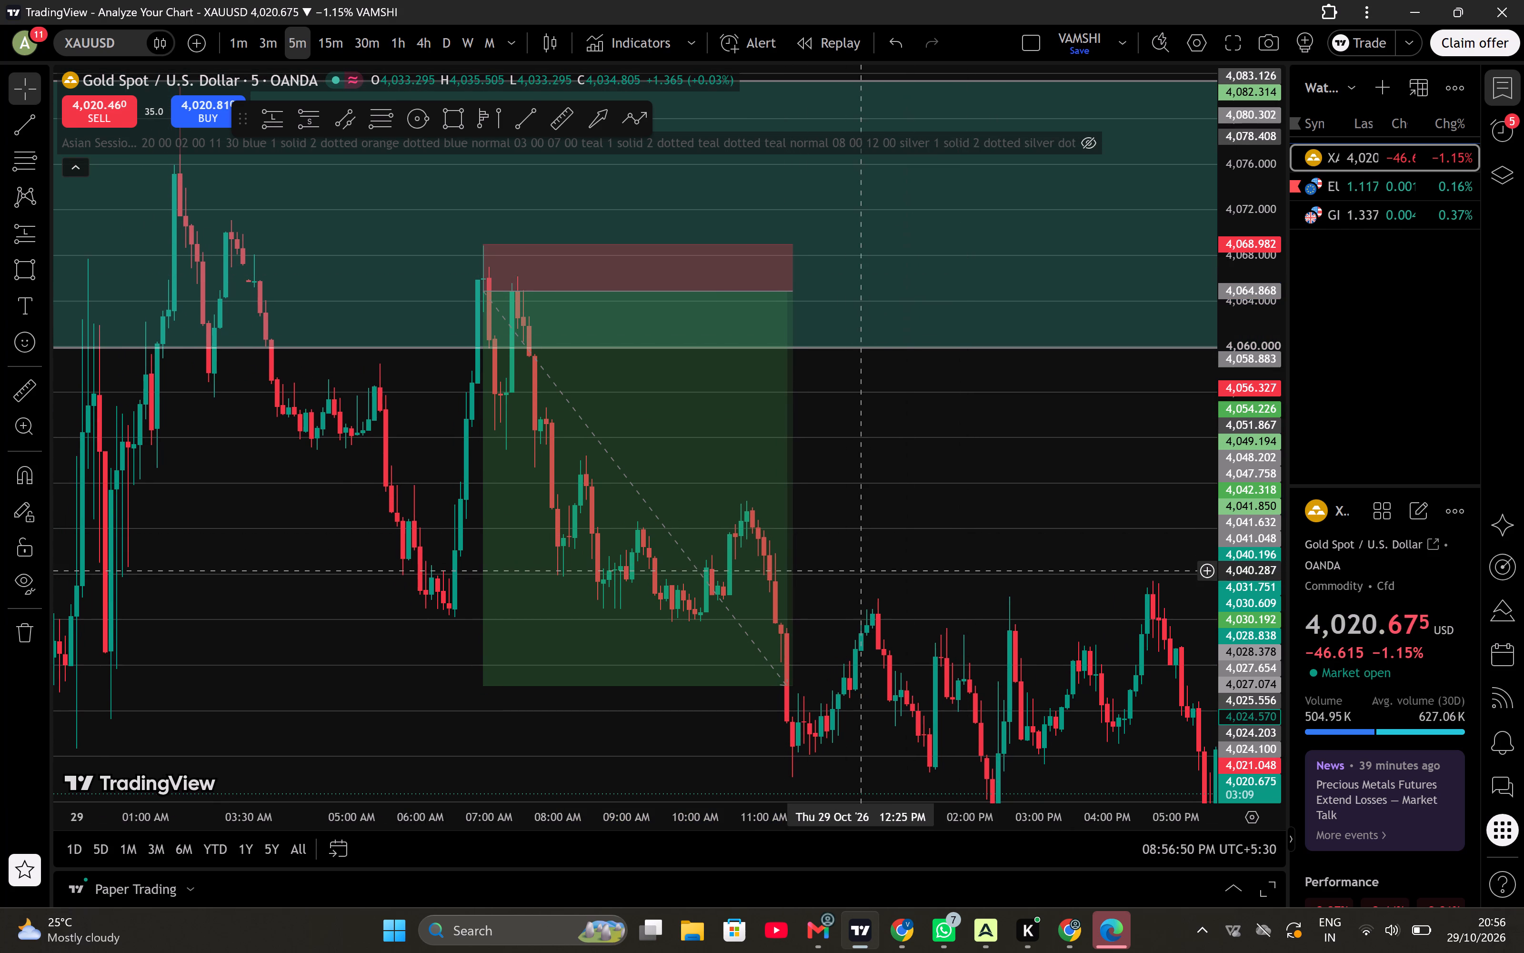
# Switch XAUUSD to the daily timeframe and examine price from June to October 2026 against the marked zones.
pyautogui.moveTo(863, 571); pyautogui.dragTo(955, 413)
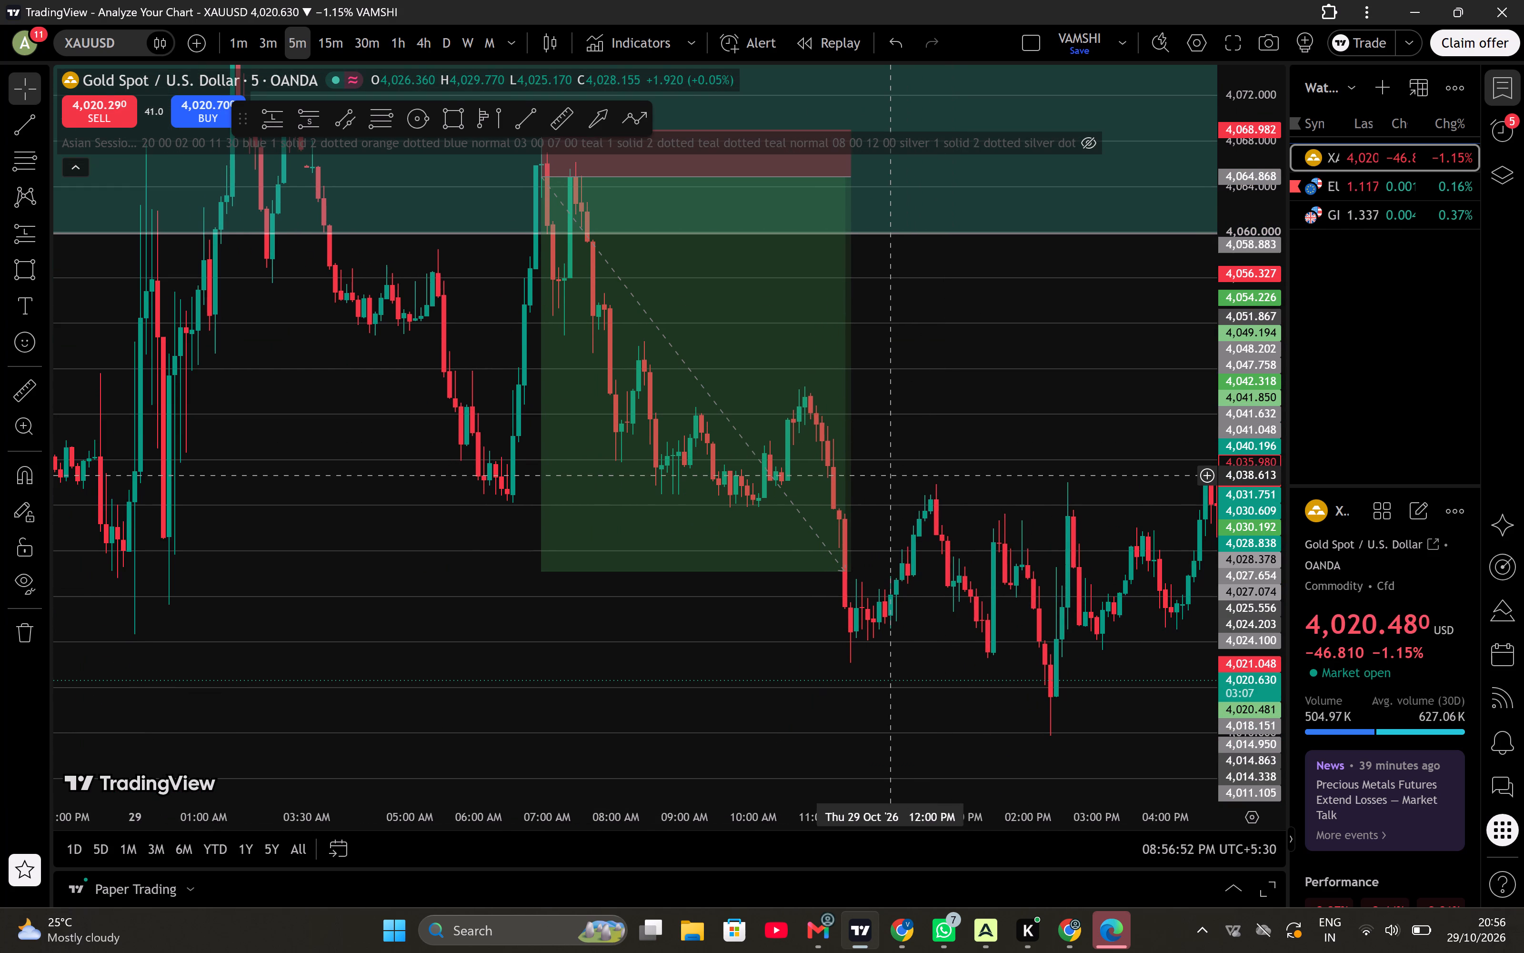
pyautogui.moveTo(958, 424); pyautogui.dragTo(948, 507)
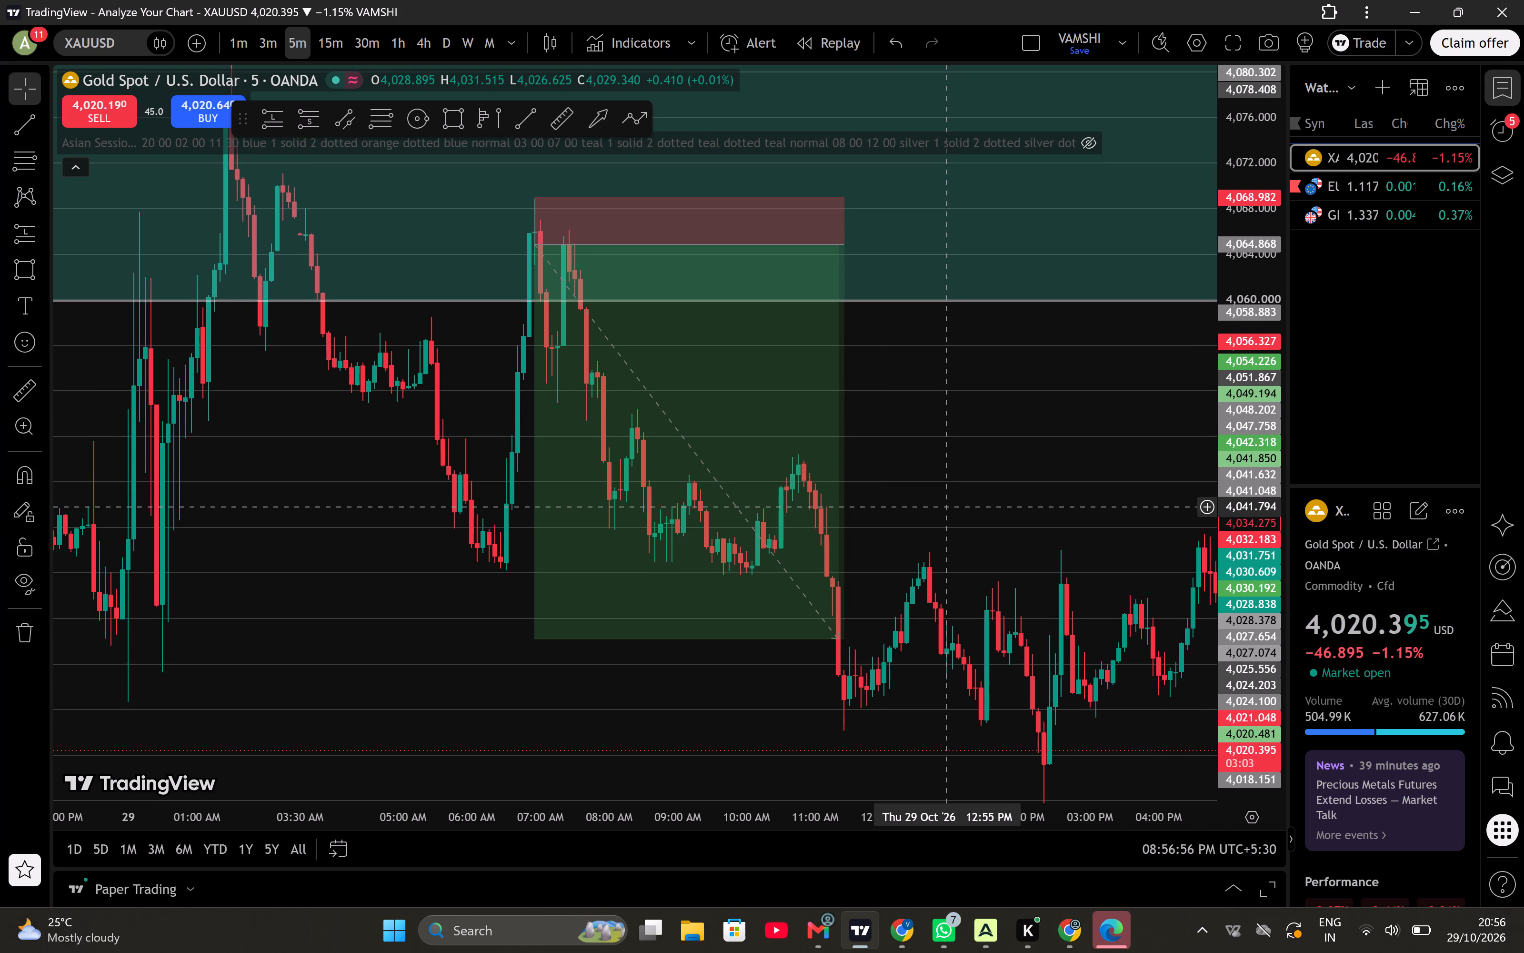
pyautogui.moveTo(948, 507); pyautogui.dragTo(967, 519)
pyautogui.click(449, 38)
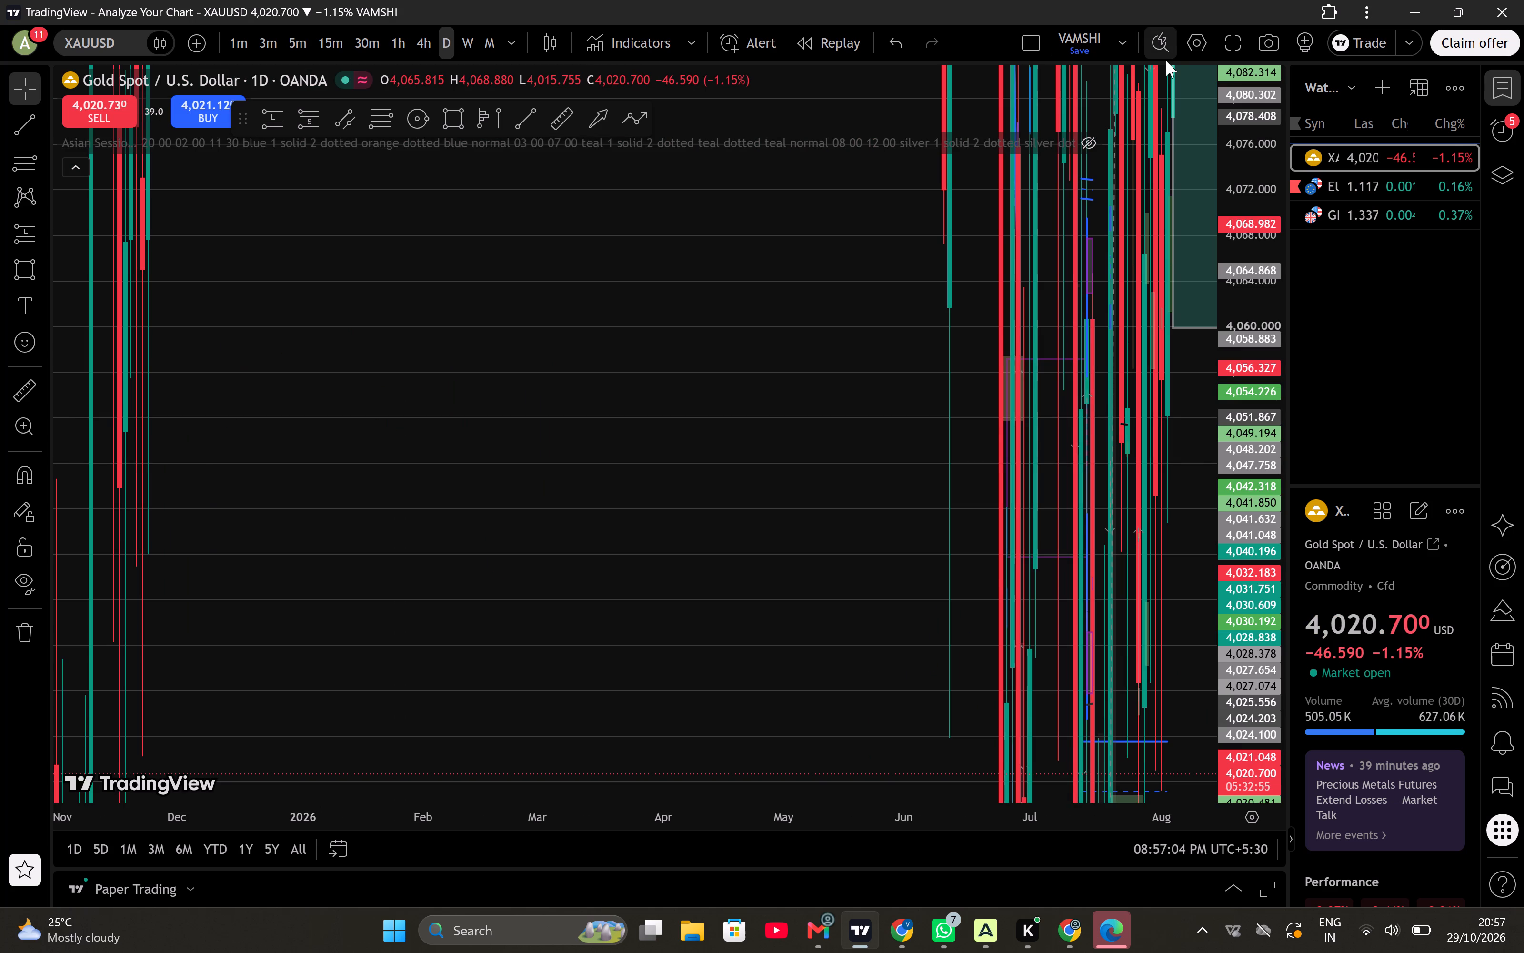
pyautogui.moveTo(1263, 115); pyautogui.dragTo(1314, 759)
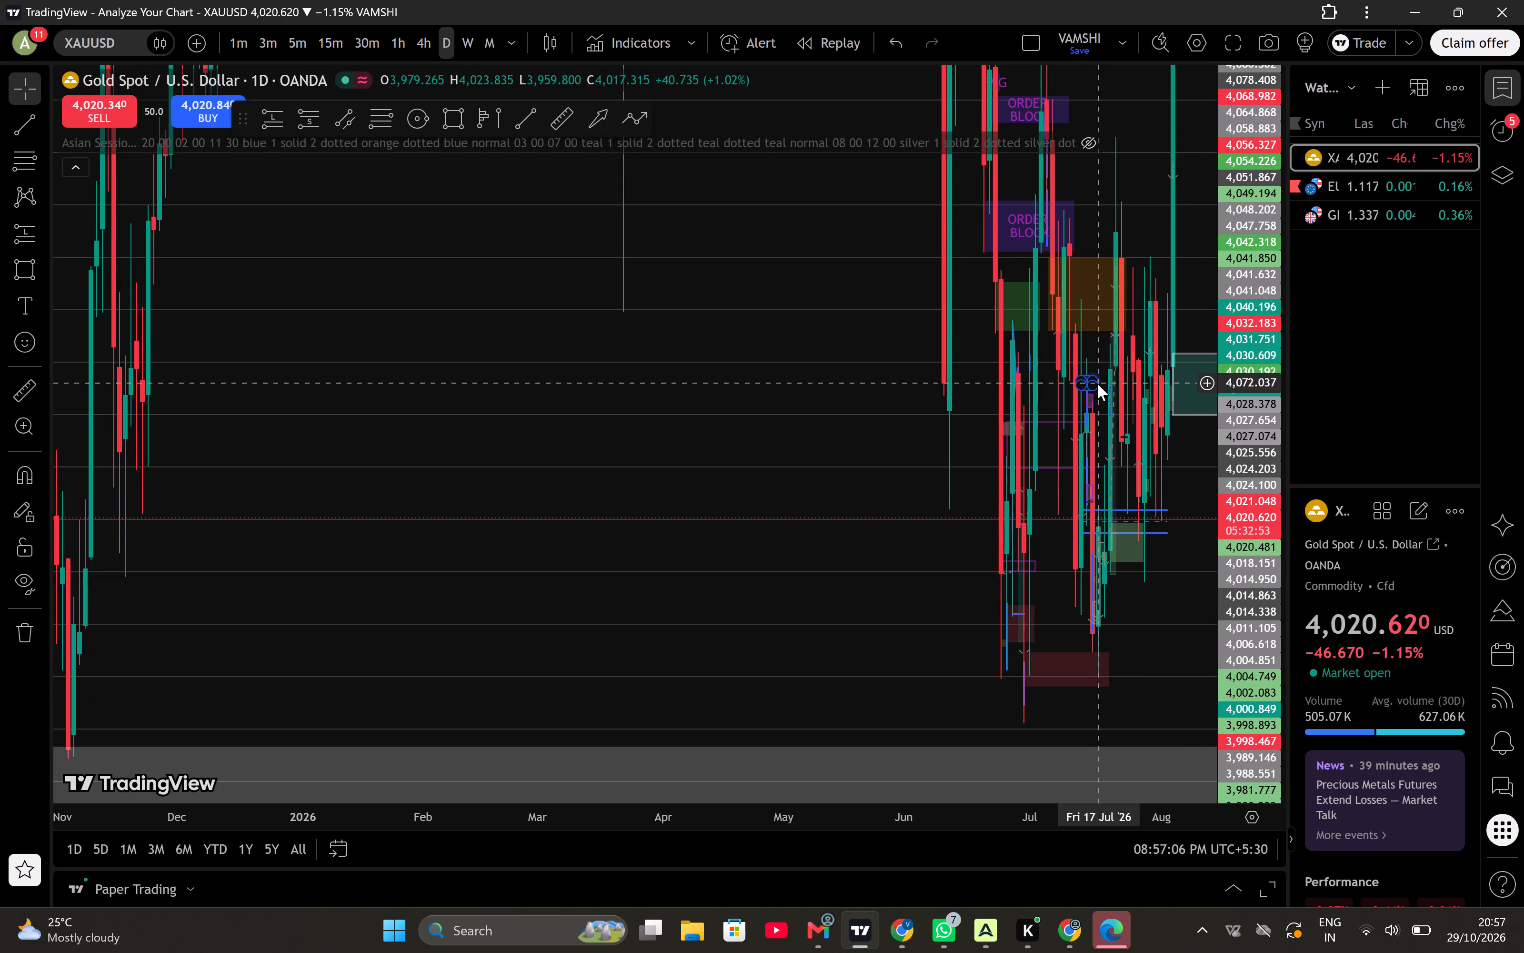
pyautogui.moveTo(1058, 312); pyautogui.dragTo(666, 457)
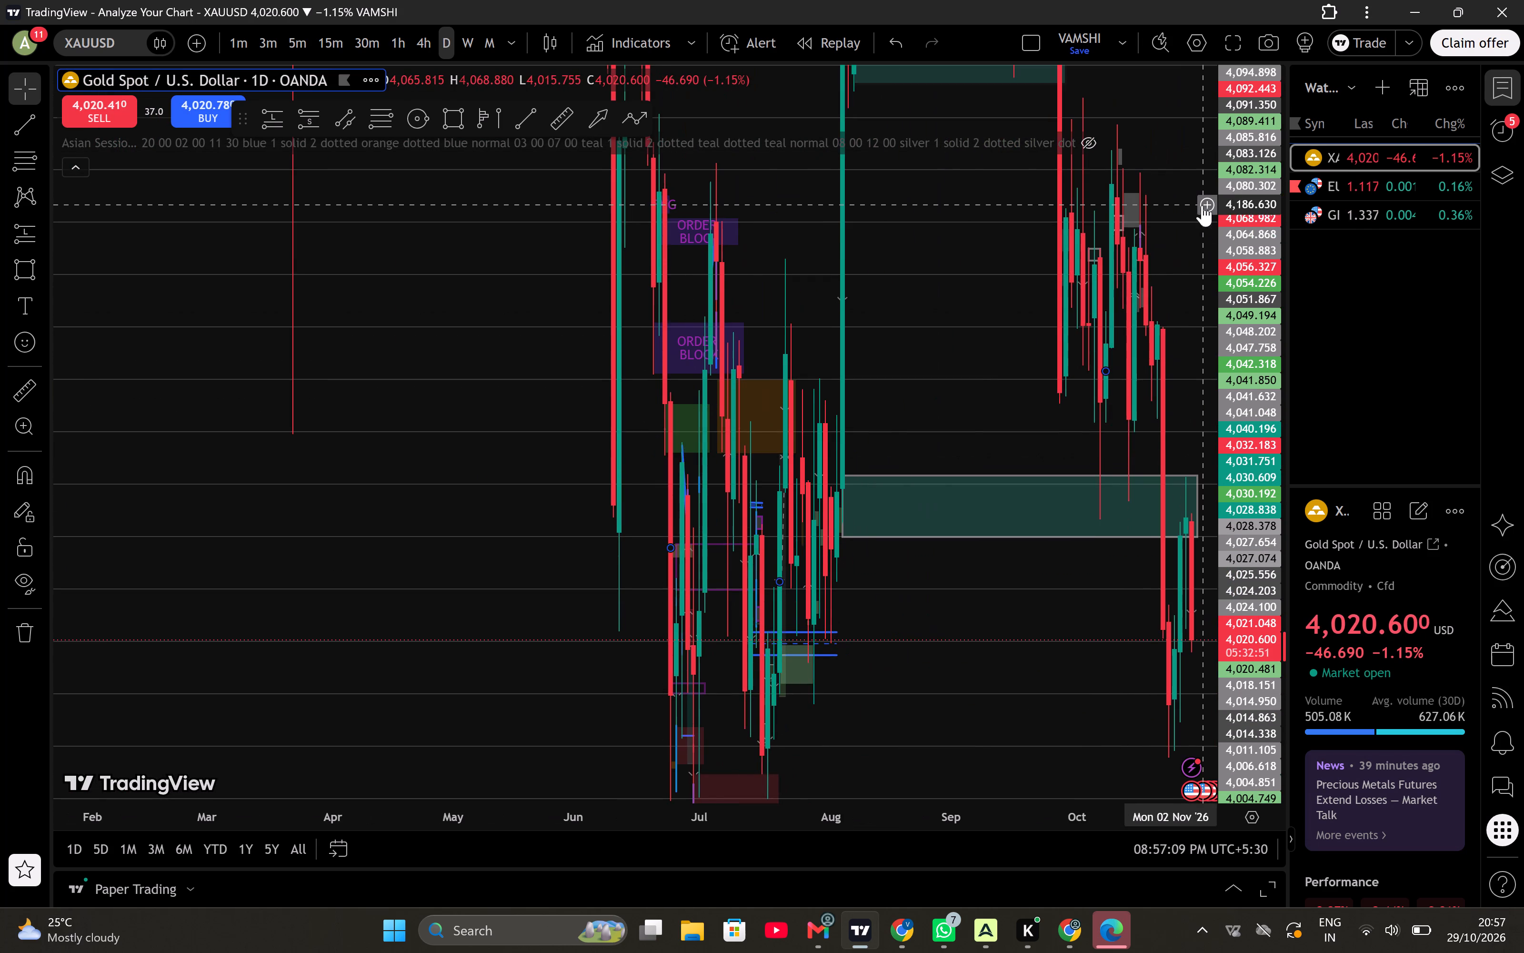
pyautogui.moveTo(1202, 205); pyautogui.dragTo(991, 238)
pyautogui.moveTo(1243, 132); pyautogui.dragTo(1270, 600)
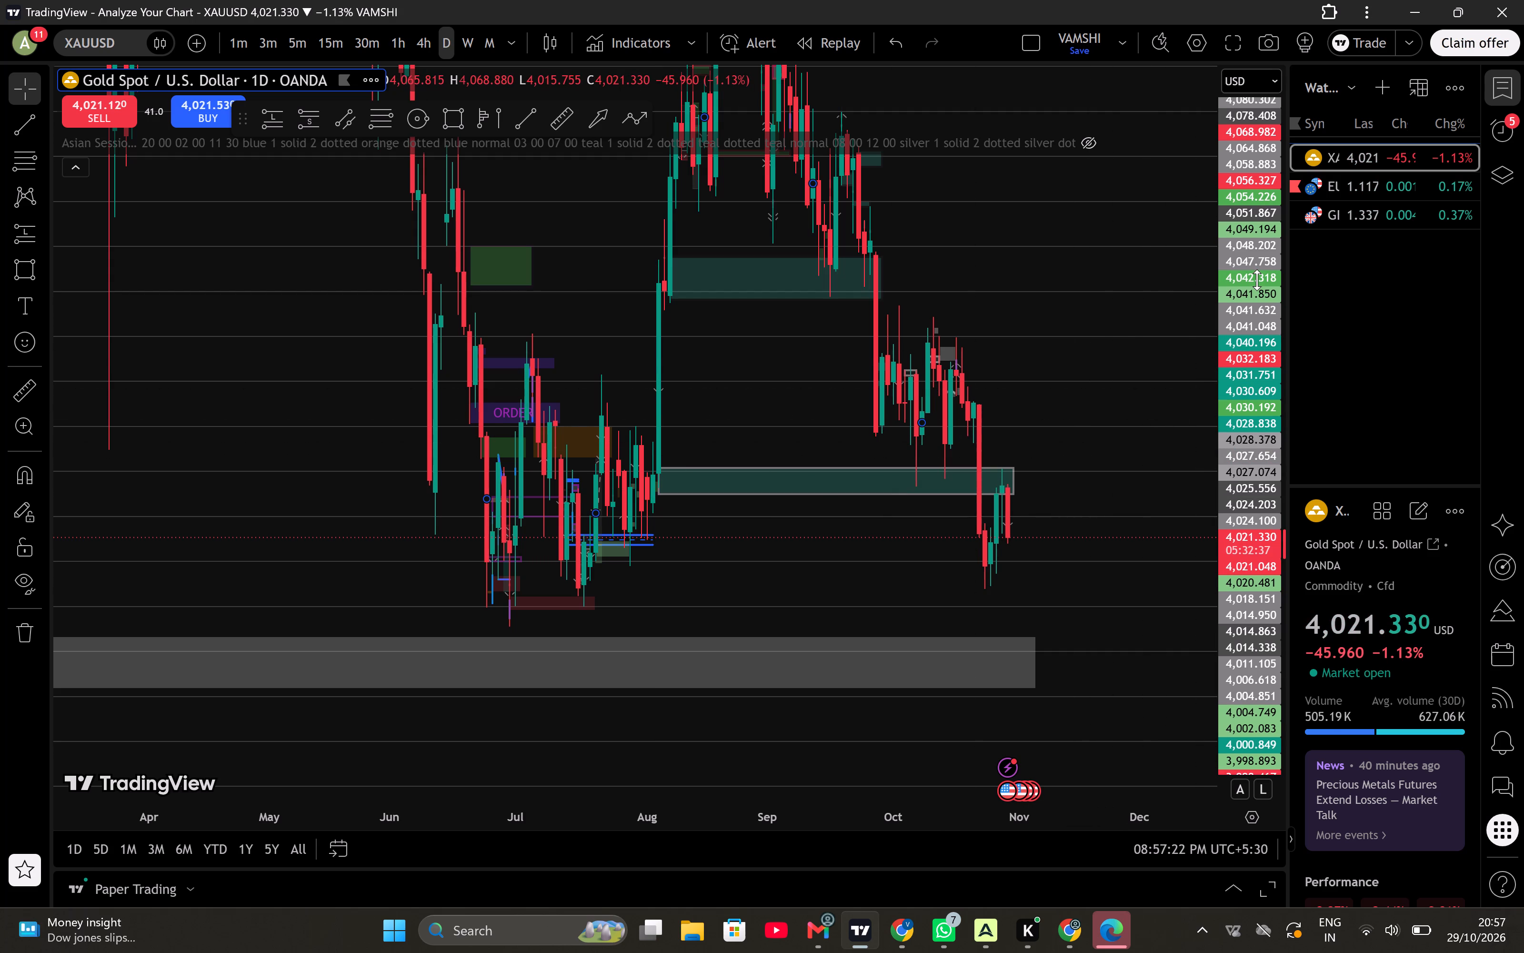
pyautogui.moveTo(1257, 280); pyautogui.dragTo(1225, 452)
pyautogui.scroll(1, 1089, 471)
pyautogui.moveTo(1107, 553); pyautogui.dragTo(1073, 558)
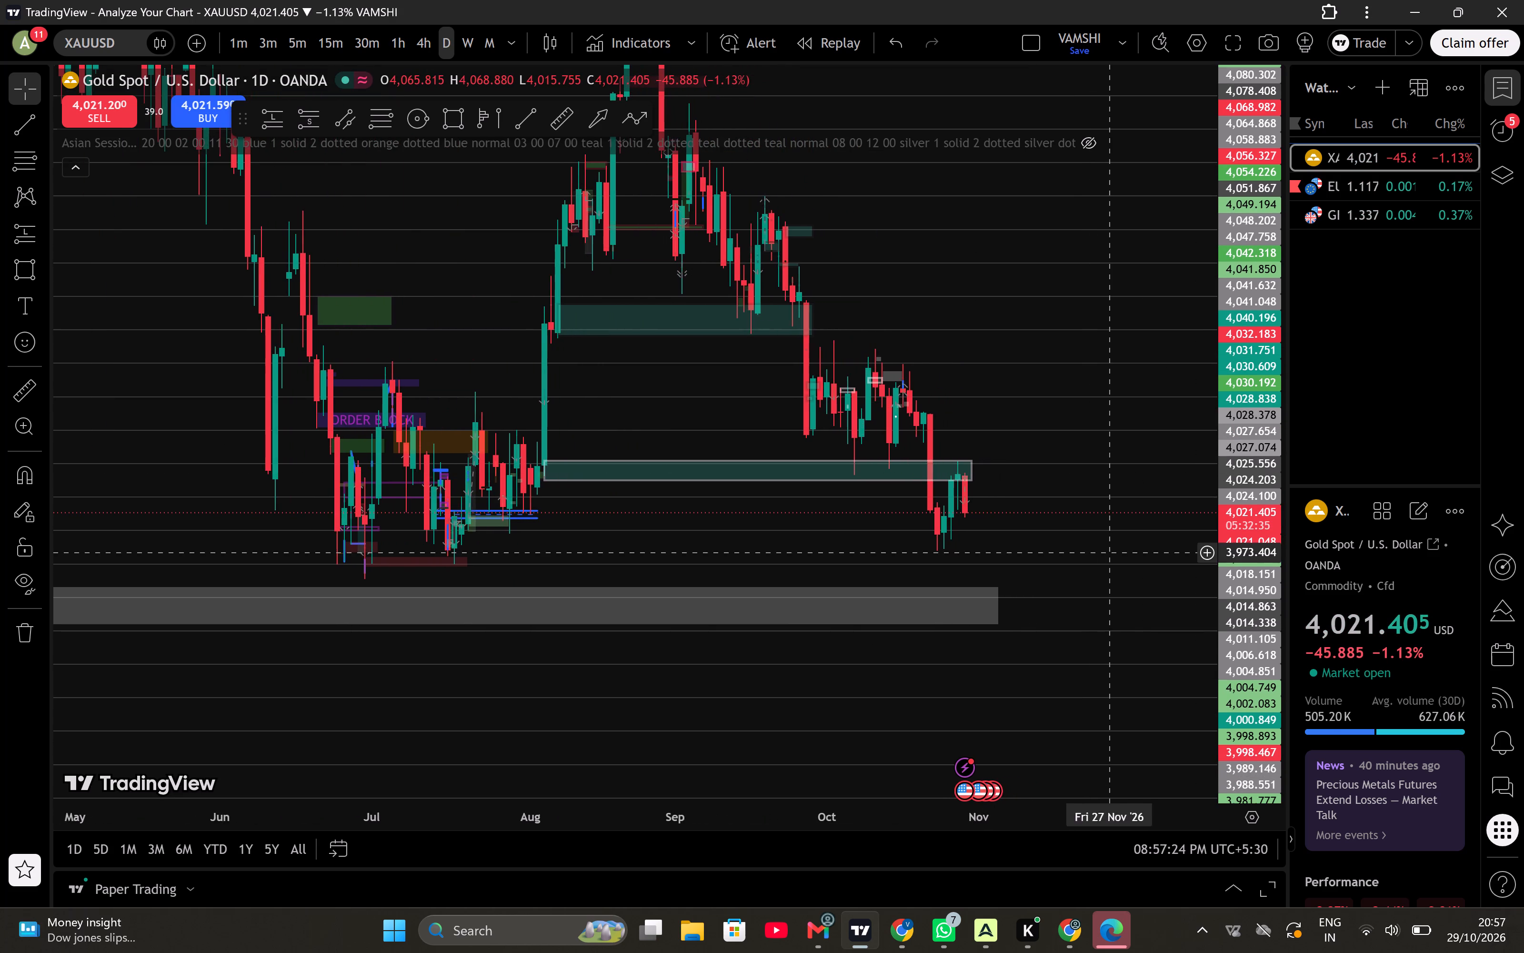
pyautogui.moveTo(1073, 558); pyautogui.dragTo(1006, 577)
# Switch XAUUSD to the weekly timeframe and examine the 2025–2026 rise, peak and decline toward the grey zone below price.
pyautogui.click(471, 49)
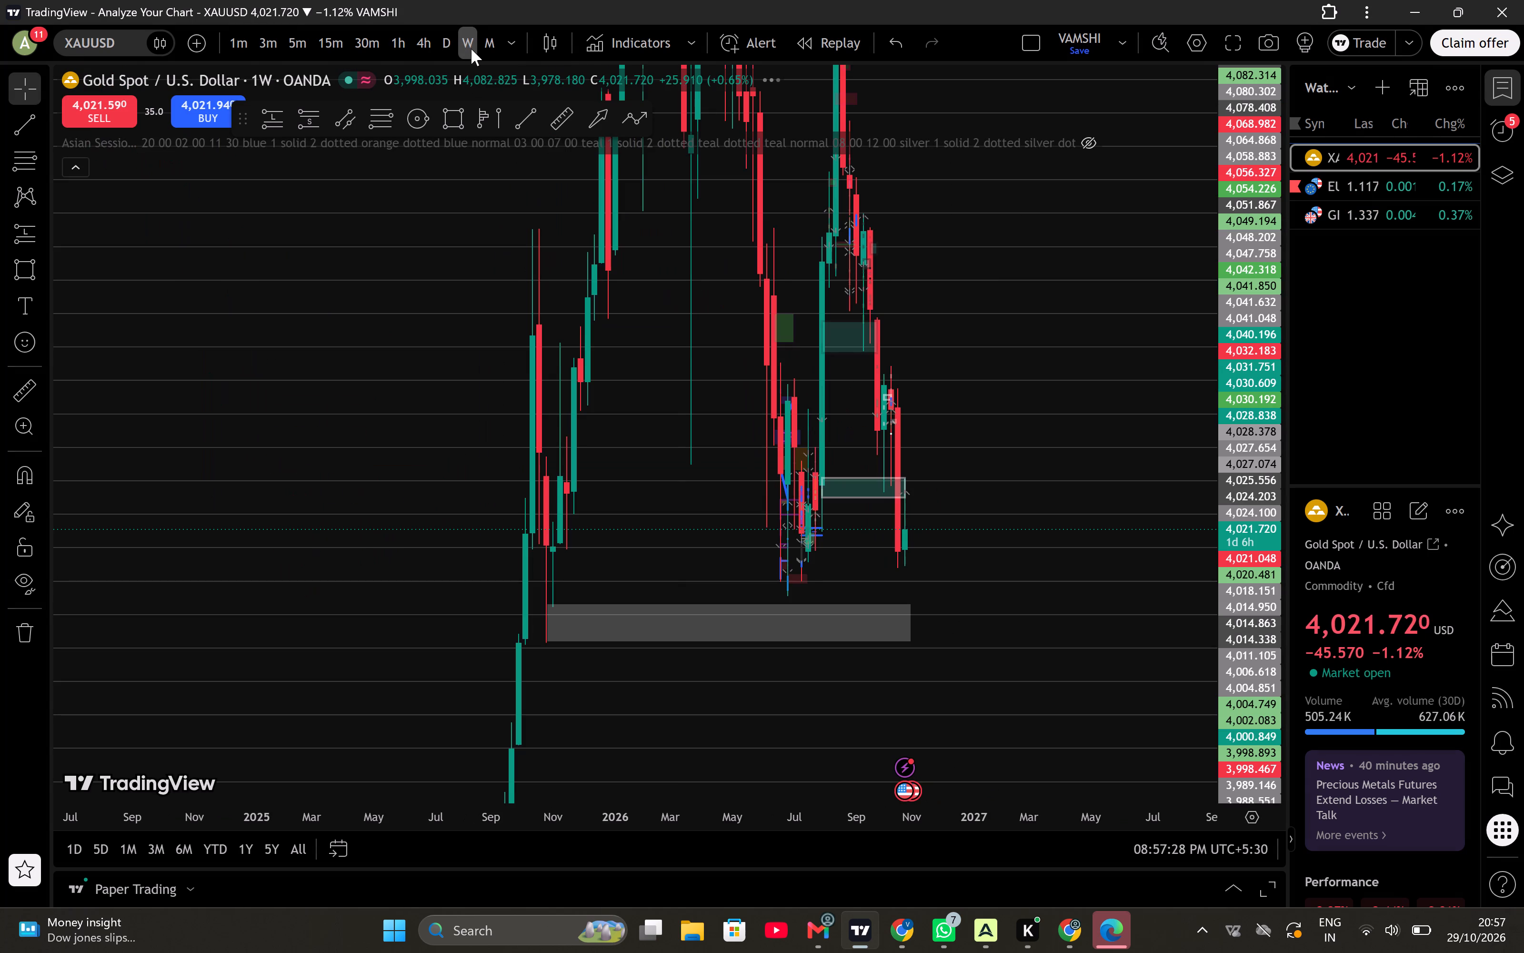
pyautogui.scroll(1, 1138, 366)
pyautogui.moveTo(1259, 188); pyautogui.dragTo(1268, 395)
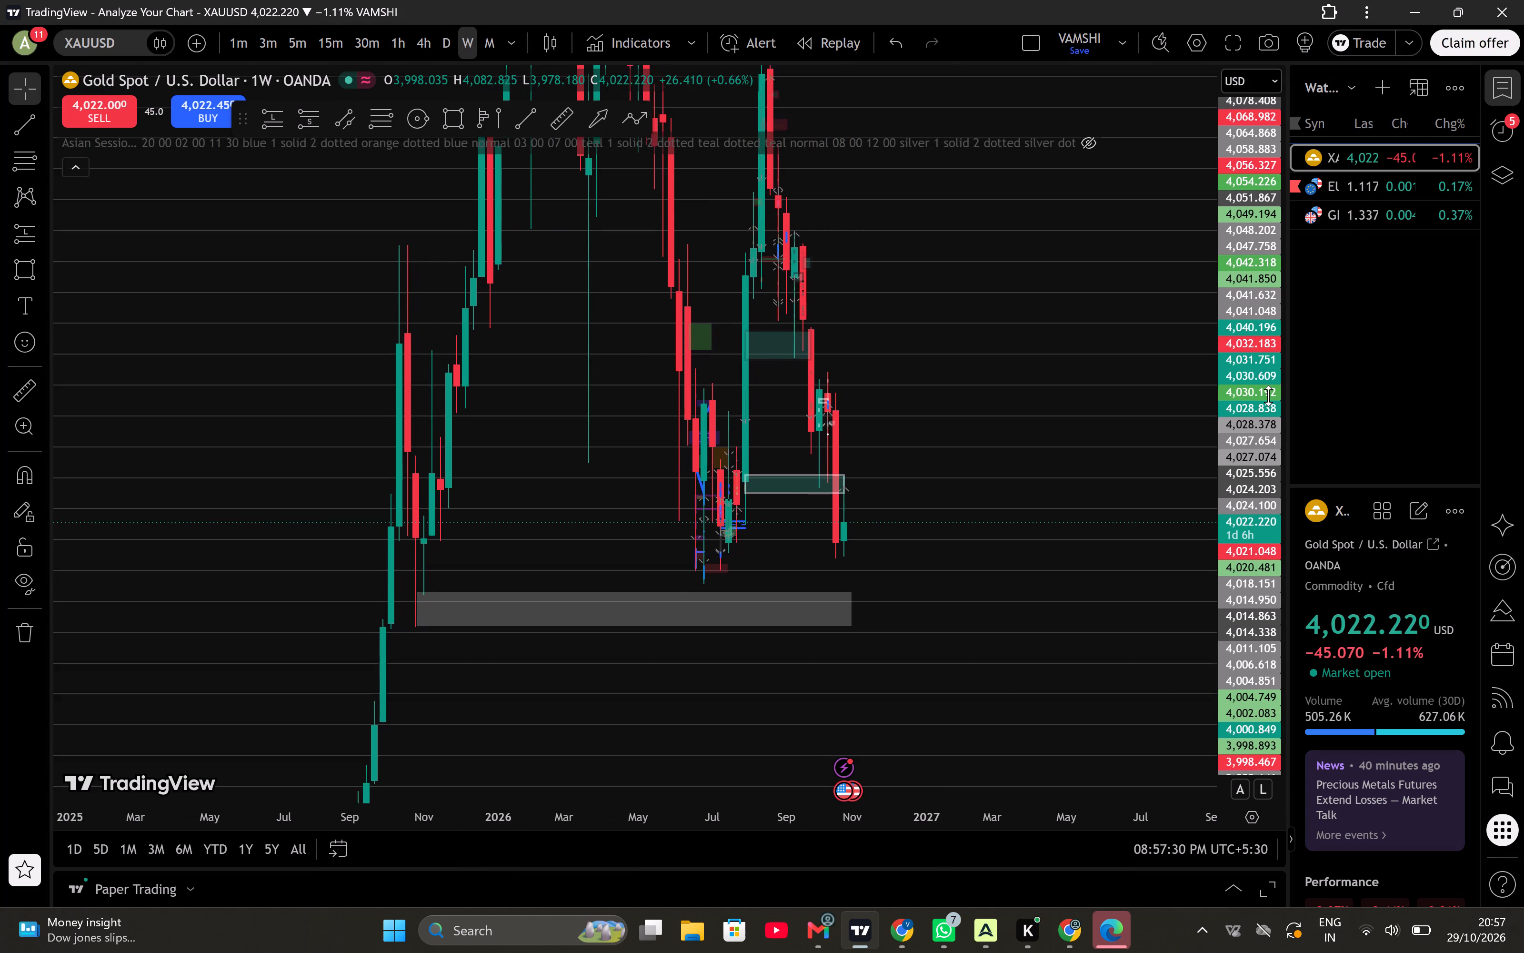
pyautogui.moveTo(1268, 395); pyautogui.dragTo(1269, 609)
pyautogui.moveTo(1033, 481); pyautogui.dragTo(978, 449)
pyautogui.scroll(1, 978, 449)
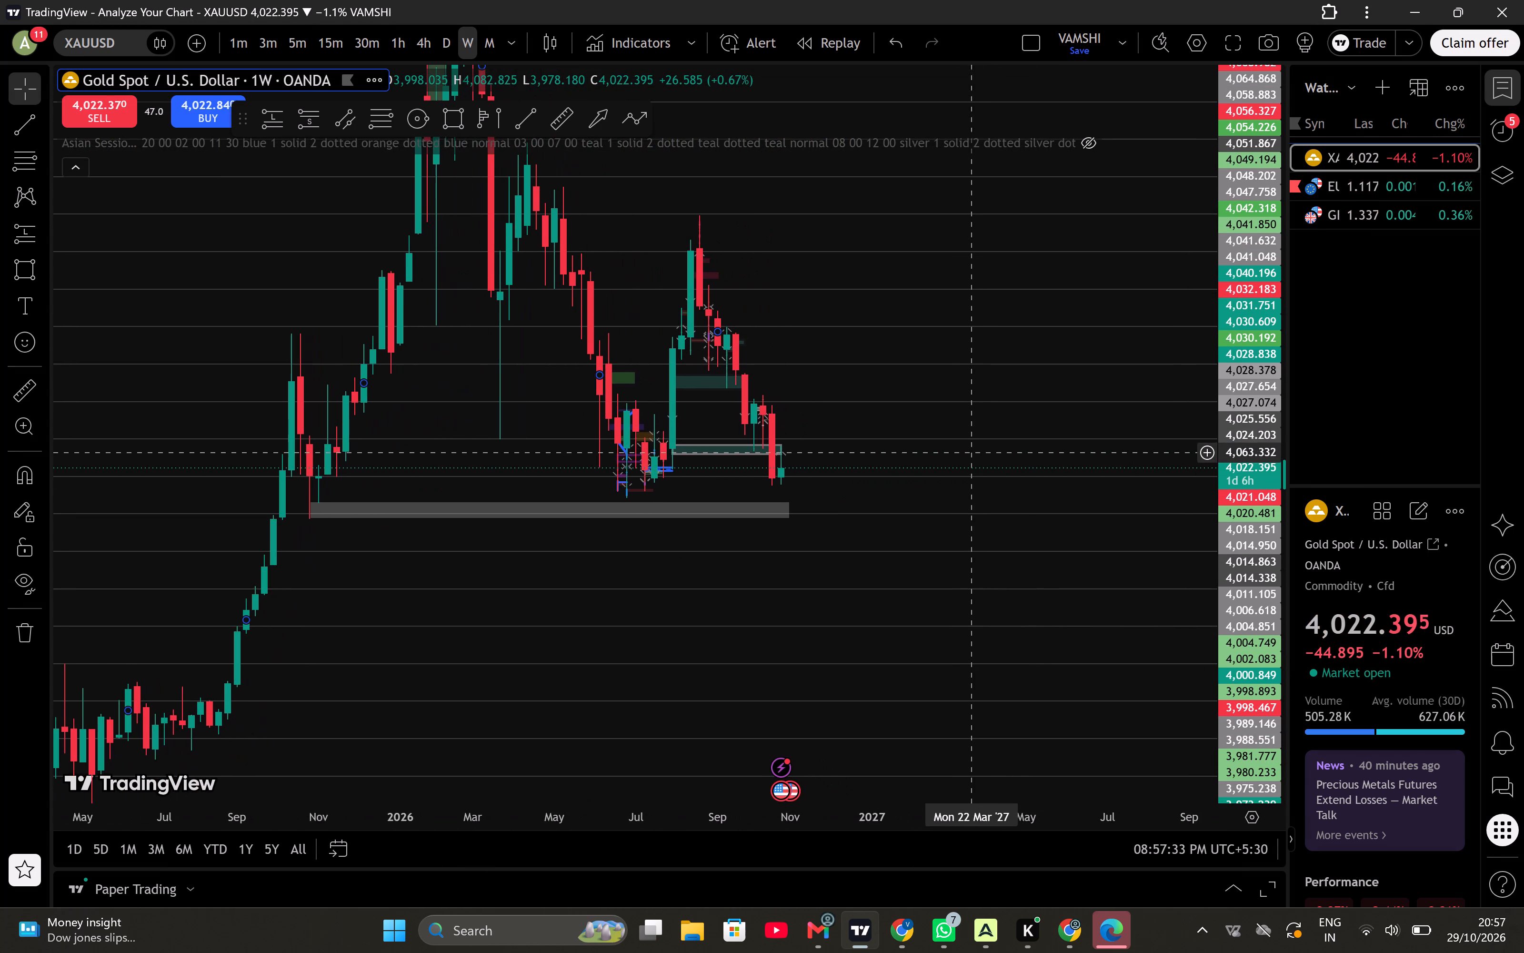
pyautogui.moveTo(964, 455); pyautogui.dragTo(1005, 595)
pyautogui.scroll(-1, 1005, 595)
pyautogui.moveTo(1239, 363); pyautogui.dragTo(1239, 471)
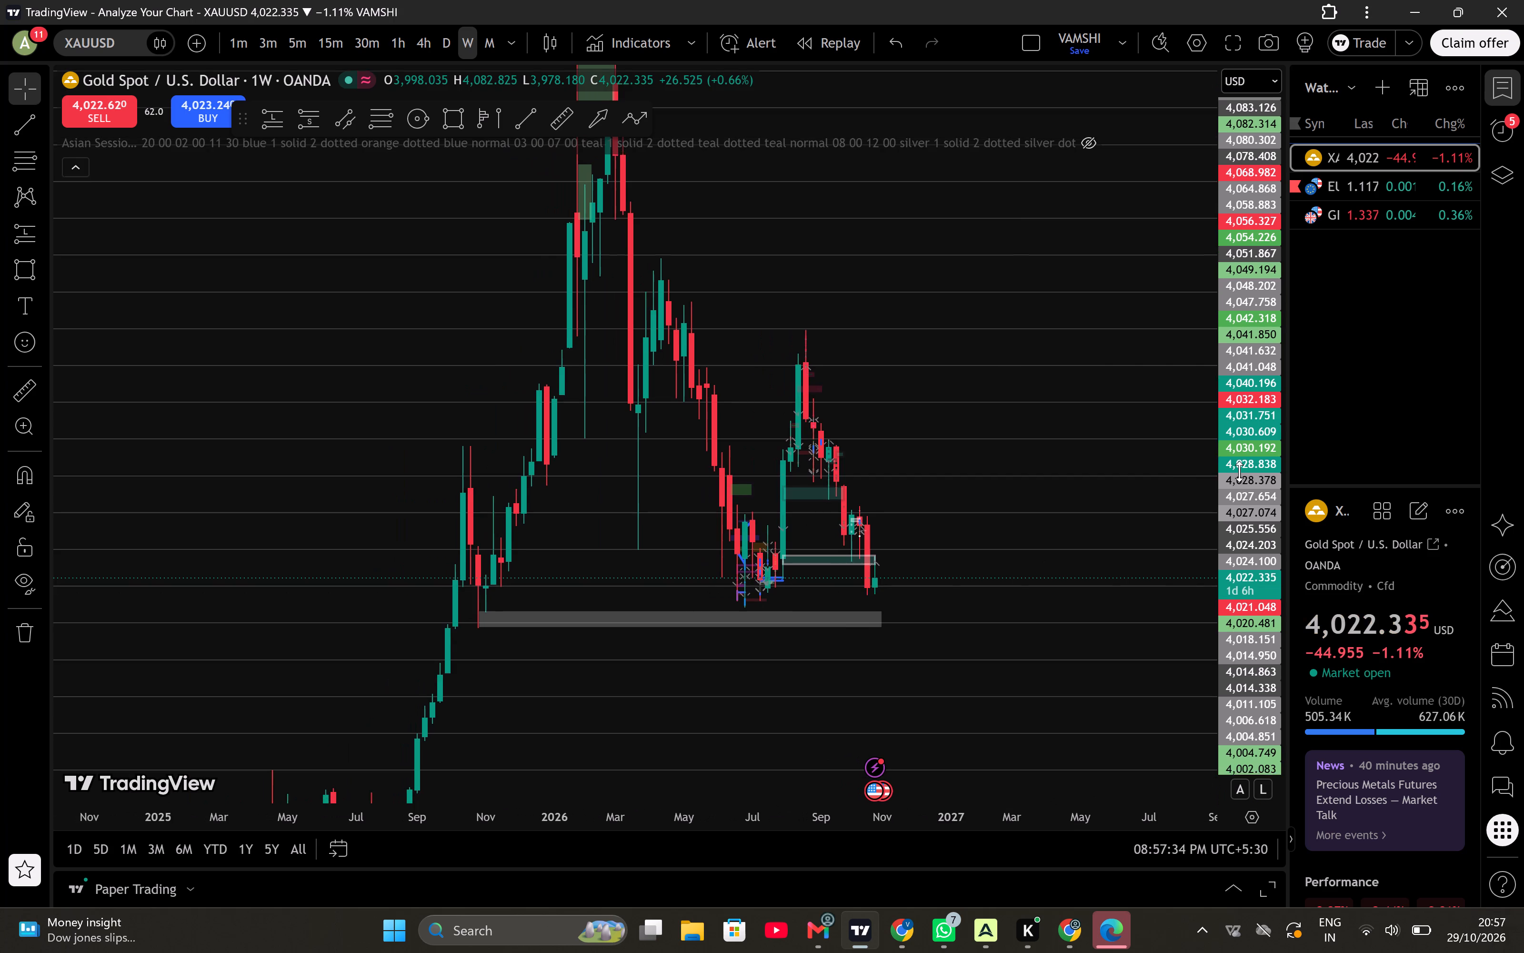
pyautogui.moveTo(1239, 471); pyautogui.dragTo(1230, 559)
pyautogui.moveTo(1050, 464); pyautogui.dragTo(997, 532)
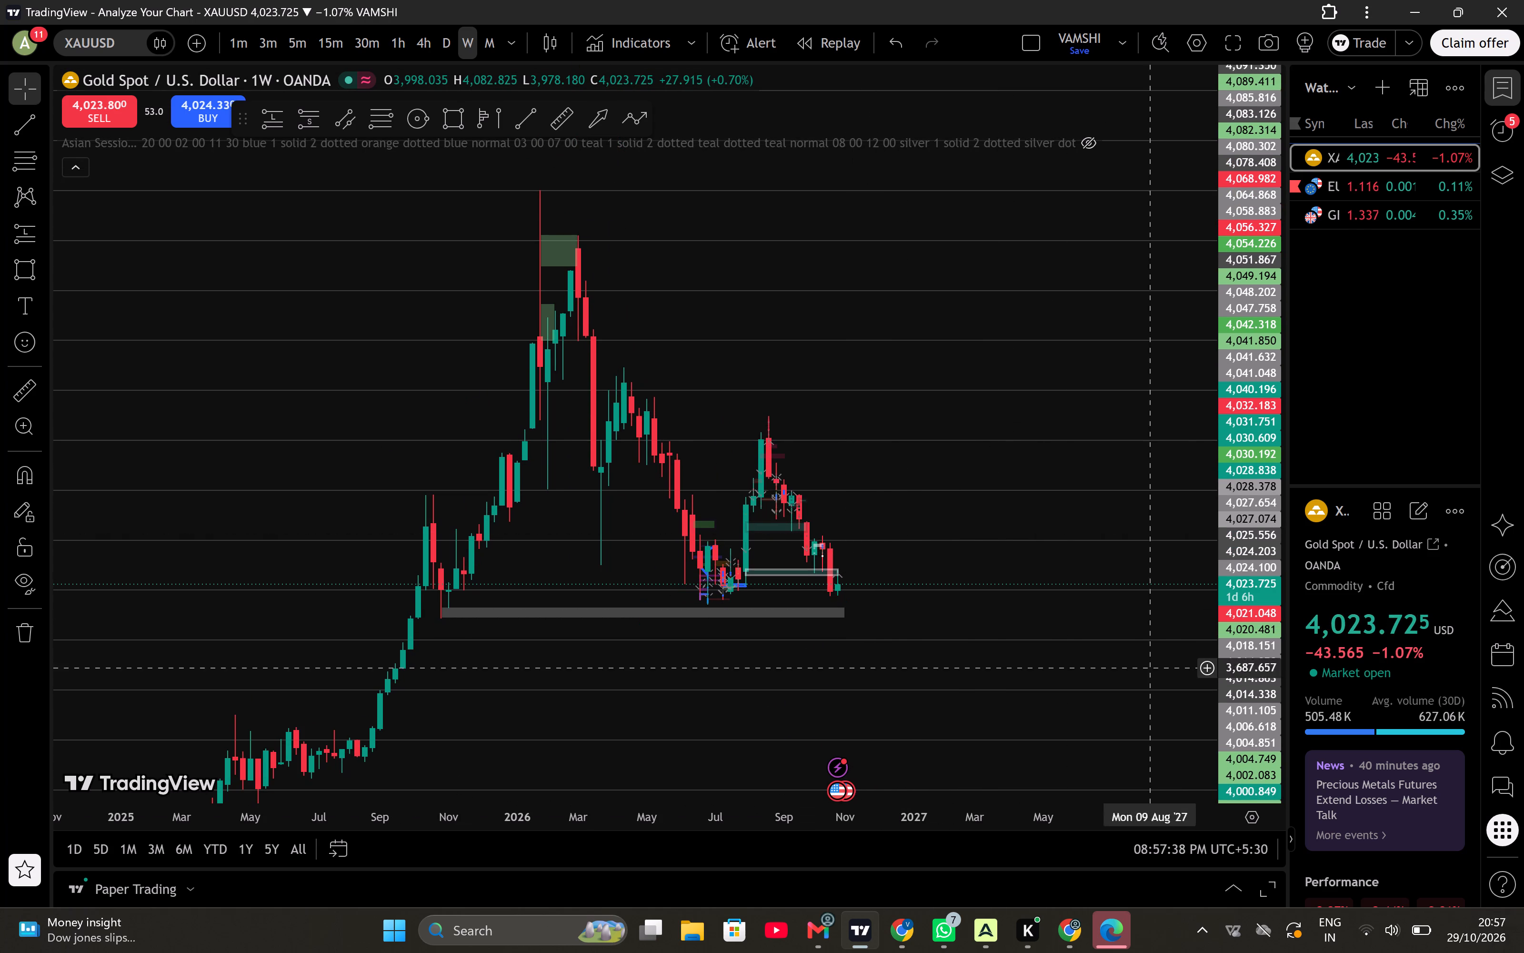
# Extend the grey zone below the weekly XAUUSD price forward in time to about July 2027.
pyautogui.moveTo(1251, 701); pyautogui.dragTo(1194, 304)
pyautogui.moveTo(979, 599); pyautogui.dragTo(902, 131)
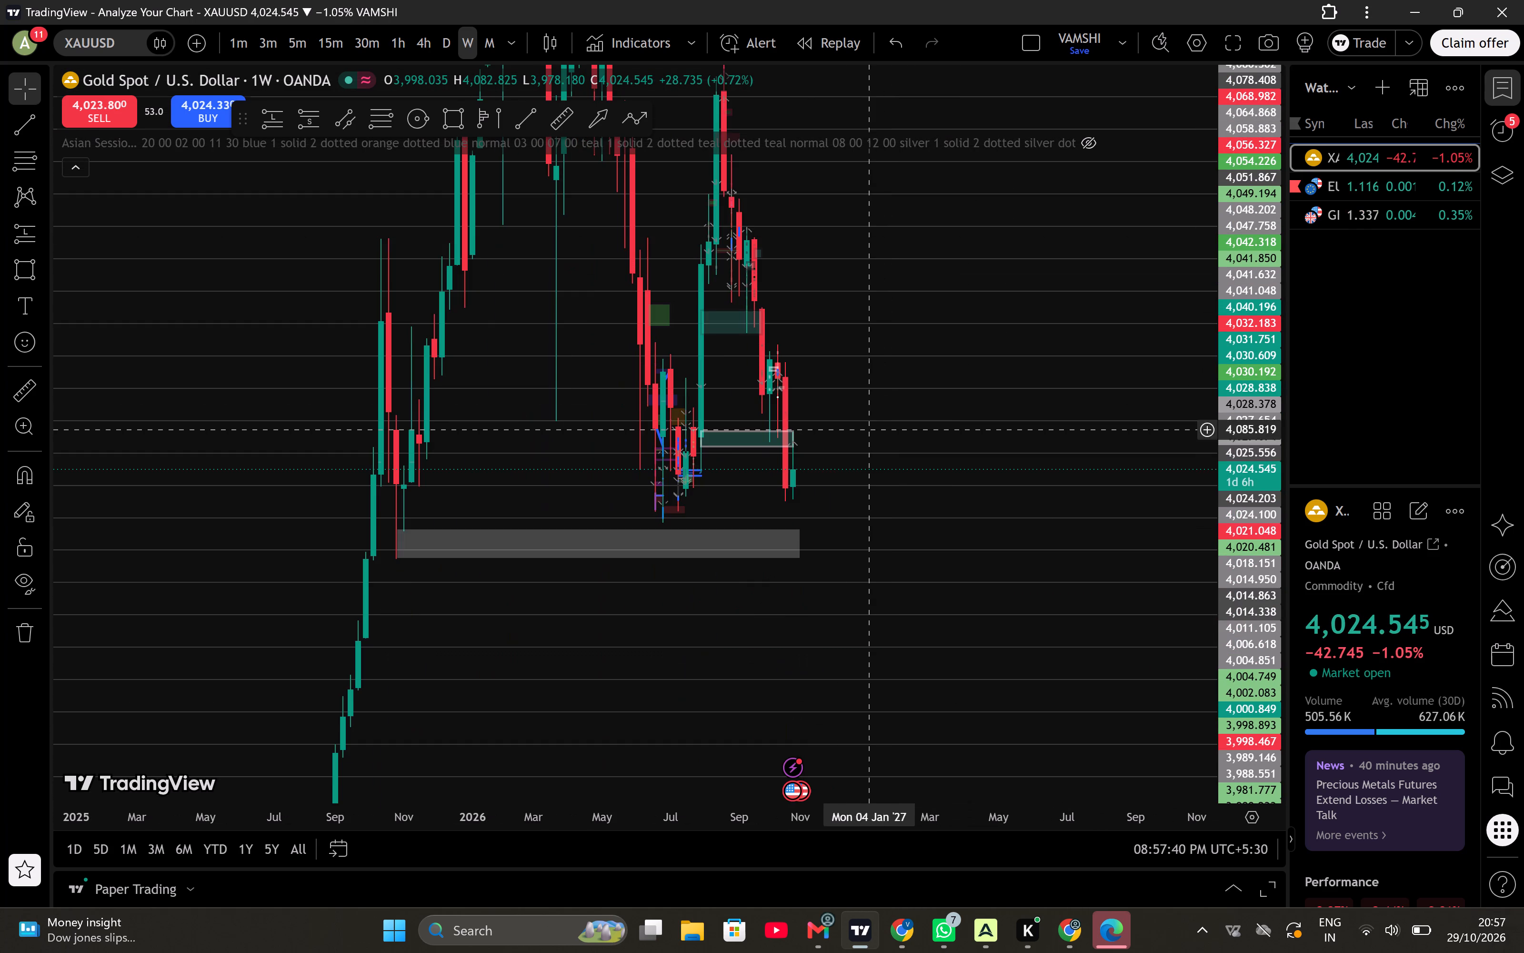
pyautogui.moveTo(801, 544); pyautogui.dragTo(1075, 537)
# Examine the weekly XAUUSD swings above the extended grey zone.
pyautogui.moveTo(900, 627); pyautogui.dragTo(993, 641)
pyautogui.moveTo(993, 641); pyautogui.dragTo(1004, 755)
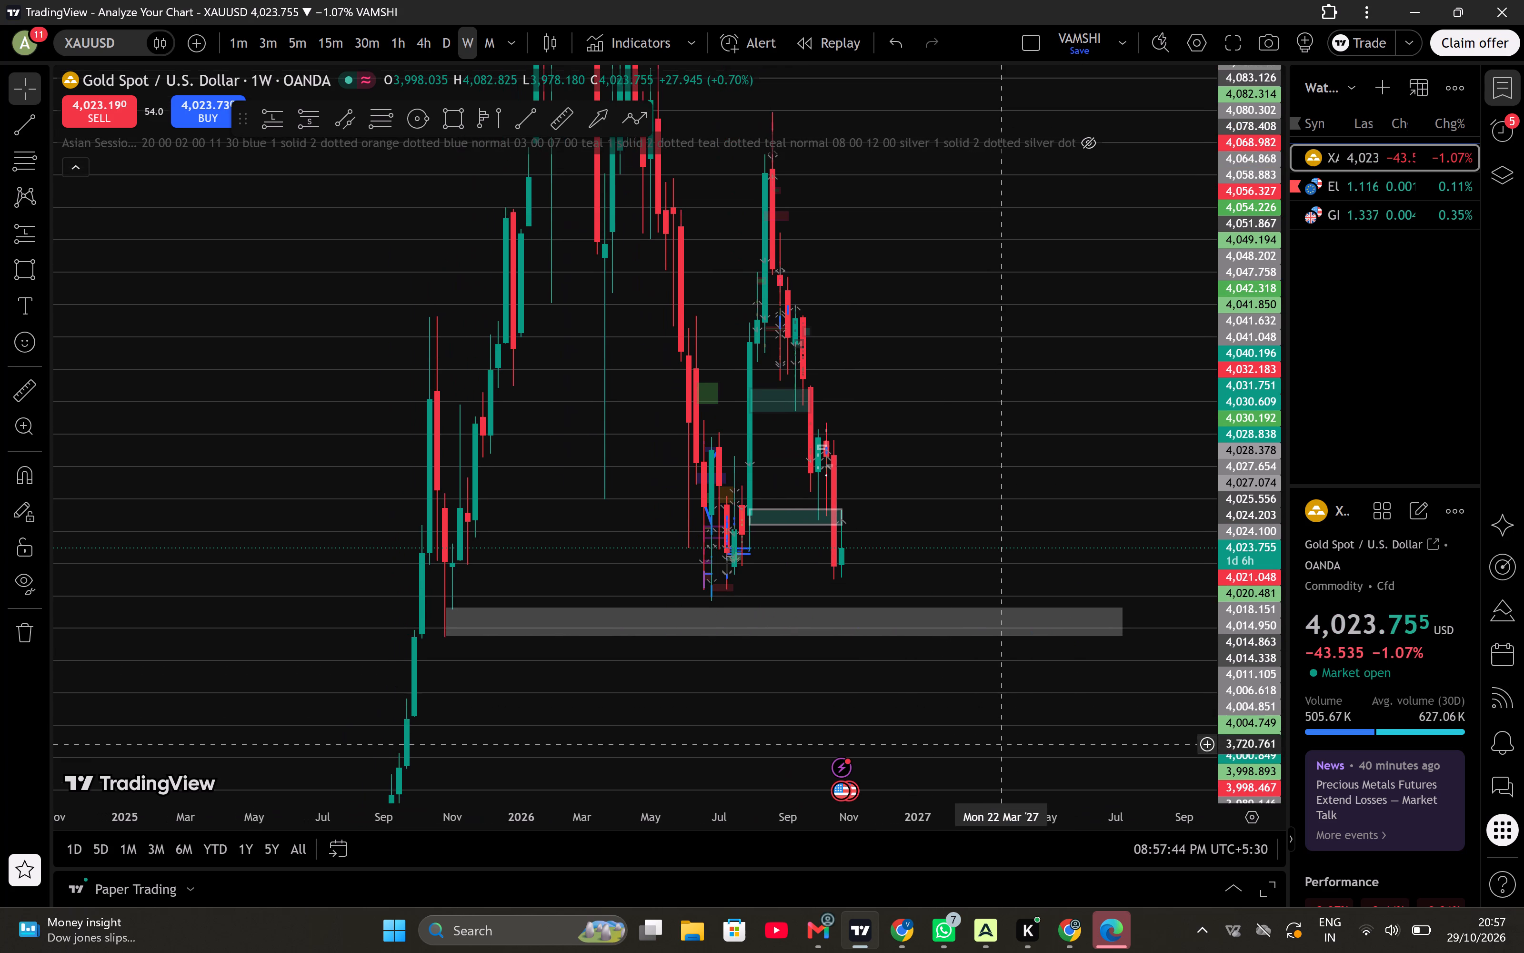
pyautogui.moveTo(981, 486); pyautogui.dragTo(1125, 610)
pyautogui.moveTo(1278, 238); pyautogui.dragTo(1278, 269)
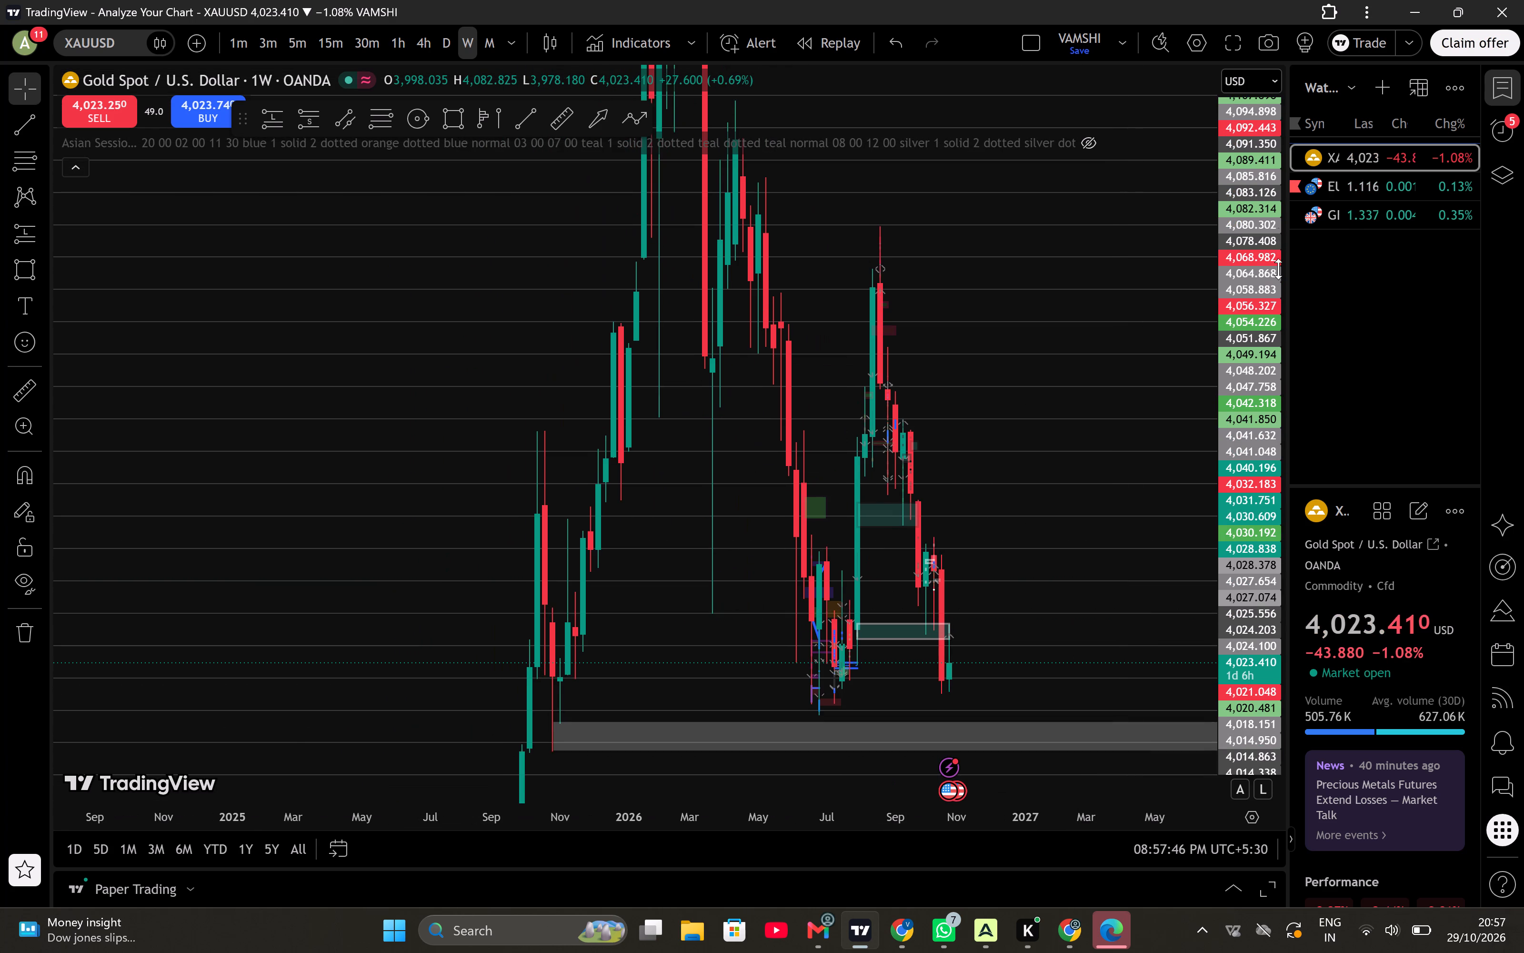
pyautogui.moveTo(1278, 269); pyautogui.dragTo(1274, 448)
pyautogui.scroll(1, 1007, 398)
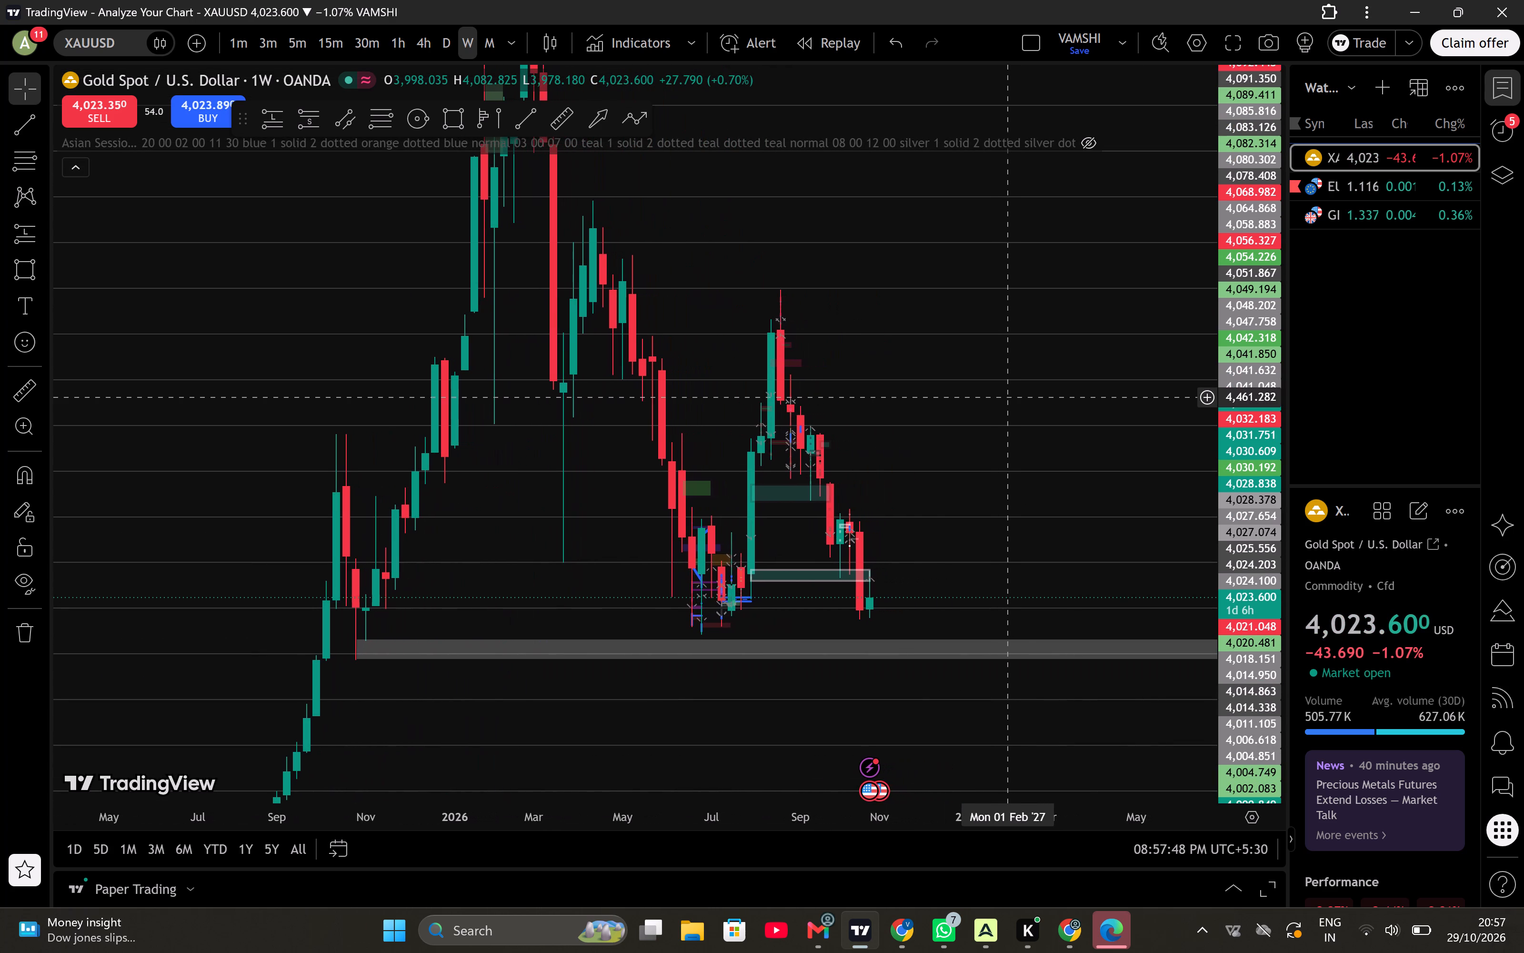
# Switch XAUUSD to the 4-hour timeframe and examine late-October price between the teal zone and the lower grey zone.
pyautogui.click(432, 35)
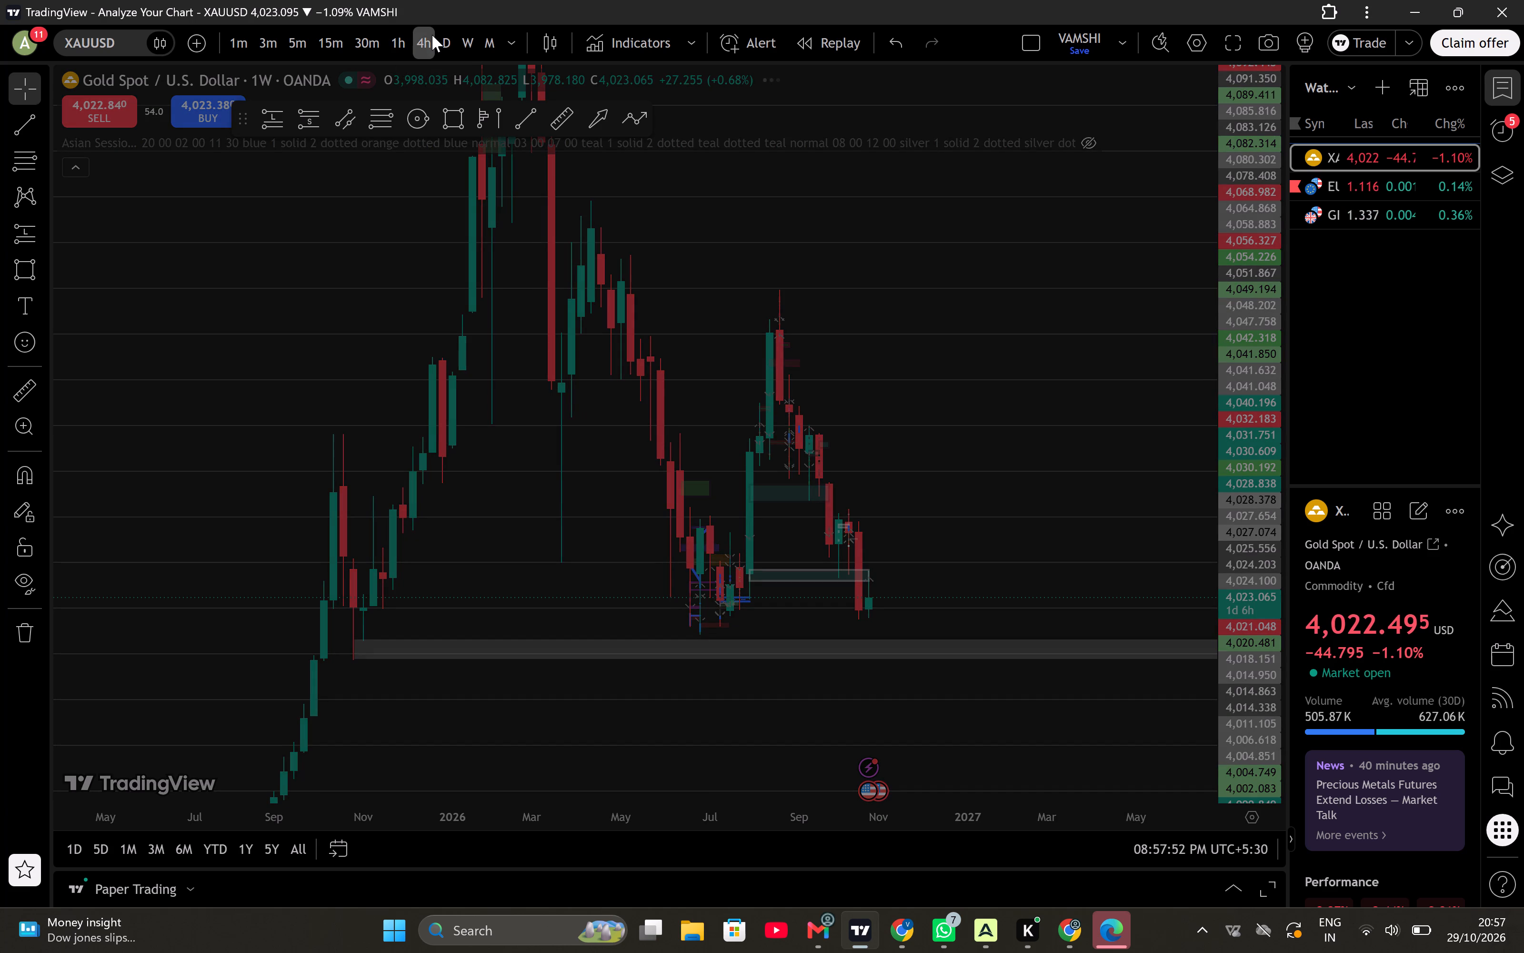
pyautogui.scroll(-2, 708, 372)
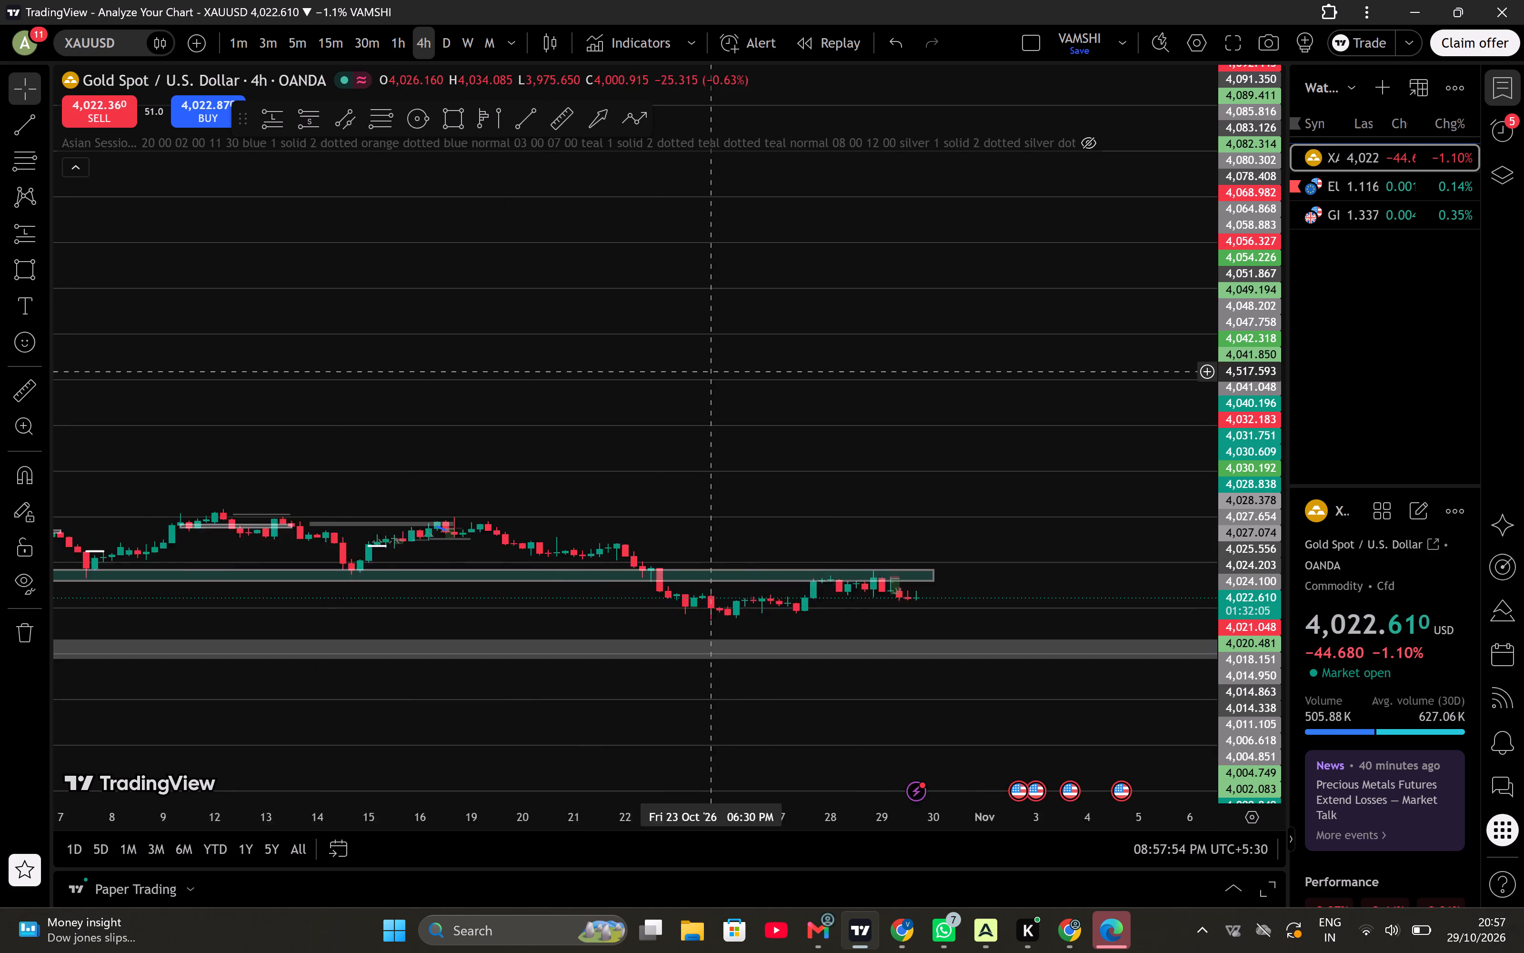
pyautogui.moveTo(1255, 635); pyautogui.dragTo(1208, 93)
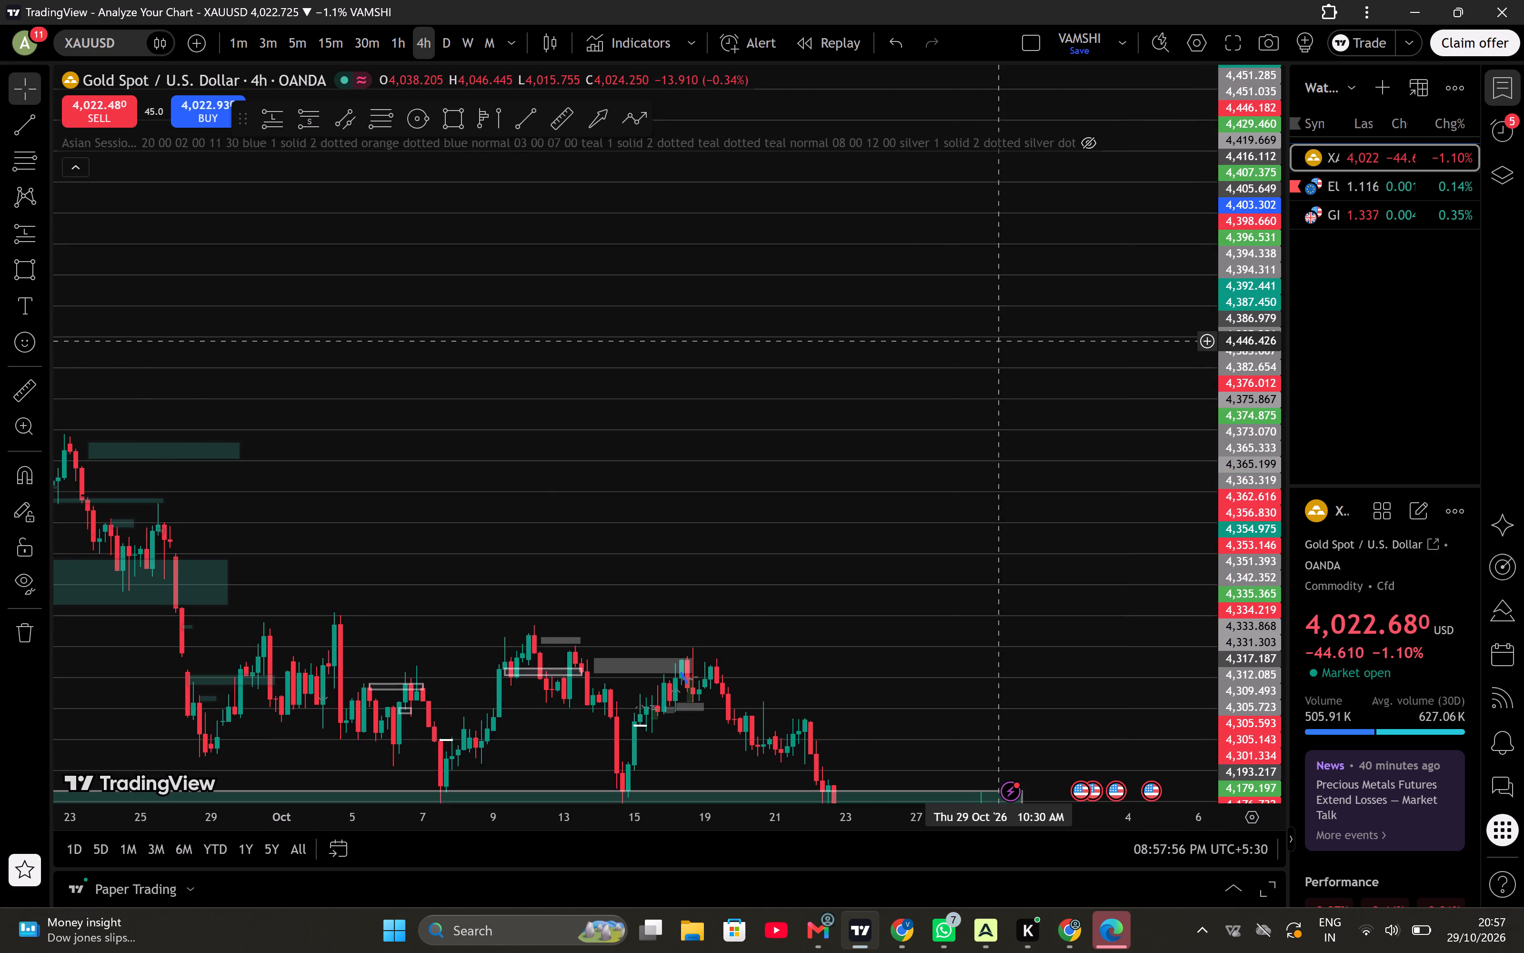
pyautogui.moveTo(1001, 341); pyautogui.dragTo(922, 0)
pyautogui.moveTo(1043, 435); pyautogui.dragTo(970, 82)
pyautogui.moveTo(1090, 404); pyautogui.dragTo(1021, 157)
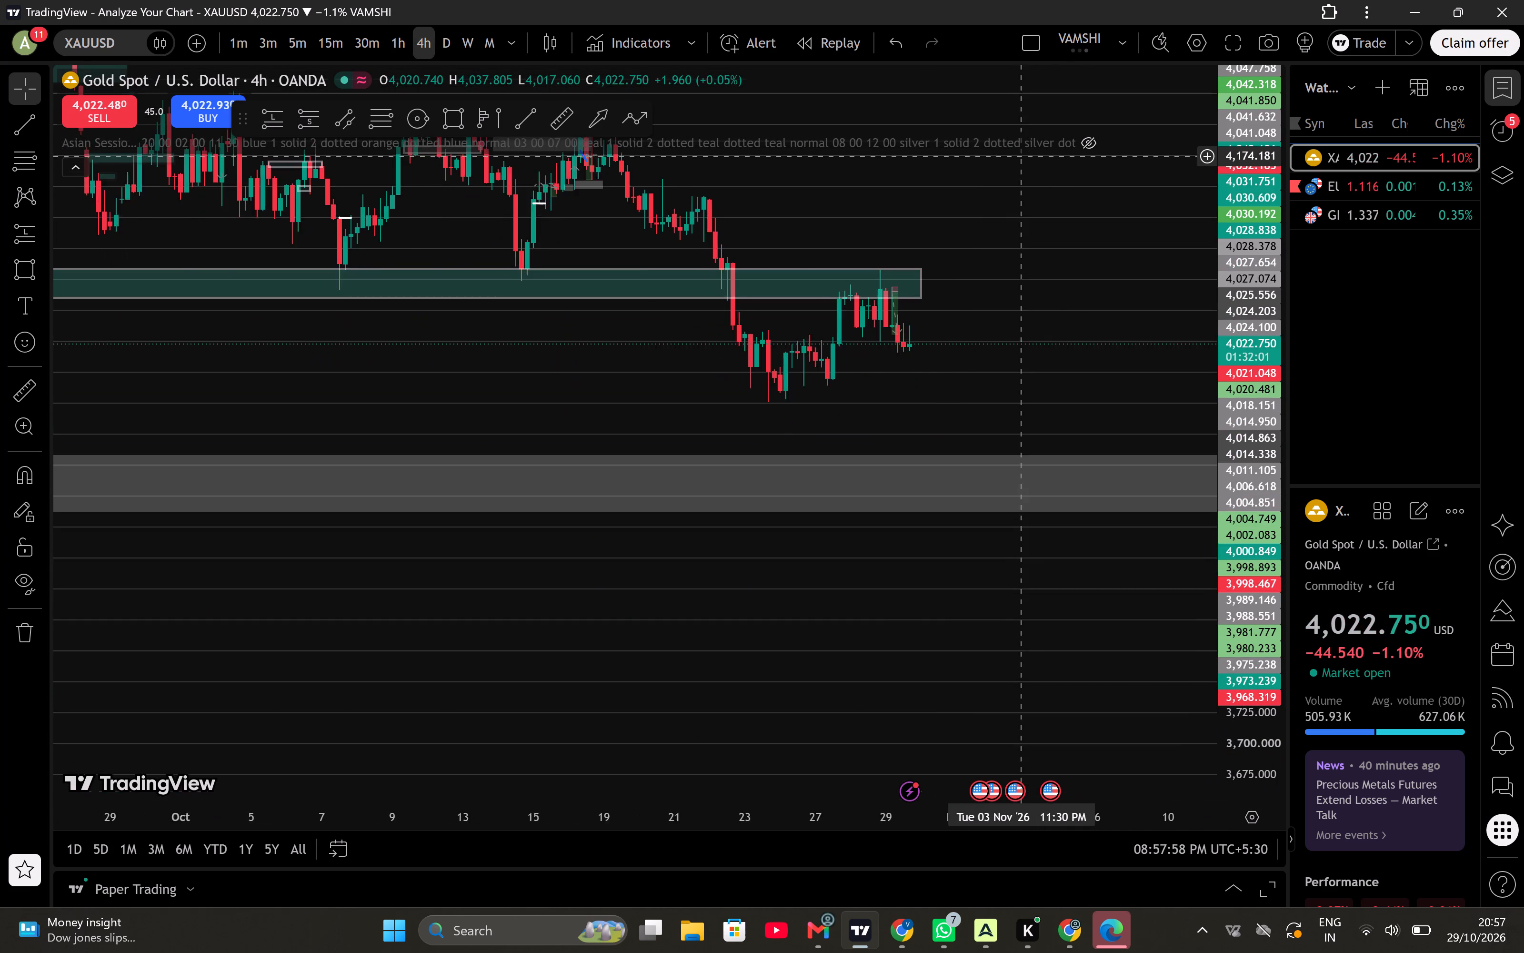
pyautogui.scroll(2, 1021, 157)
pyautogui.moveTo(1256, 512); pyautogui.dragTo(1220, 9)
pyautogui.moveTo(936, 193); pyautogui.dragTo(1052, 415)
pyautogui.scroll(1, 1052, 415)
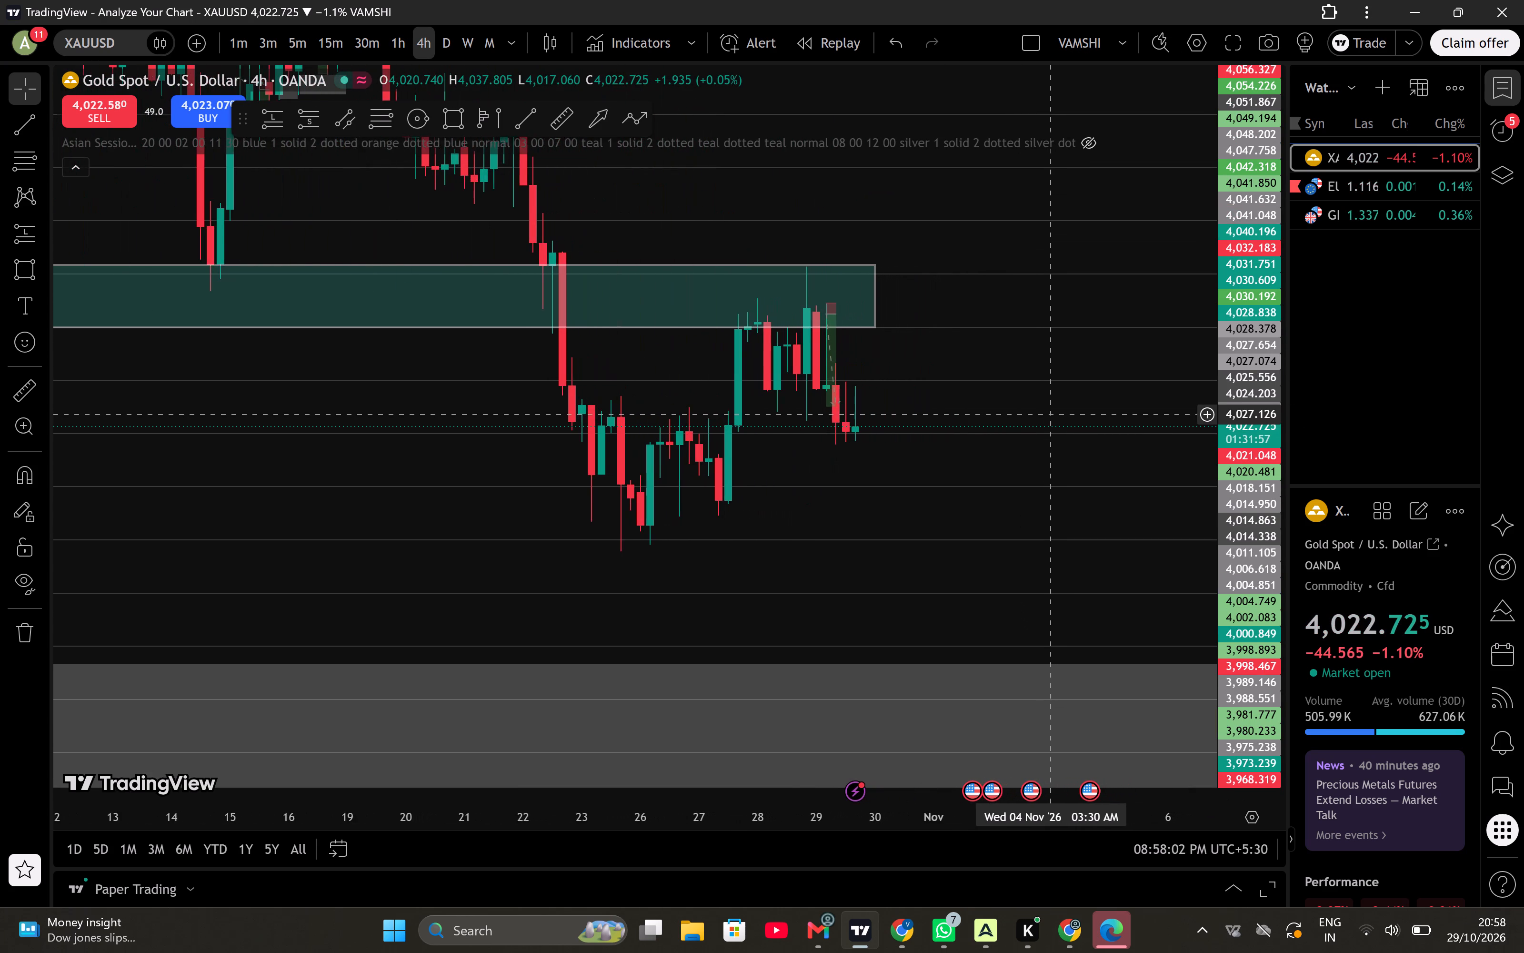
pyautogui.scroll(1, 1052, 415)
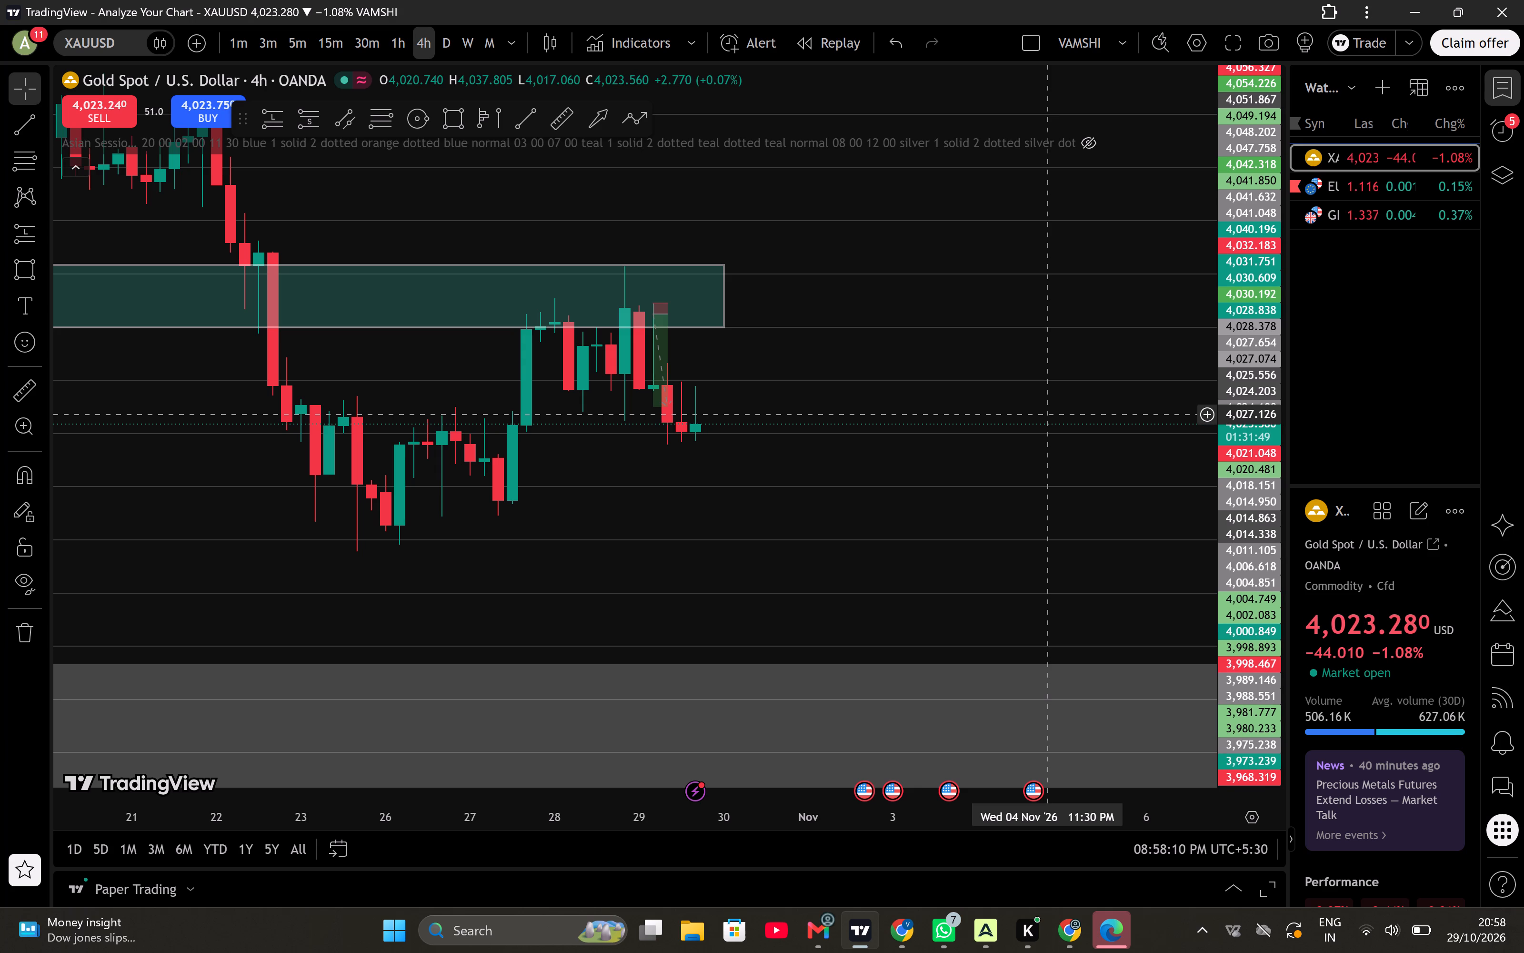
# Draw a rectangle zone on XAUUSD from about 4,022 down to 4,010.6, spanning 27 October 6:30 PM to 2 November 11:30 AM.
pyautogui.moveTo(819, 452); pyautogui.dragTo(775, 452)
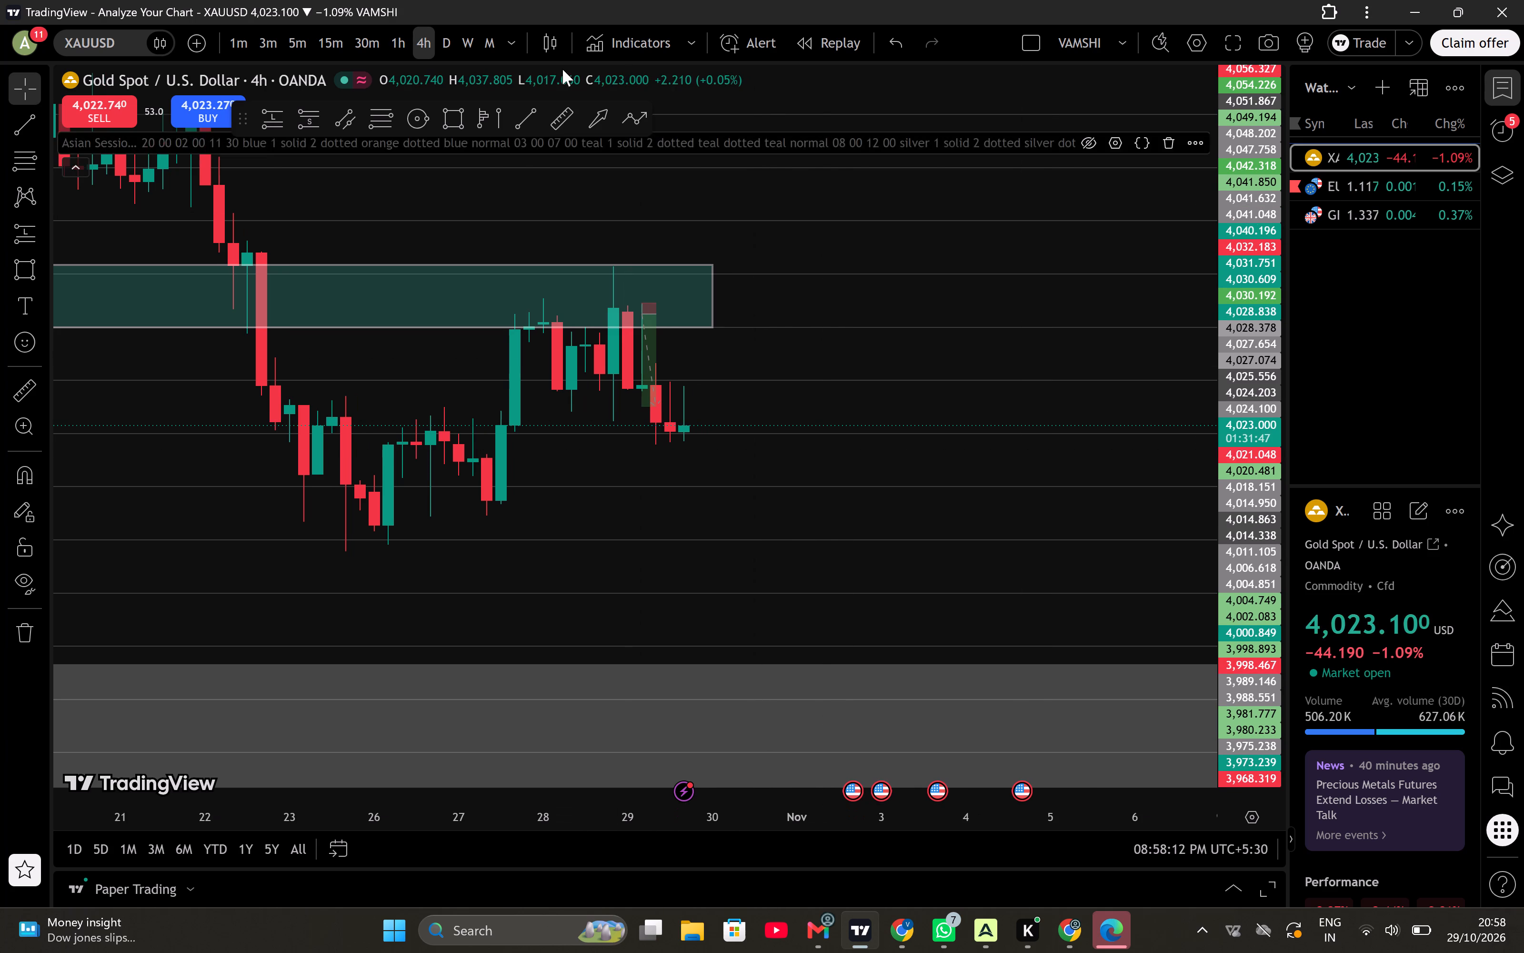
pyautogui.click(465, 123)
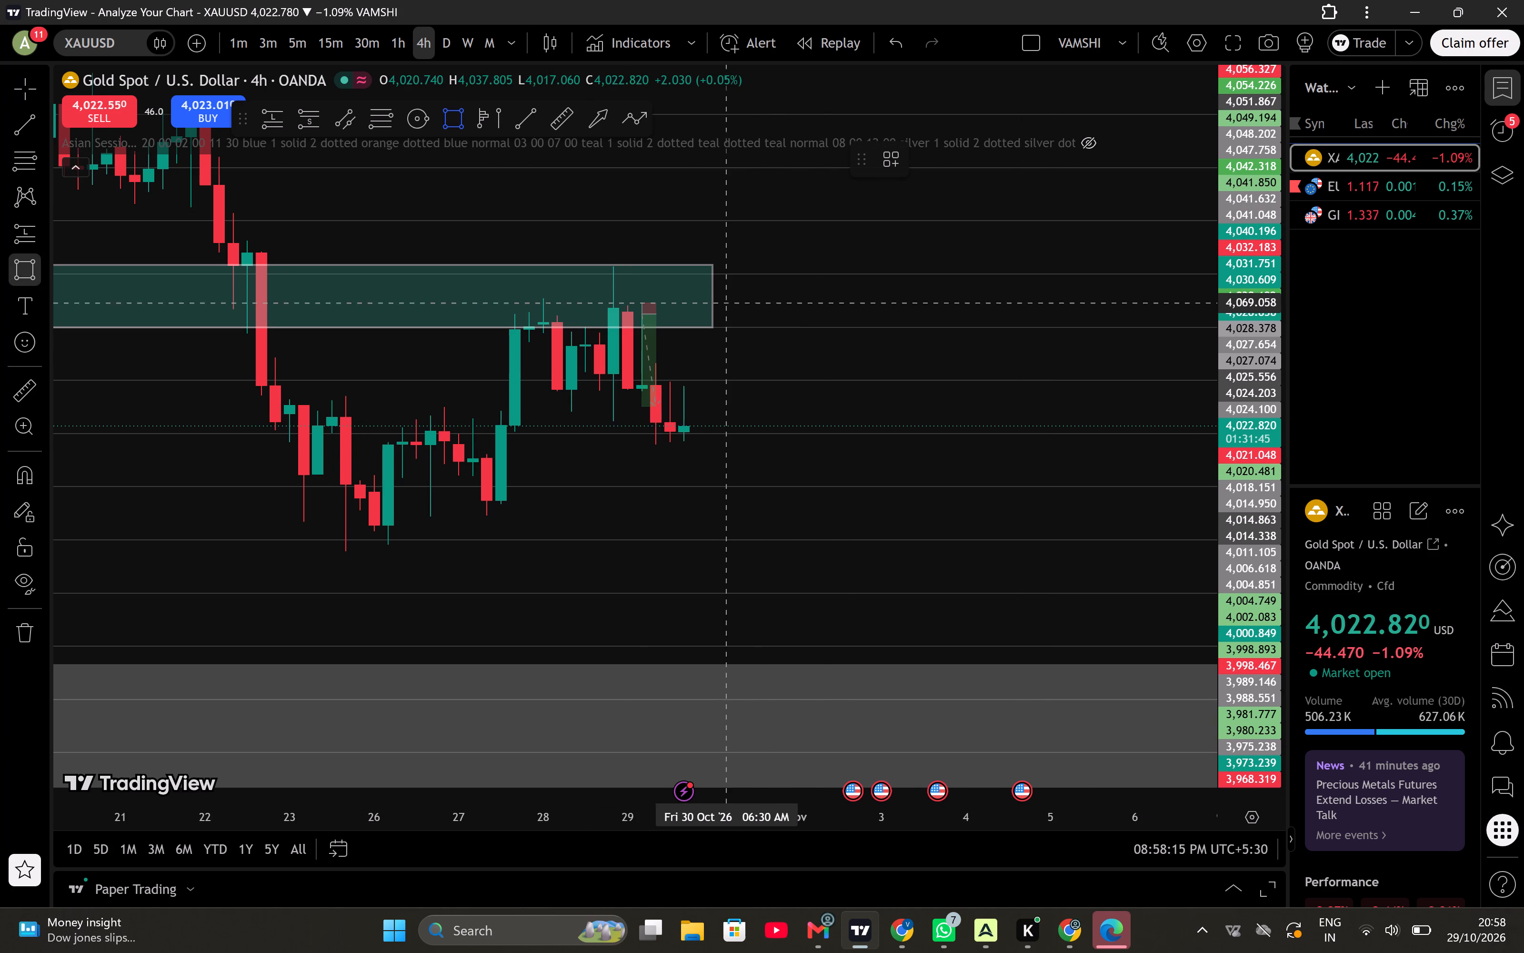
pyautogui.click(519, 428)
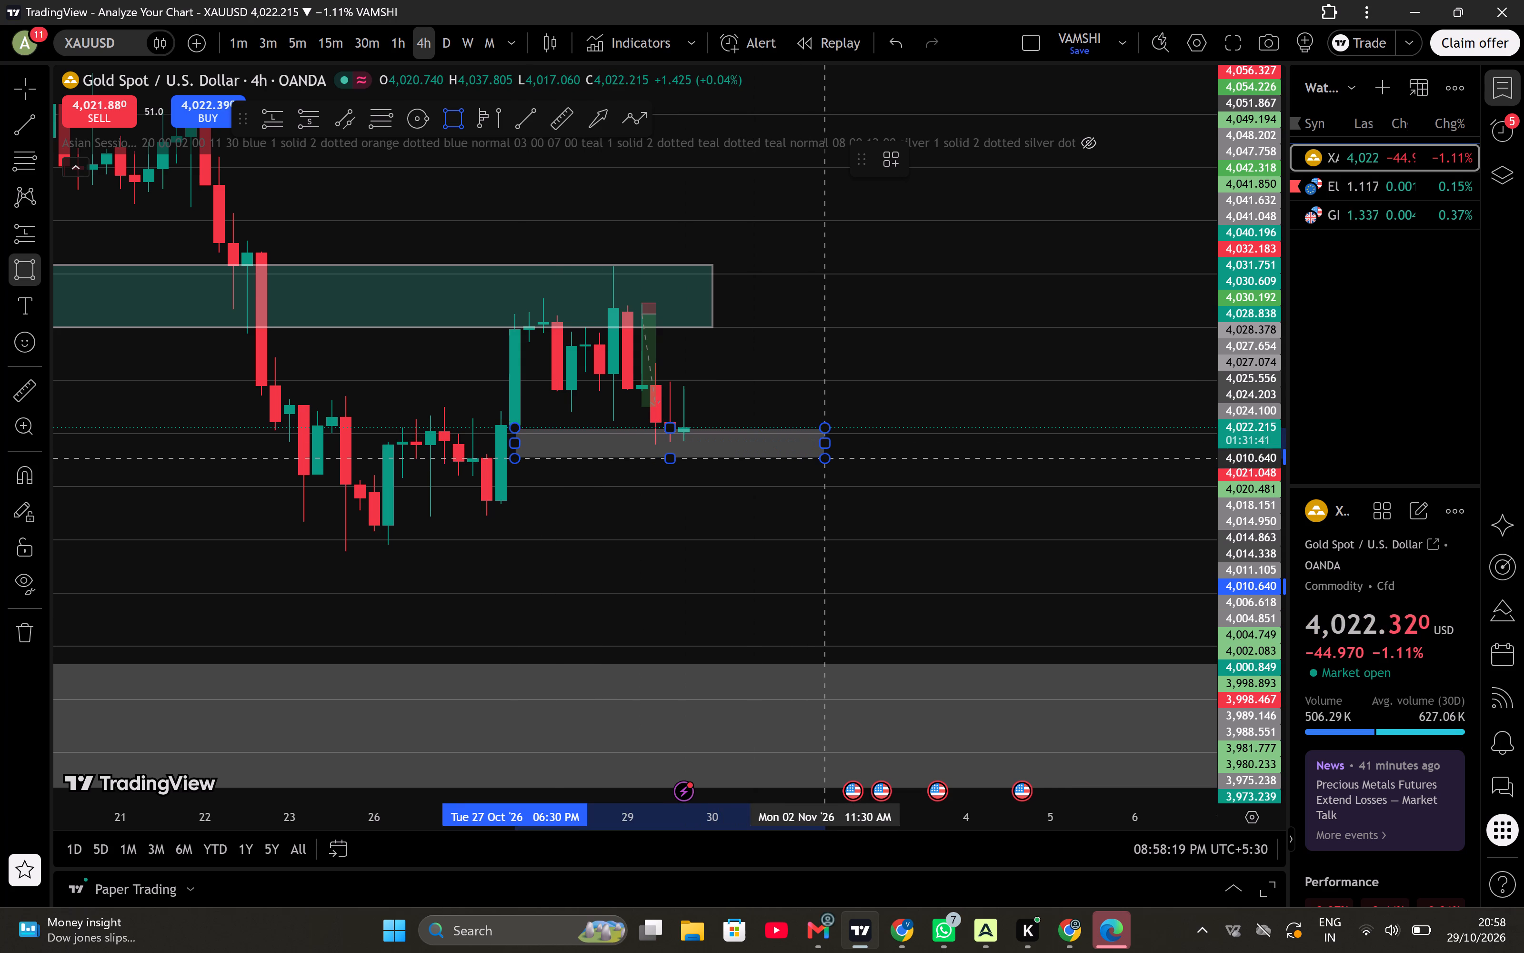
pyautogui.click(825, 459)
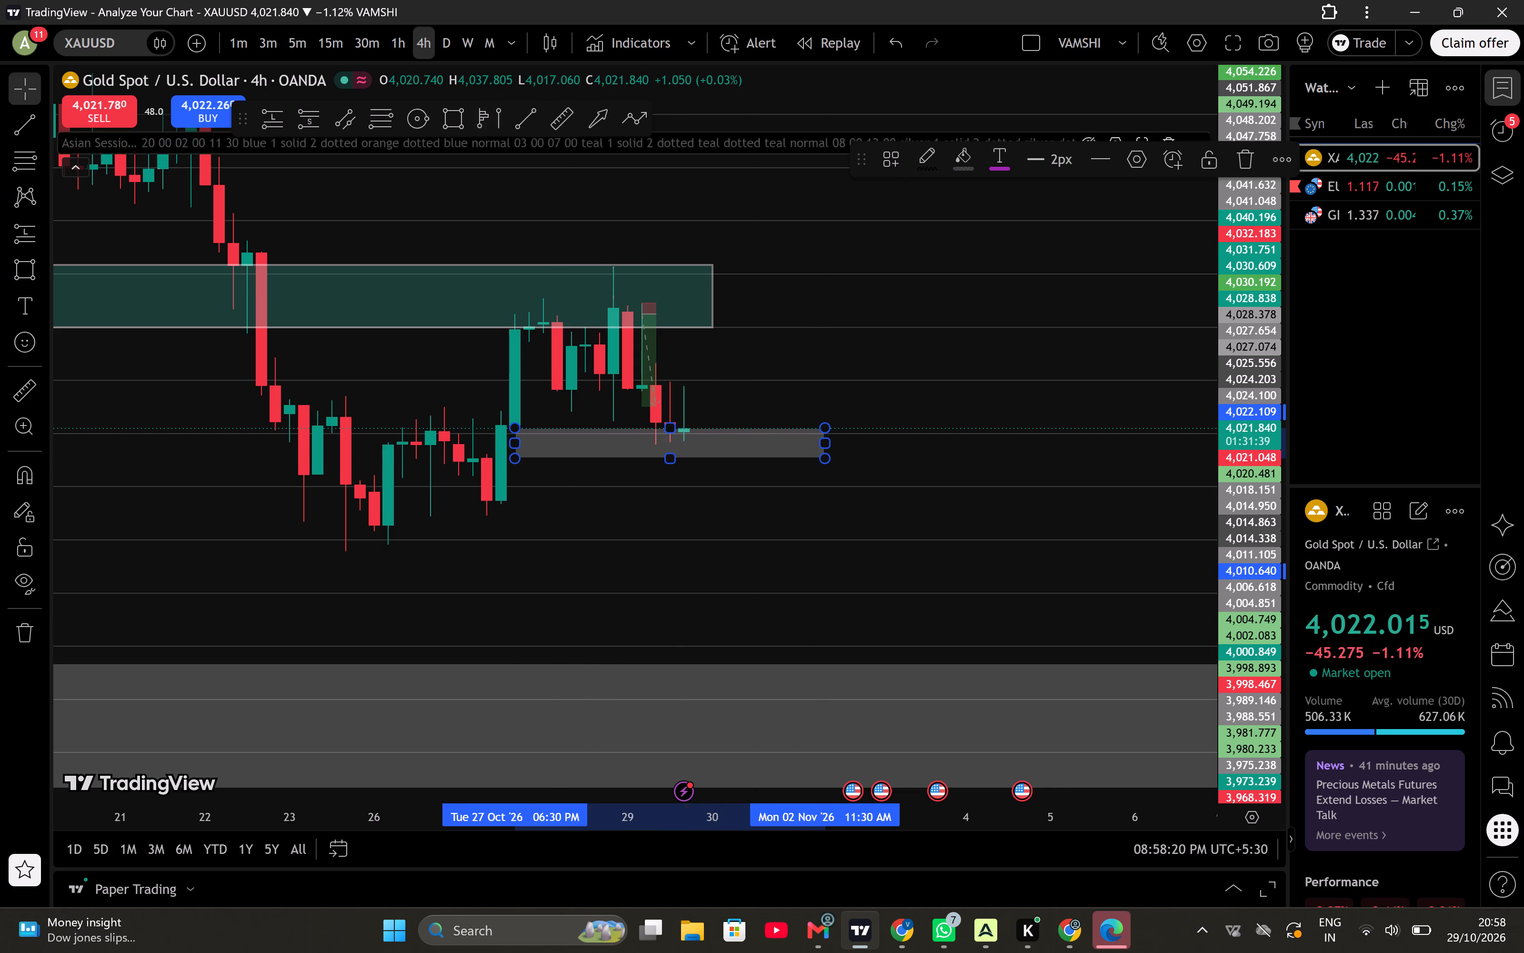
# Shorten the teal XAUUSD zone so that it ends at about 29 October 10:30 AM.
pyautogui.moveTo(716, 297); pyautogui.dragTo(655, 298)
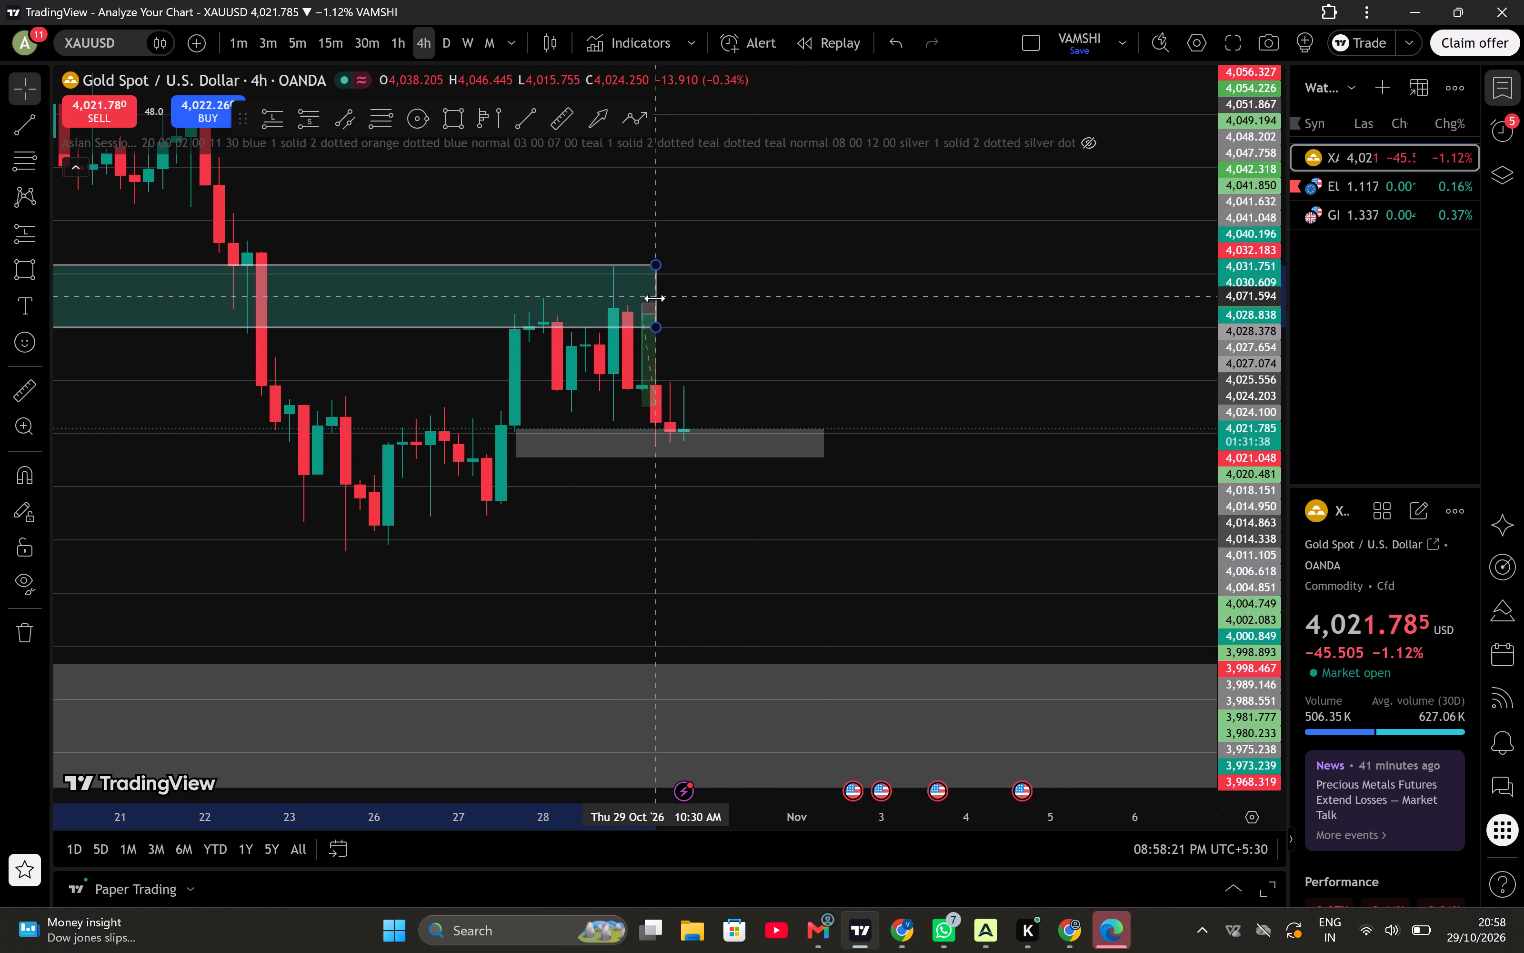
pyautogui.moveTo(655, 298); pyautogui.dragTo(650, 299)
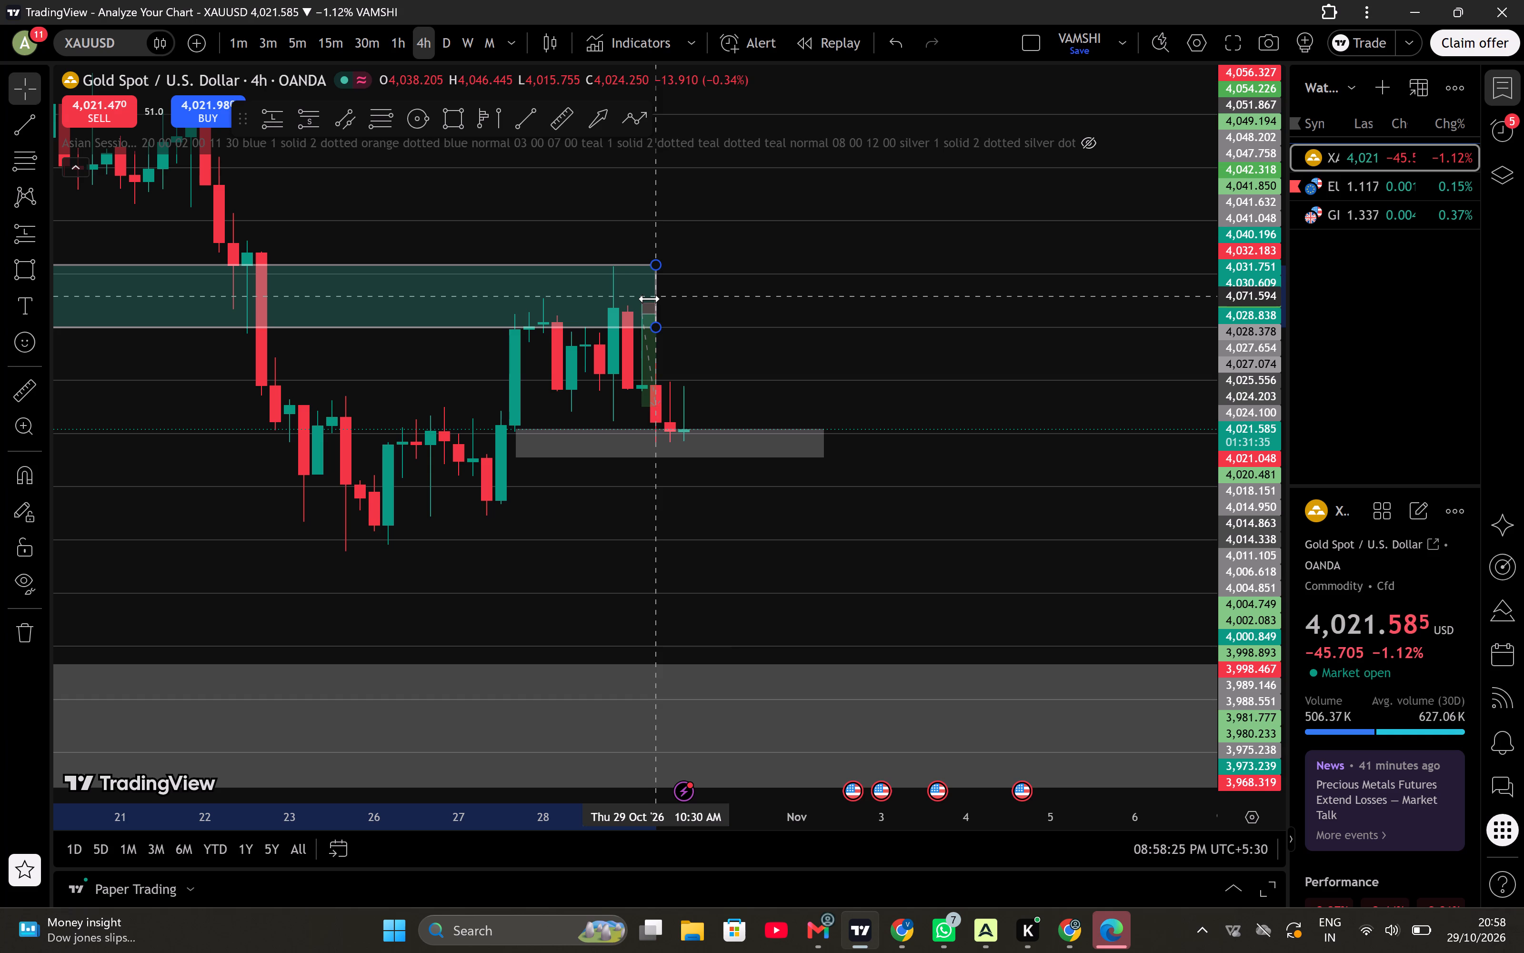
pyautogui.moveTo(650, 299); pyautogui.dragTo(648, 301)
pyautogui.click(822, 303)
# Switch XAUUSD to the 15-minute timeframe and examine 29 October price around the short position and the new grey zone.
pyautogui.scroll(1, 822, 303)
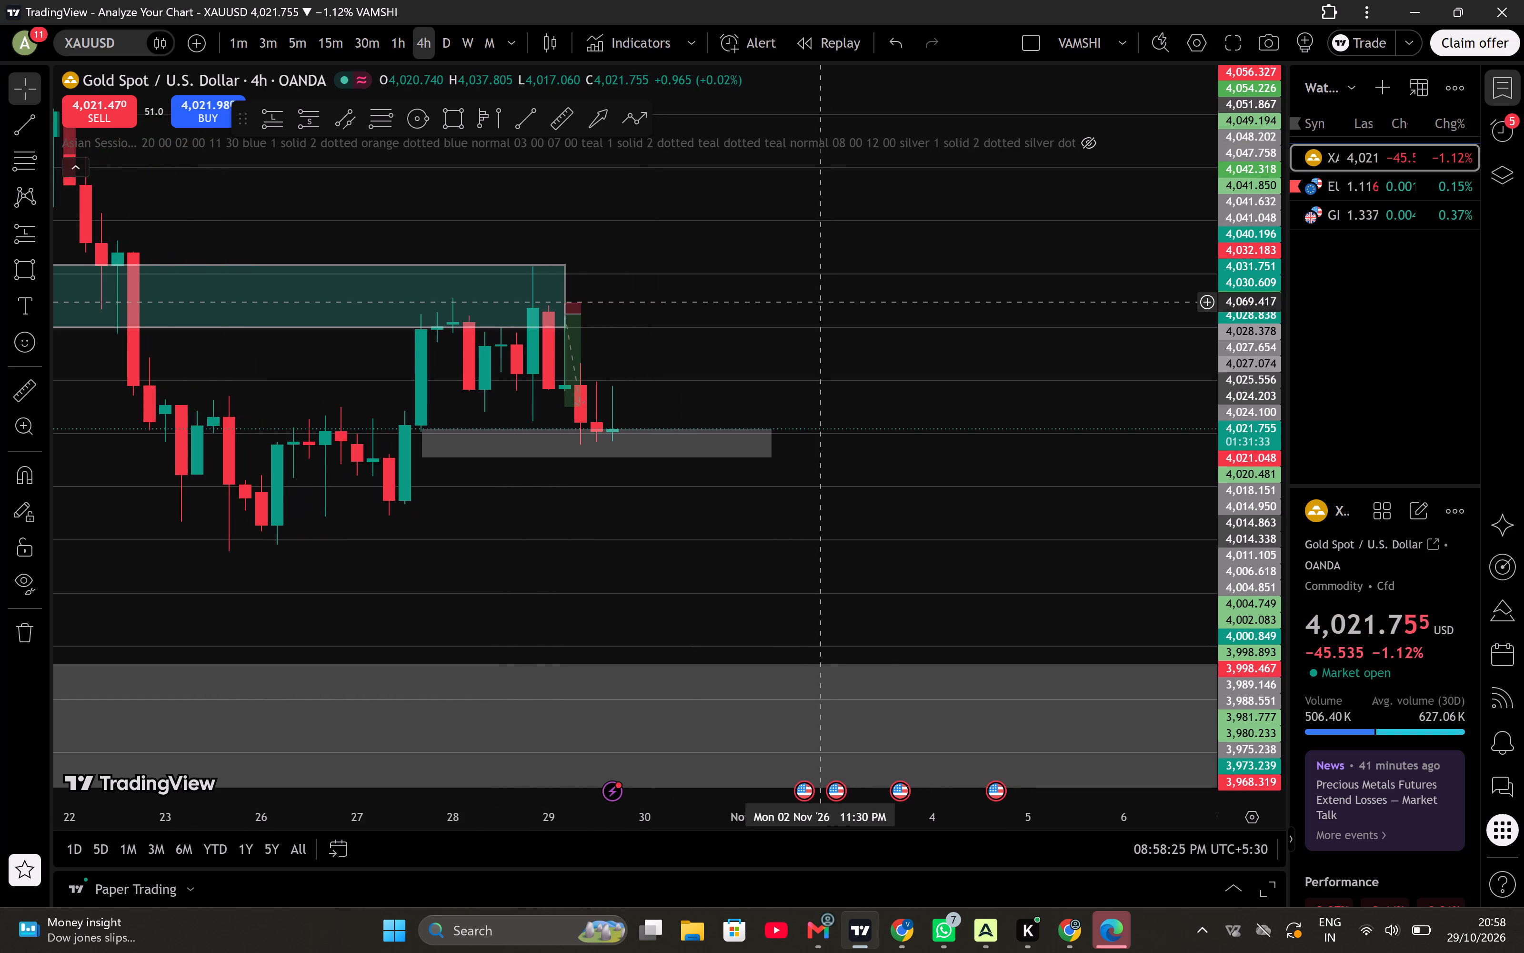
pyautogui.click(334, 45)
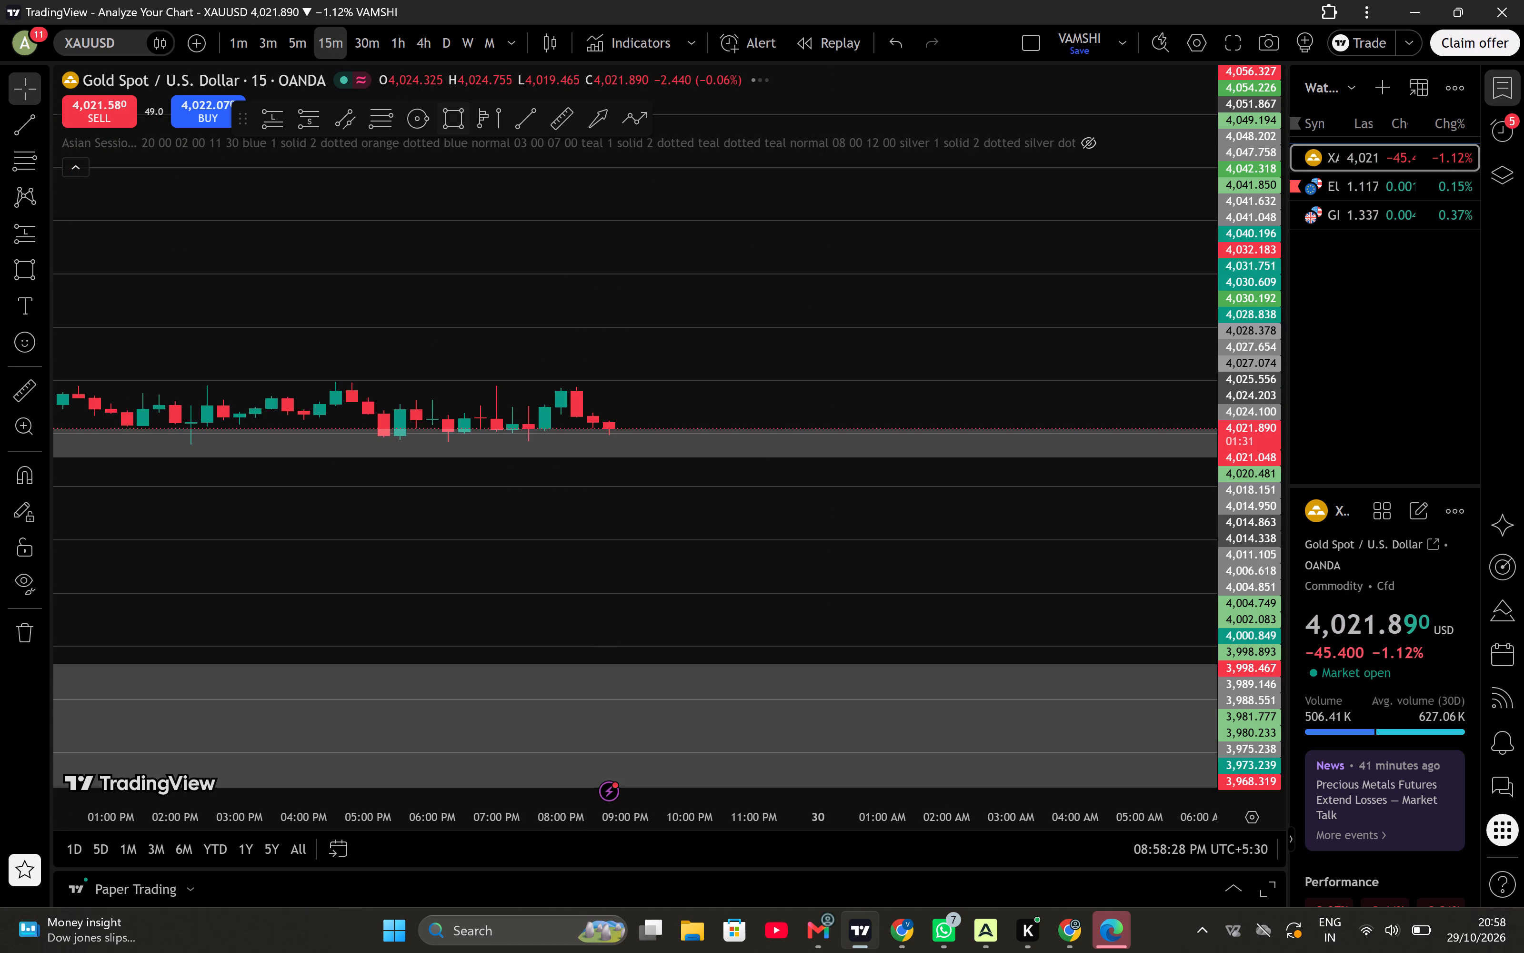
pyautogui.scroll(-3, 620, 280)
pyautogui.moveTo(1003, 592); pyautogui.dragTo(942, 605)
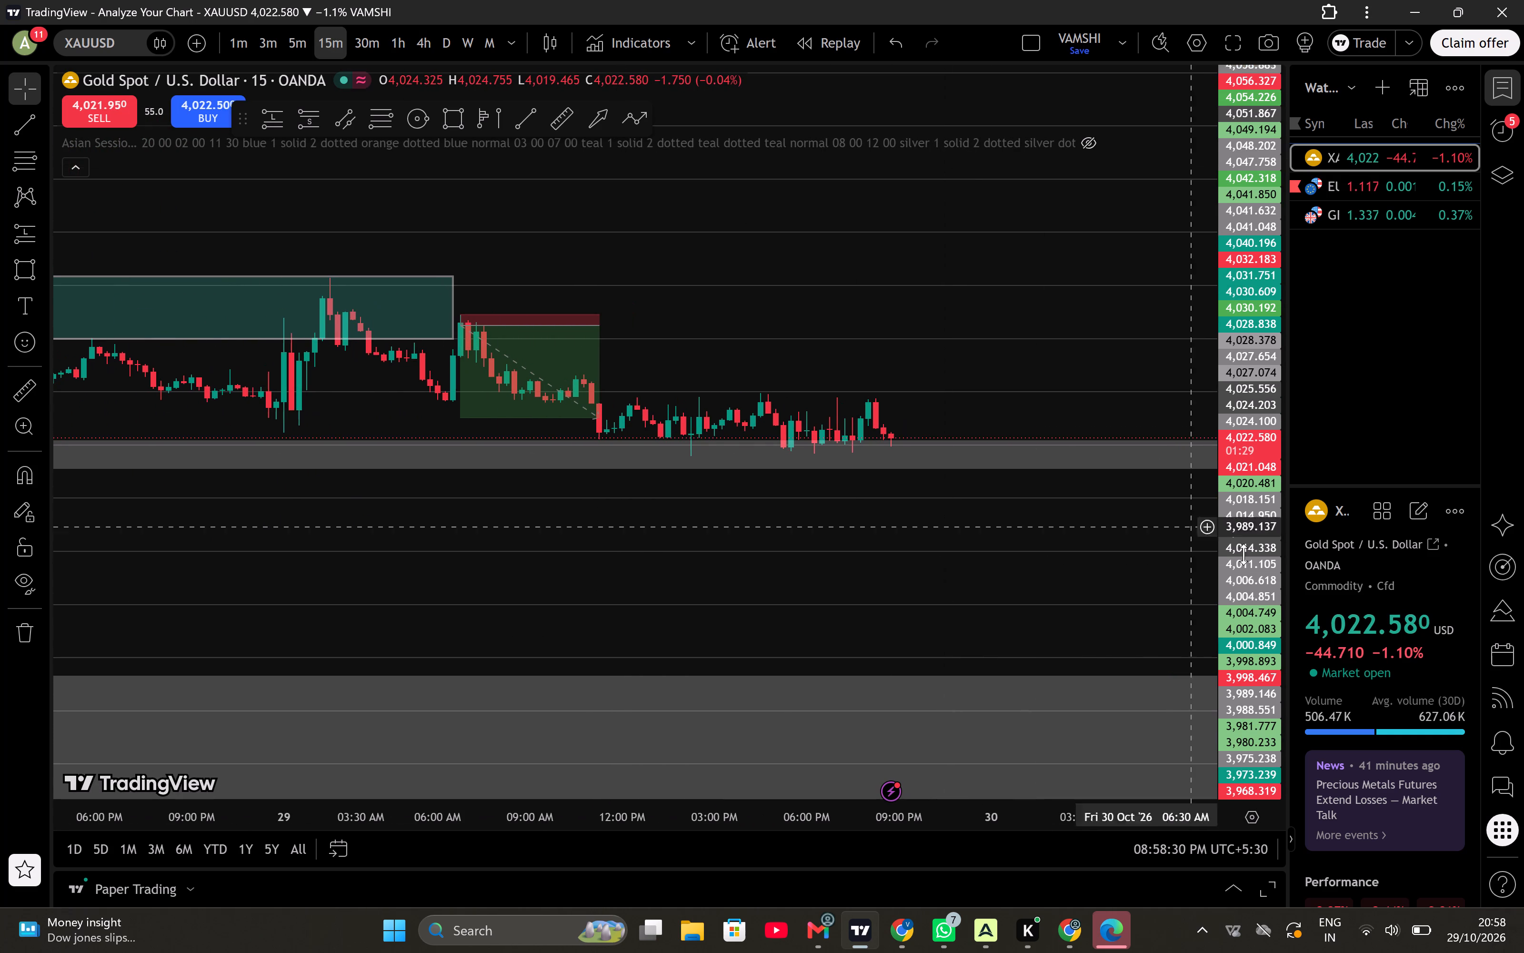
pyautogui.moveTo(1252, 614); pyautogui.dragTo(1288, 218)
pyautogui.scroll(-2, 984, 603)
pyautogui.moveTo(1114, 639); pyautogui.dragTo(1048, 651)
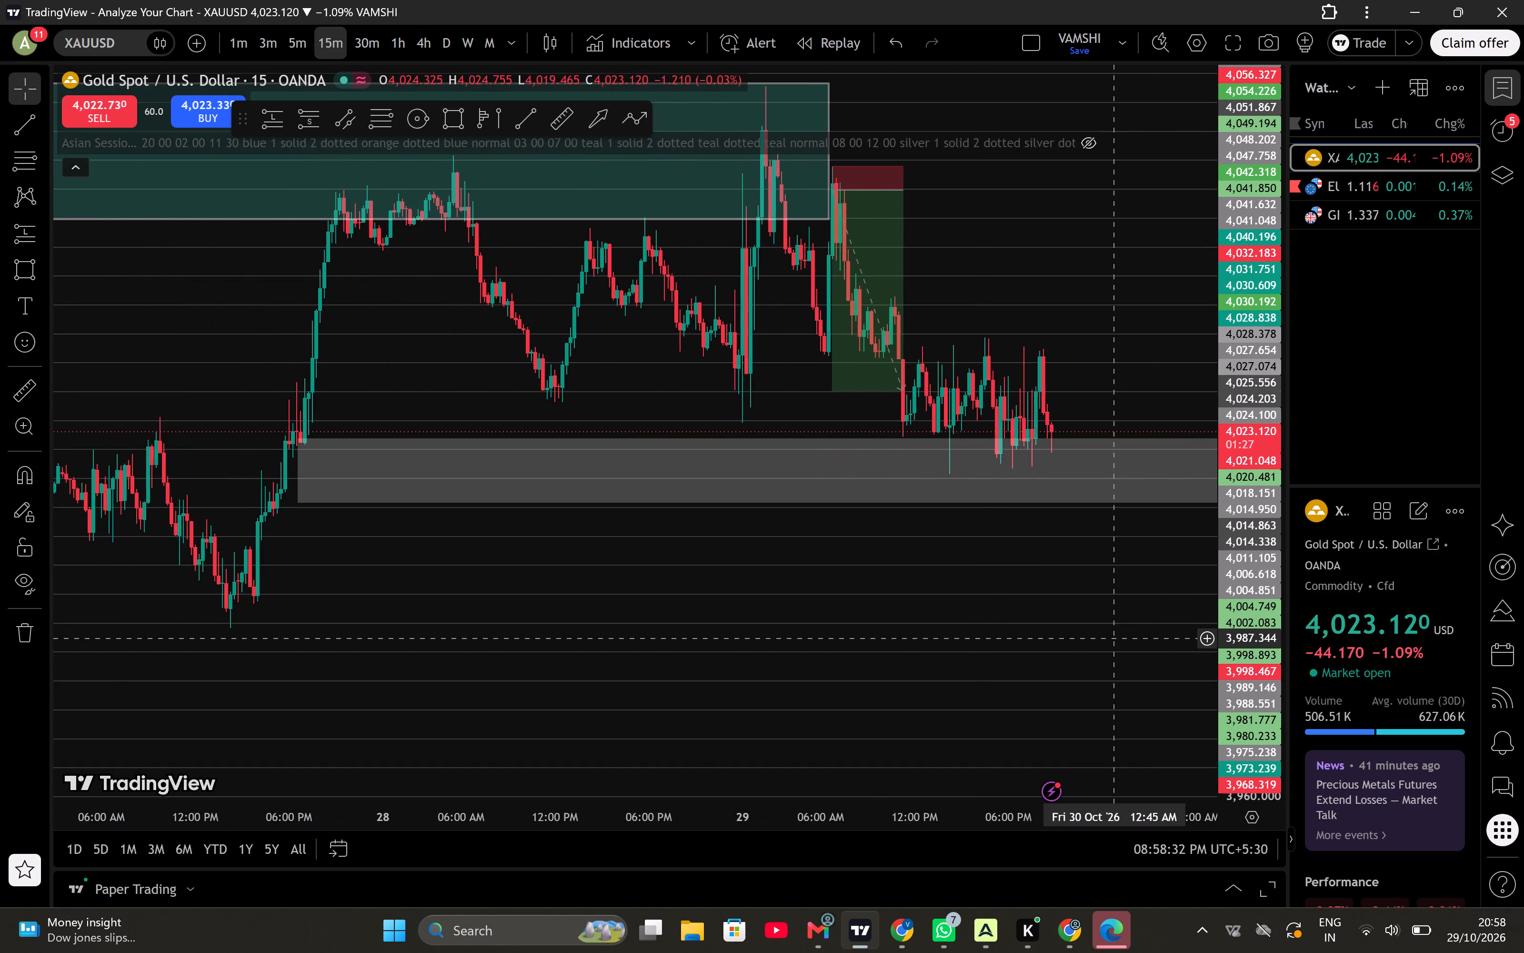
pyautogui.moveTo(1048, 651); pyautogui.dragTo(896, 669)
pyautogui.scroll(1, 896, 669)
pyautogui.moveTo(877, 679); pyautogui.dragTo(807, 681)
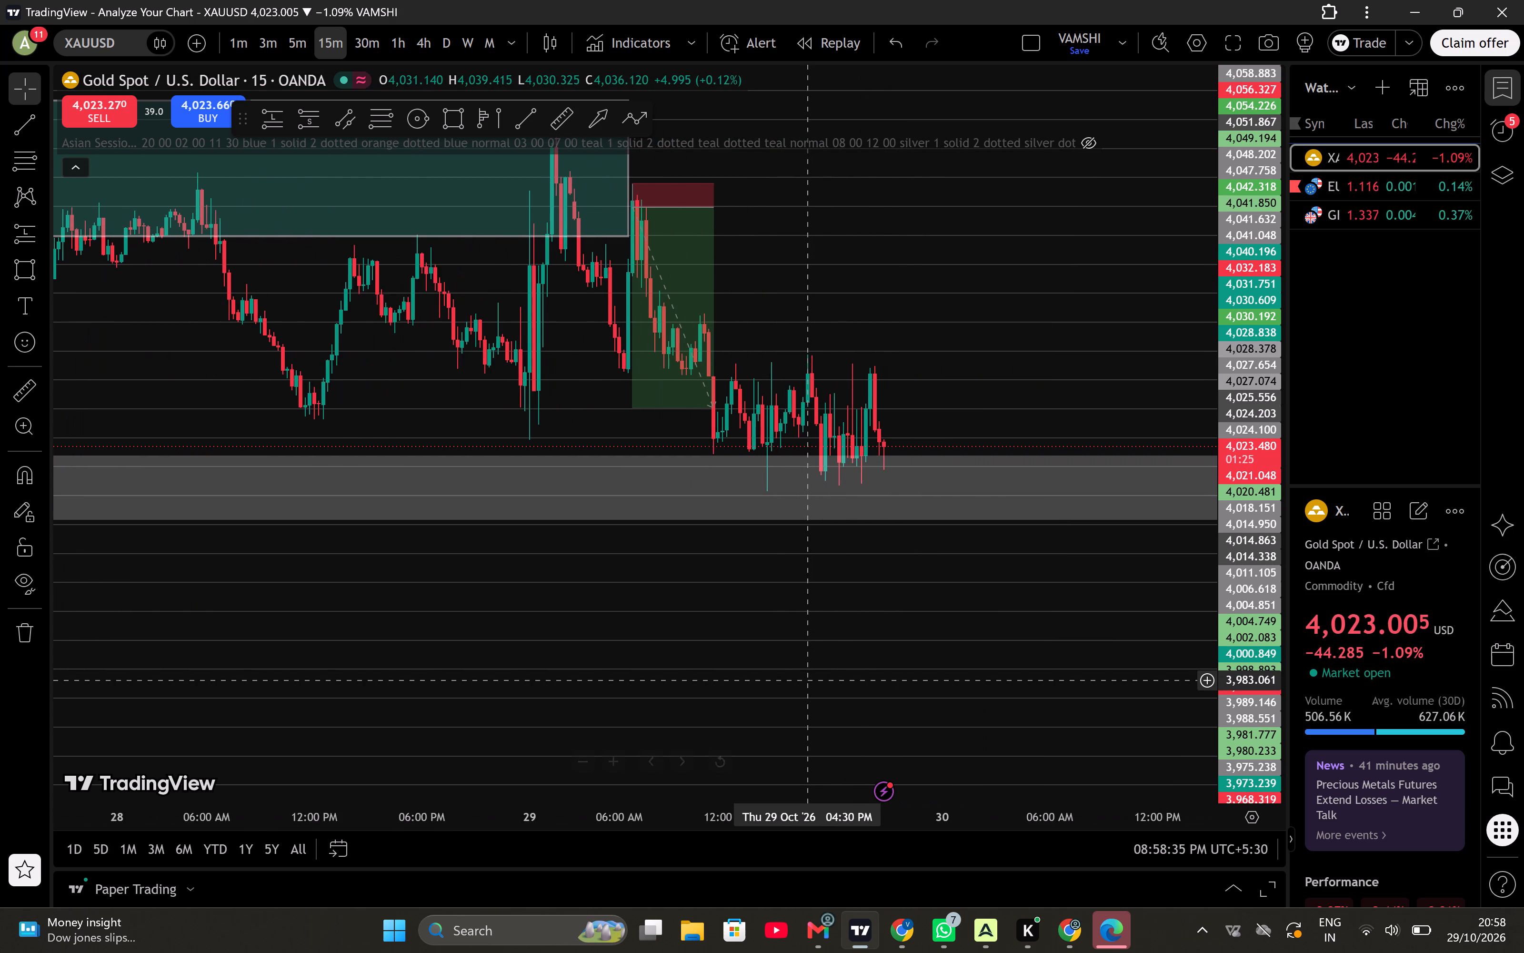
pyautogui.scroll(1, 807, 681)
pyautogui.moveTo(868, 680); pyautogui.dragTo(712, 769)
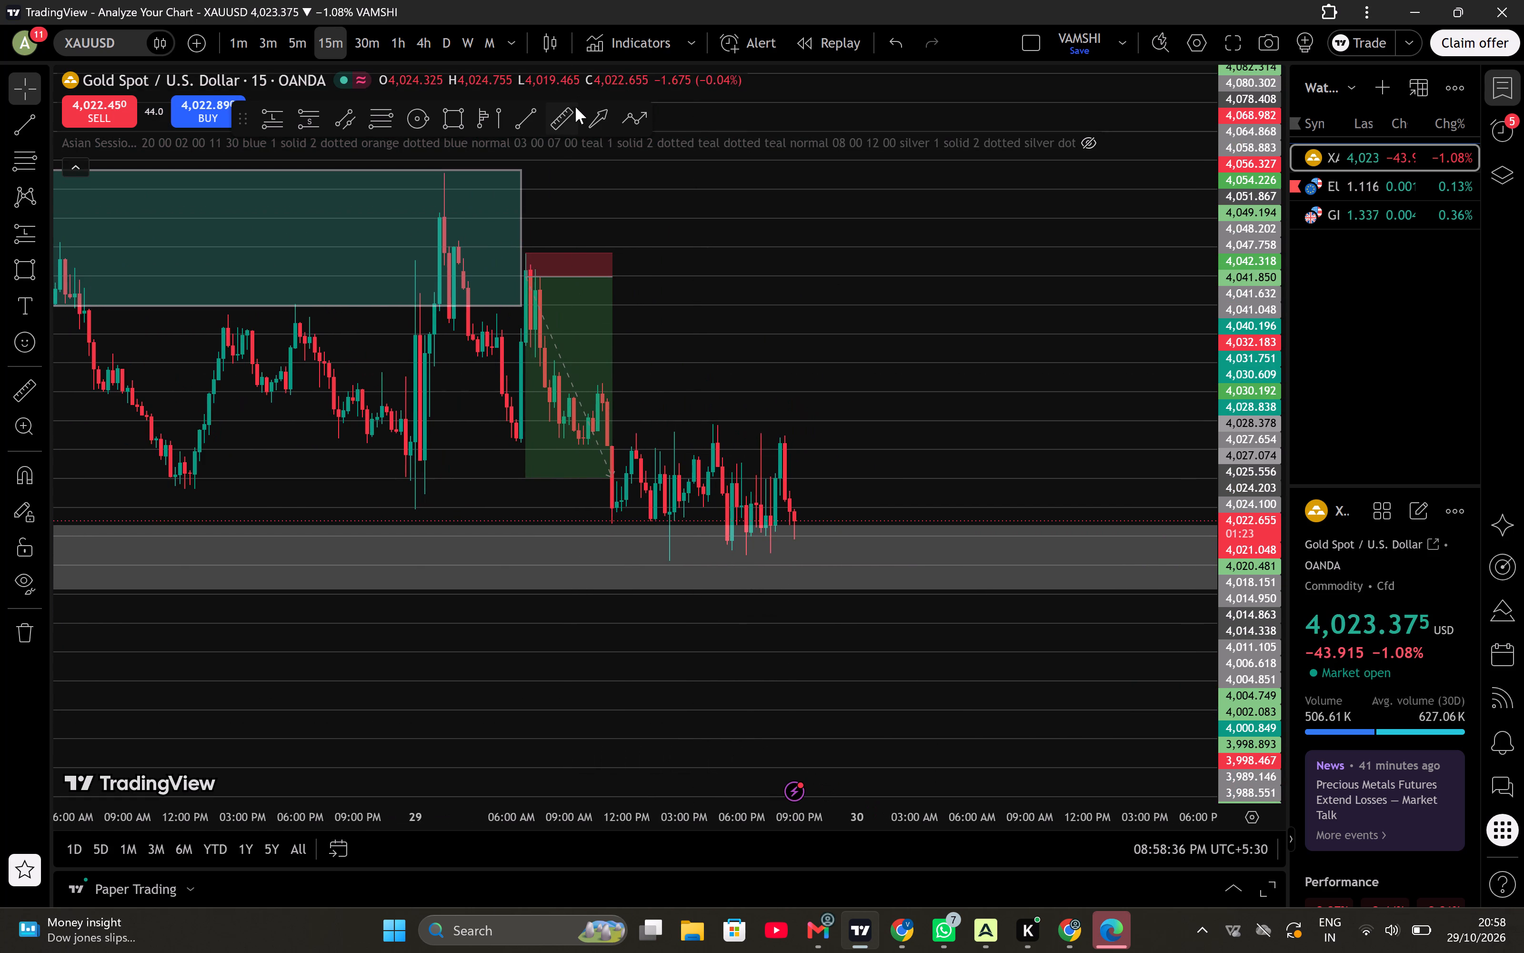
# Measure the potential upward XAUUSD move from the new grey zone's upper edge near 4,022 to about 4,062, then clear the measurement.
pyautogui.click(572, 101)
pyautogui.moveTo(821, 524); pyautogui.dragTo(816, 379)
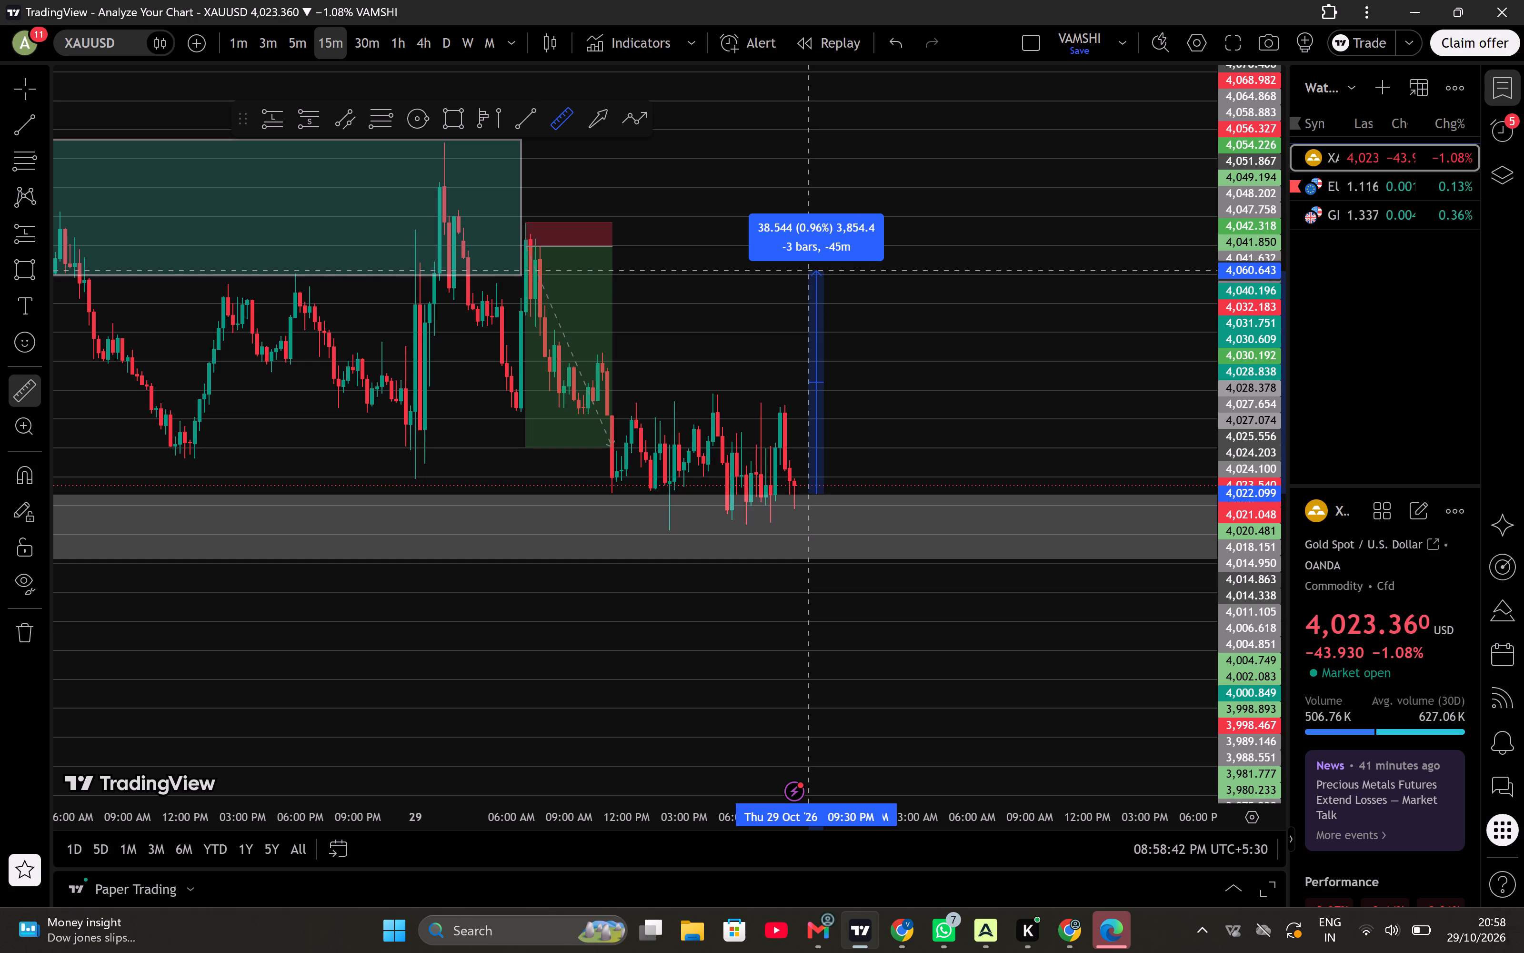
pyautogui.click(807, 262)
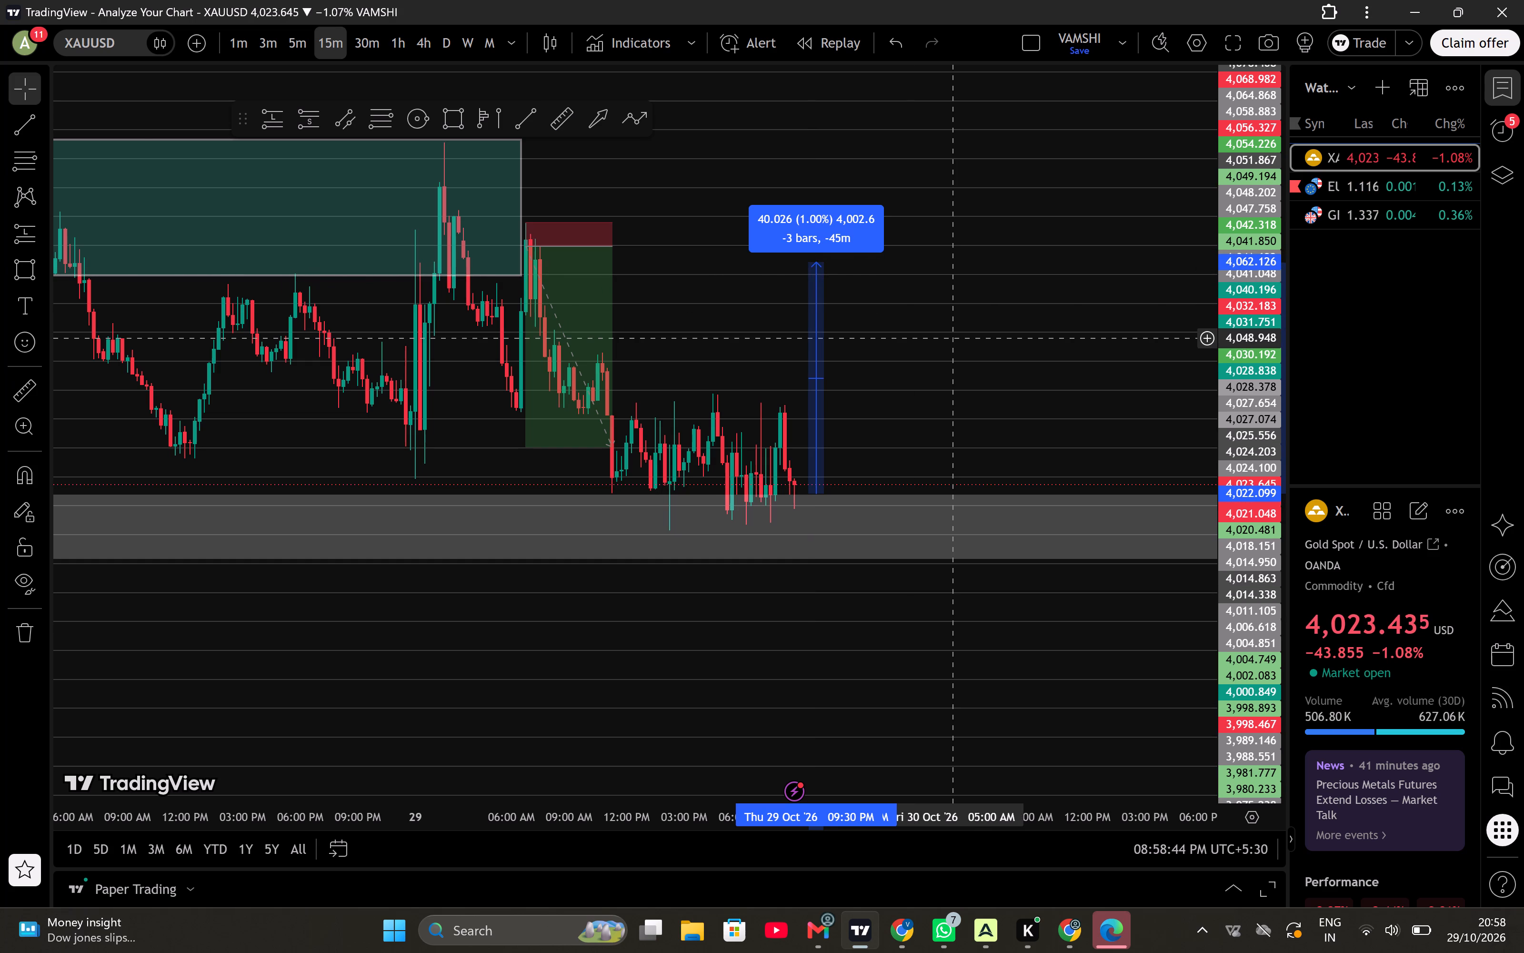
pyautogui.click(952, 338)
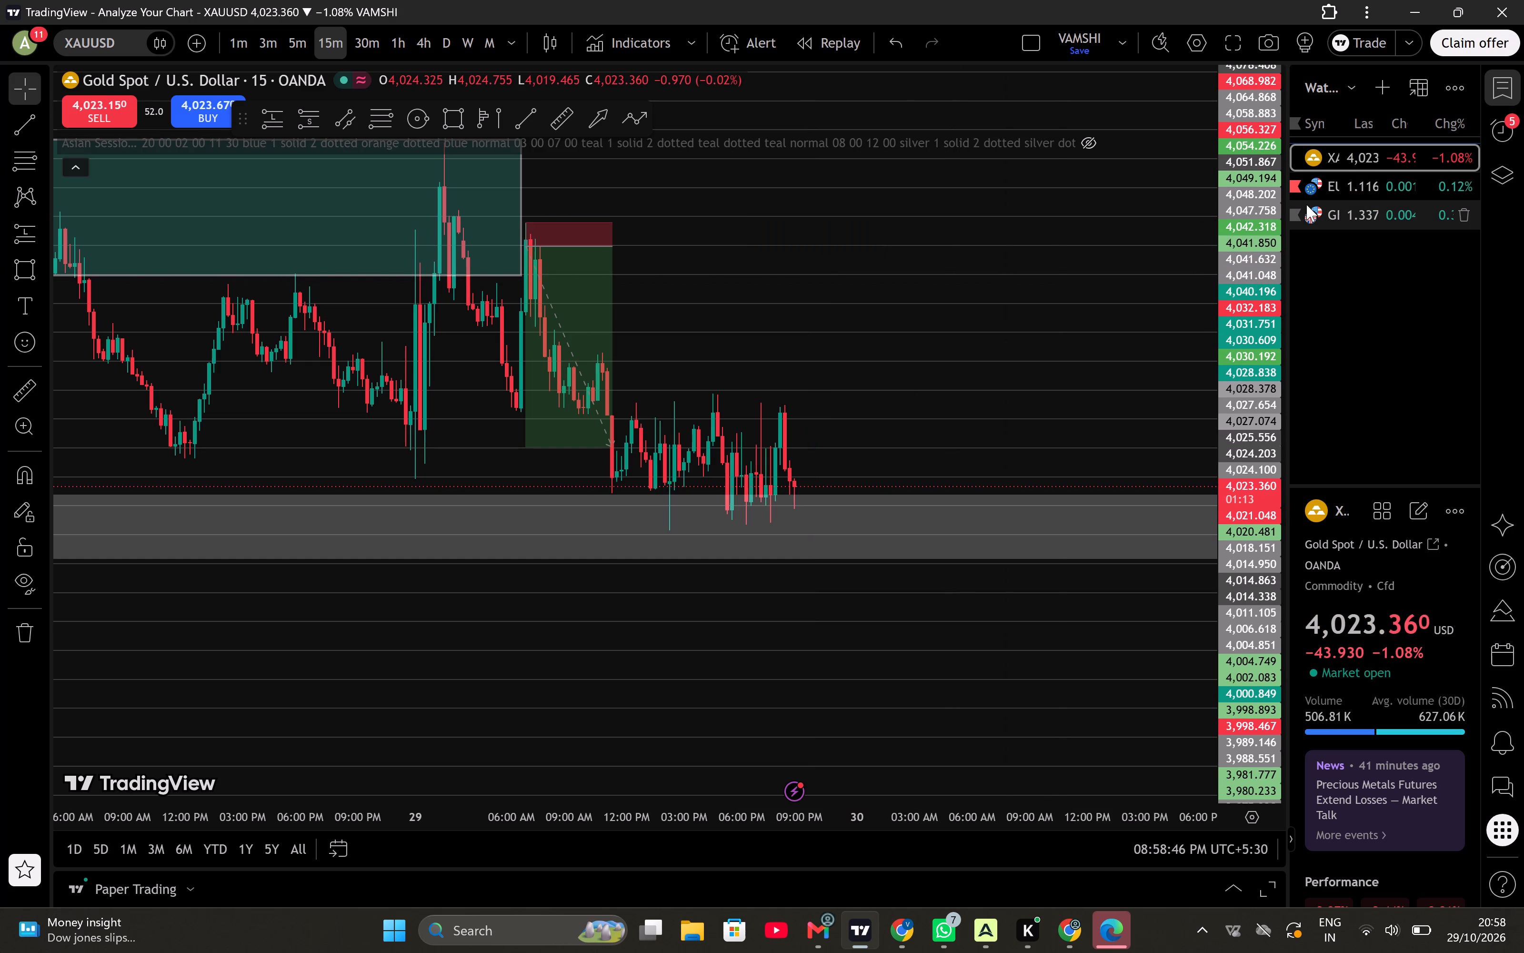
# Open the GBPUSD chart and examine the 29 October rally on the 15-minute and 1-hour timeframes.
pyautogui.click(1306, 204)
pyautogui.click(1306, 204)
pyautogui.click(922, 528)
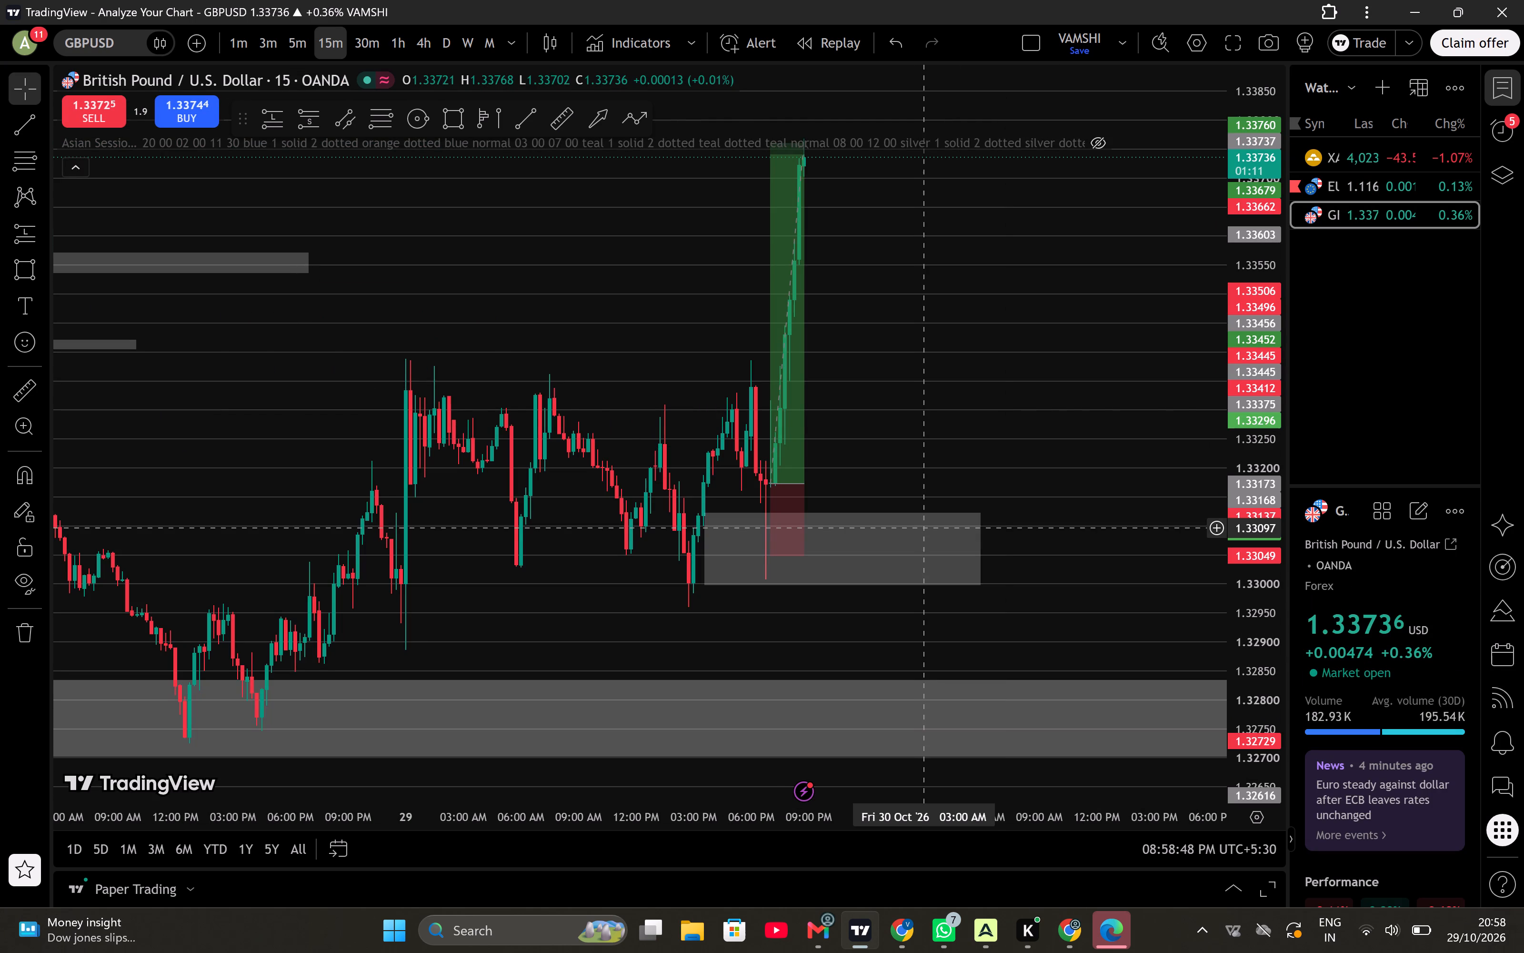
pyautogui.click(922, 528)
pyautogui.moveTo(905, 406); pyautogui.dragTo(1019, 527)
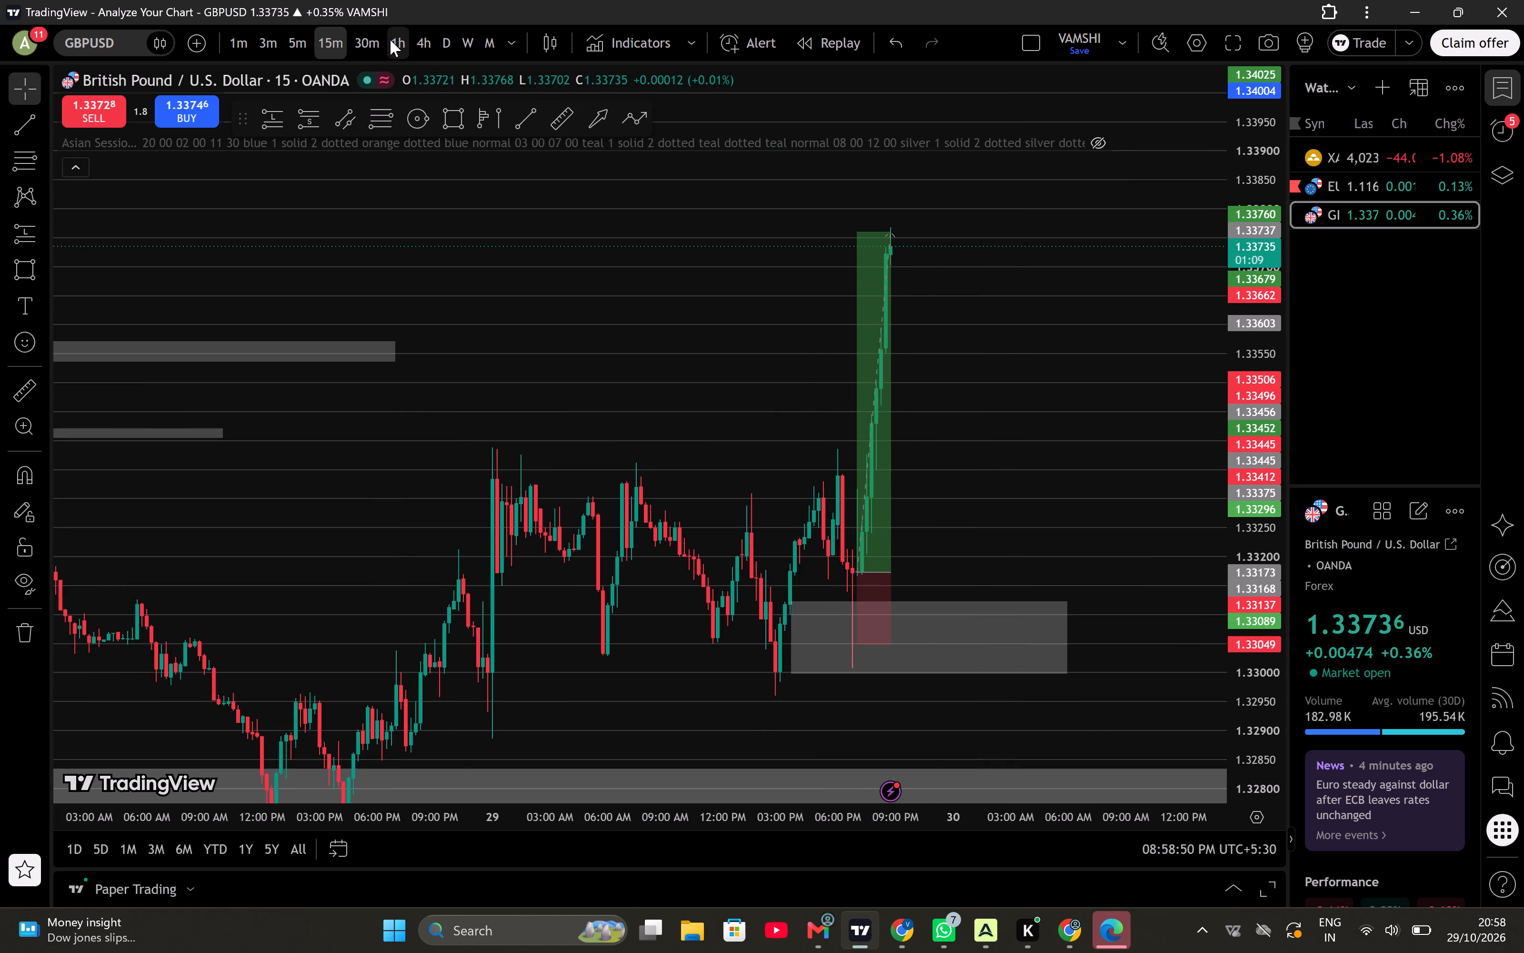
pyautogui.click(390, 40)
pyautogui.moveTo(669, 240); pyautogui.dragTo(710, 382)
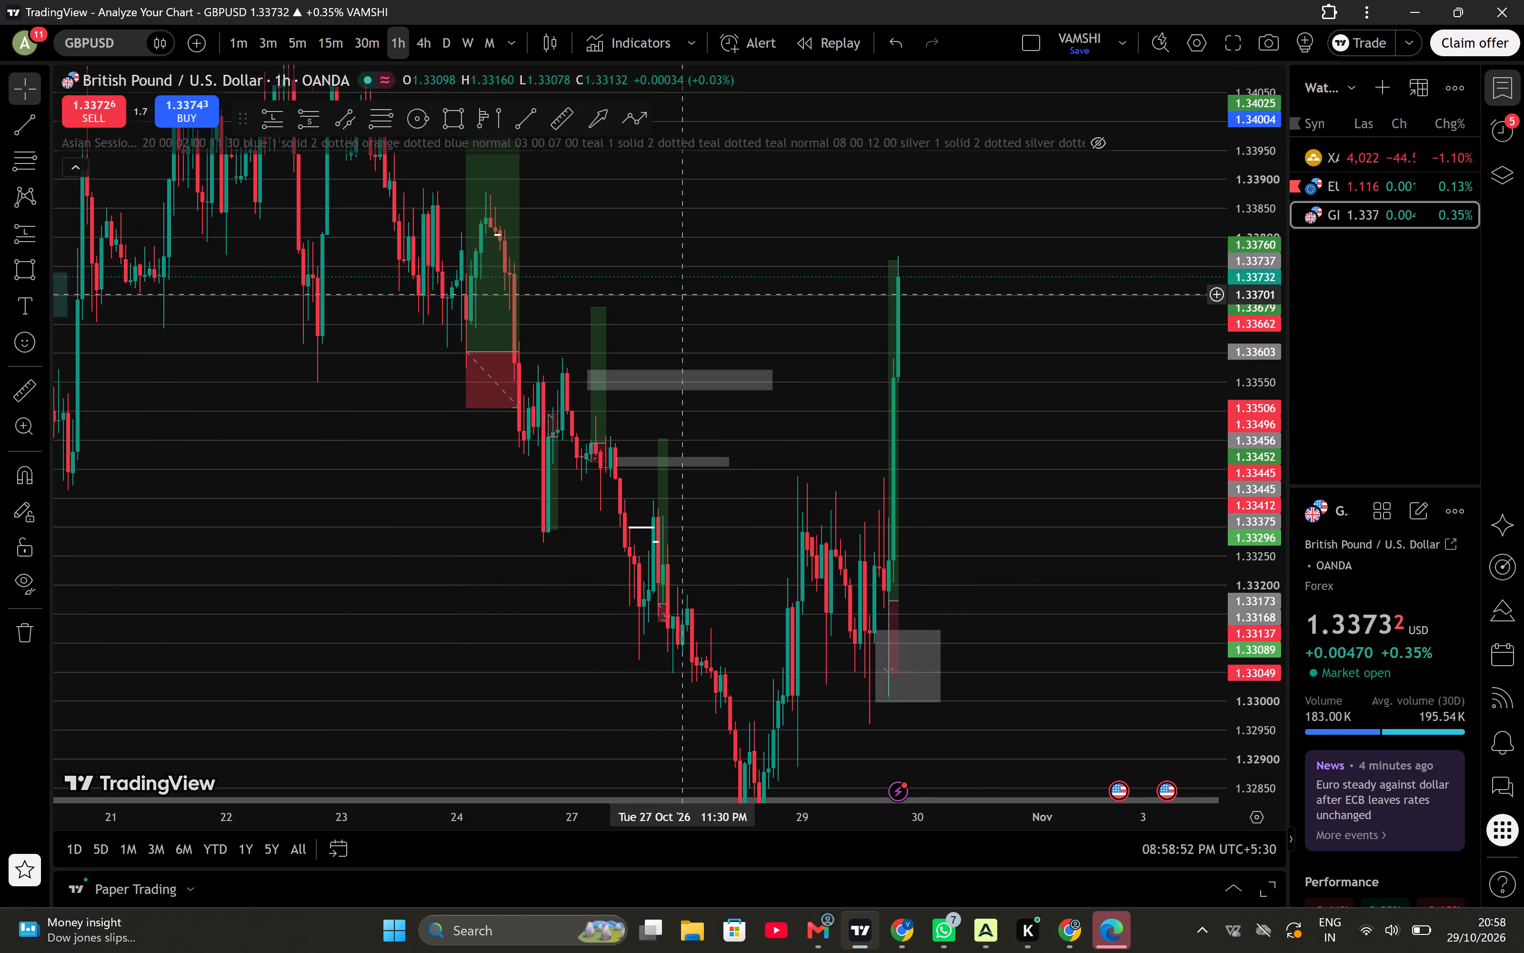
pyautogui.moveTo(723, 272); pyautogui.dragTo(669, 170)
# Delete the 26 October long position with the 1.34025 target from the GBPUSD 4-hour chart.
pyautogui.click(425, 38)
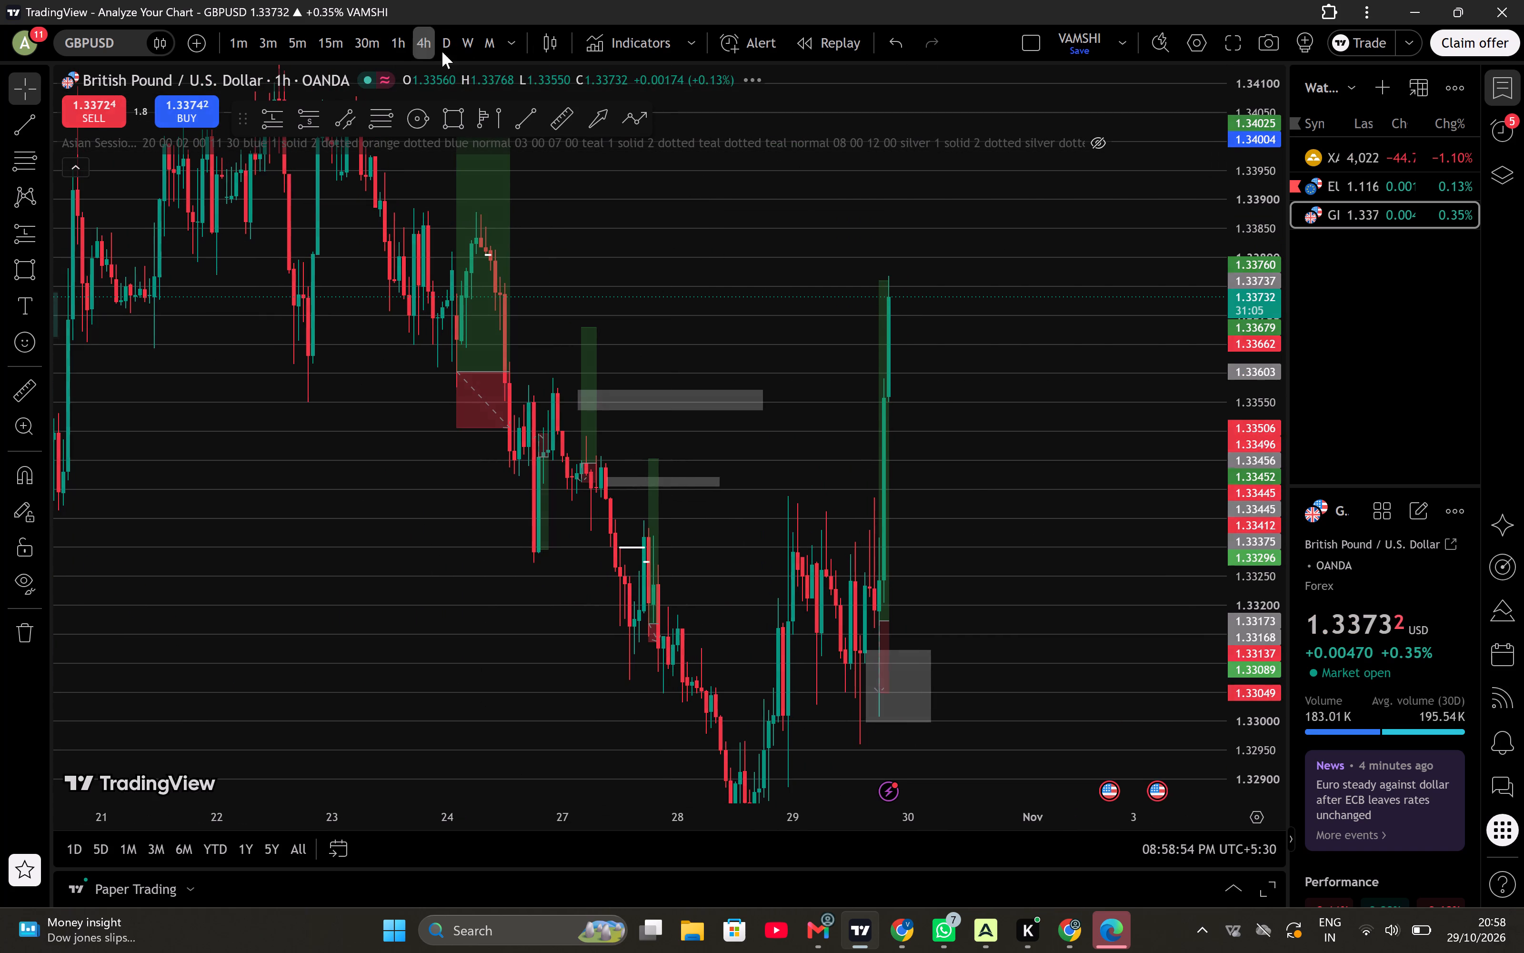
pyautogui.moveTo(624, 256); pyautogui.dragTo(638, 391)
pyautogui.scroll(1, 940, 381)
pyautogui.moveTo(796, 333); pyautogui.dragTo(864, 368)
pyautogui.scroll(1, 864, 368)
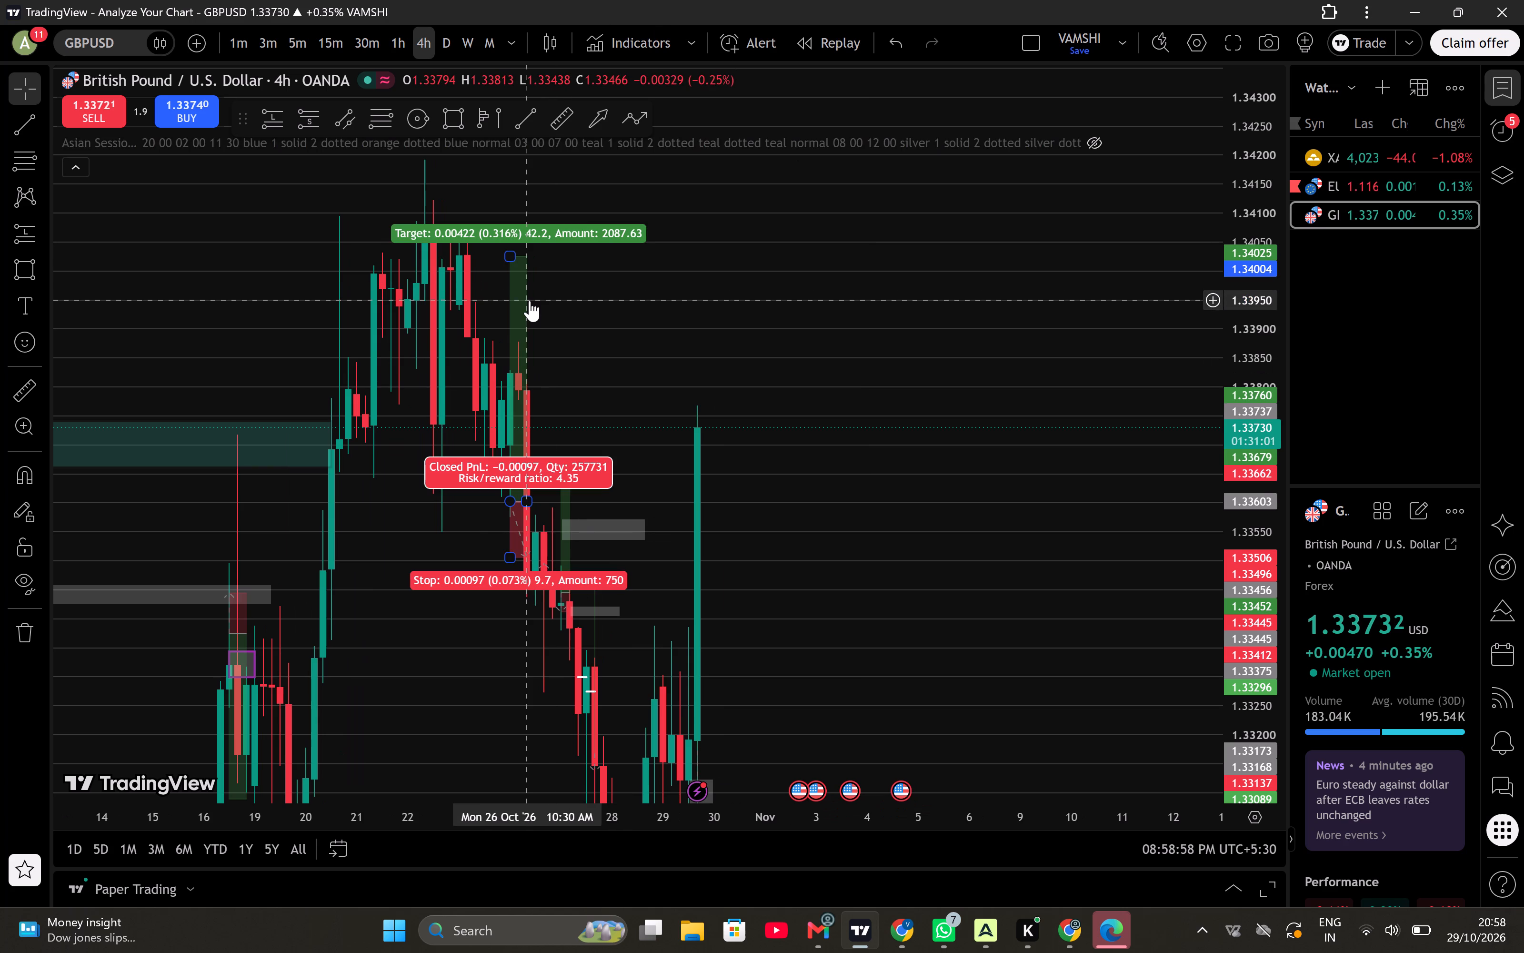
pyautogui.click(530, 301)
pyautogui.moveTo(1177, 157); pyautogui.dragTo(425, 122)
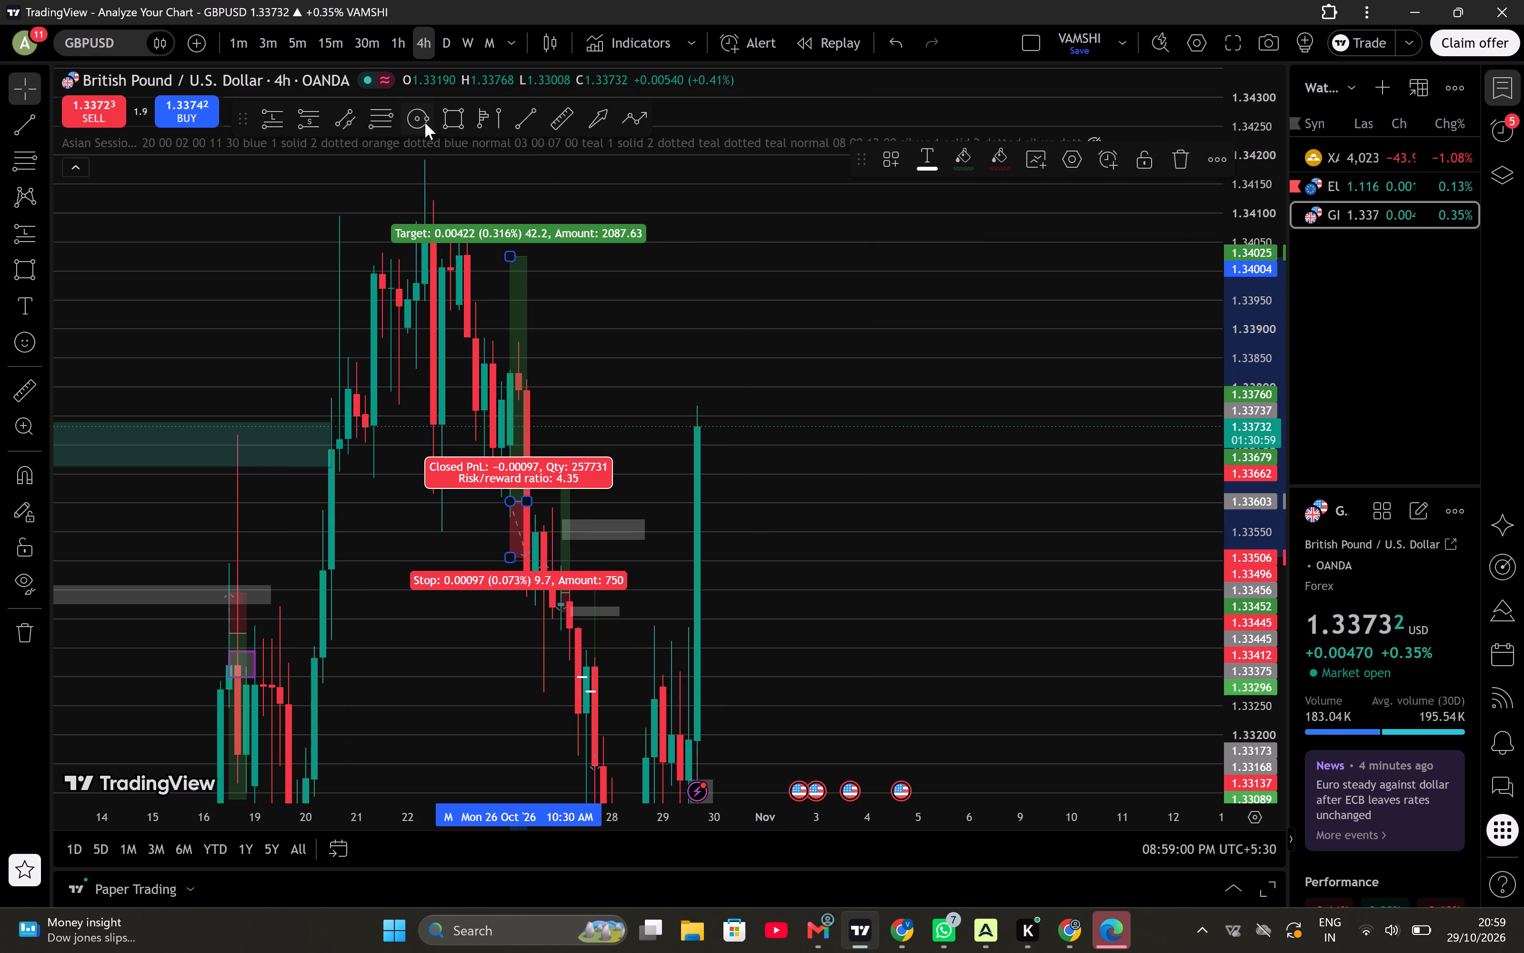
pyautogui.click(1184, 155)
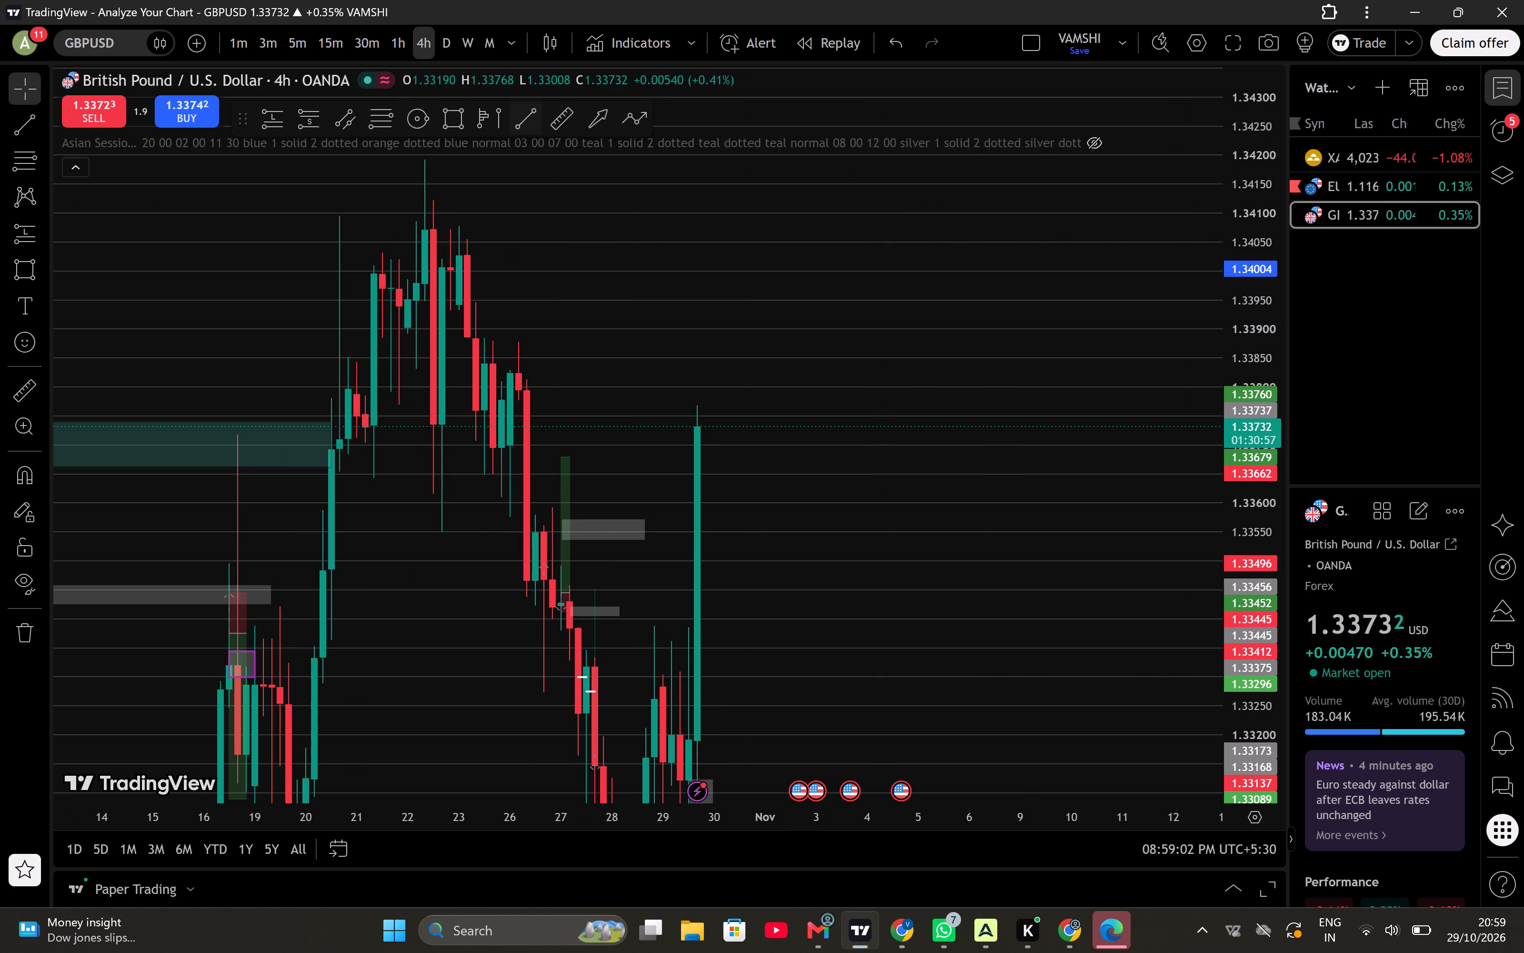
# Draw a rectangle zone on GBPUSD from 1.33881 to about 1.33770, spanning 26 October 2:30 PM to about 6 November 7:30 PM.
pyautogui.click(463, 114)
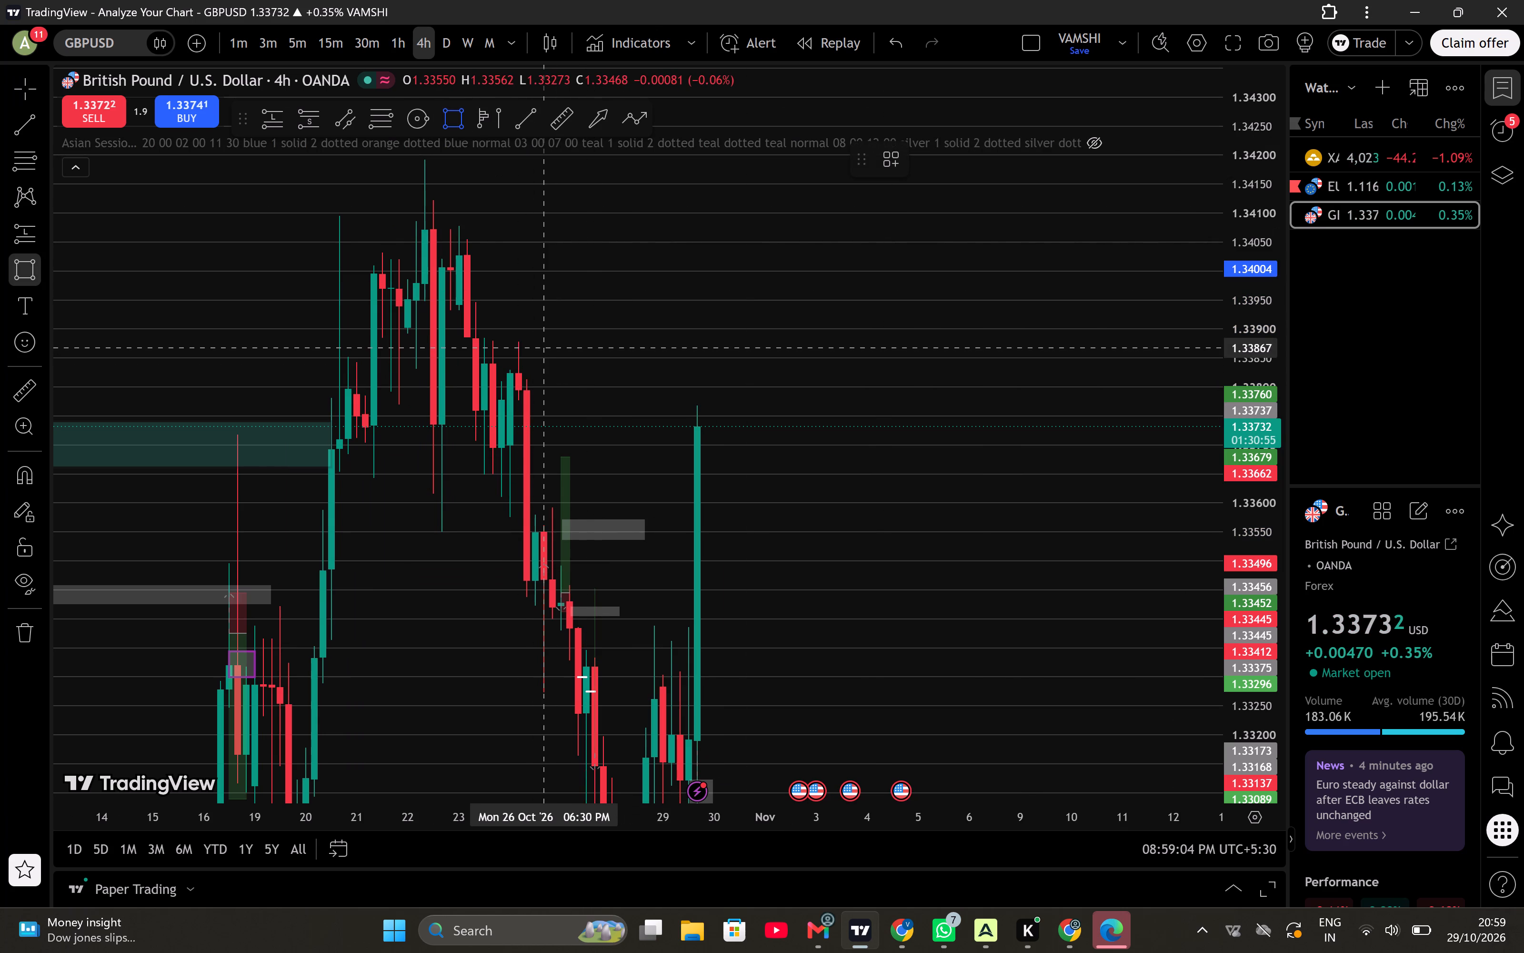
pyautogui.click(540, 341)
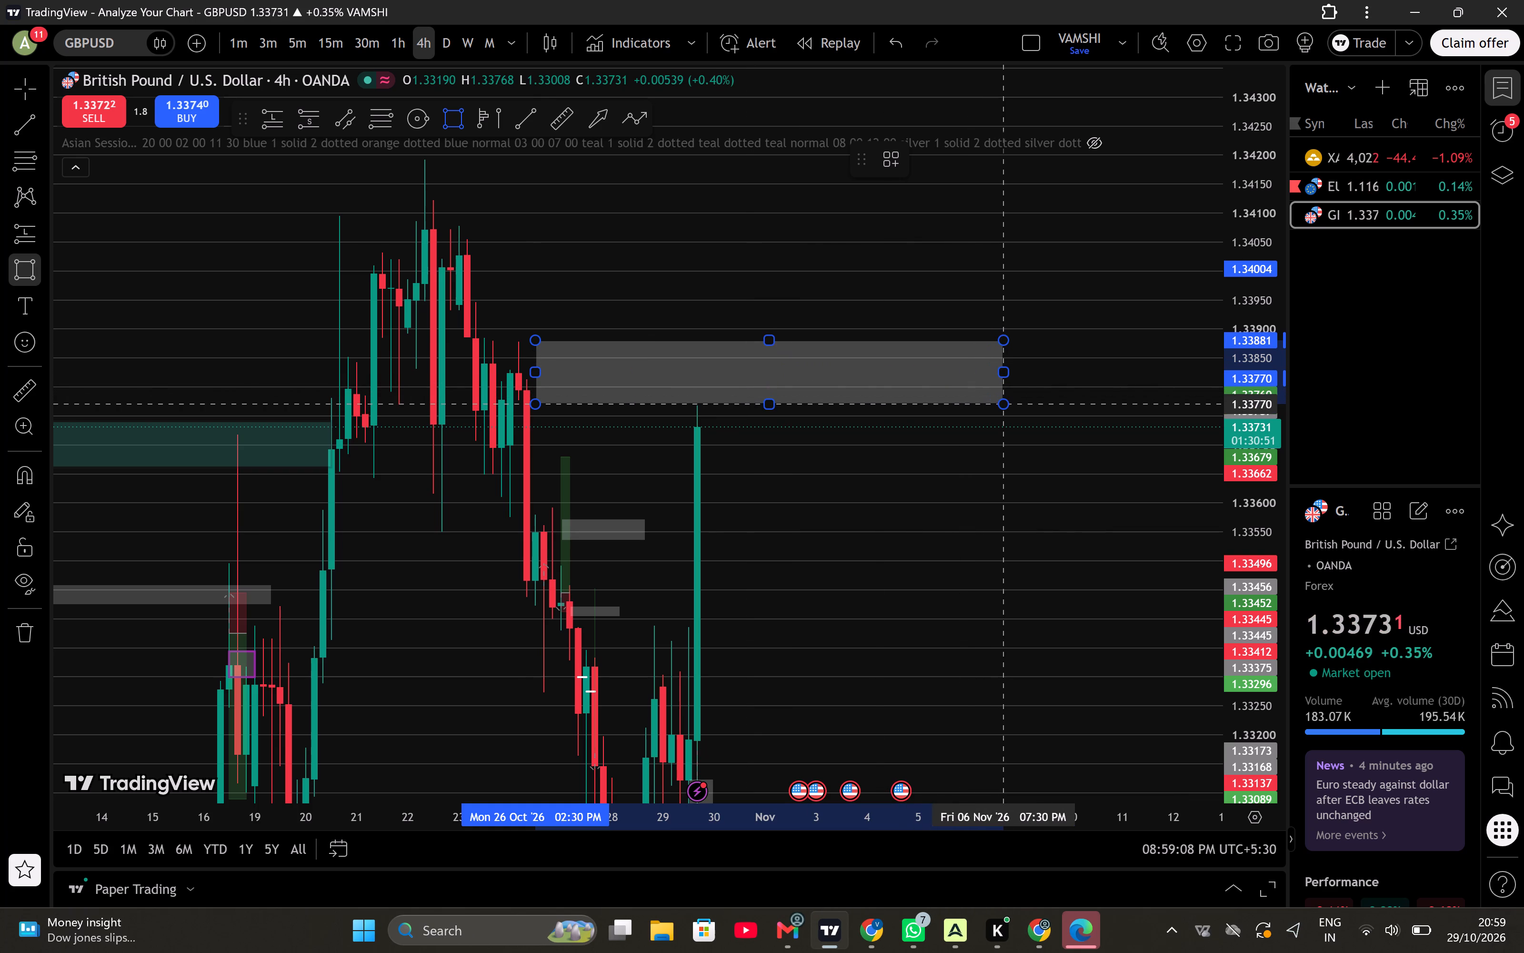
pyautogui.click(1007, 400)
# Examine GBPUSD price against the new grey zone on the 30-minute and 1-hour timeframes.
pyautogui.moveTo(983, 480); pyautogui.dragTo(1034, 425)
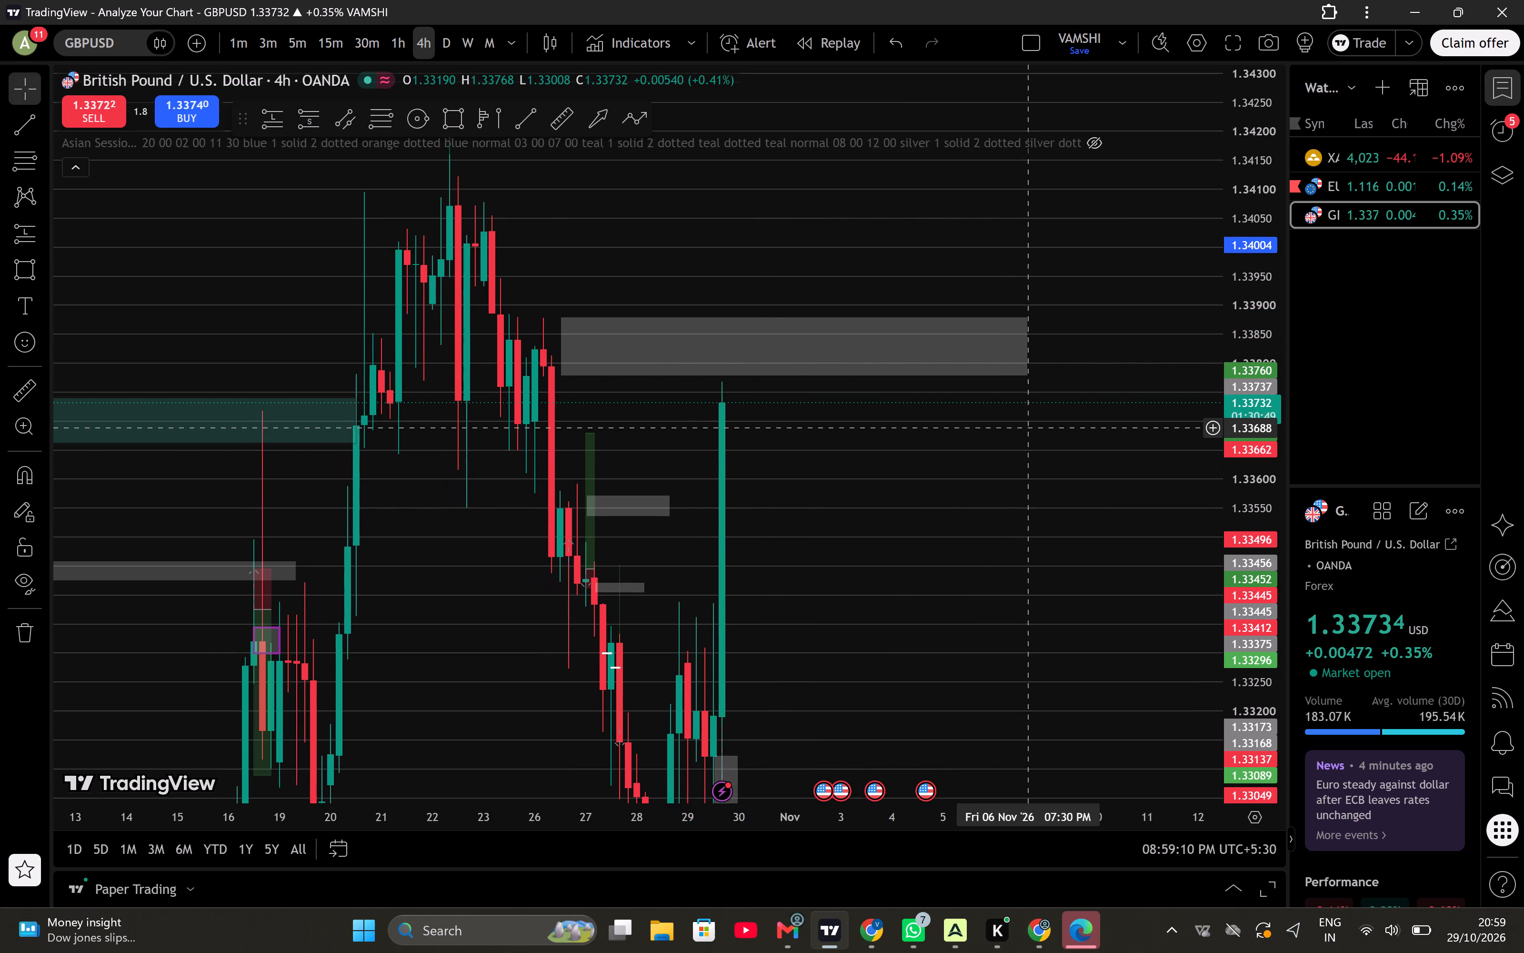
pyautogui.click(371, 37)
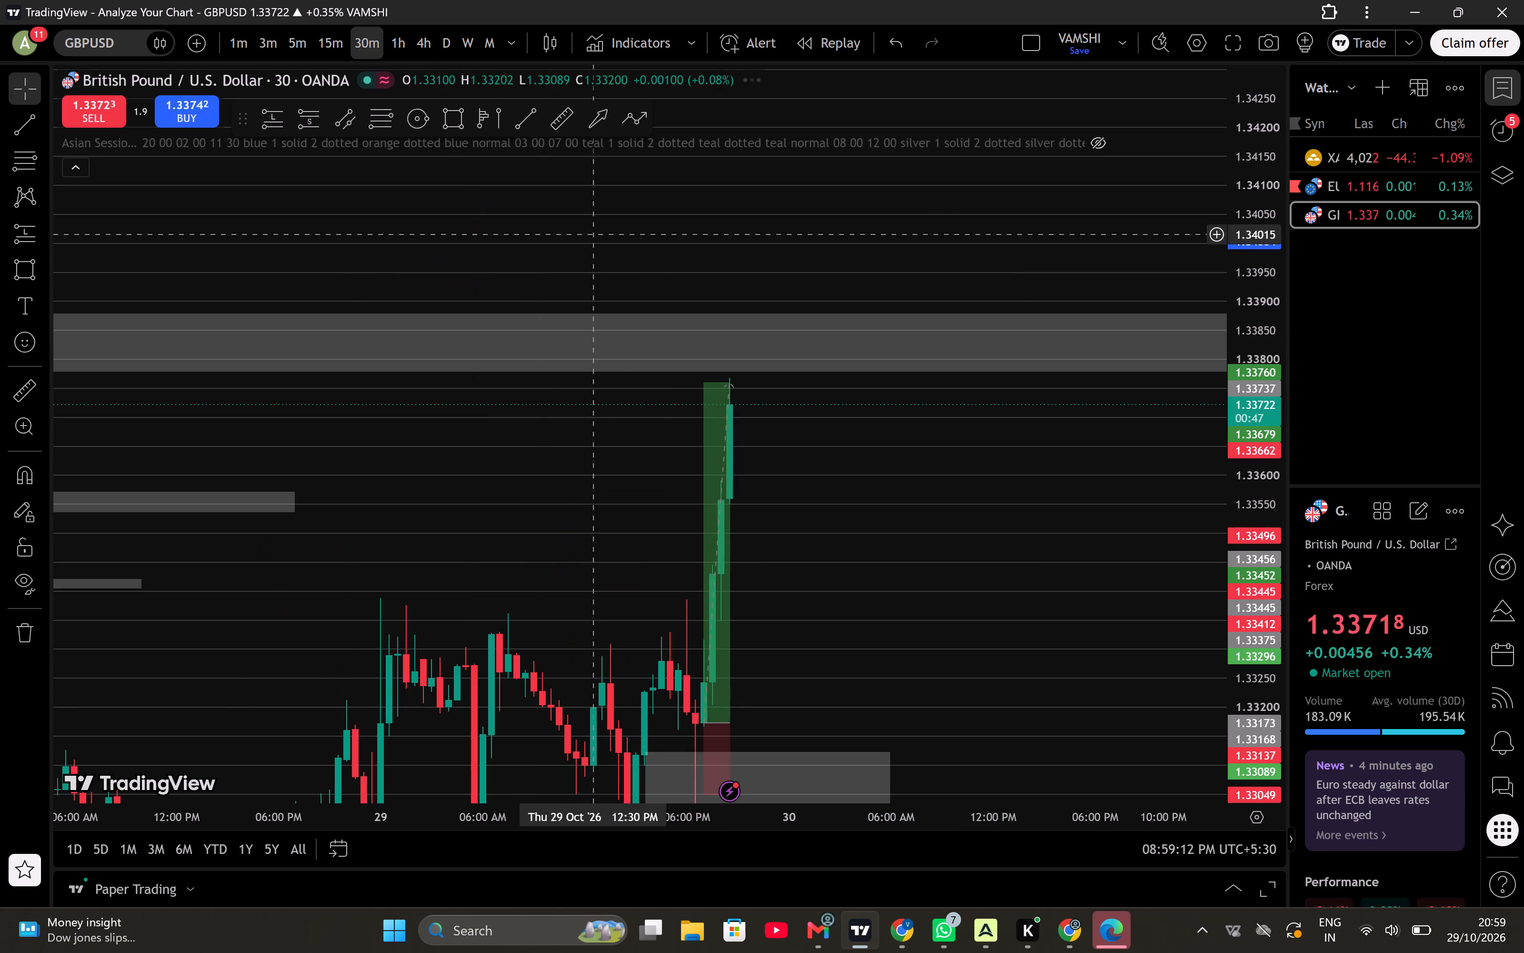
pyautogui.scroll(-3, 473, 446)
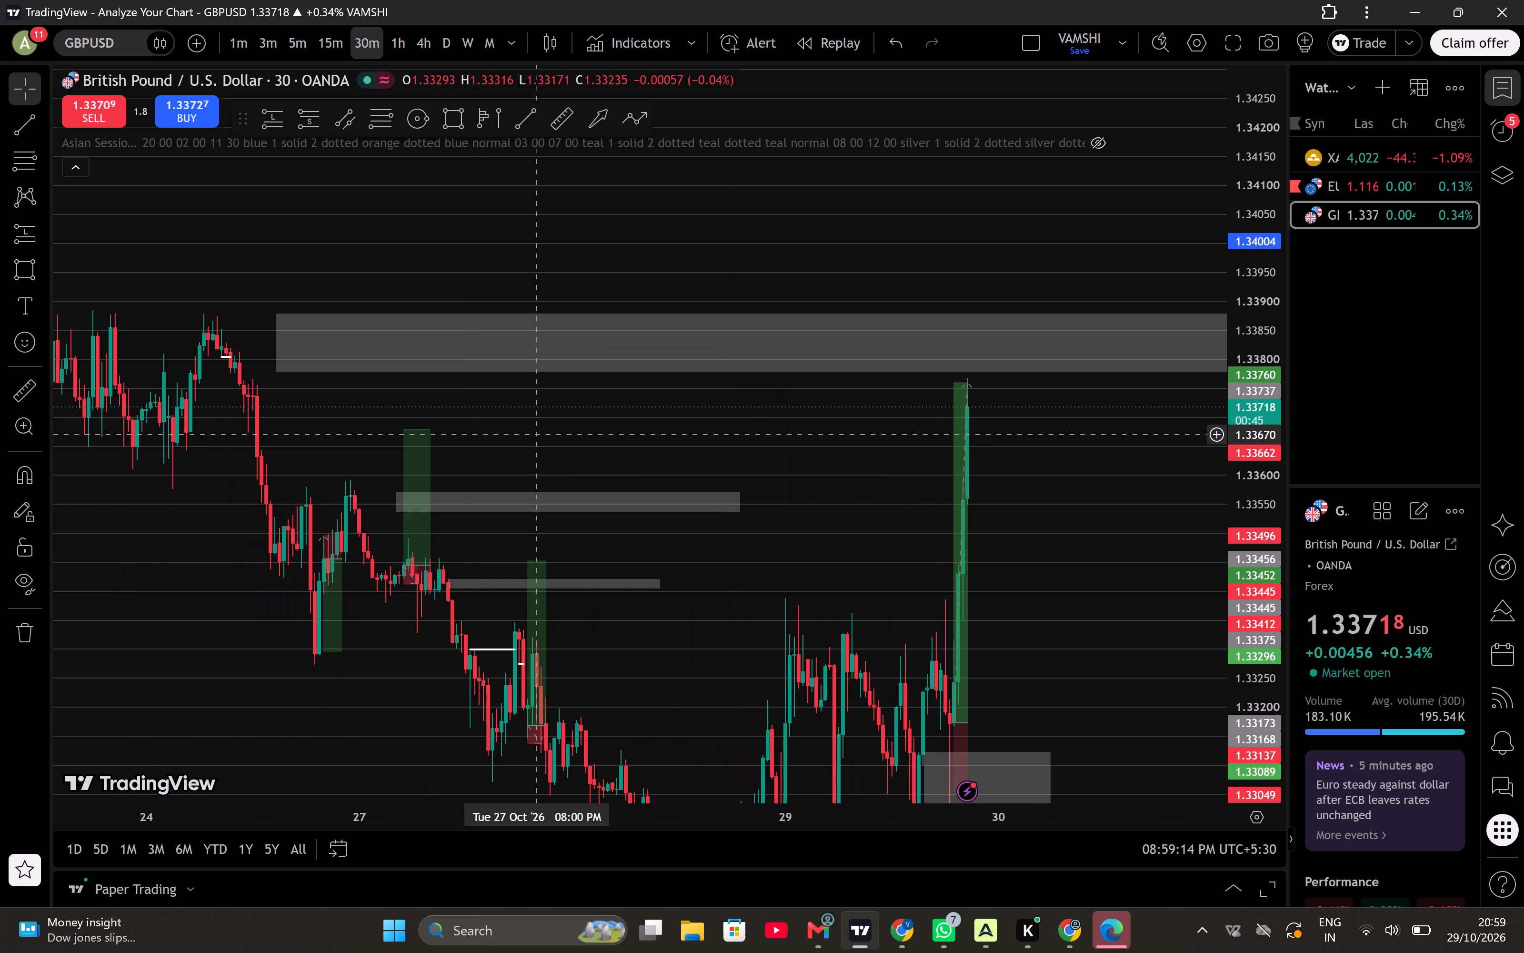
pyautogui.moveTo(544, 434); pyautogui.dragTo(675, 435)
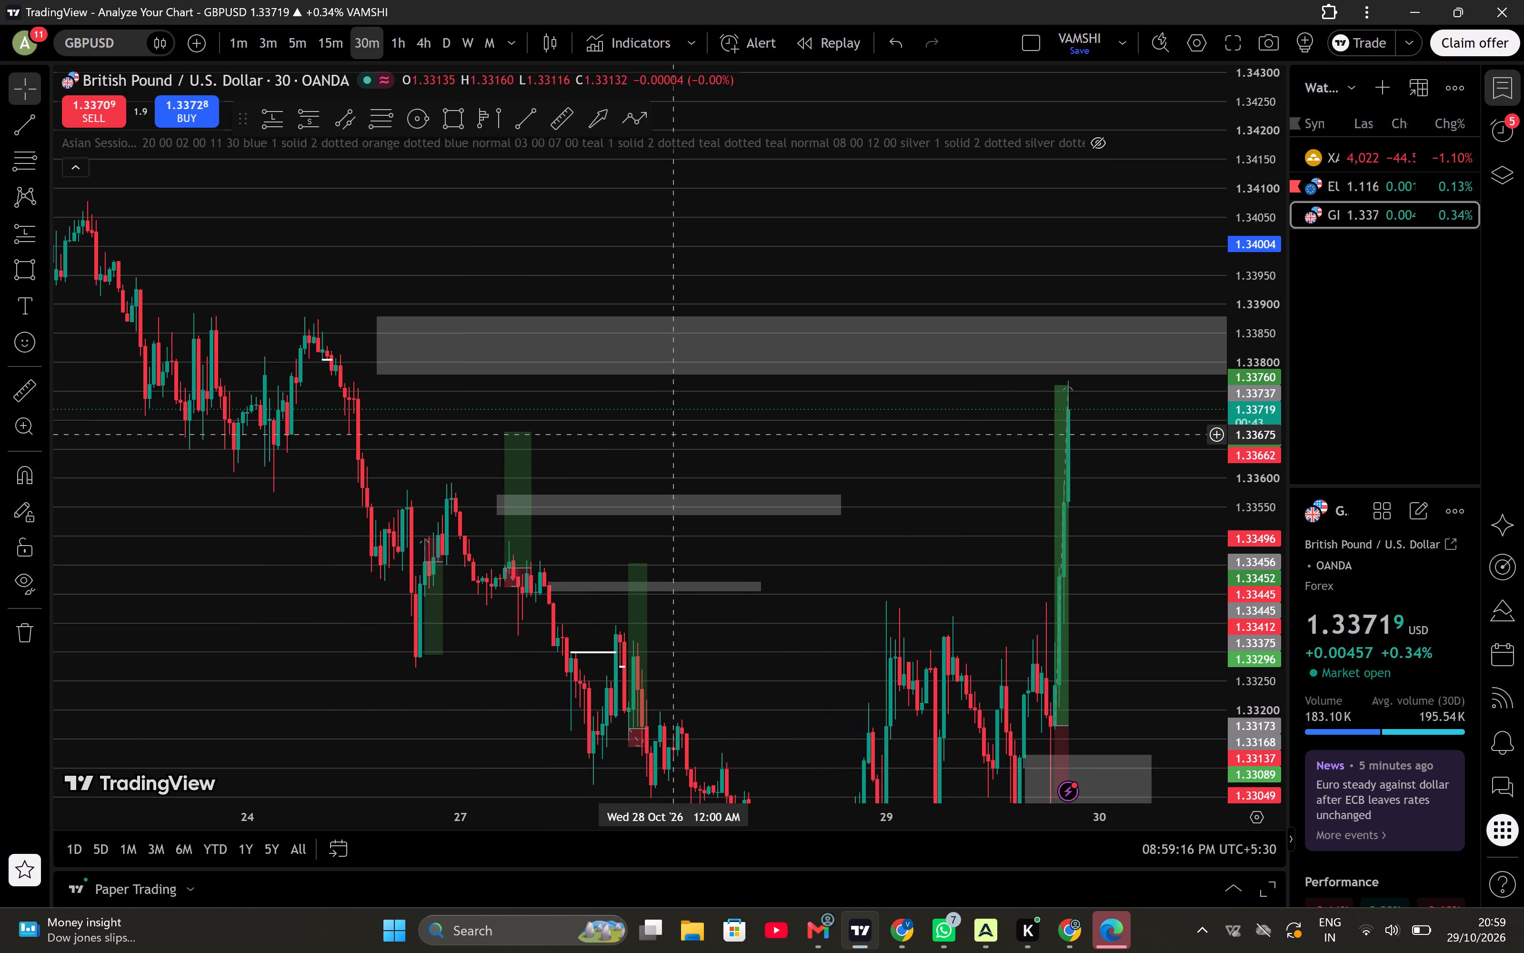
pyautogui.click(394, 48)
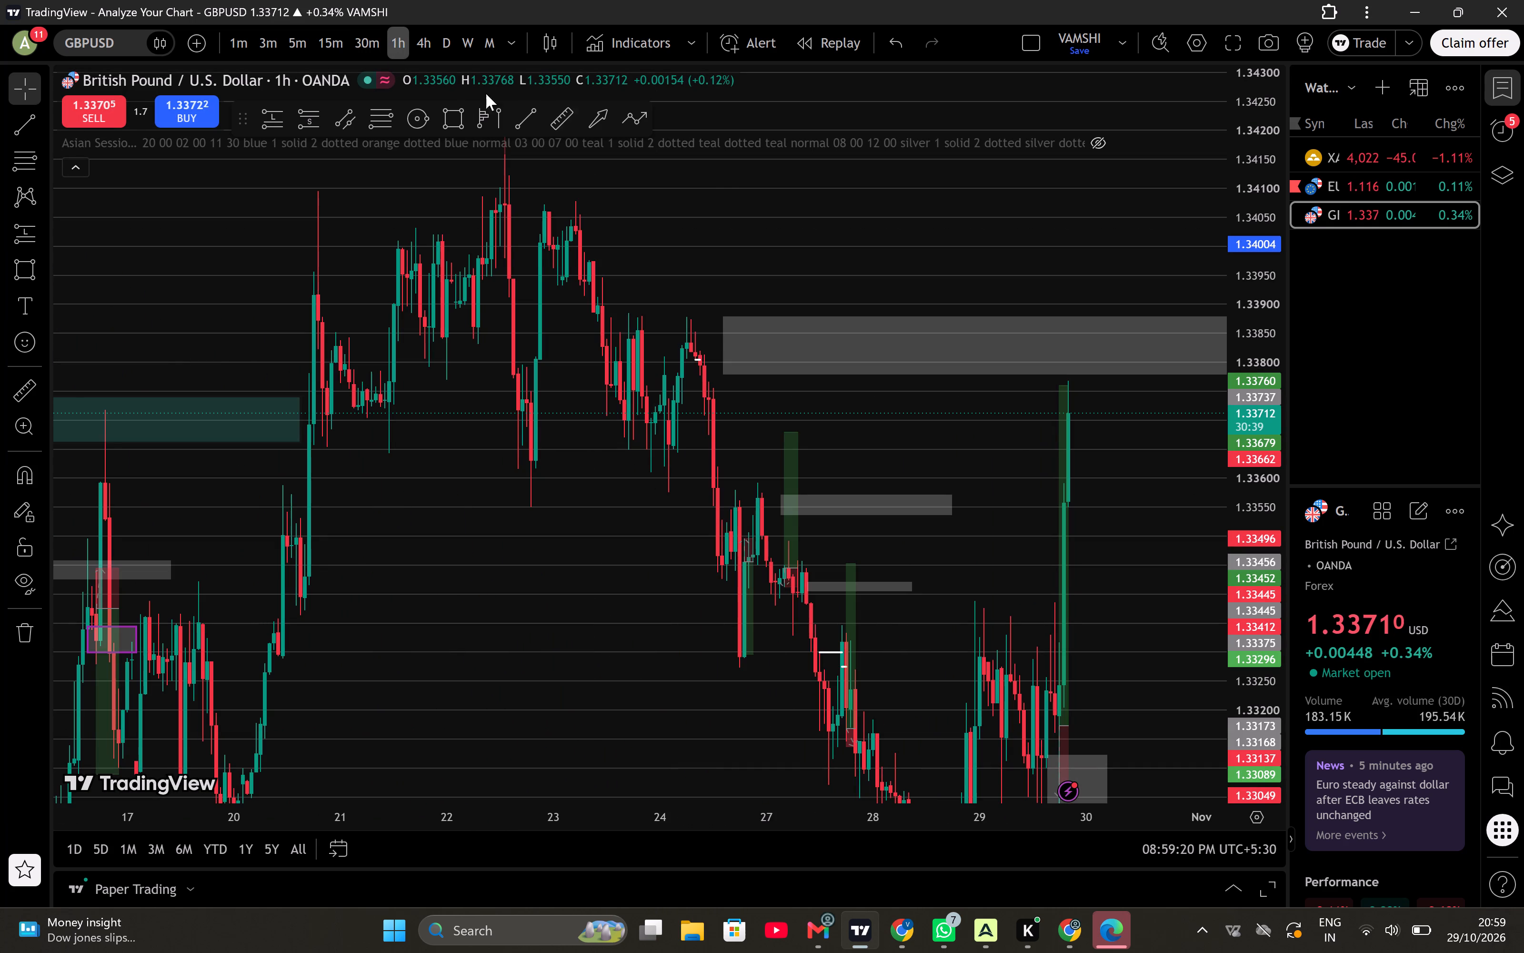
# Examine the GBPUSD 1-hour price action from 26 to 29 October against the marked zones and position setups.
pyautogui.scroll(1, 729, 274)
pyautogui.moveTo(758, 409); pyautogui.dragTo(635, 394)
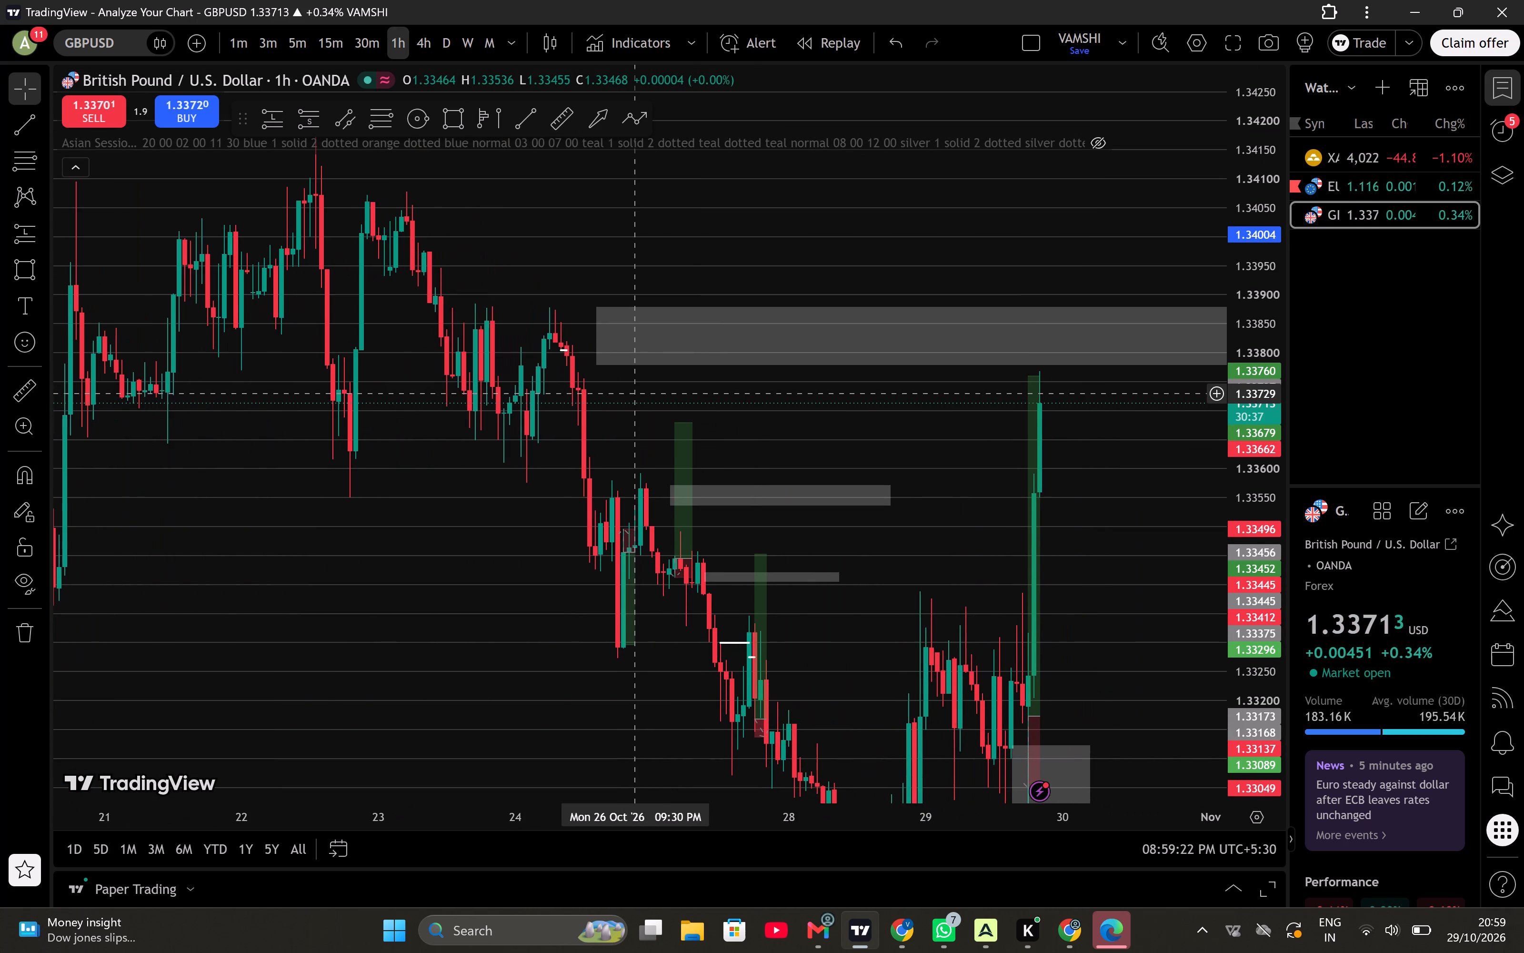
pyautogui.moveTo(659, 410); pyautogui.dragTo(632, 428)
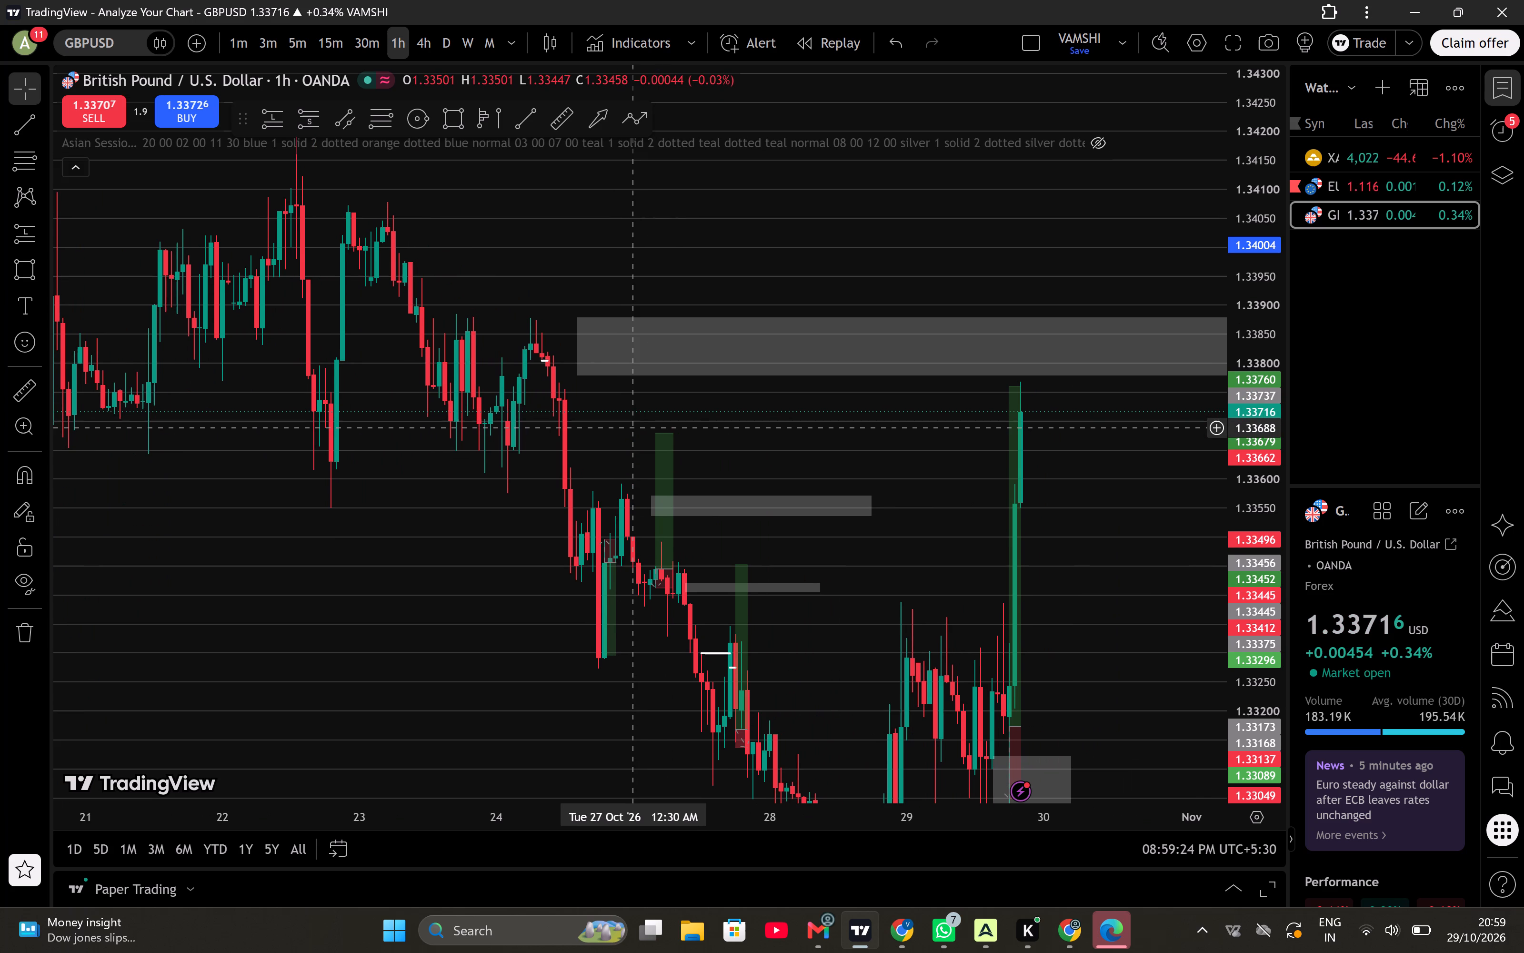
pyautogui.moveTo(693, 429); pyautogui.dragTo(681, 433)
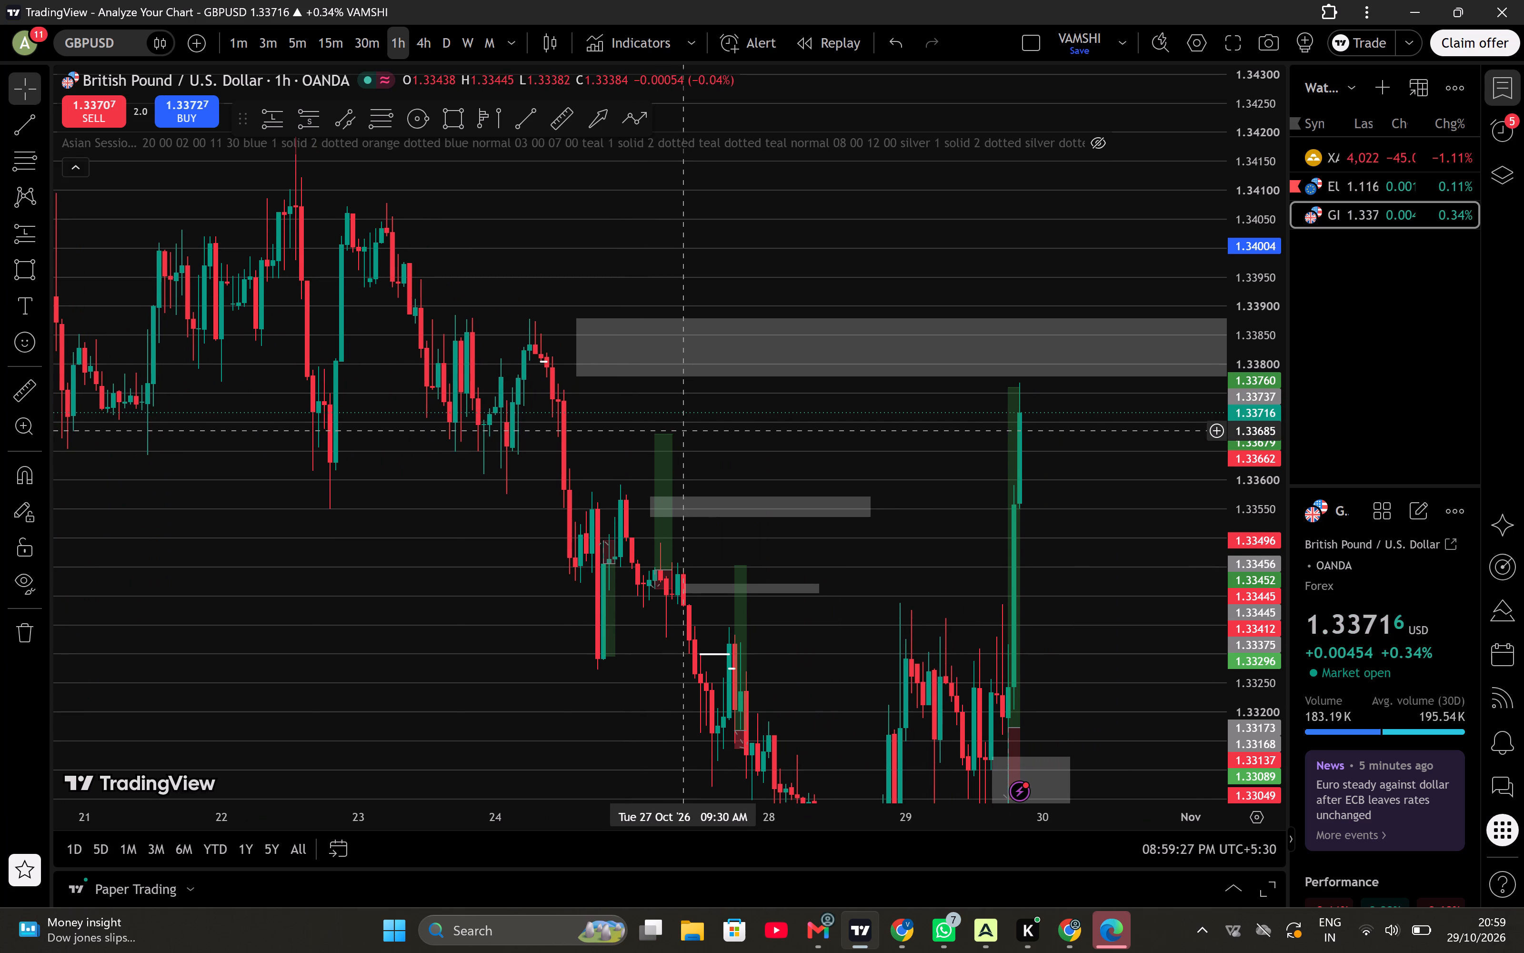
pyautogui.moveTo(681, 433); pyautogui.dragTo(673, 436)
pyautogui.click(657, 457)
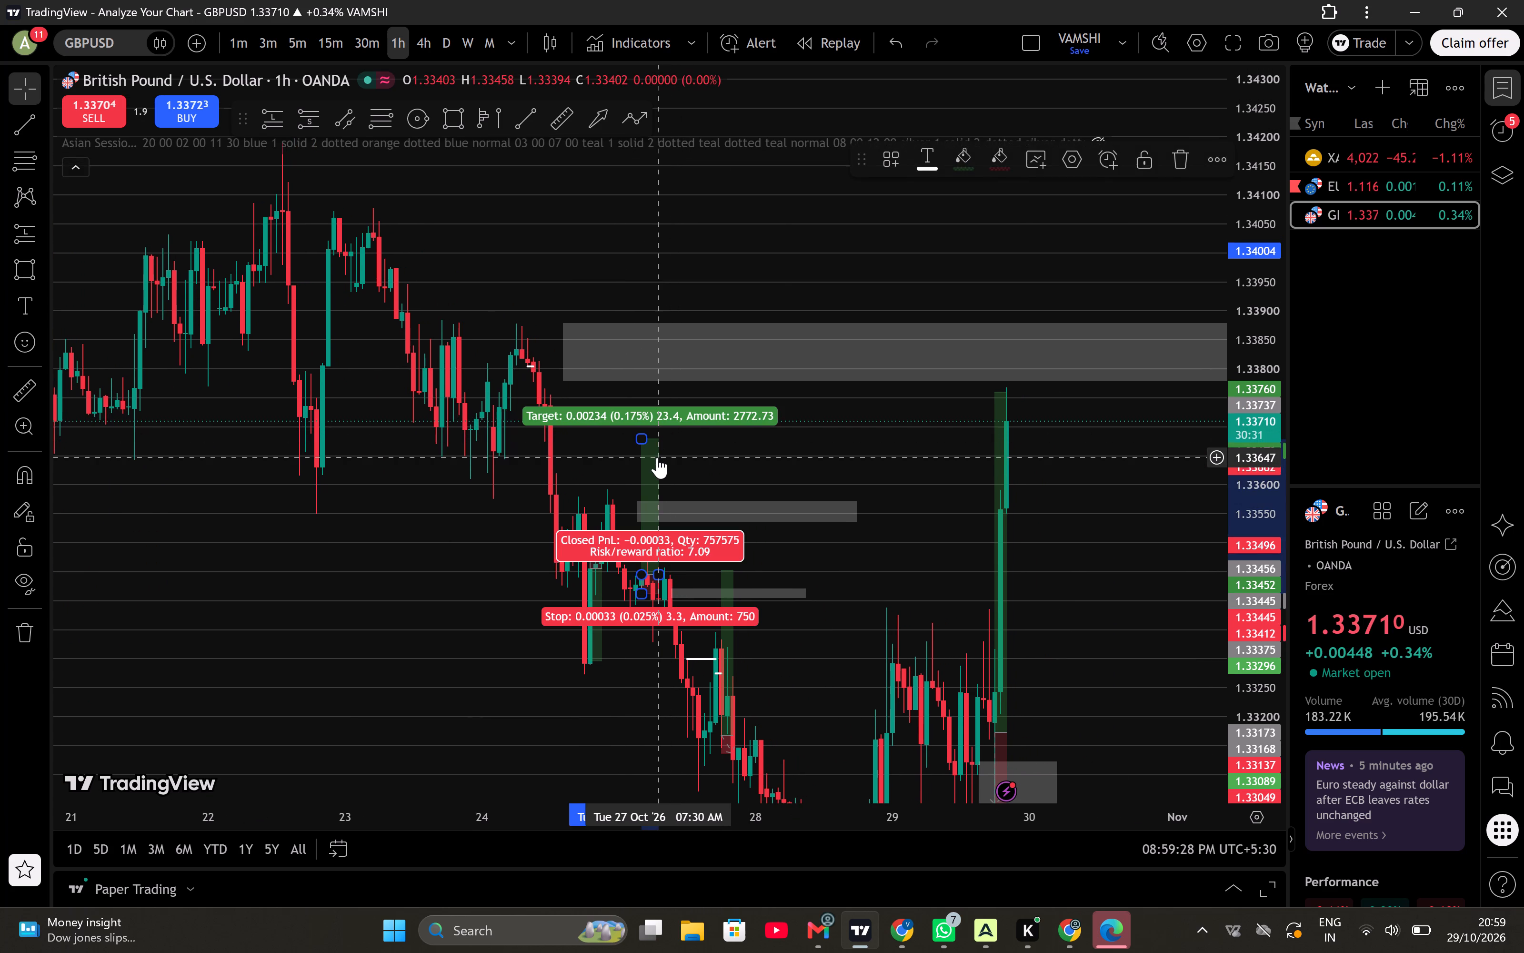
pyautogui.click(790, 506)
pyautogui.scroll(1, 790, 506)
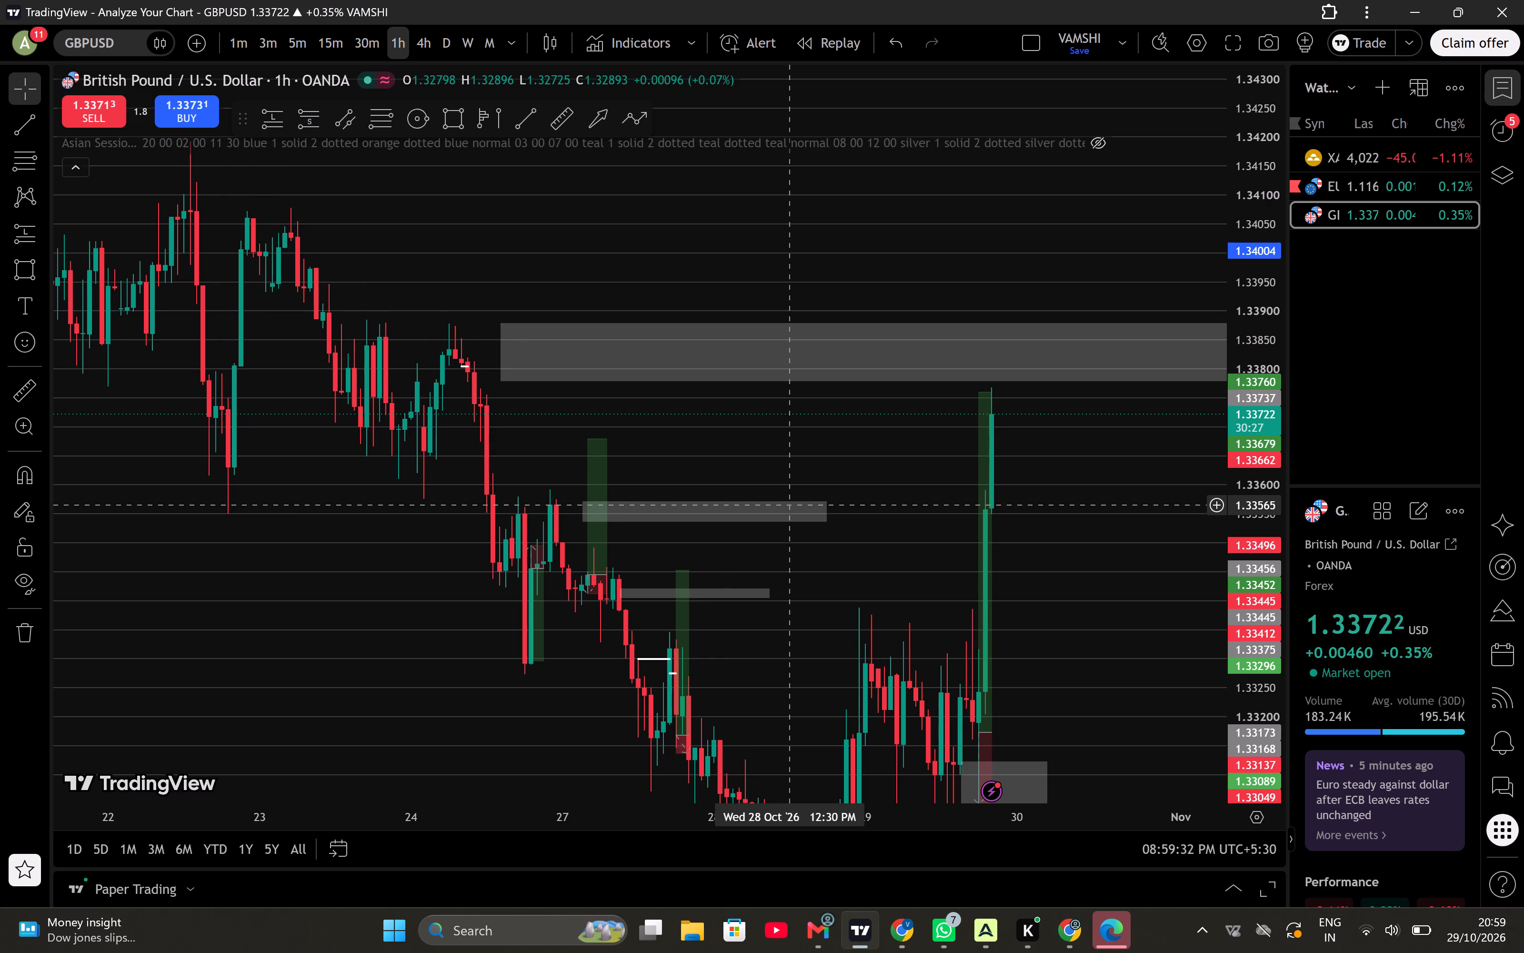
pyautogui.scroll(1, 790, 506)
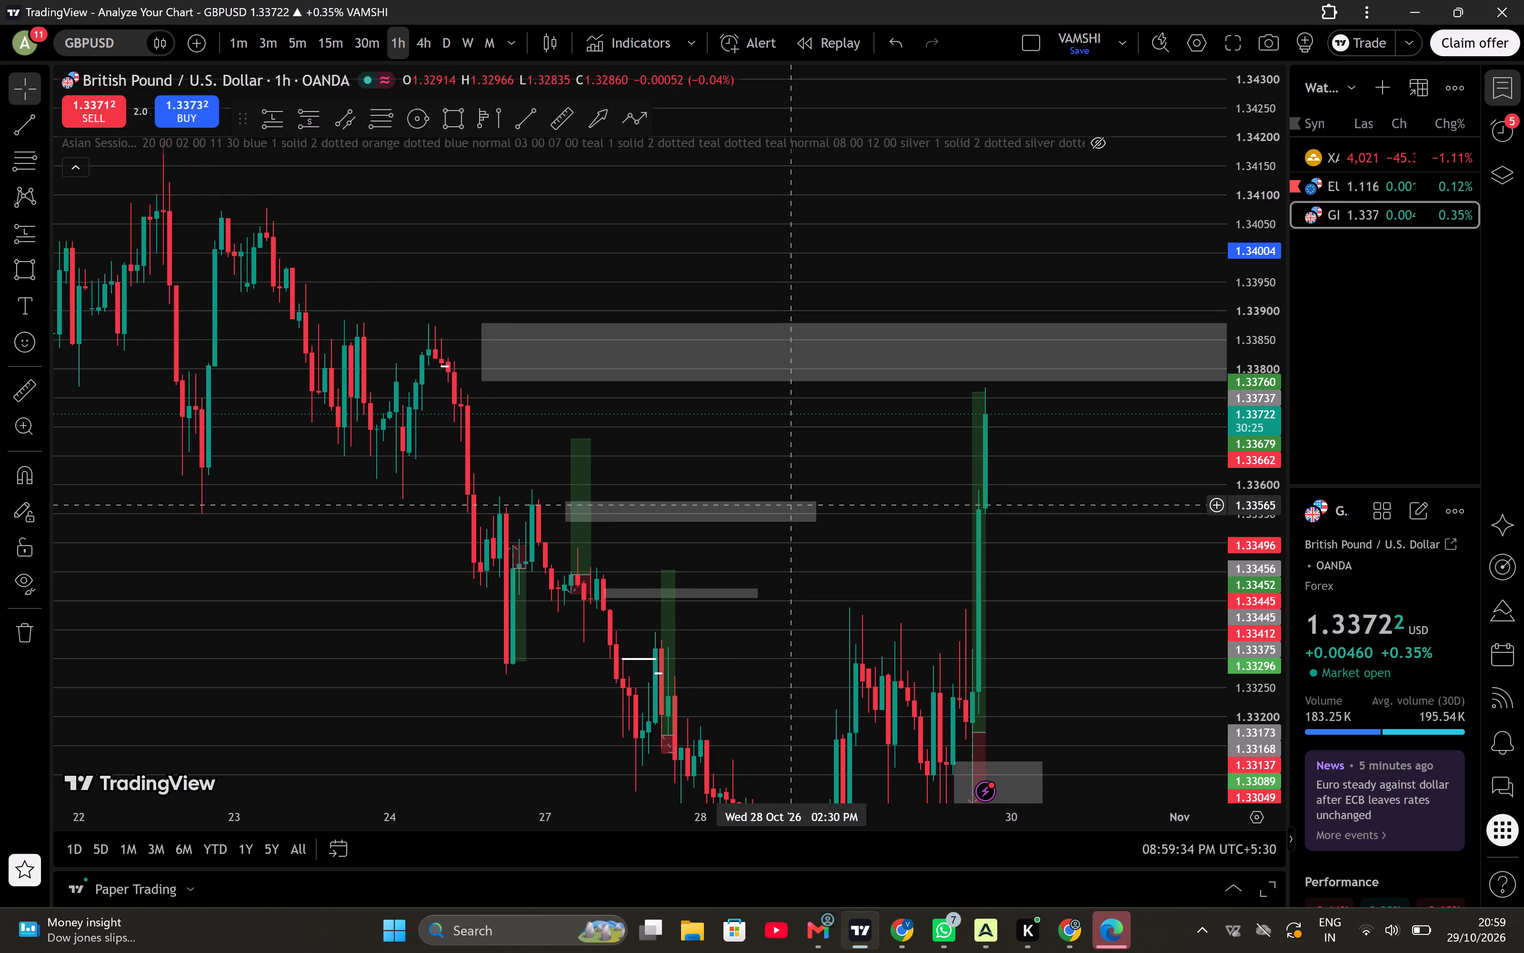
pyautogui.moveTo(795, 512); pyautogui.dragTo(755, 444)
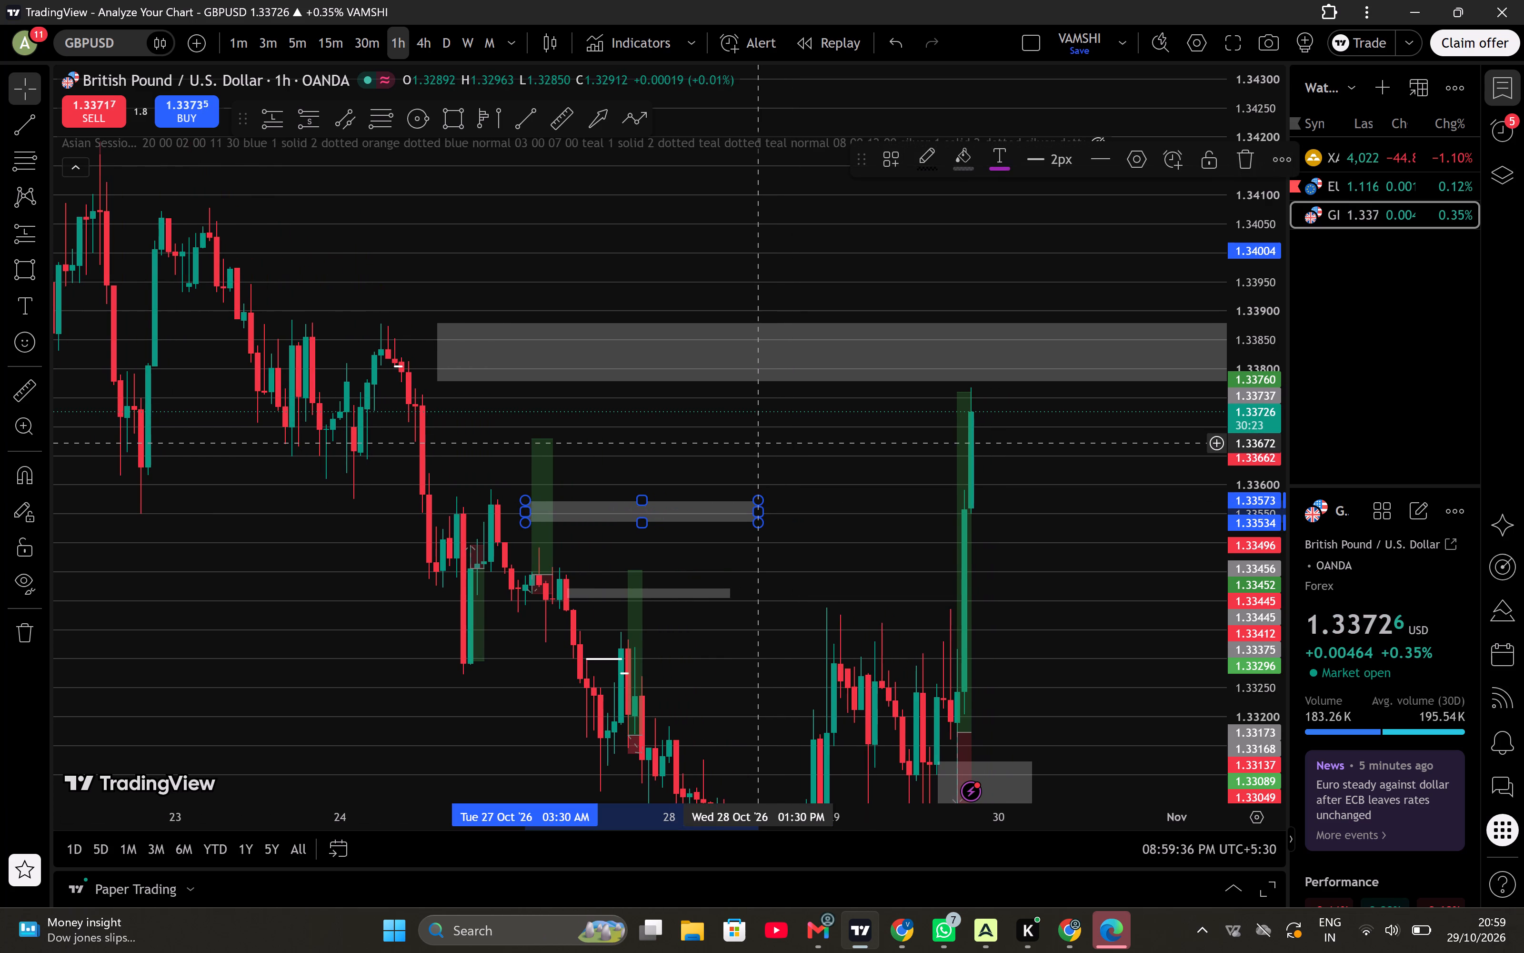
pyautogui.hotkey('ctrl', 'z')
pyautogui.moveTo(848, 565); pyautogui.dragTo(838, 463)
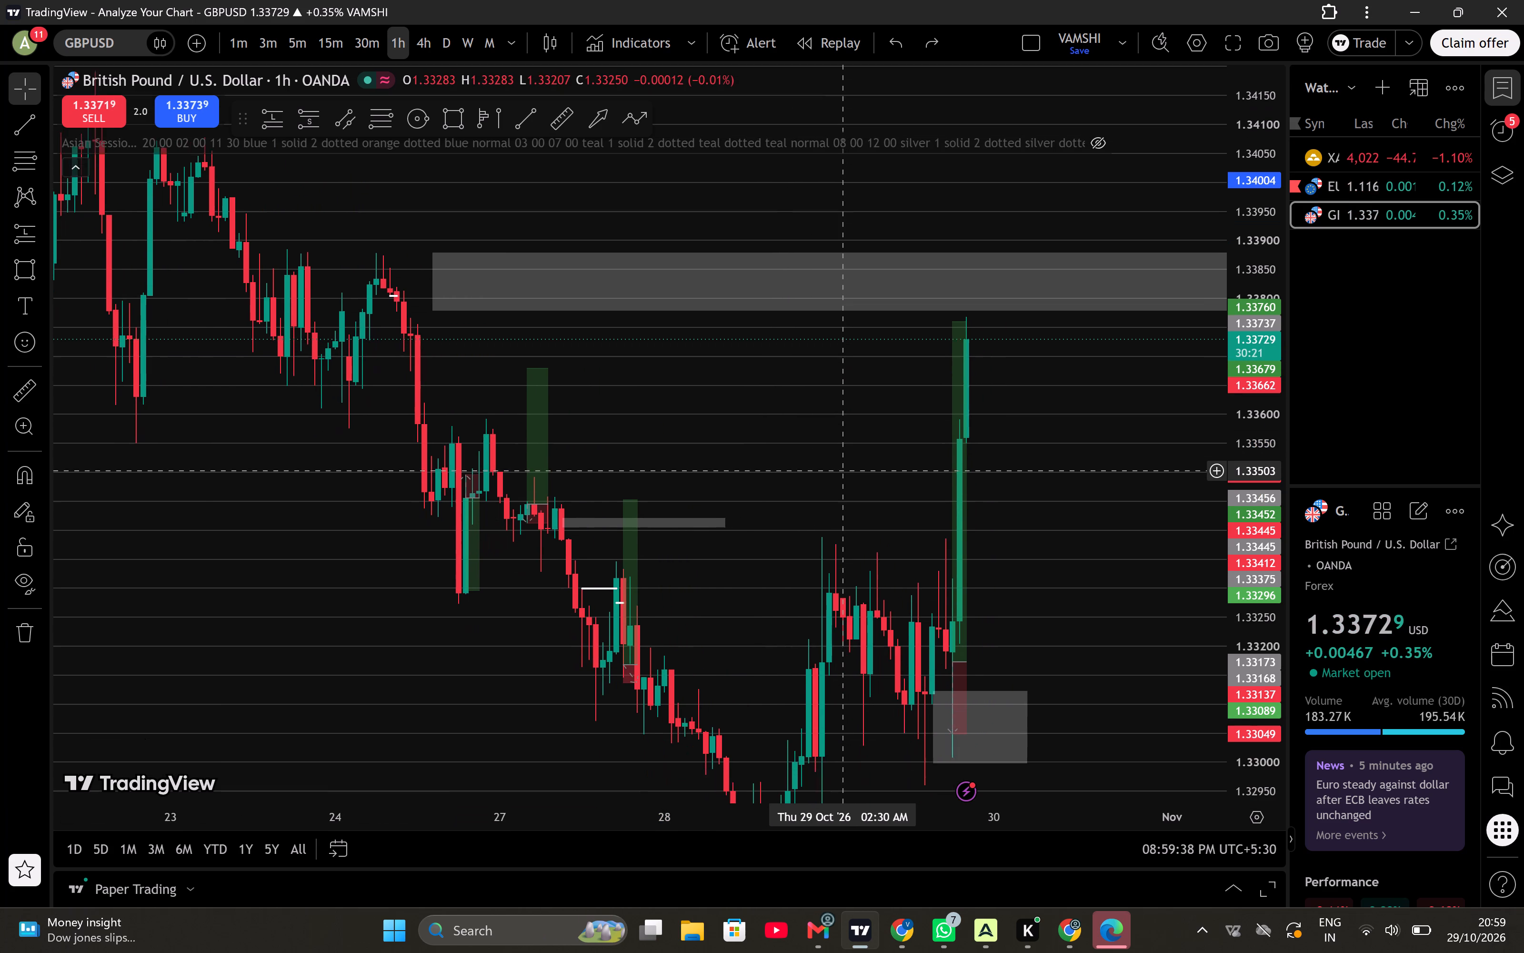
pyautogui.scroll(1, 838, 463)
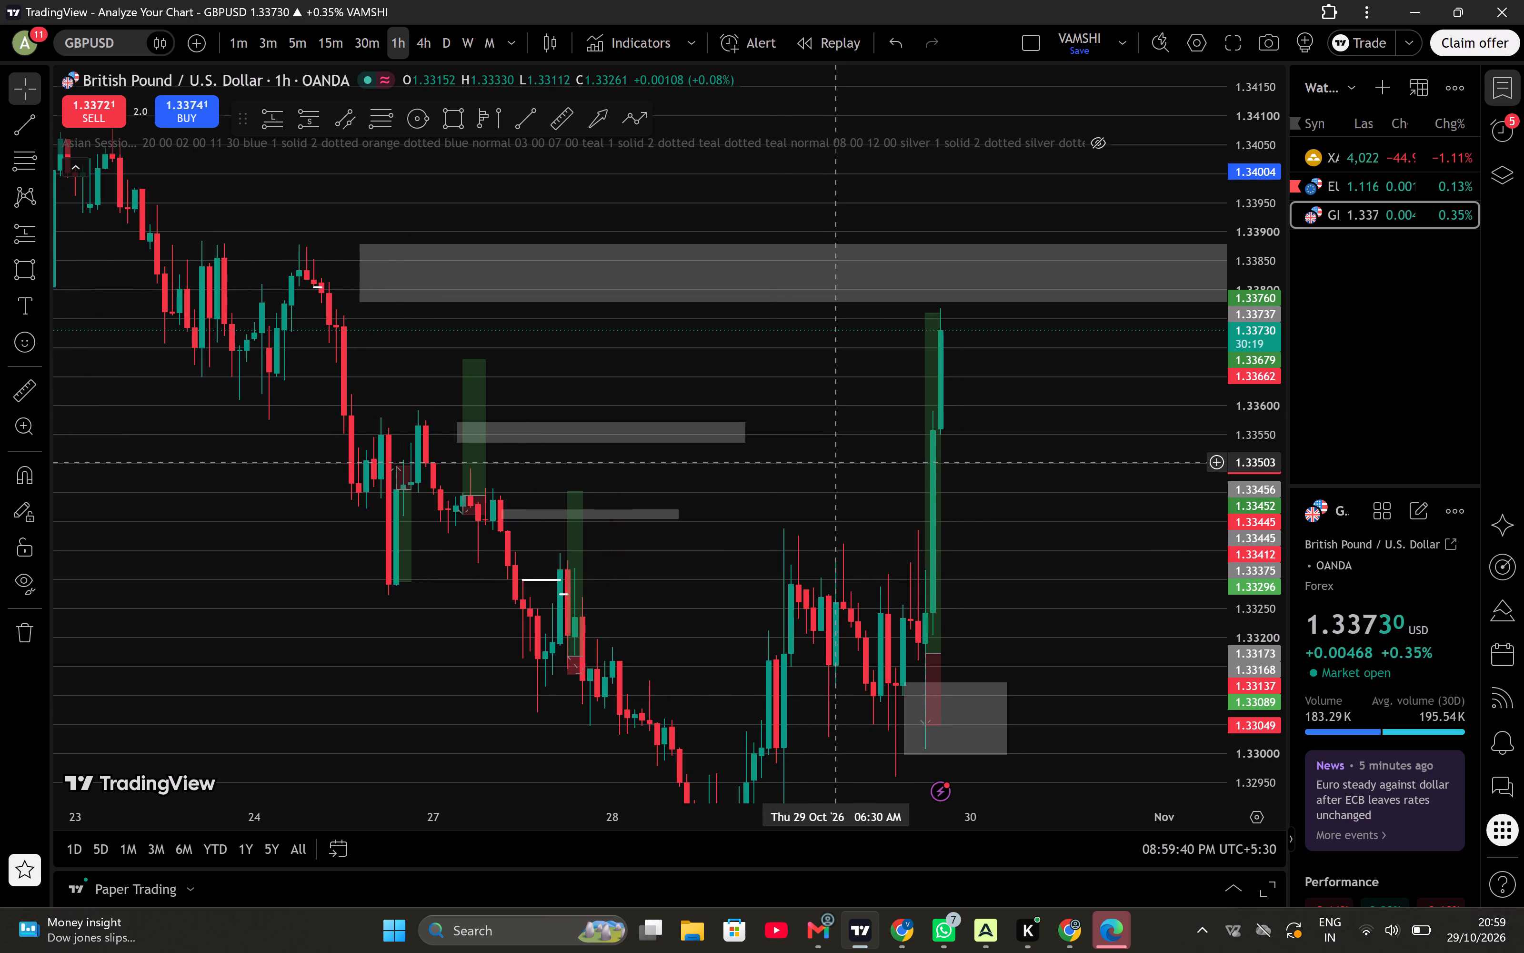
pyautogui.moveTo(823, 390); pyautogui.dragTo(799, 390)
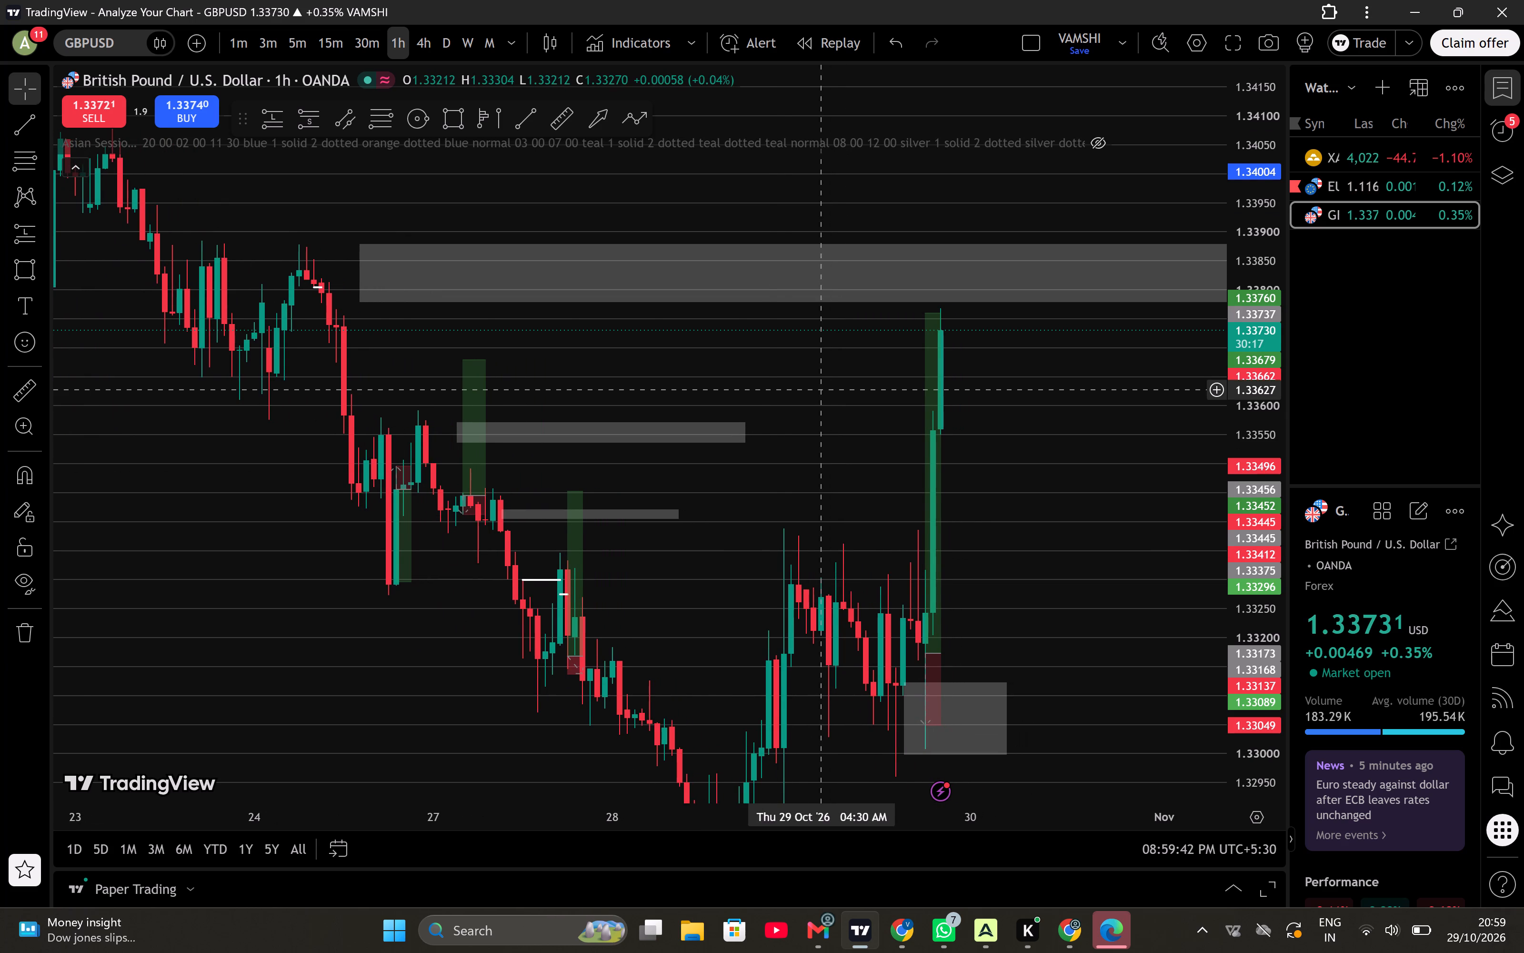
pyautogui.moveTo(799, 390); pyautogui.dragTo(752, 387)
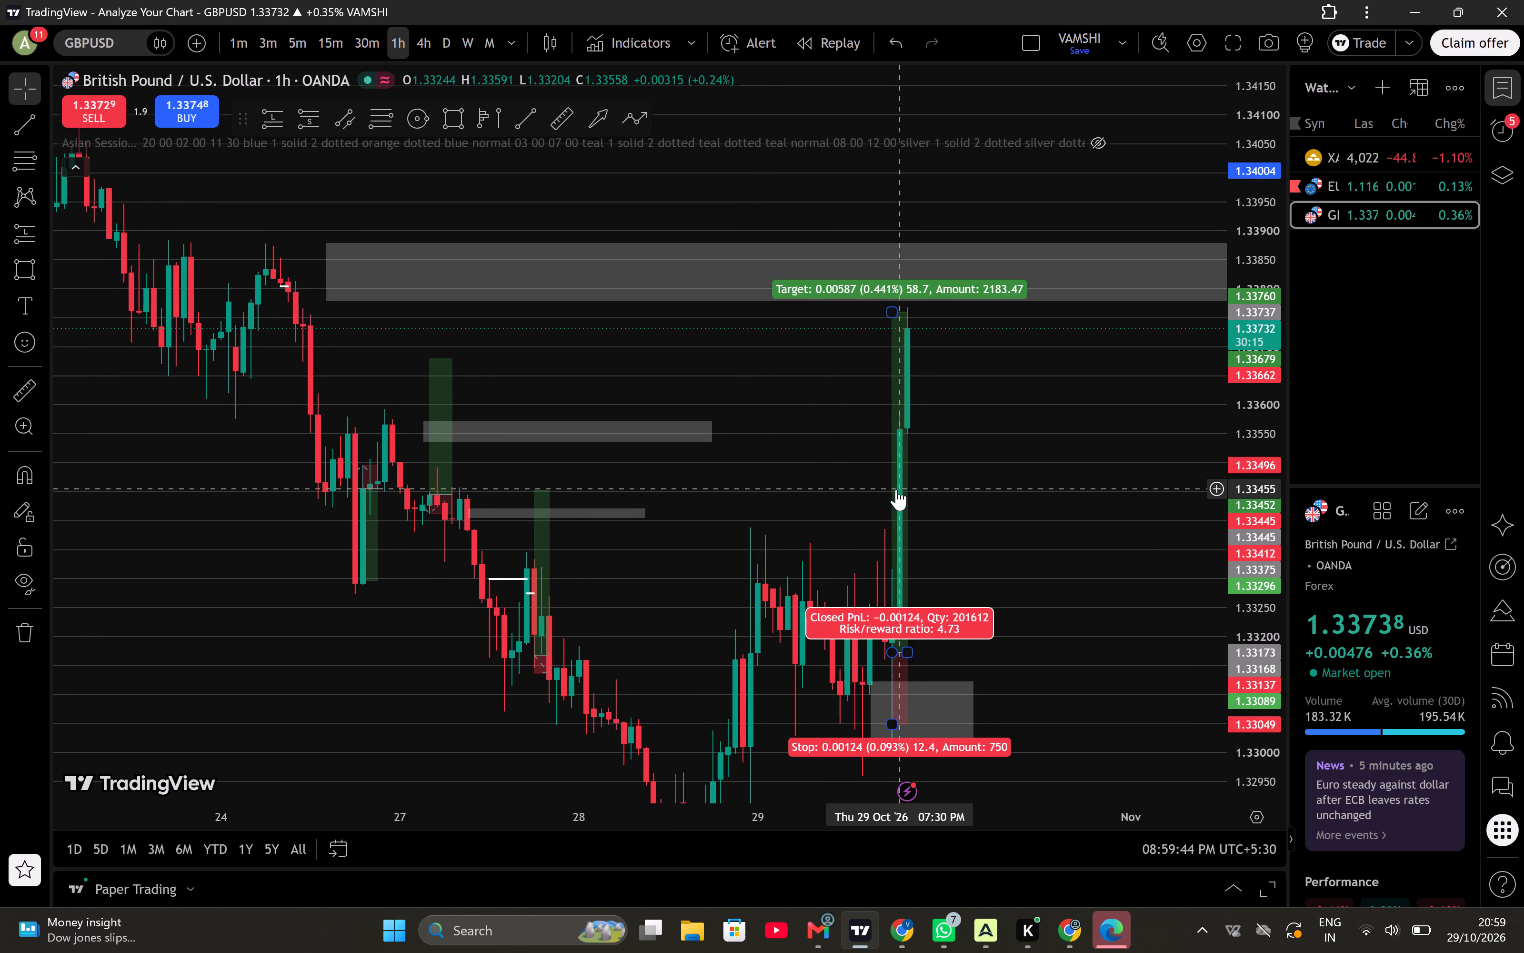
pyautogui.moveTo(763, 464); pyautogui.dragTo(722, 517)
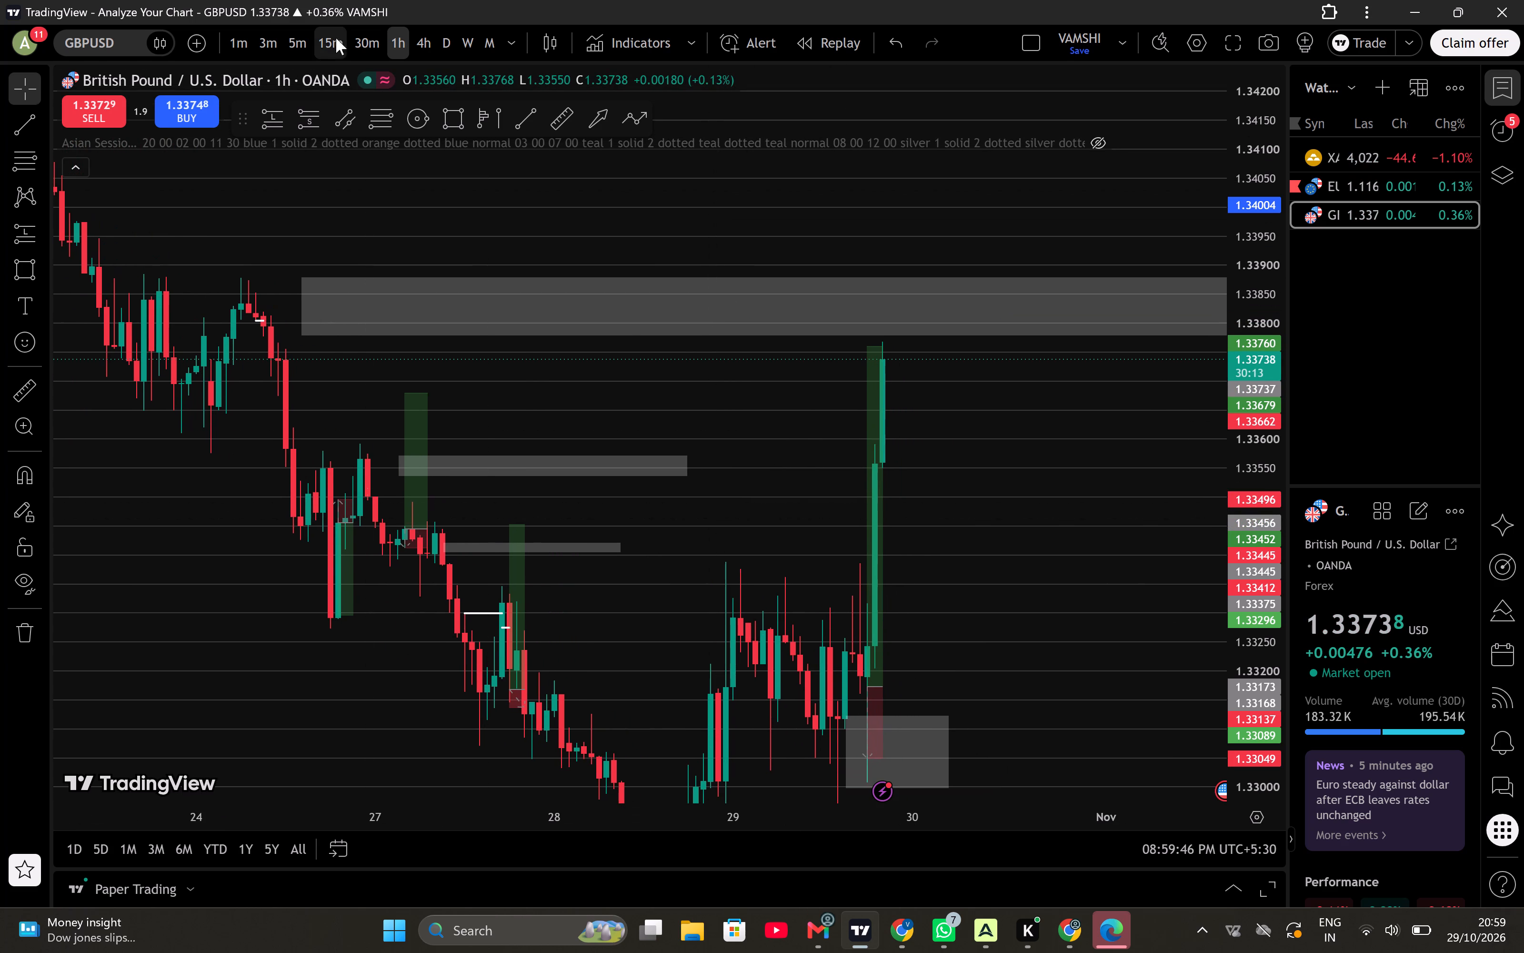
# On the GBPUSD 5-minute chart, set up a 40,000-unit sell limit order at 1.33779, the lower edge of the upper grey zone.
pyautogui.click(301, 41)
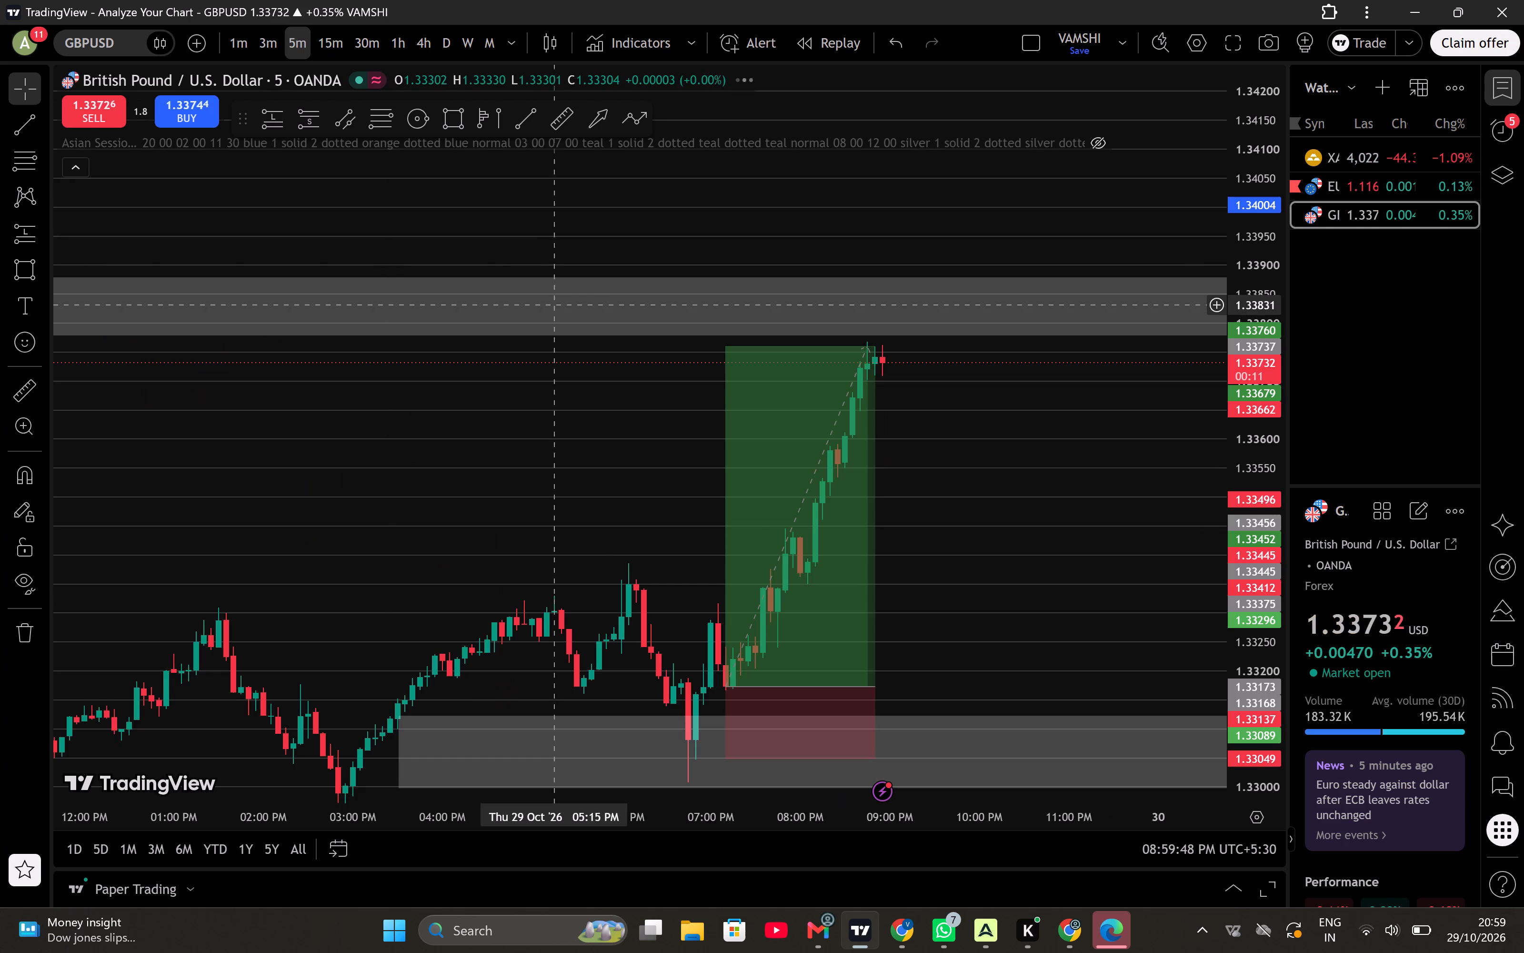
pyautogui.scroll(-1, 584, 459)
pyautogui.moveTo(656, 475); pyautogui.dragTo(563, 434)
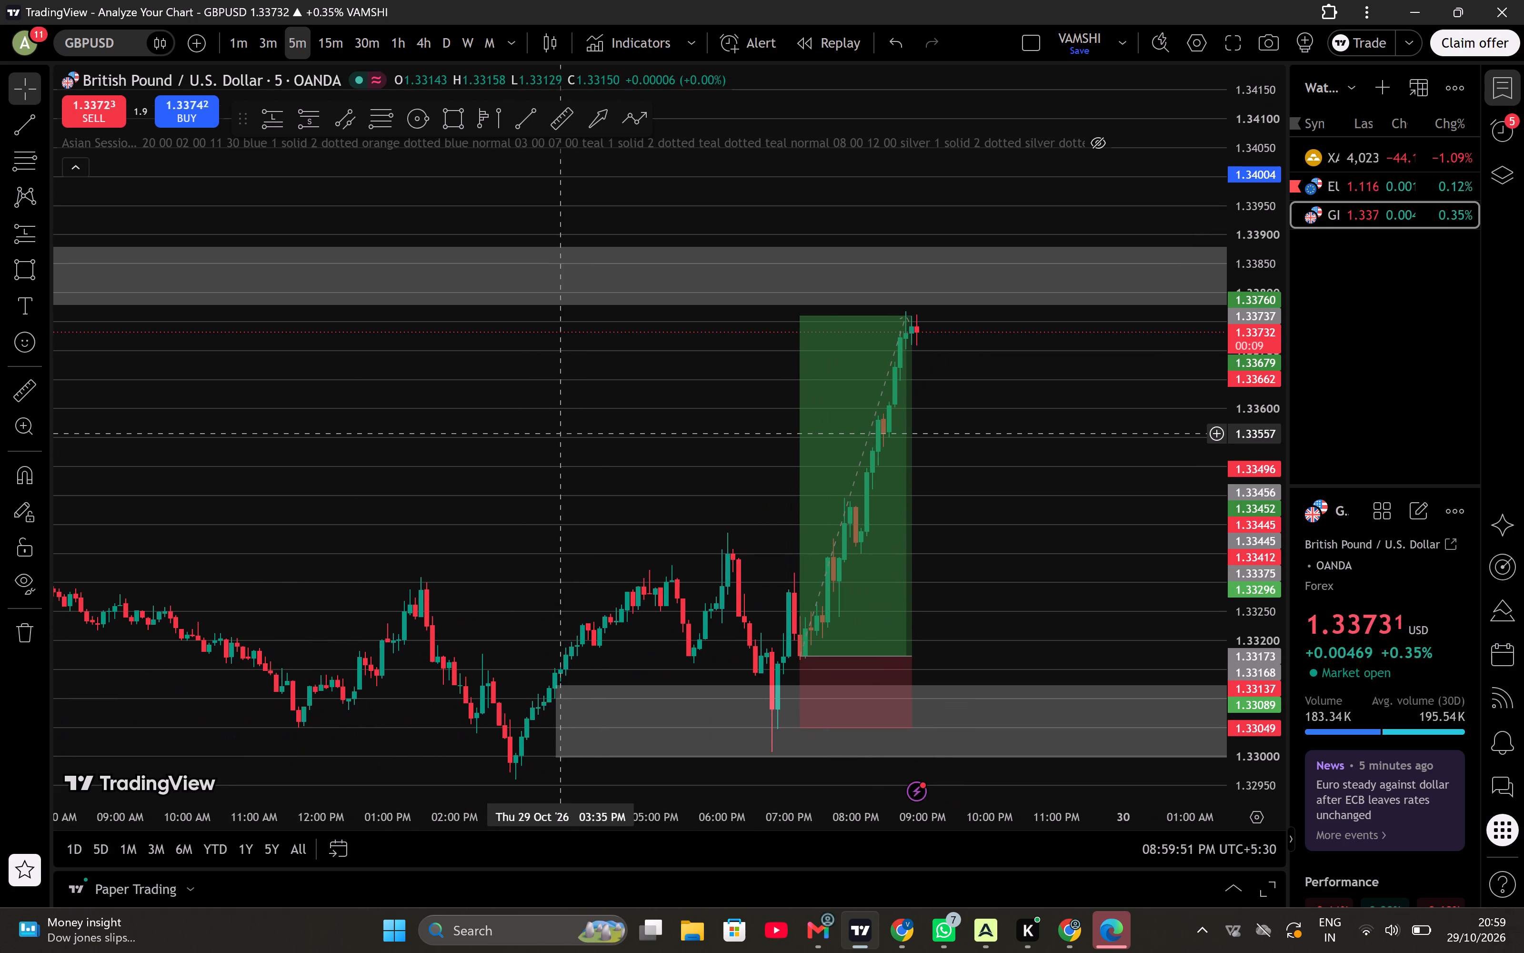
pyautogui.scroll(-1, 645, 461)
pyautogui.moveTo(691, 458); pyautogui.dragTo(378, 458)
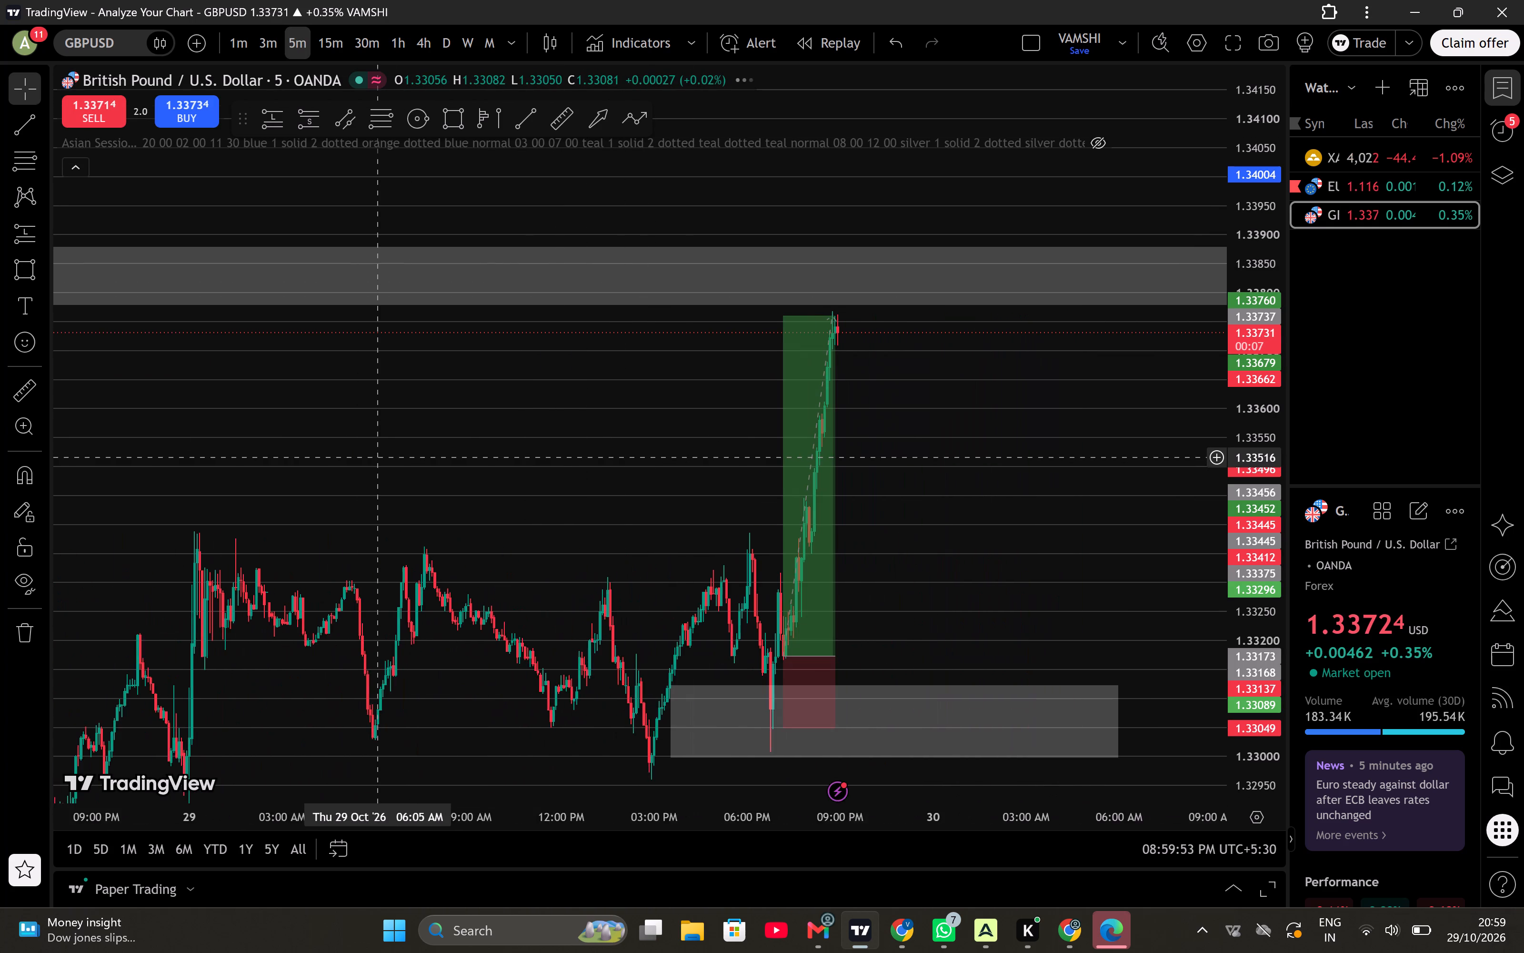
pyautogui.scroll(1, 378, 458)
pyautogui.moveTo(499, 458); pyautogui.dragTo(326, 458)
pyautogui.click(75, 108)
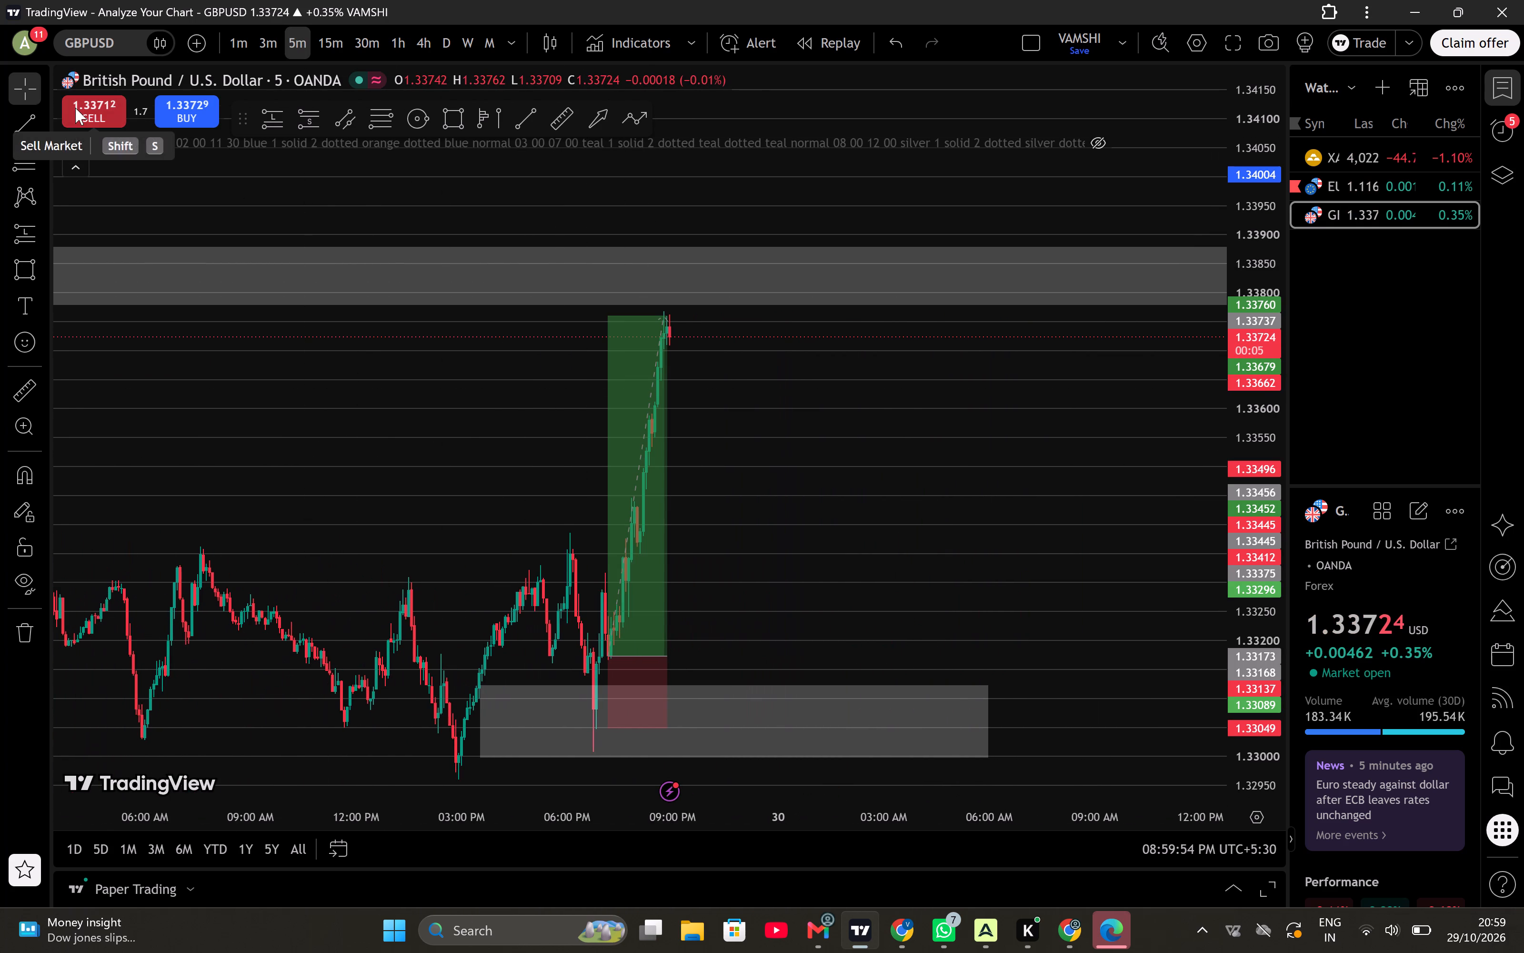
pyautogui.click(743, 333)
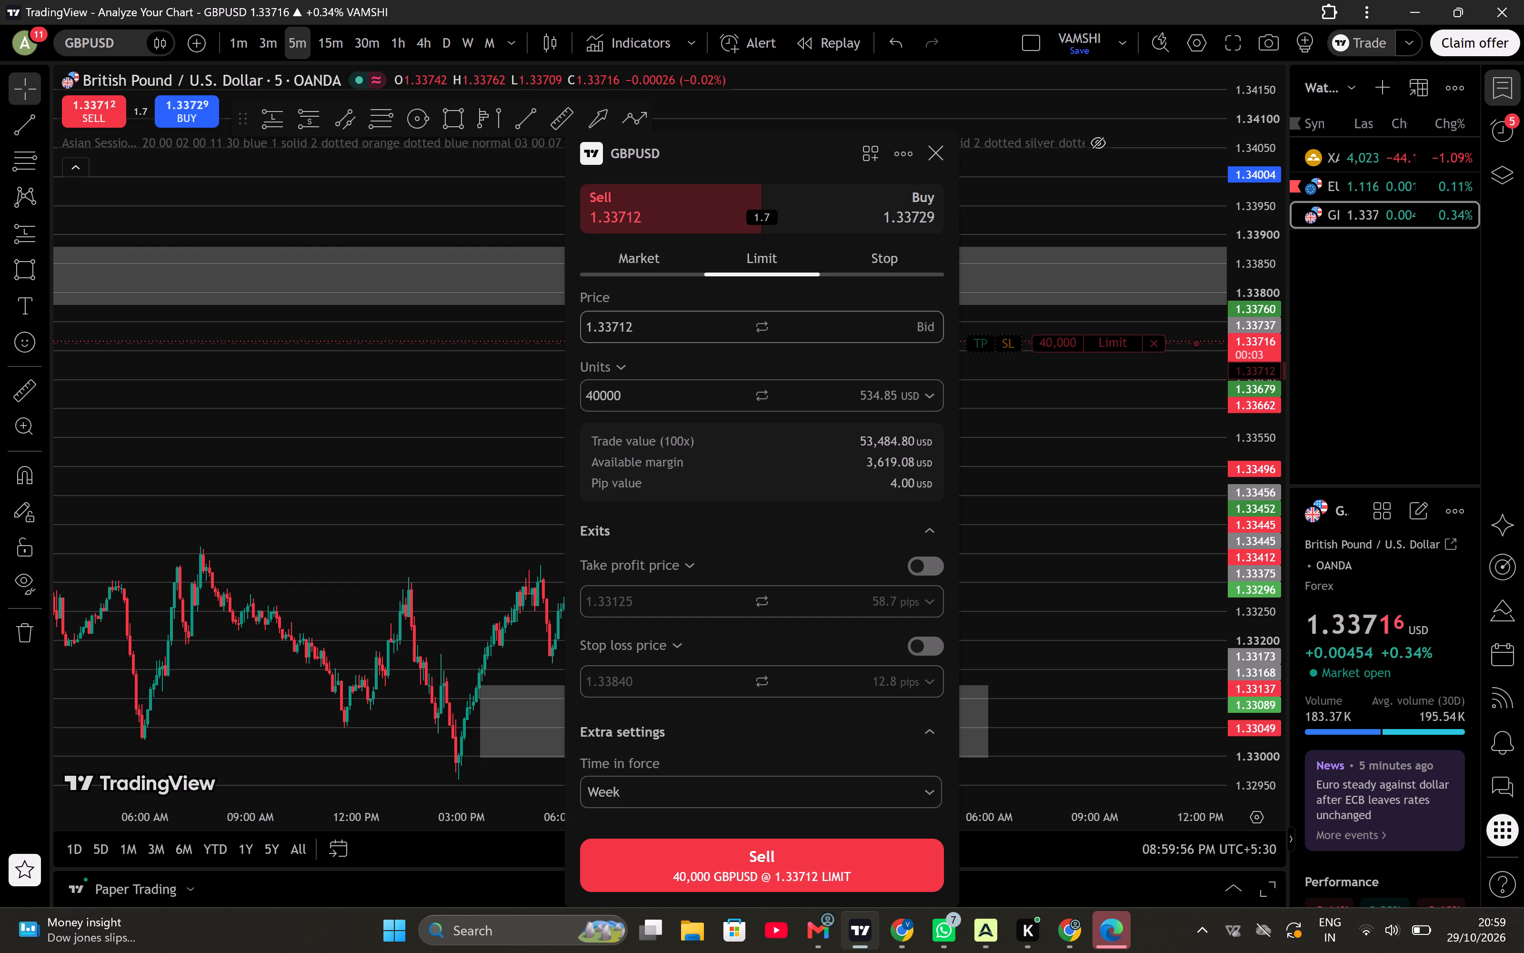
pyautogui.moveTo(755, 153); pyautogui.dragTo(329, 400)
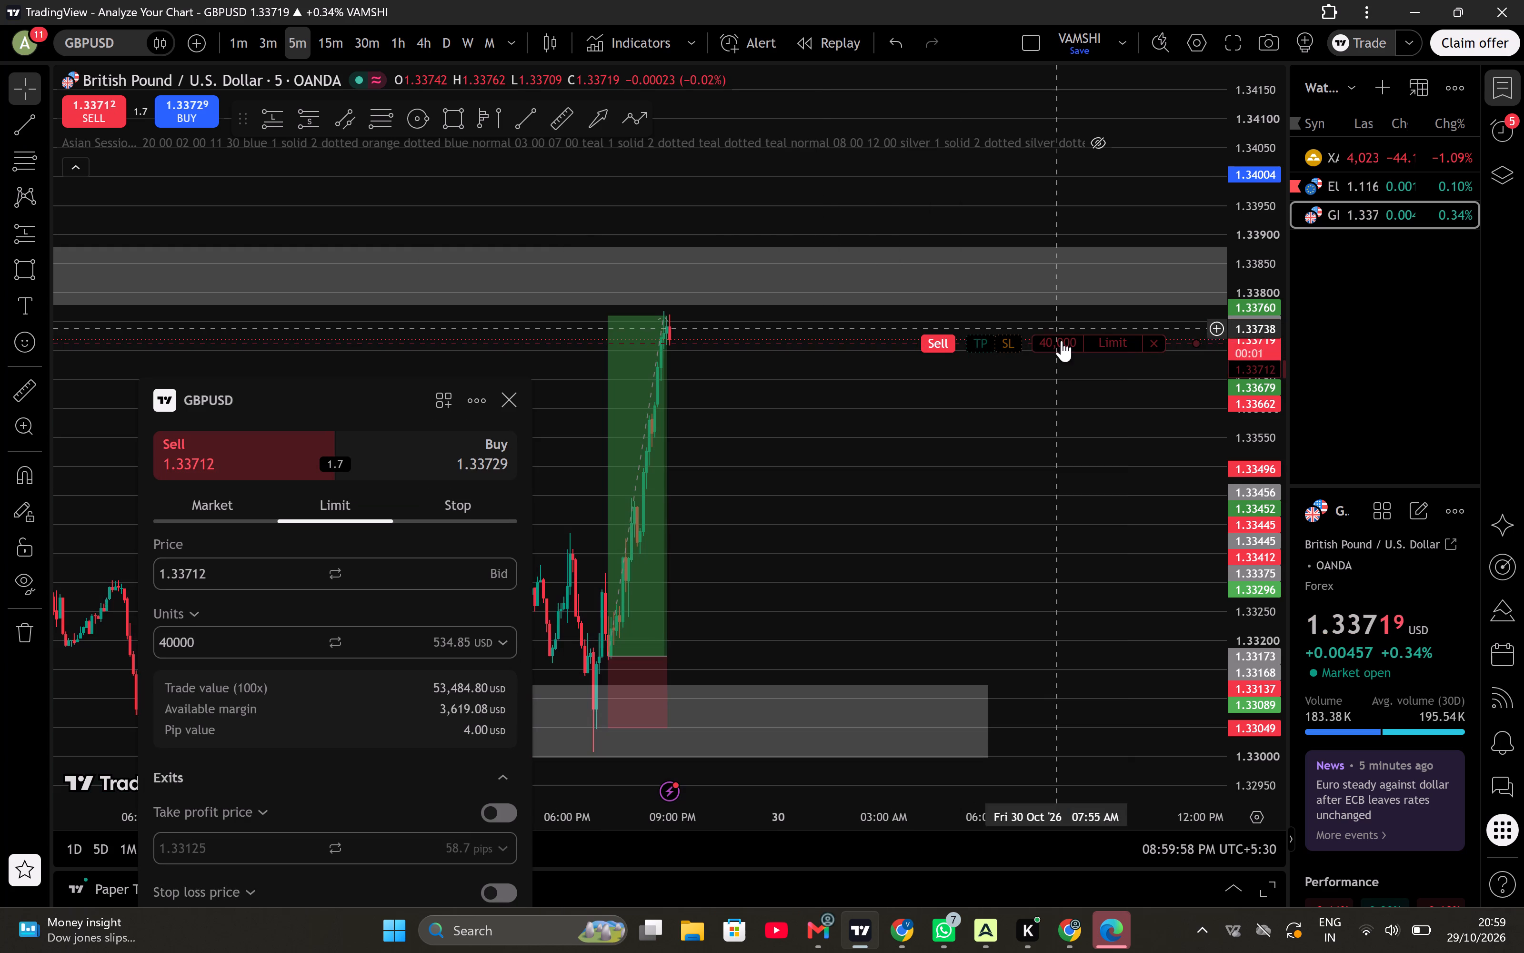
pyautogui.moveTo(1062, 348); pyautogui.dragTo(1051, 304)
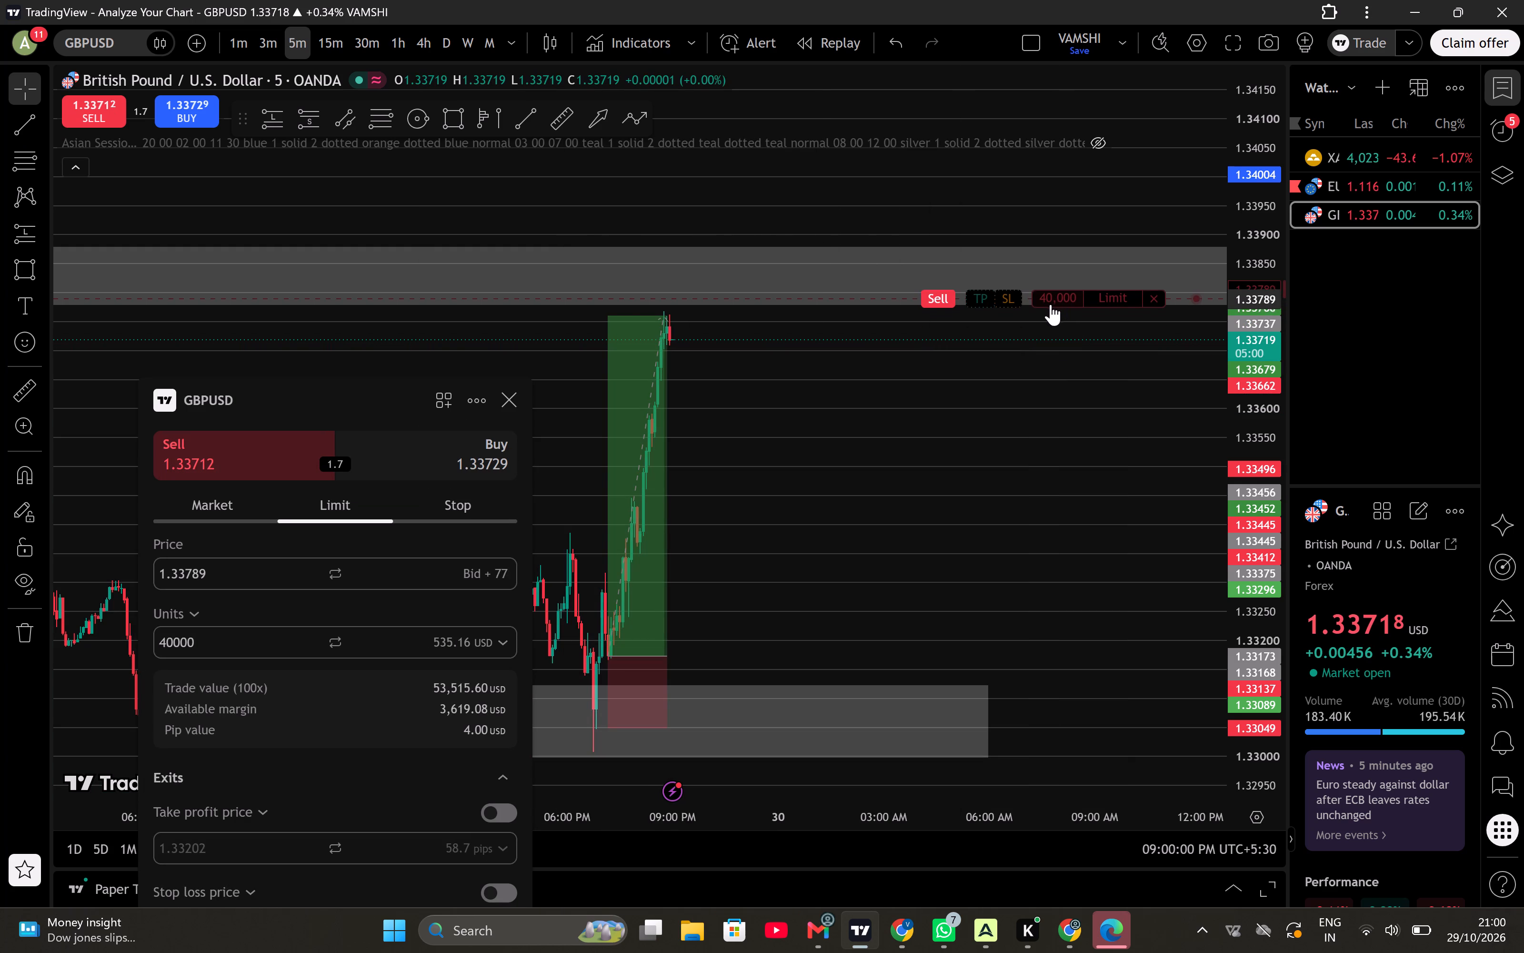
pyautogui.moveTo(1051, 304); pyautogui.dragTo(1050, 301)
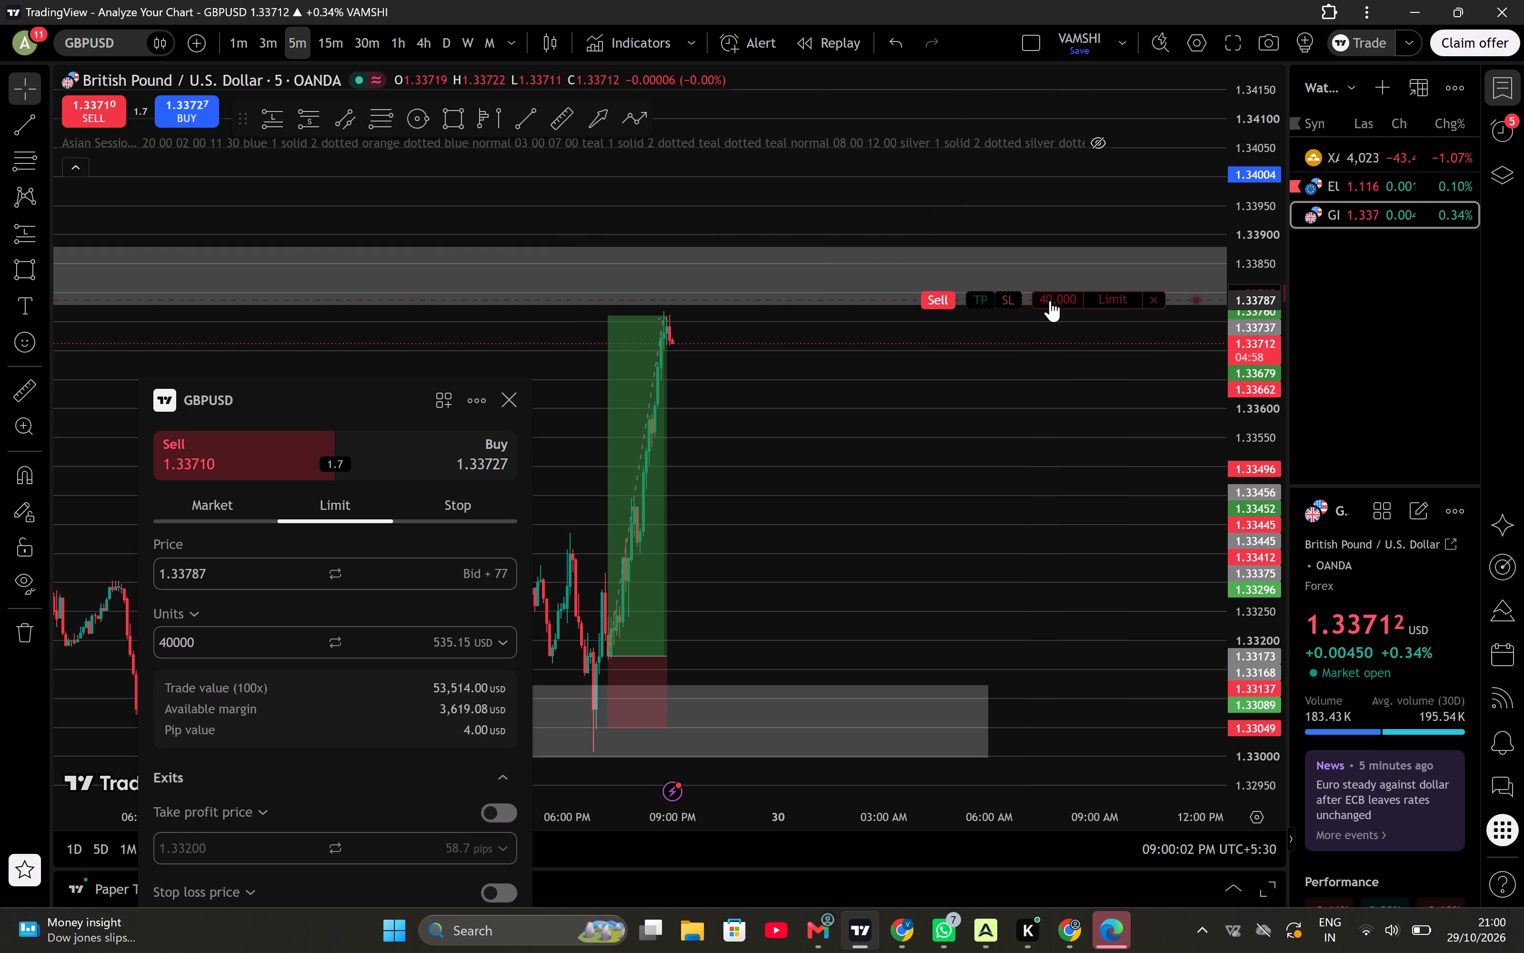
pyautogui.moveTo(1050, 301); pyautogui.dragTo(1046, 305)
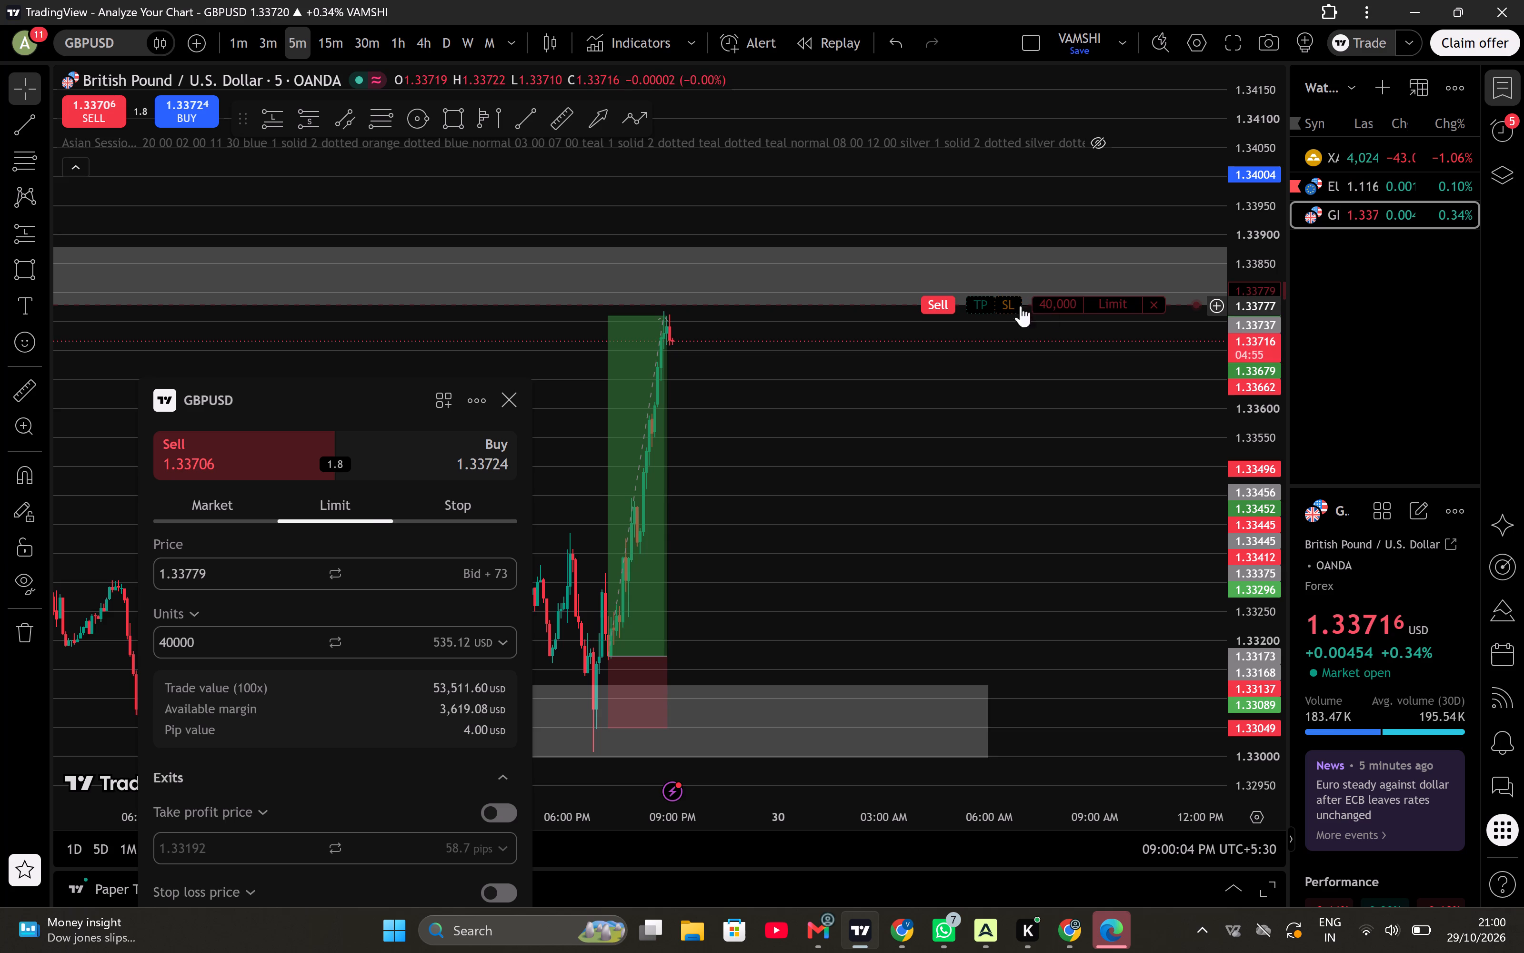
# Add a stop loss at 1.33879, the upper edge of the grey zone, and a take profit at 1.33378 to the sell limit order.
pyautogui.moveTo(1014, 306); pyautogui.dragTo(1022, 265)
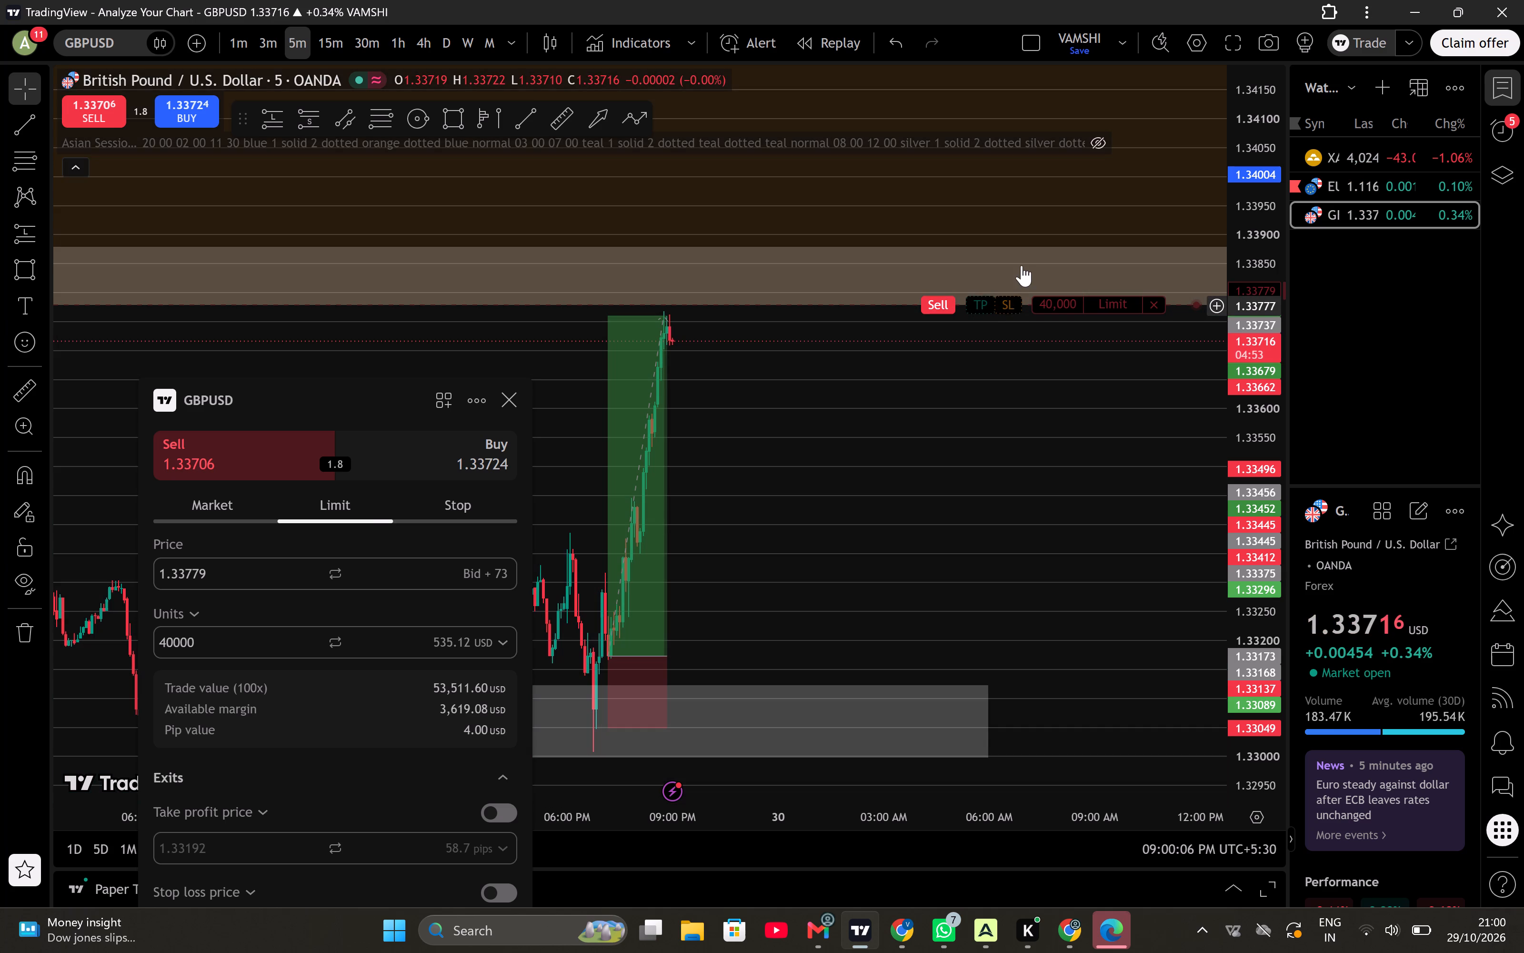
pyautogui.moveTo(1022, 265); pyautogui.dragTo(1018, 248)
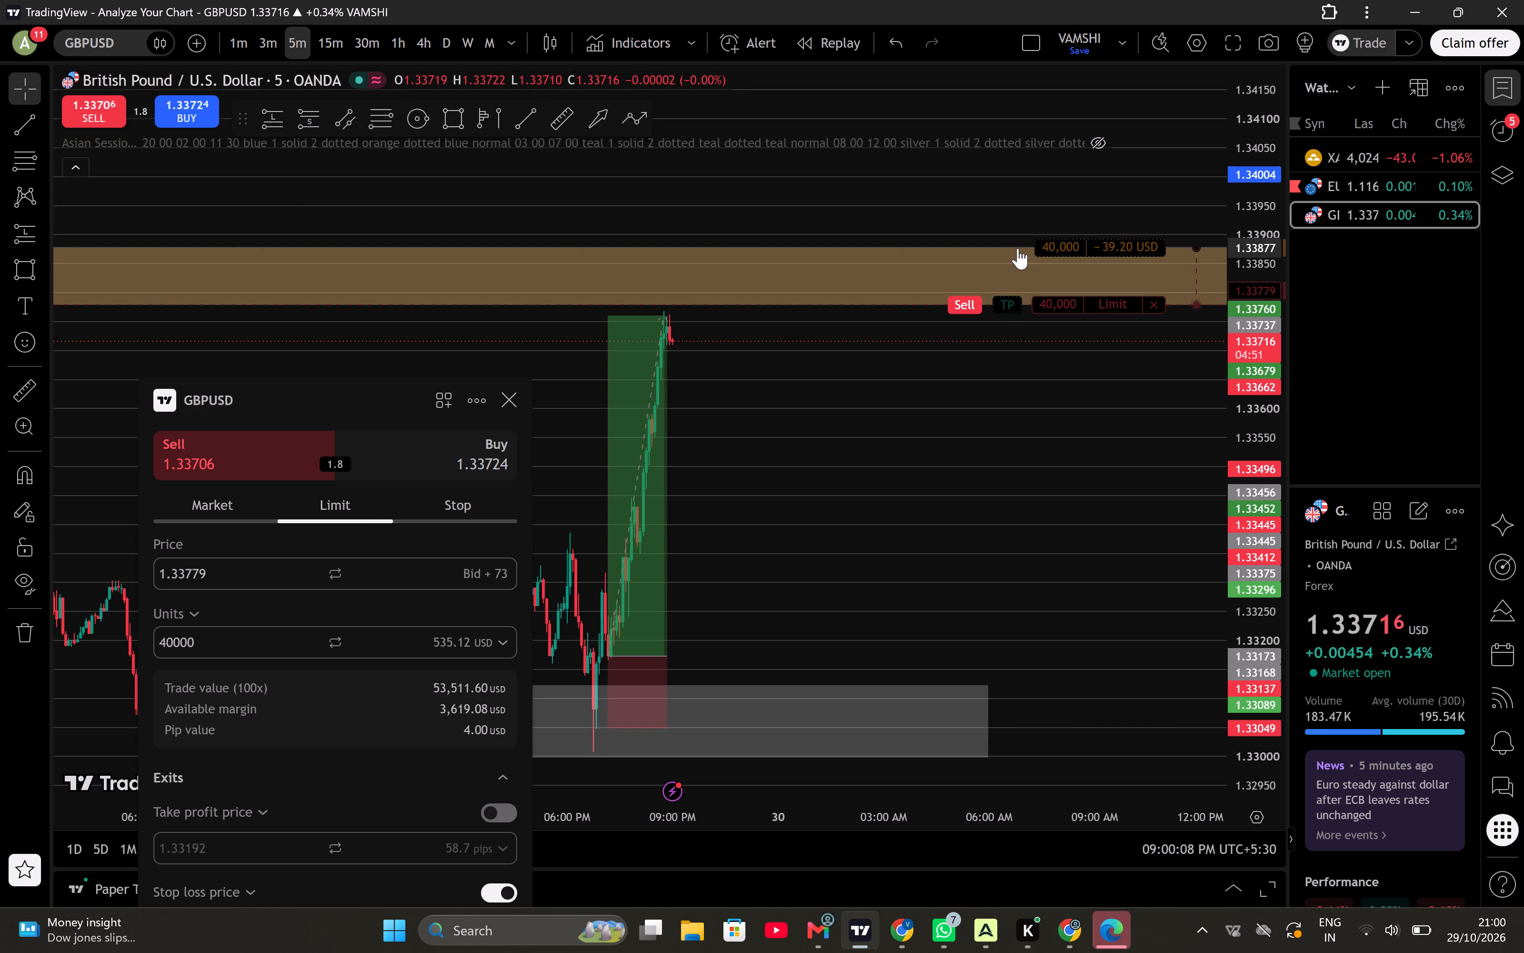
pyautogui.moveTo(1018, 248); pyautogui.dragTo(1014, 247)
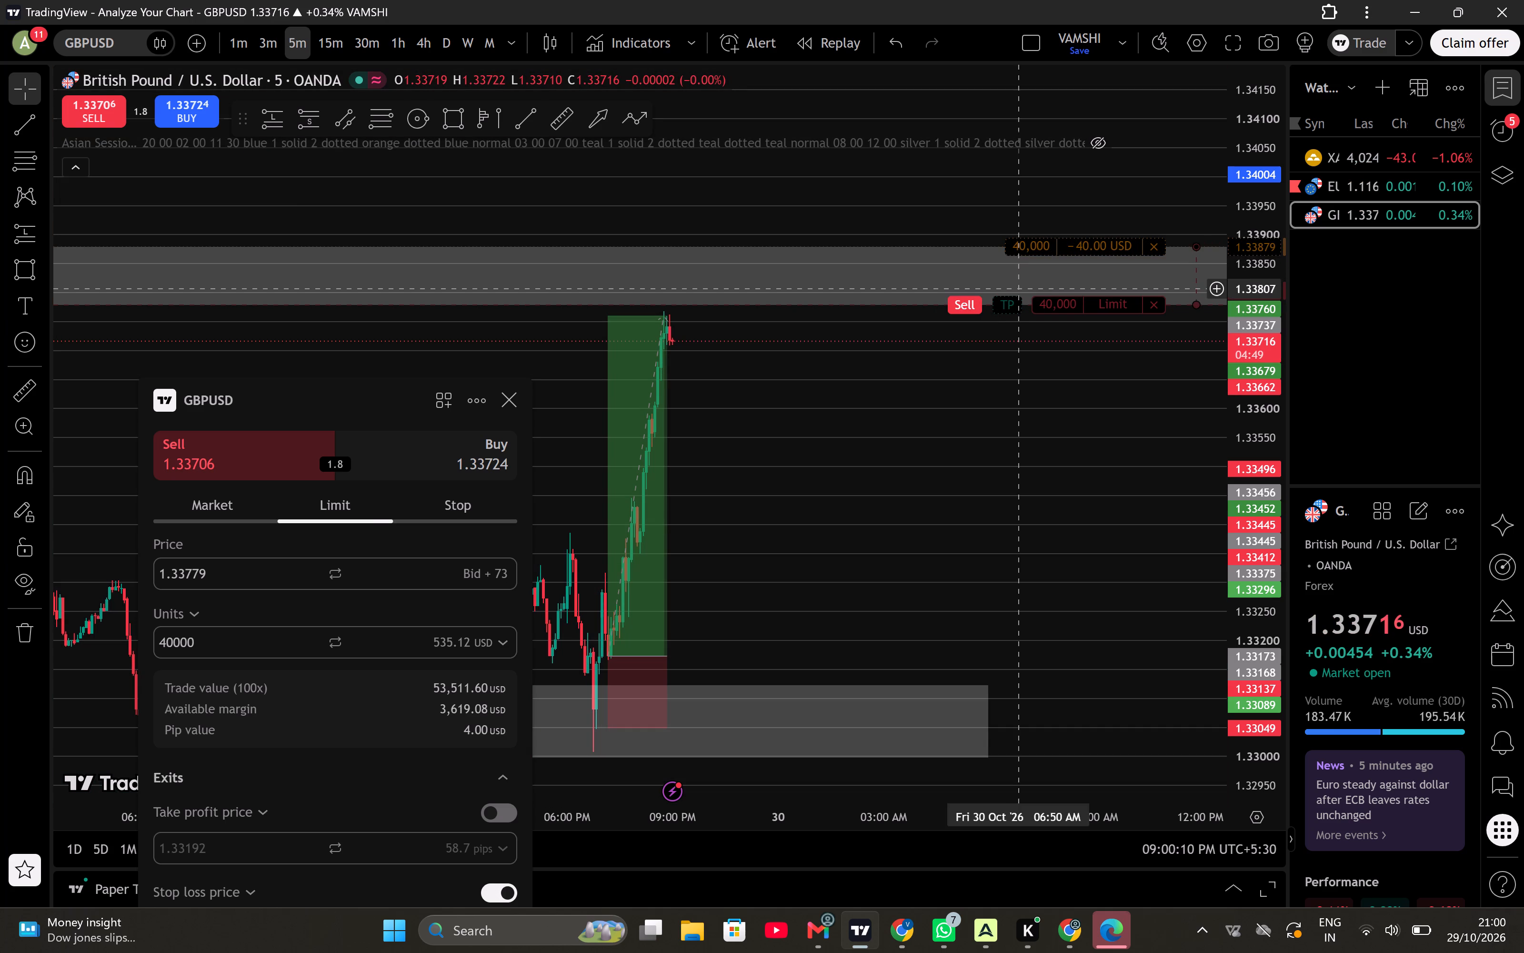
pyautogui.moveTo(1015, 304); pyautogui.dragTo(1006, 510)
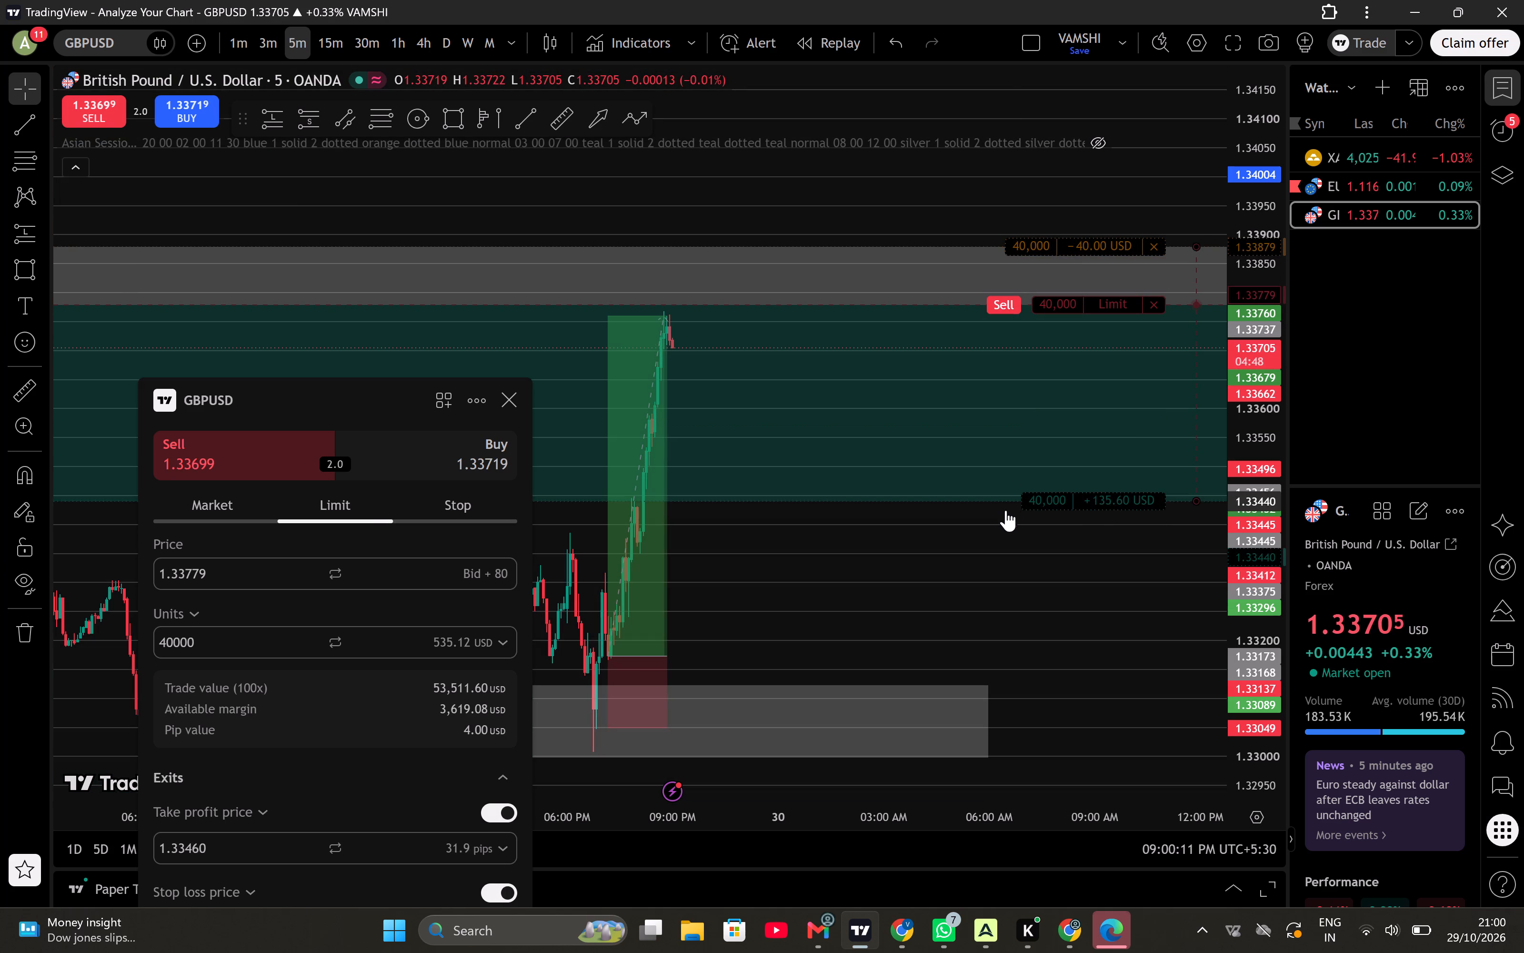
pyautogui.moveTo(1006, 510); pyautogui.dragTo(1000, 541)
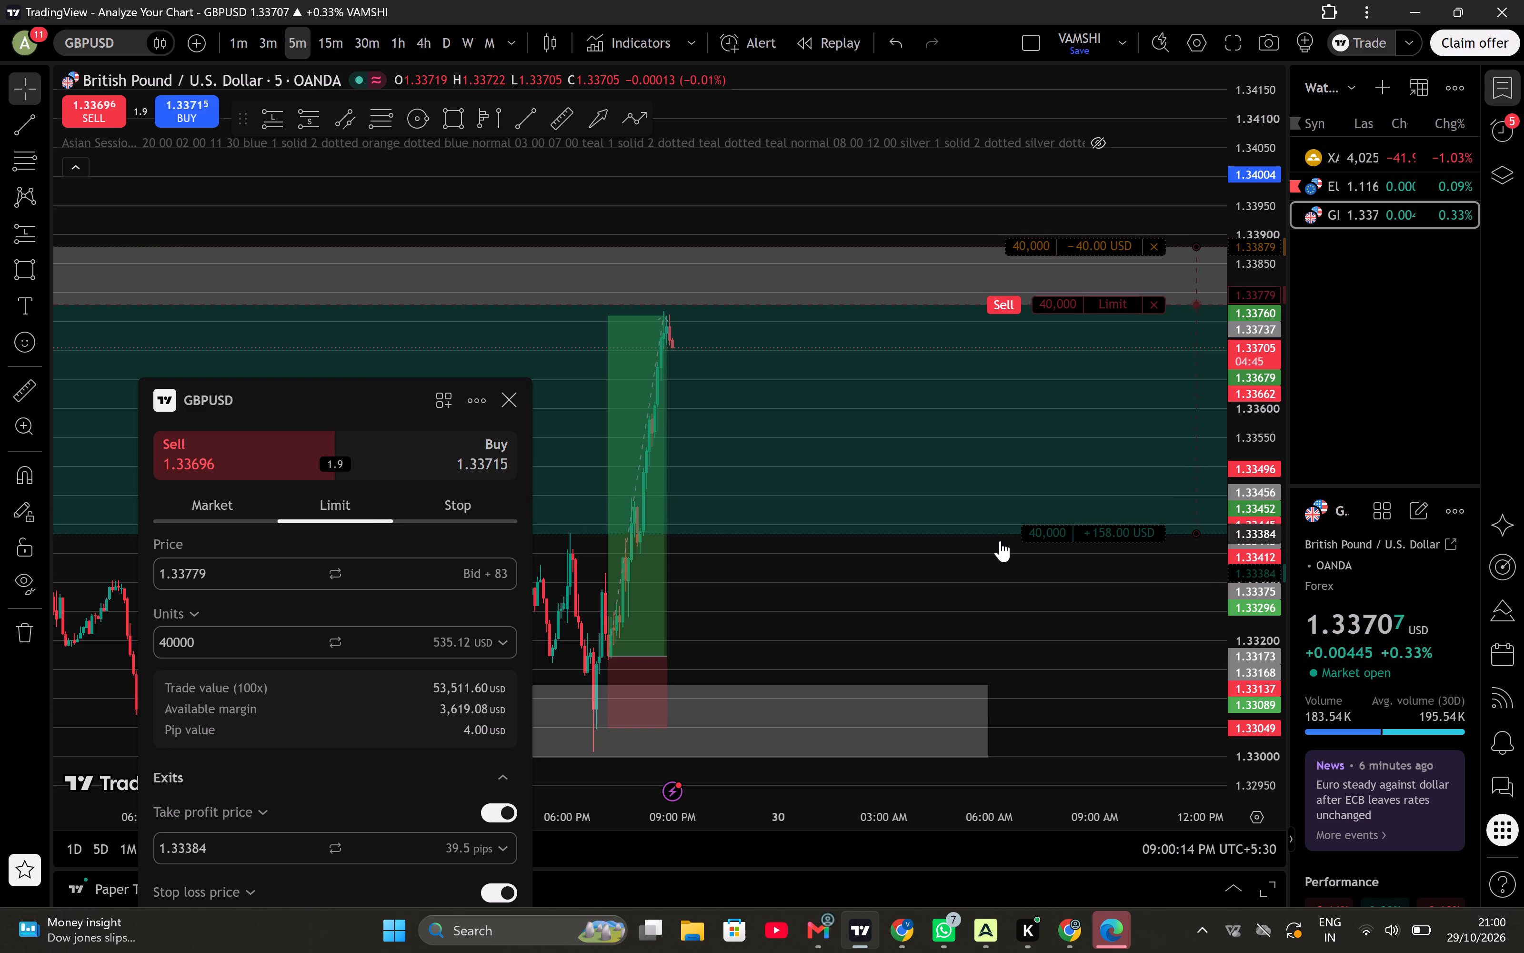
pyautogui.moveTo(1000, 541); pyautogui.dragTo(1002, 538)
# Place the GBPUSD sell limit order and close its order ticket.
pyautogui.click(997, 308)
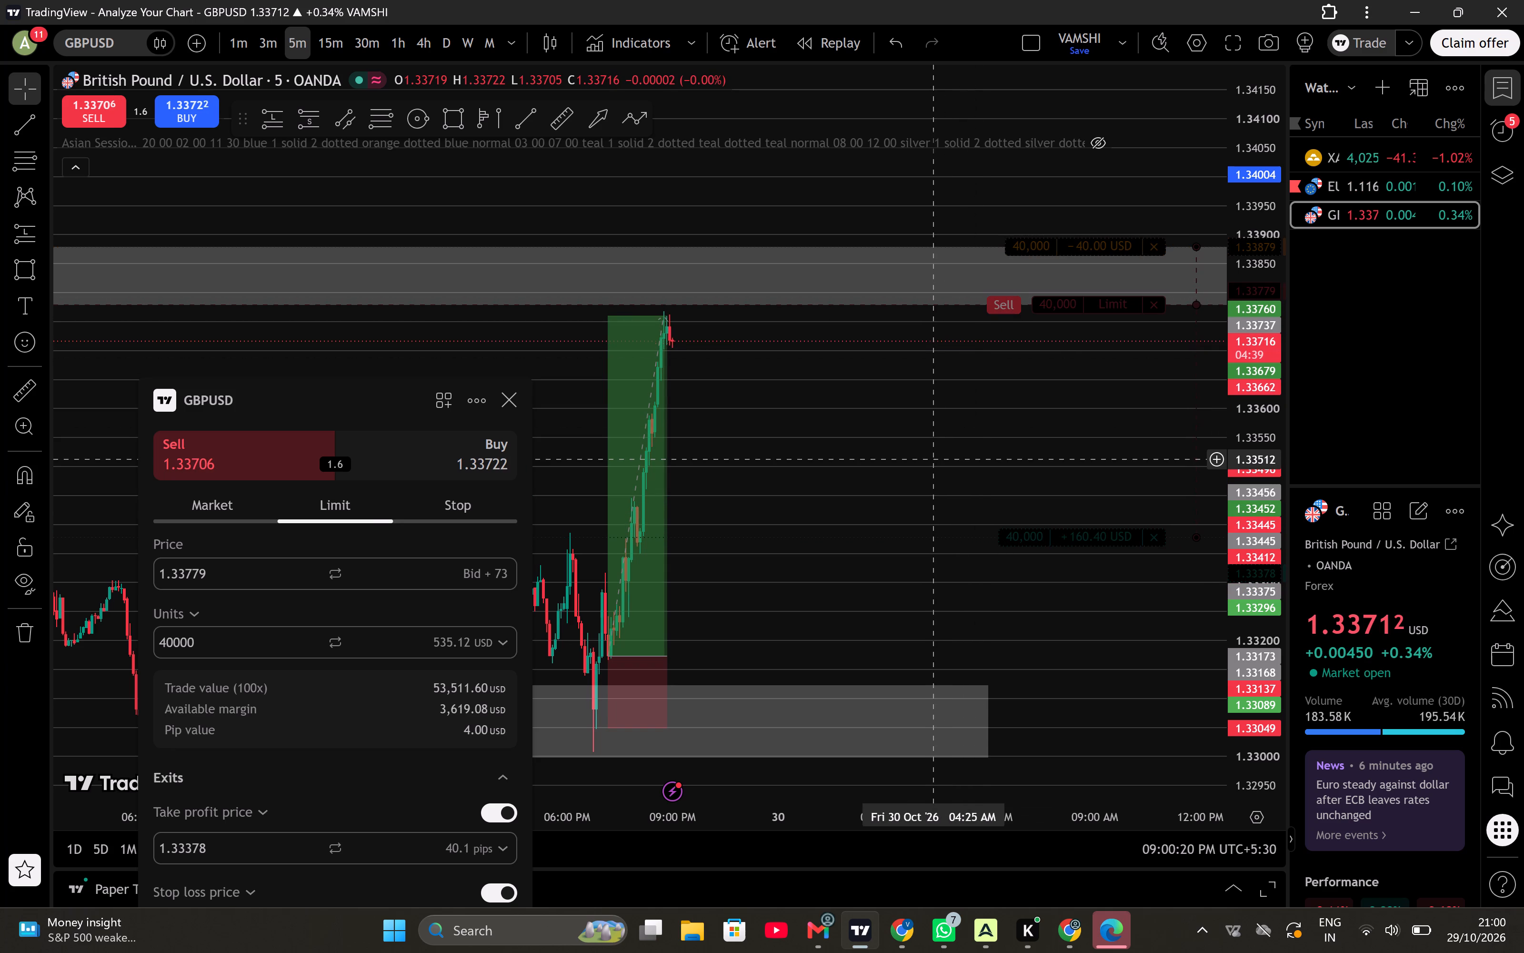
pyautogui.click(503, 398)
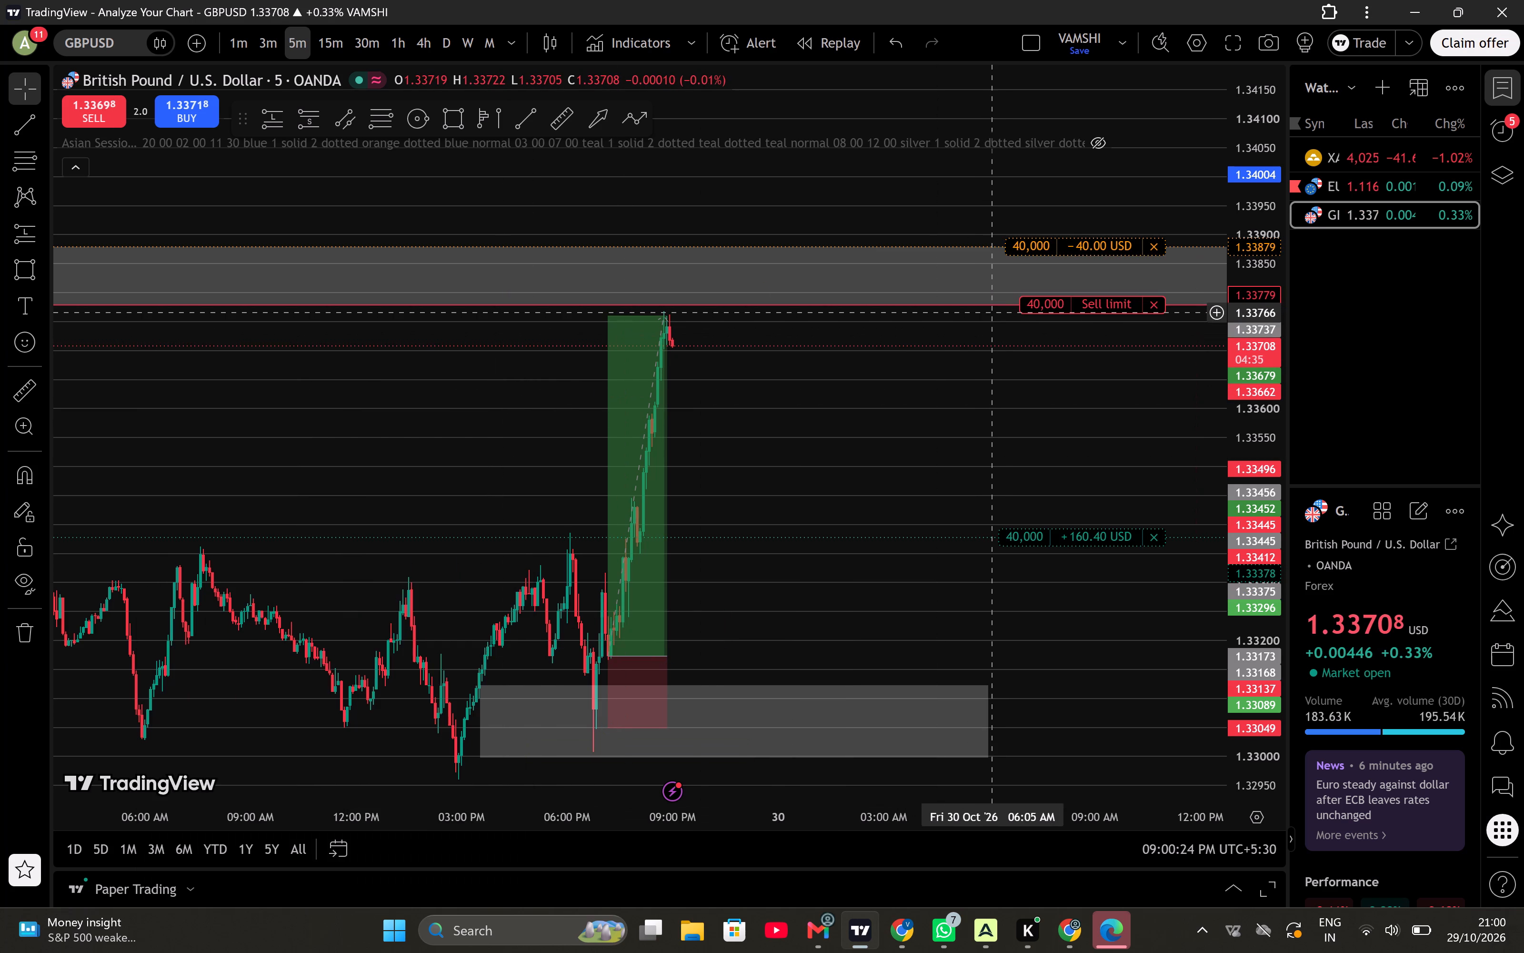
# Place a short position drawing beside the latest 5-minute candles, with its entry at the 1.33779 sell limit level.
pyautogui.scroll(1, 1001, 438)
pyautogui.moveTo(780, 355); pyautogui.dragTo(862, 549)
pyautogui.scroll(1, 801, 408)
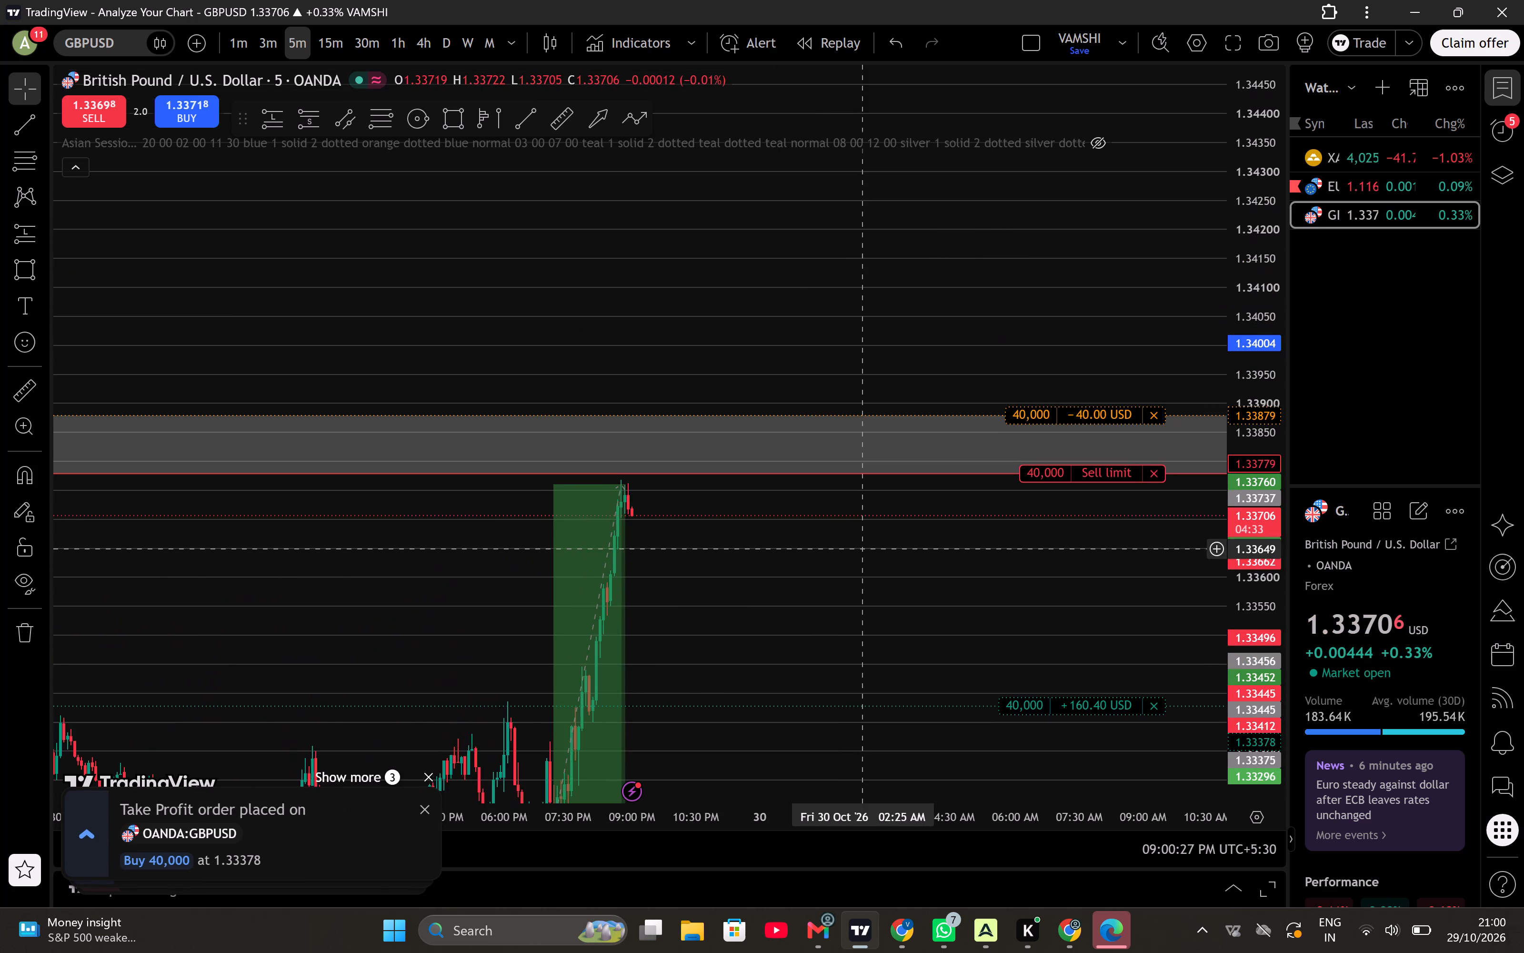
pyautogui.scroll(1, 871, 666)
pyautogui.moveTo(589, 542); pyautogui.dragTo(569, 328)
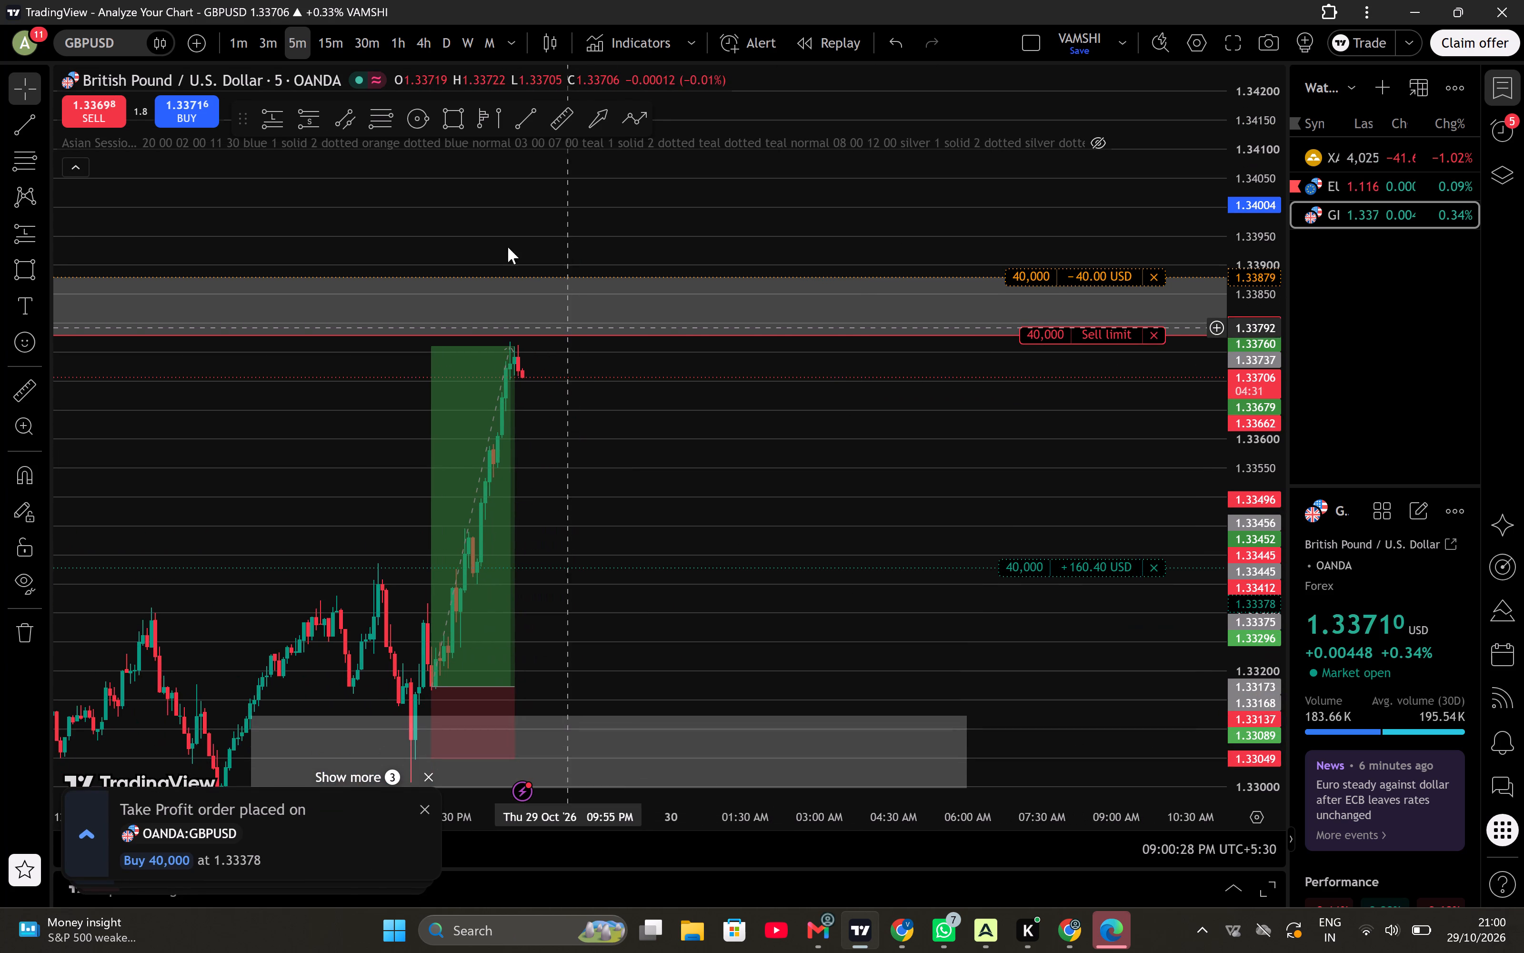
pyautogui.click(303, 111)
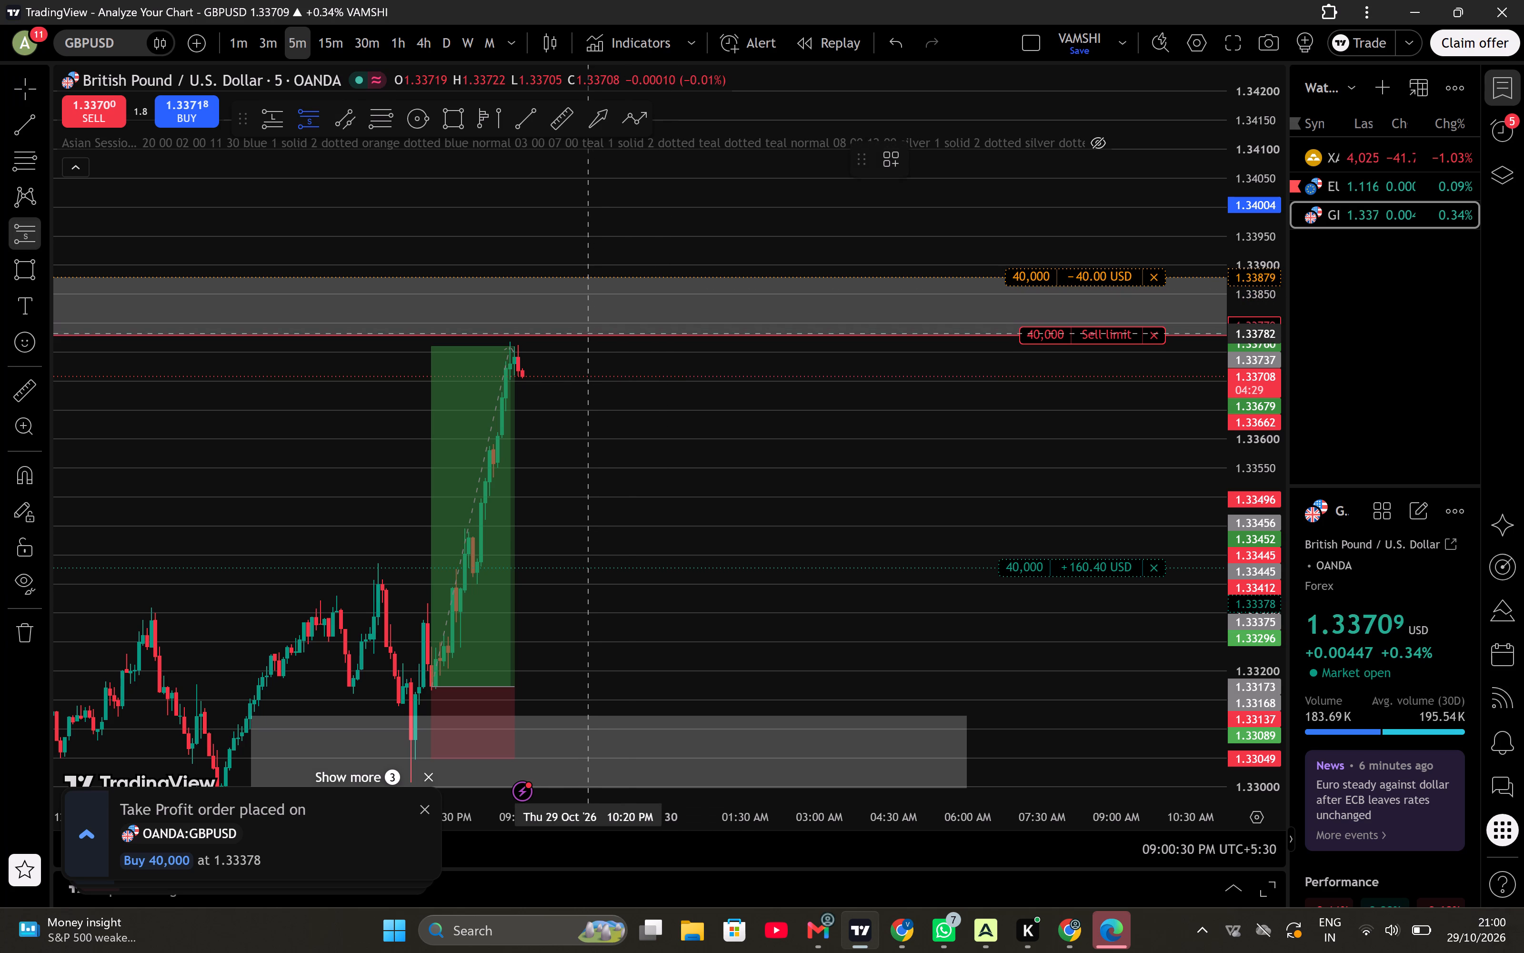
pyautogui.click(583, 336)
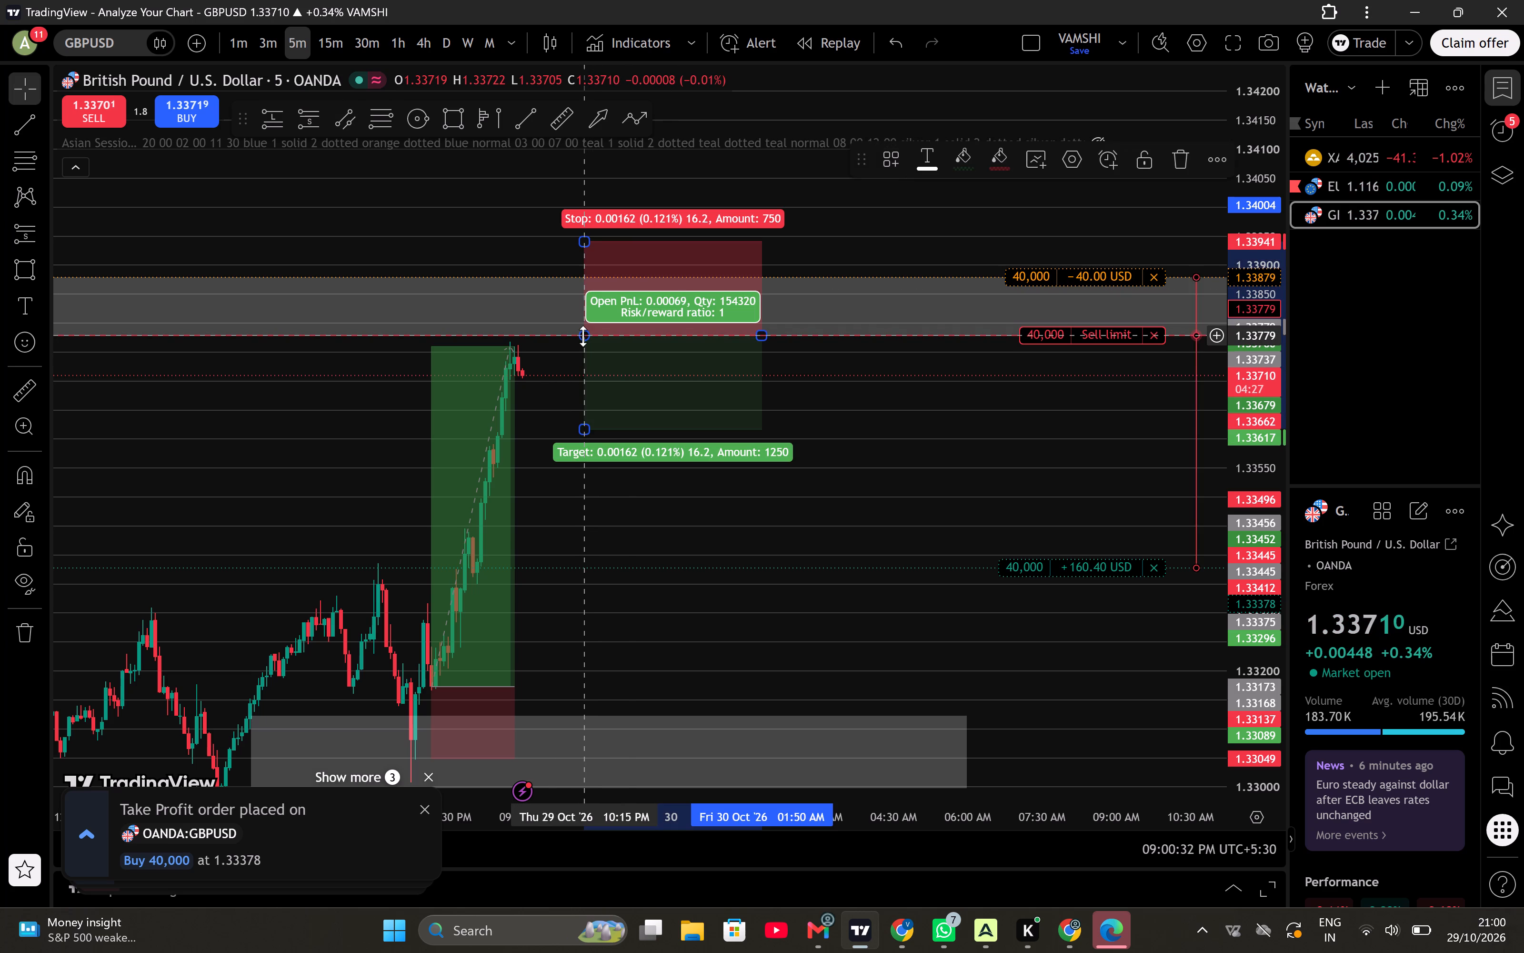
# Align the short position's stop to 1.33879 and its target to 1.33378, matching the sell limit order's levels.
pyautogui.moveTo(584, 235); pyautogui.dragTo(578, 273)
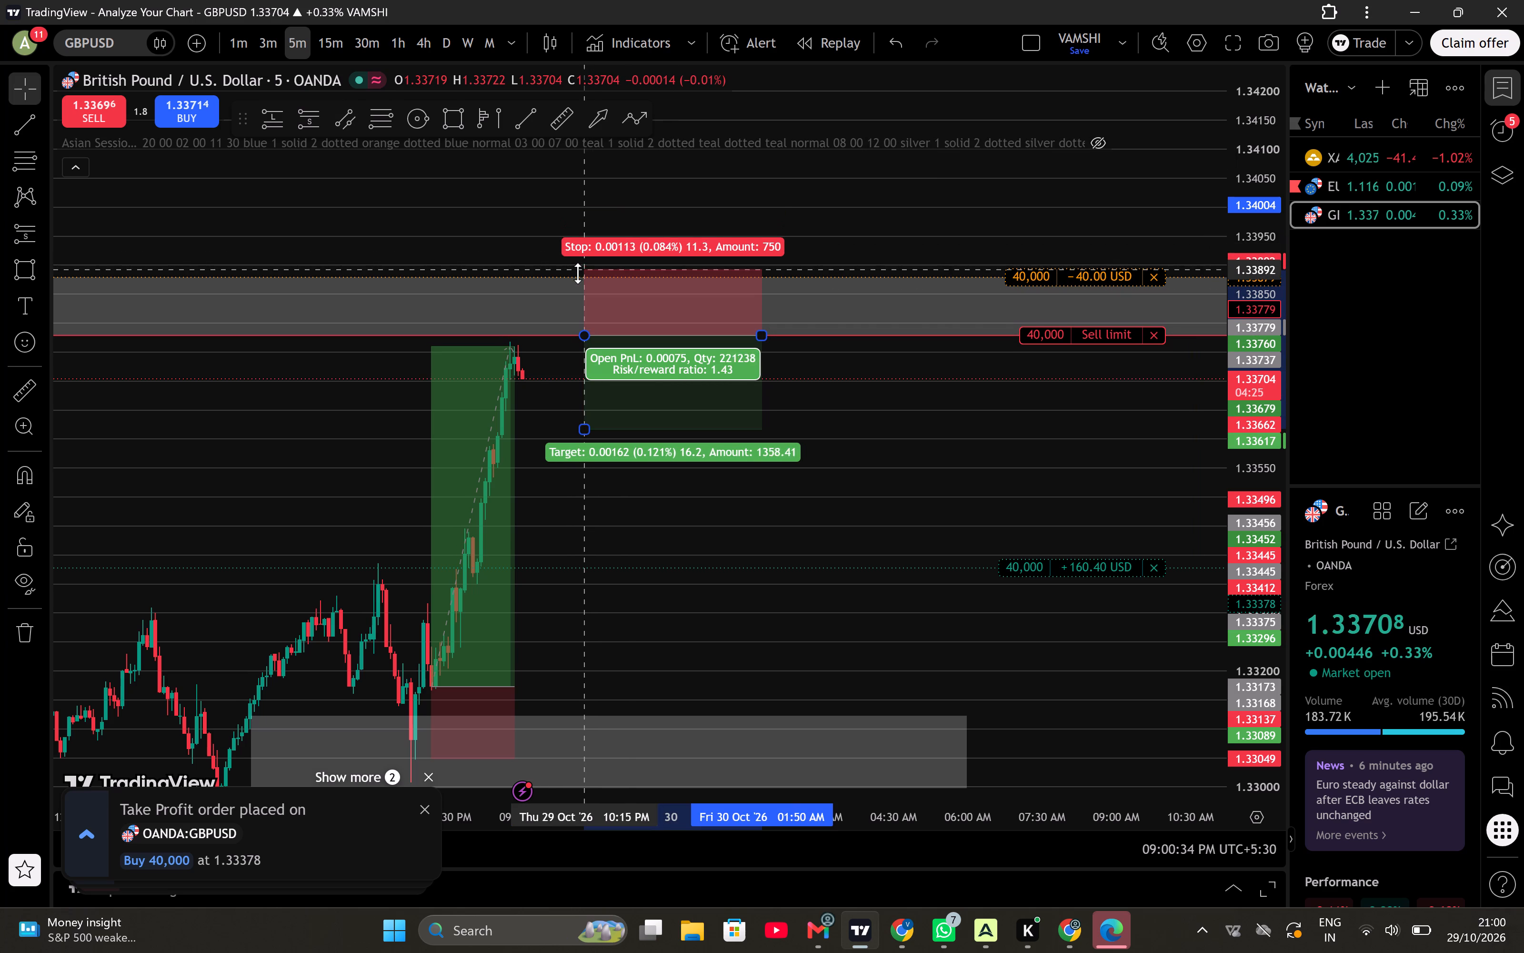
pyautogui.moveTo(578, 273); pyautogui.dragTo(570, 276)
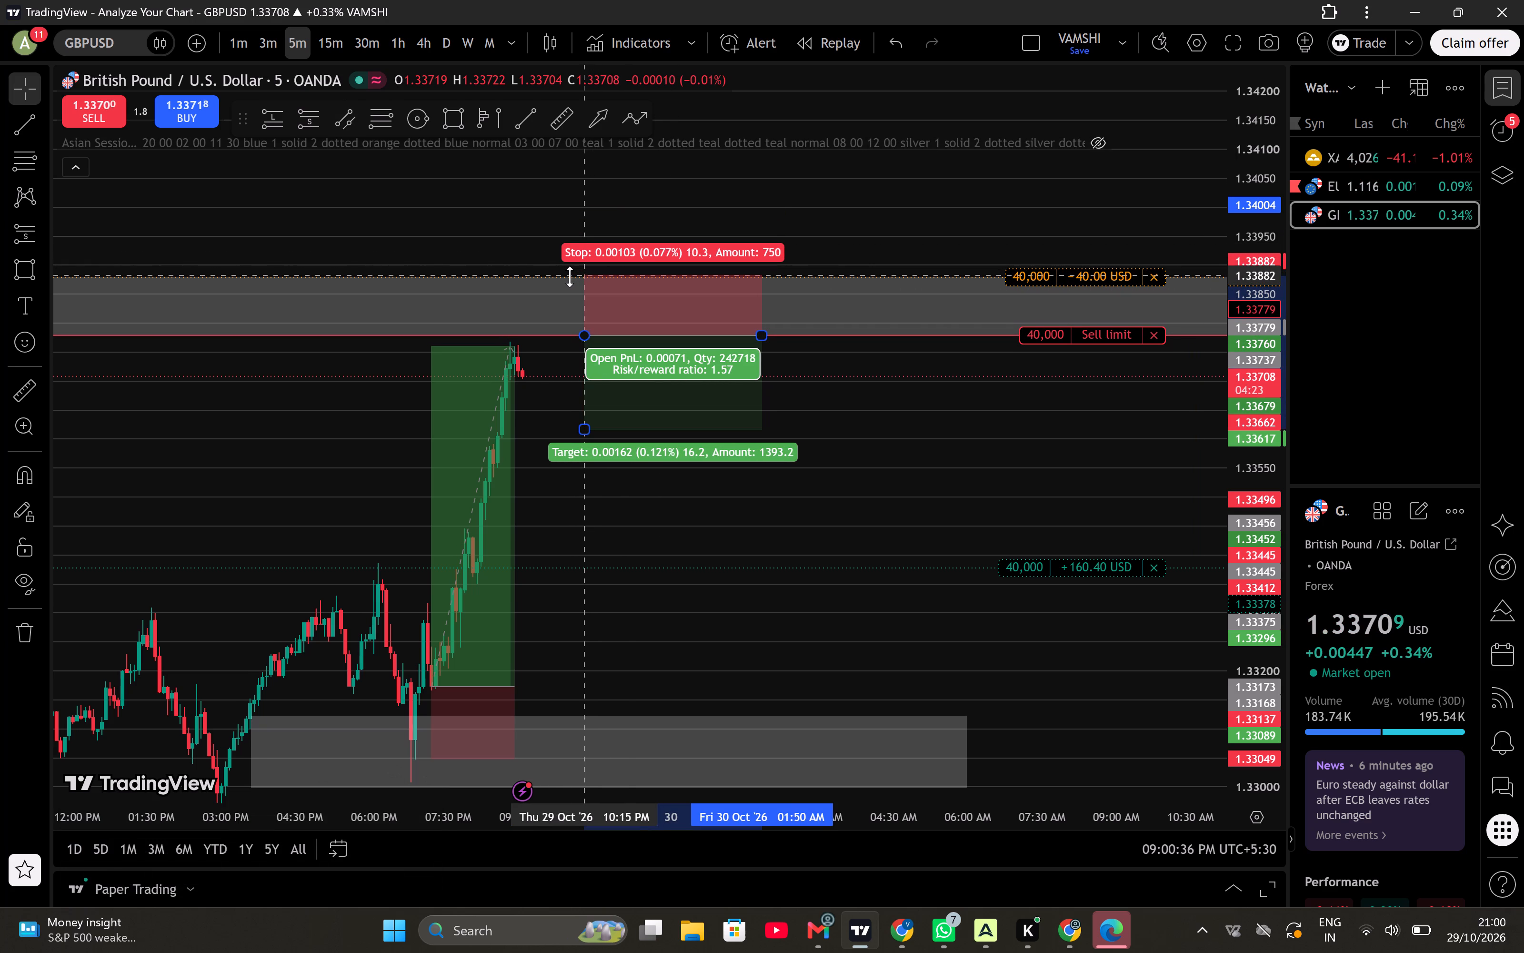
pyautogui.moveTo(570, 276); pyautogui.dragTo(569, 276)
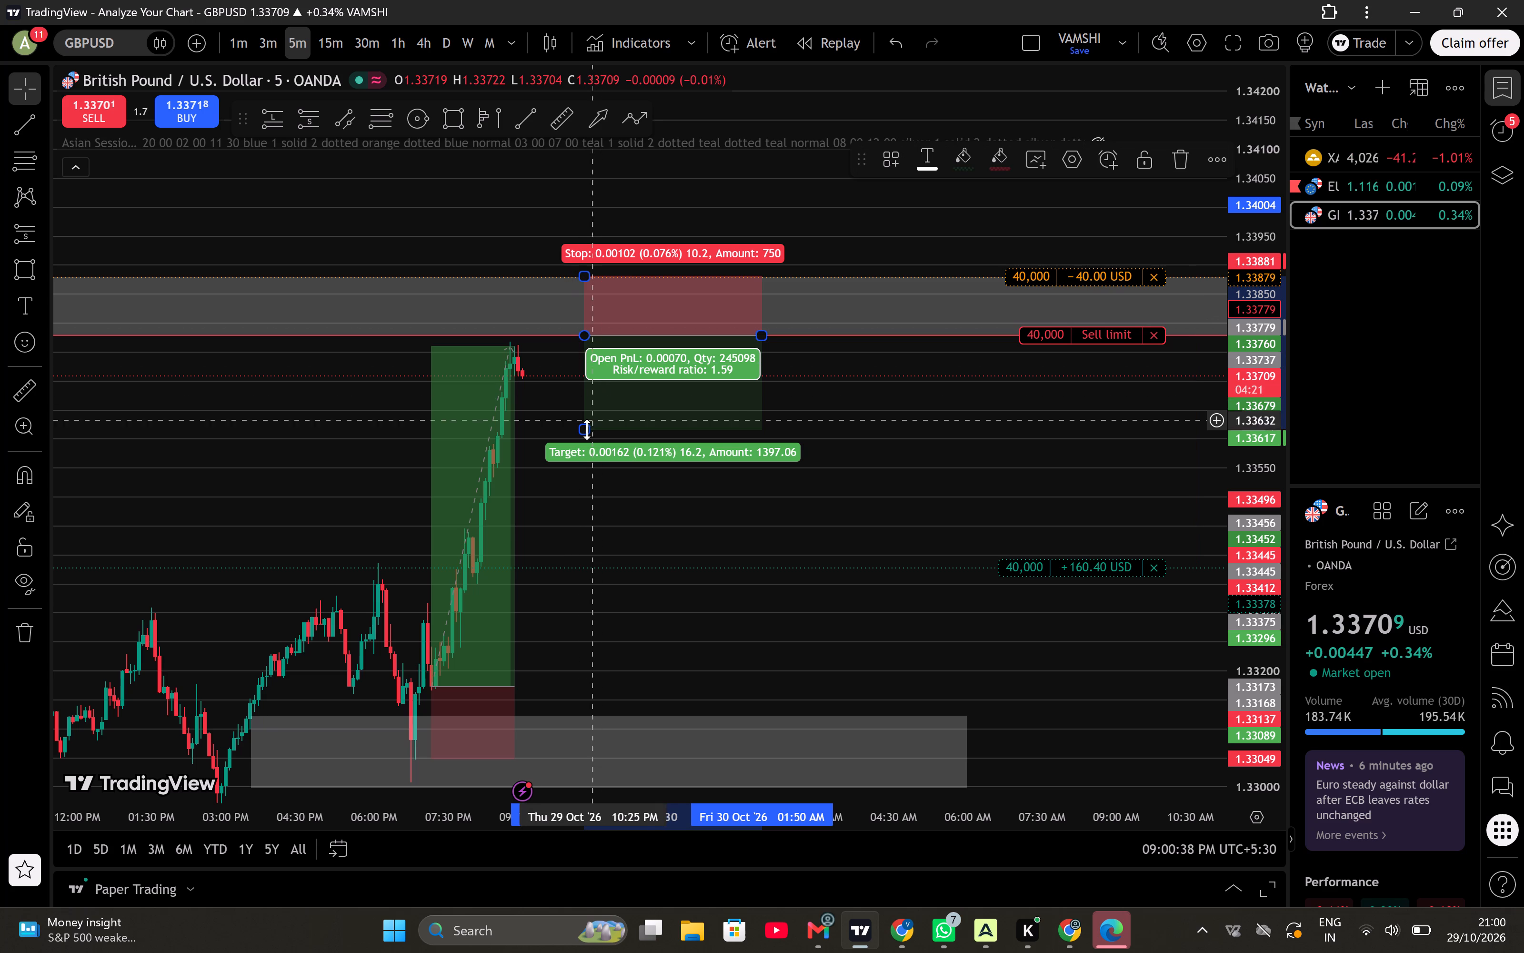
pyautogui.moveTo(582, 434); pyautogui.dragTo(603, 565)
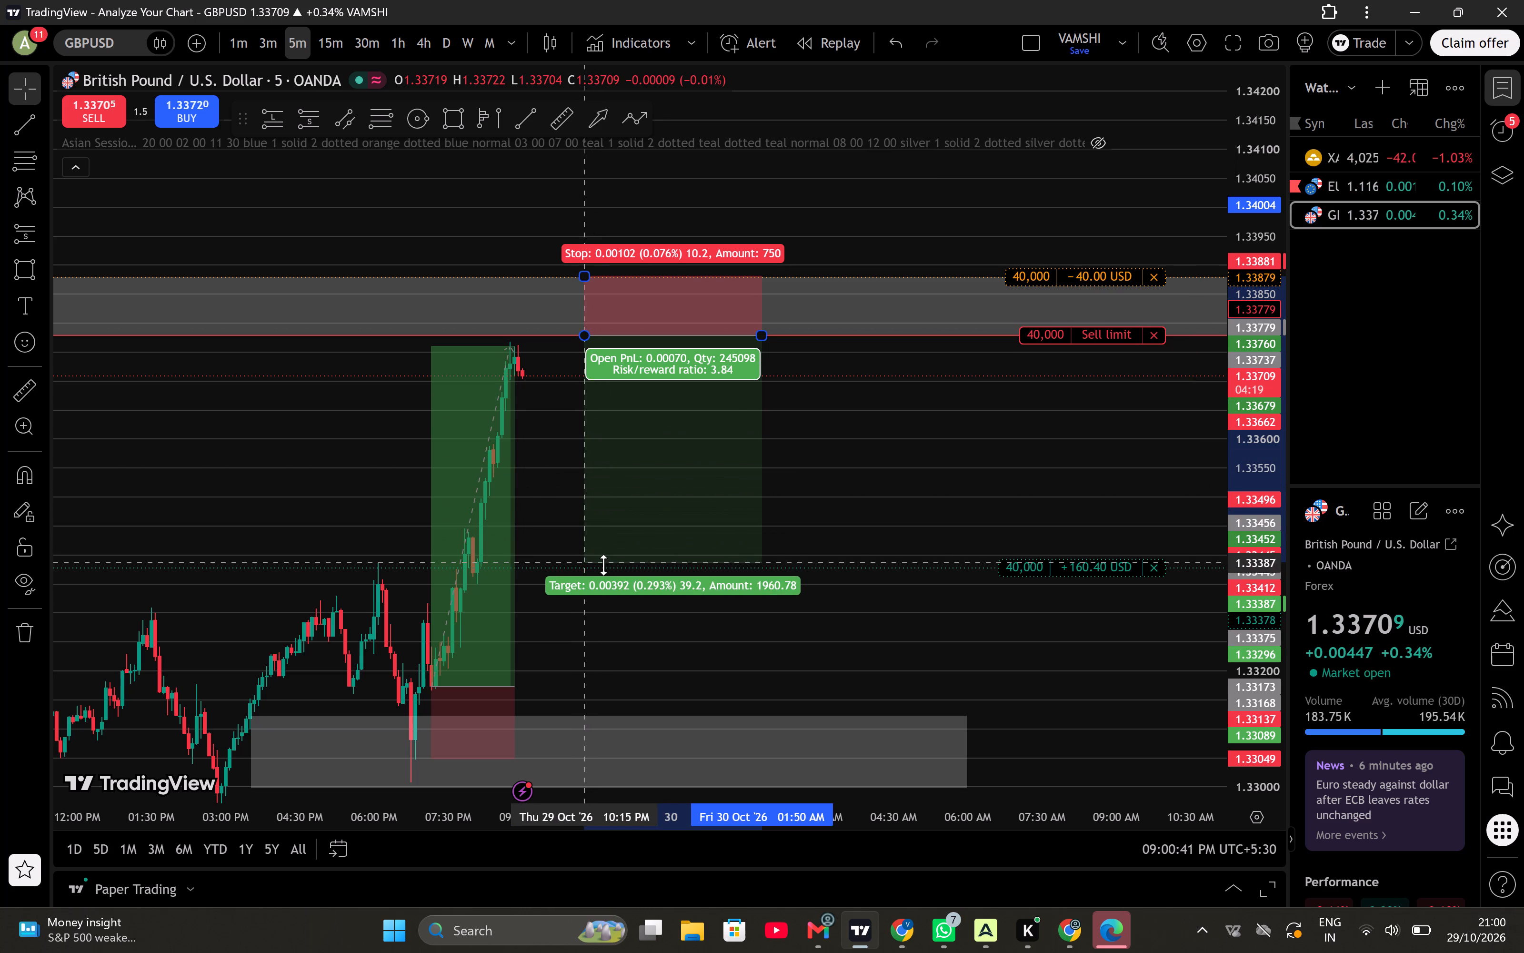
pyautogui.moveTo(603, 565); pyautogui.dragTo(597, 568)
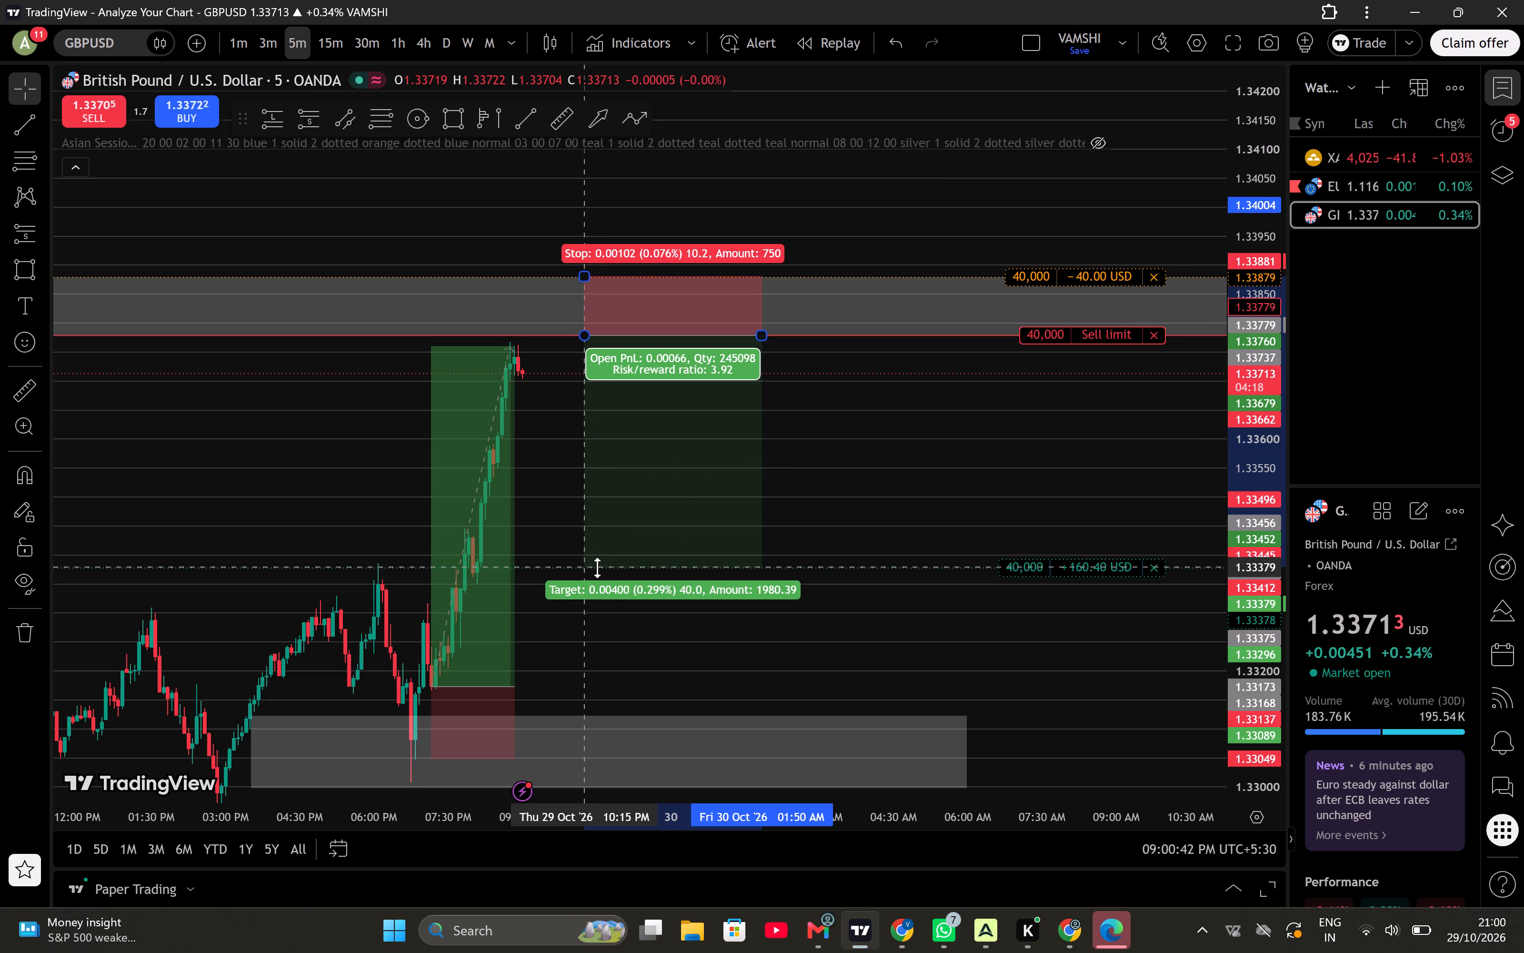
pyautogui.moveTo(597, 568); pyautogui.dragTo(591, 568)
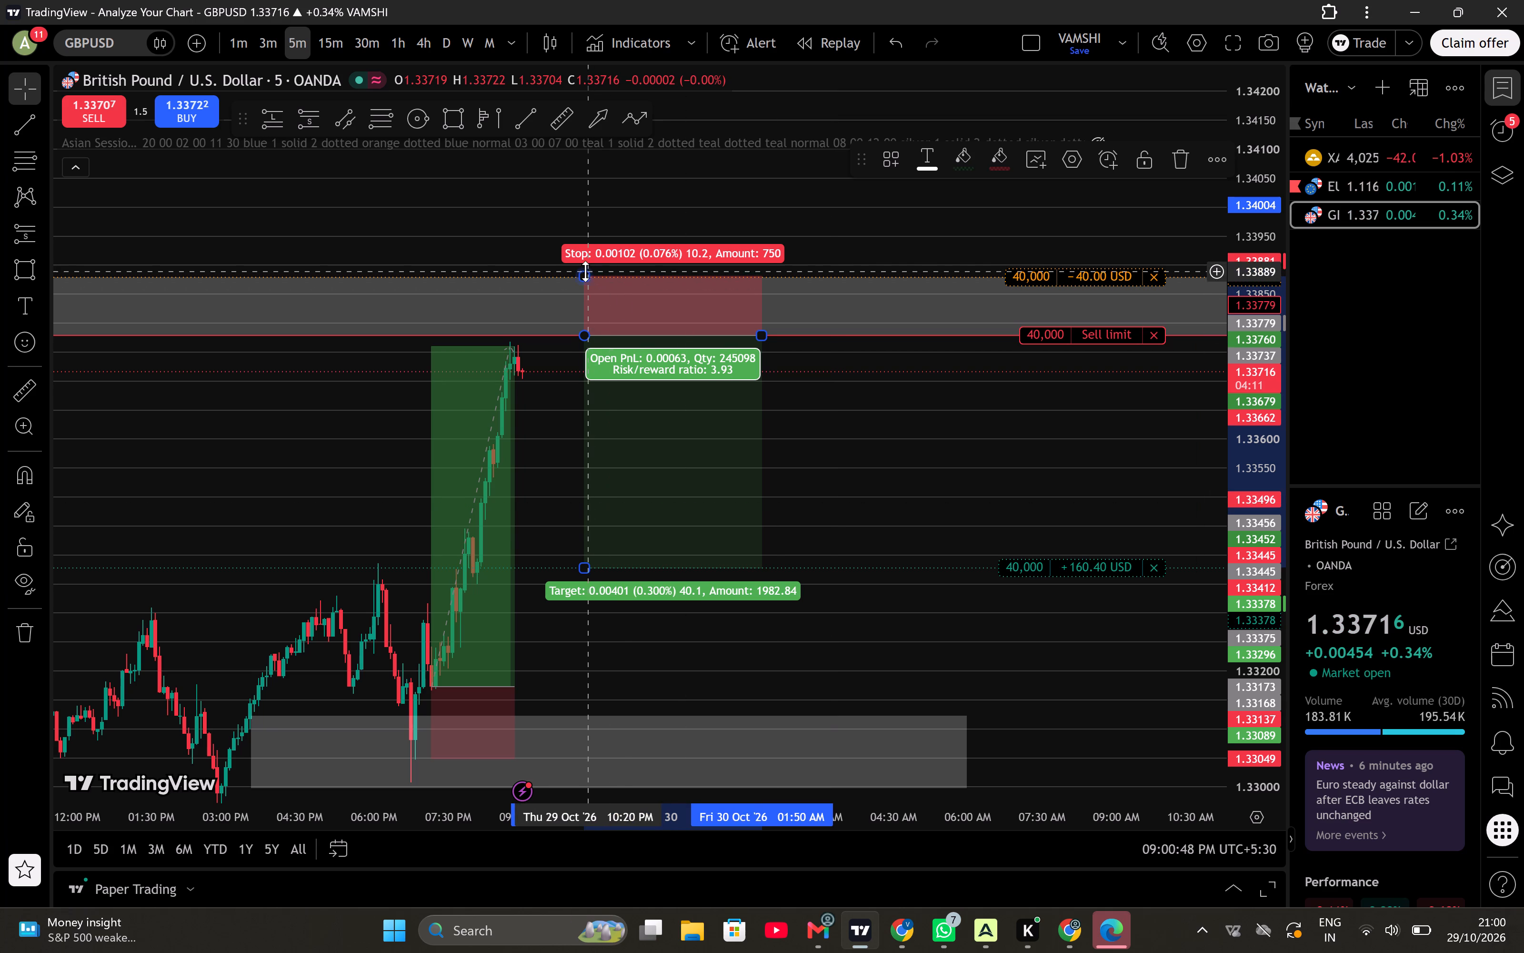
pyautogui.moveTo(584, 272); pyautogui.dragTo(657, 277)
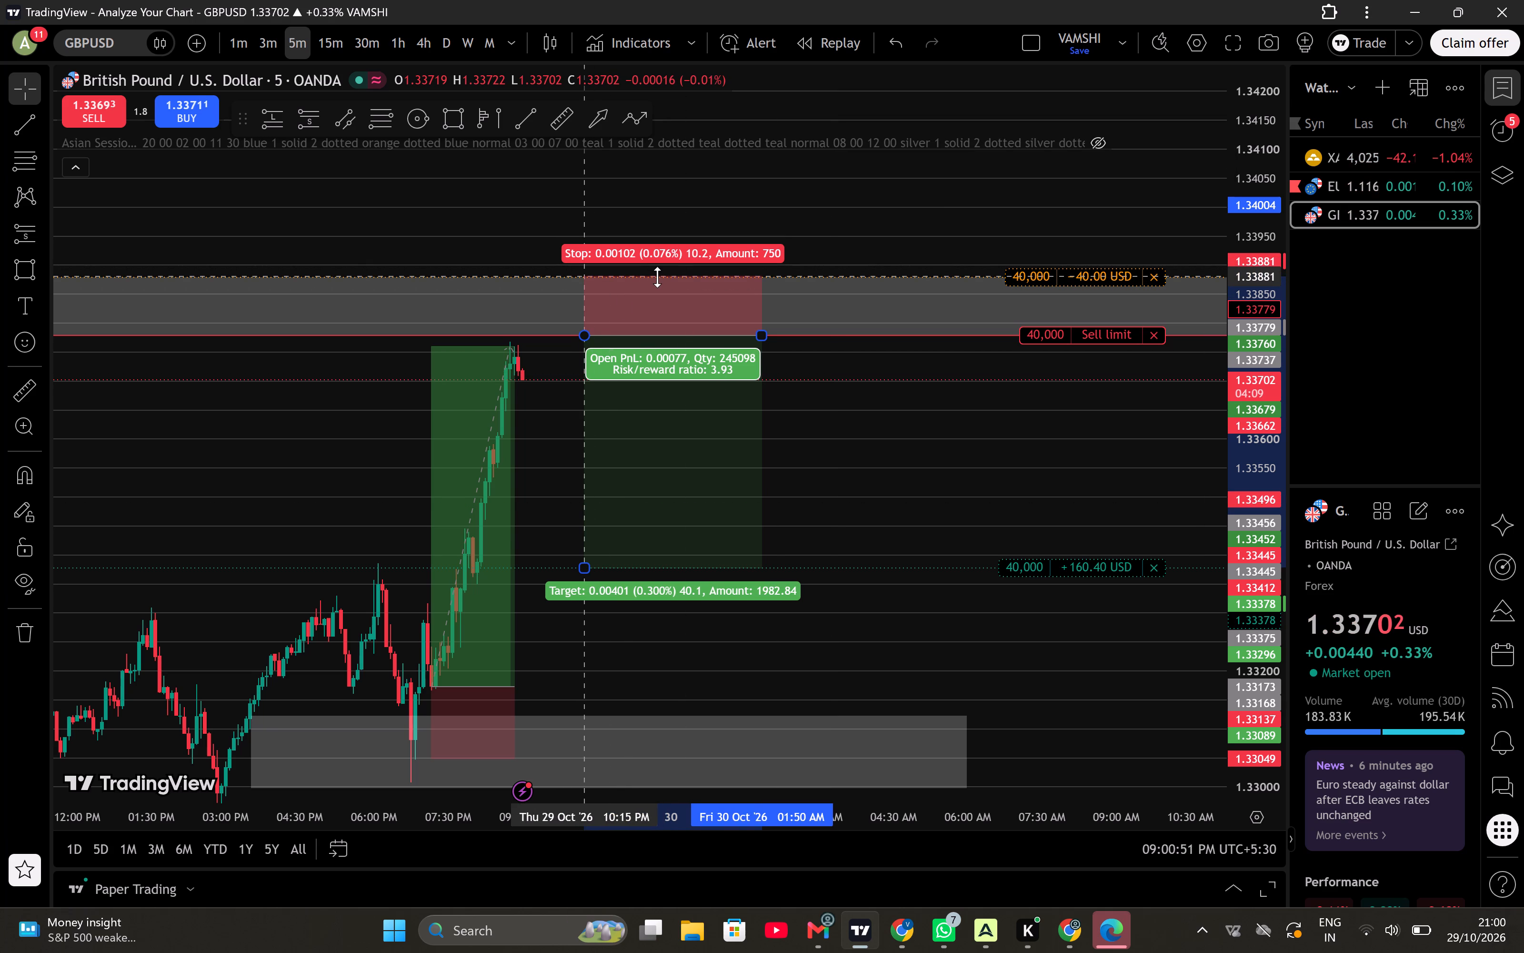
pyautogui.moveTo(657, 277); pyautogui.dragTo(655, 277)
pyautogui.moveTo(655, 277); pyautogui.dragTo(649, 277)
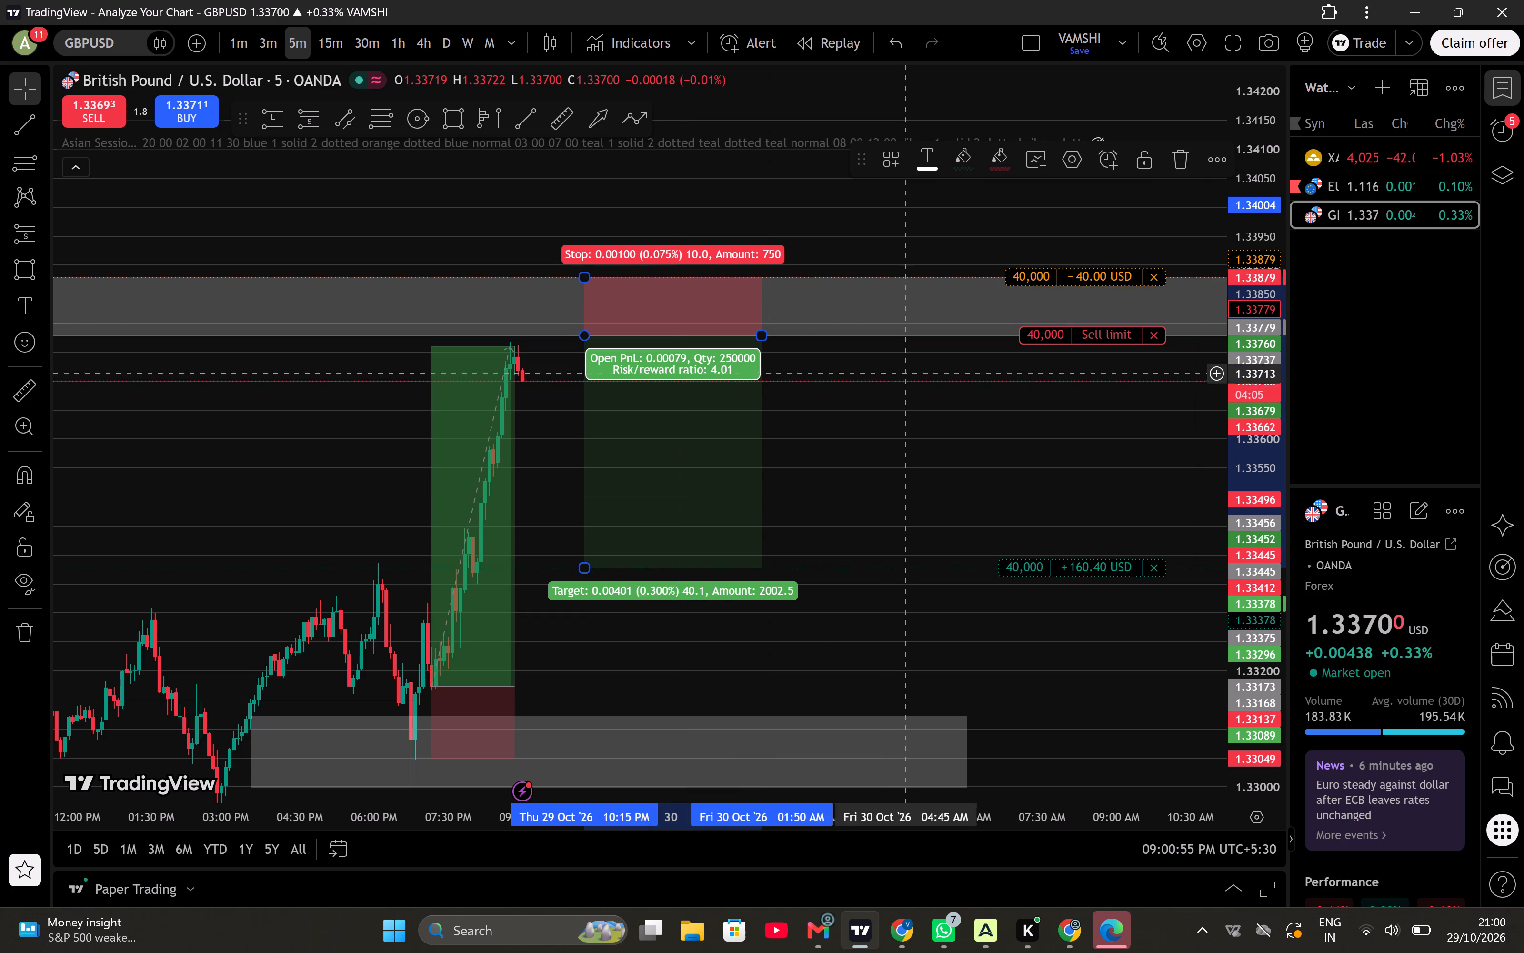
pyautogui.click(936, 433)
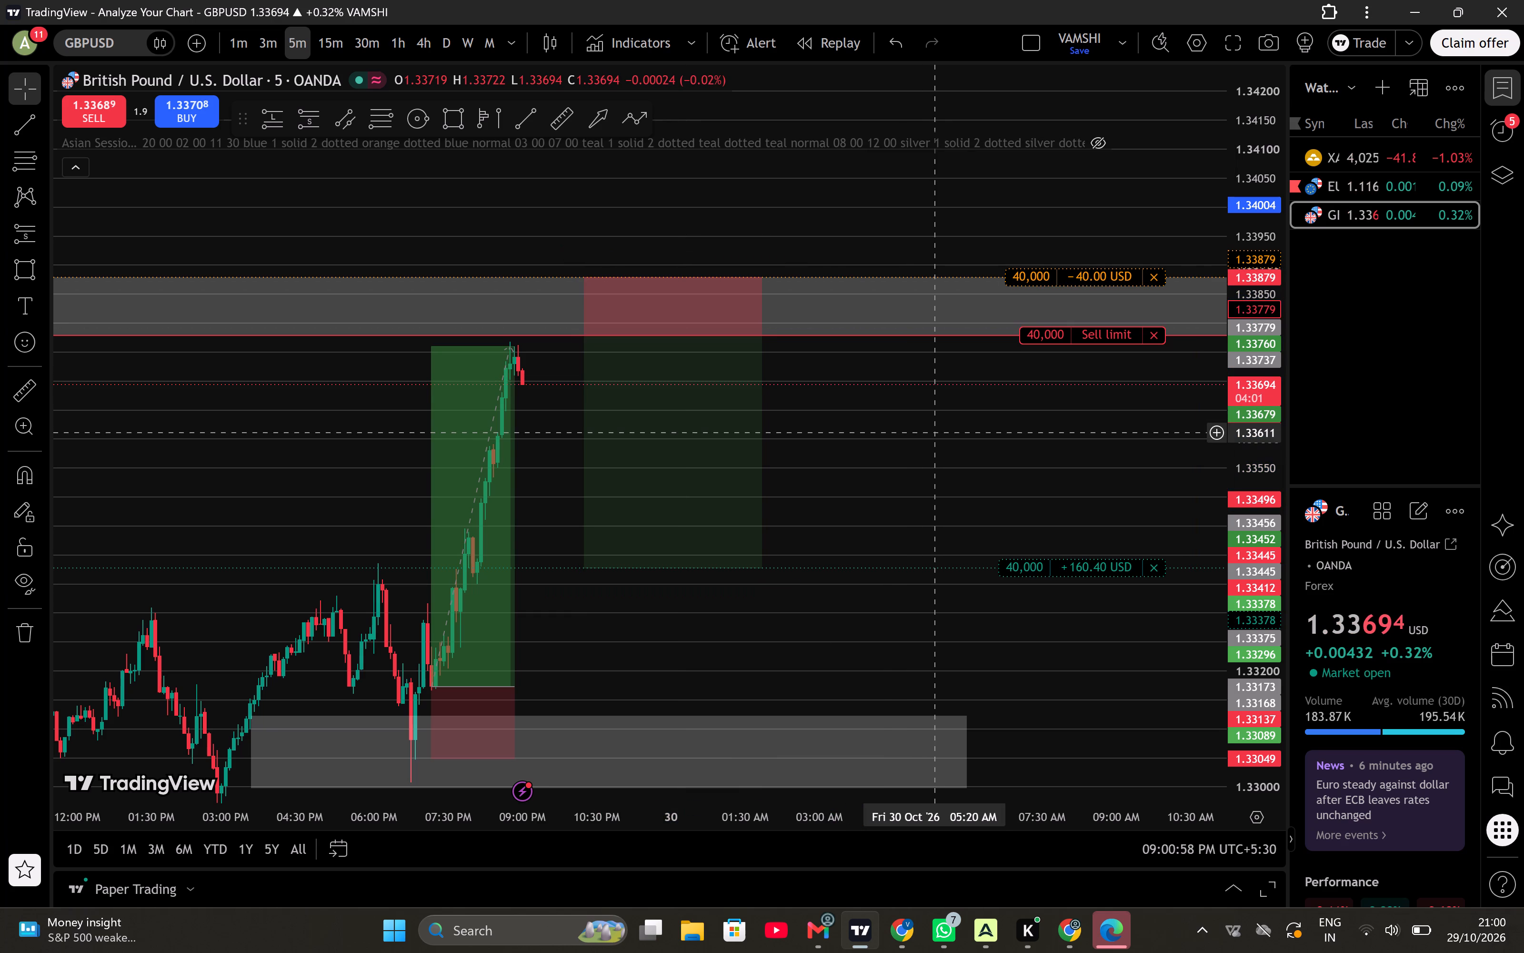
# Measure the price distance from the sell limit entry down to the take-profit level.
pyautogui.moveTo(936, 433); pyautogui.dragTo(1083, 423)
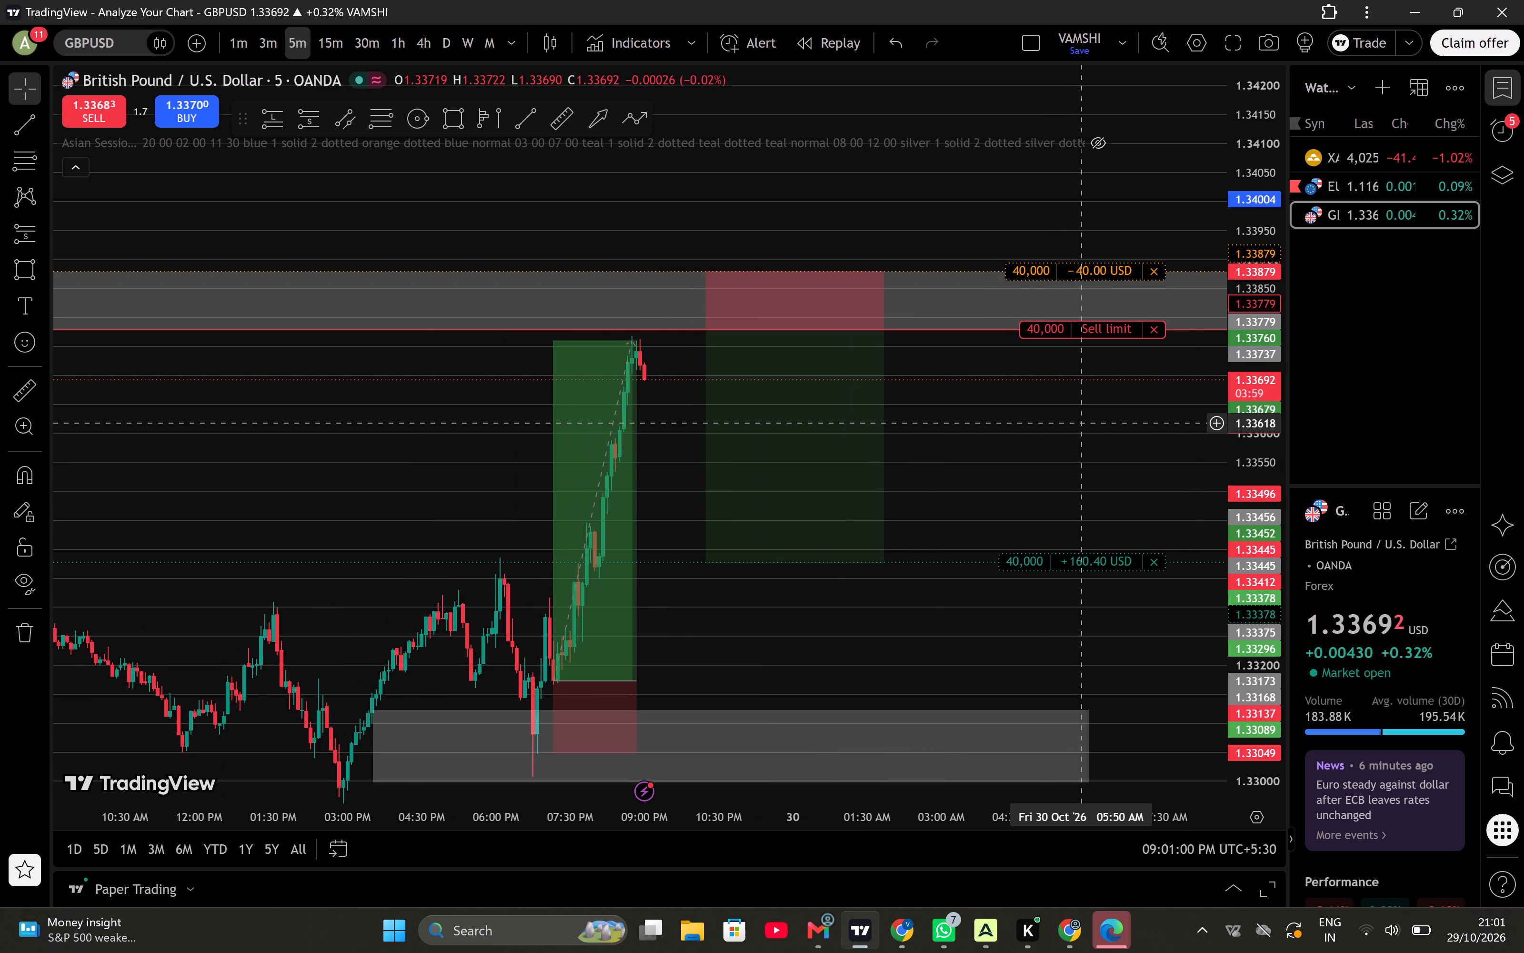
pyautogui.moveTo(1083, 423); pyautogui.dragTo(1052, 423)
pyautogui.scroll(1, 1052, 423)
pyautogui.moveTo(994, 436); pyautogui.dragTo(1146, 471)
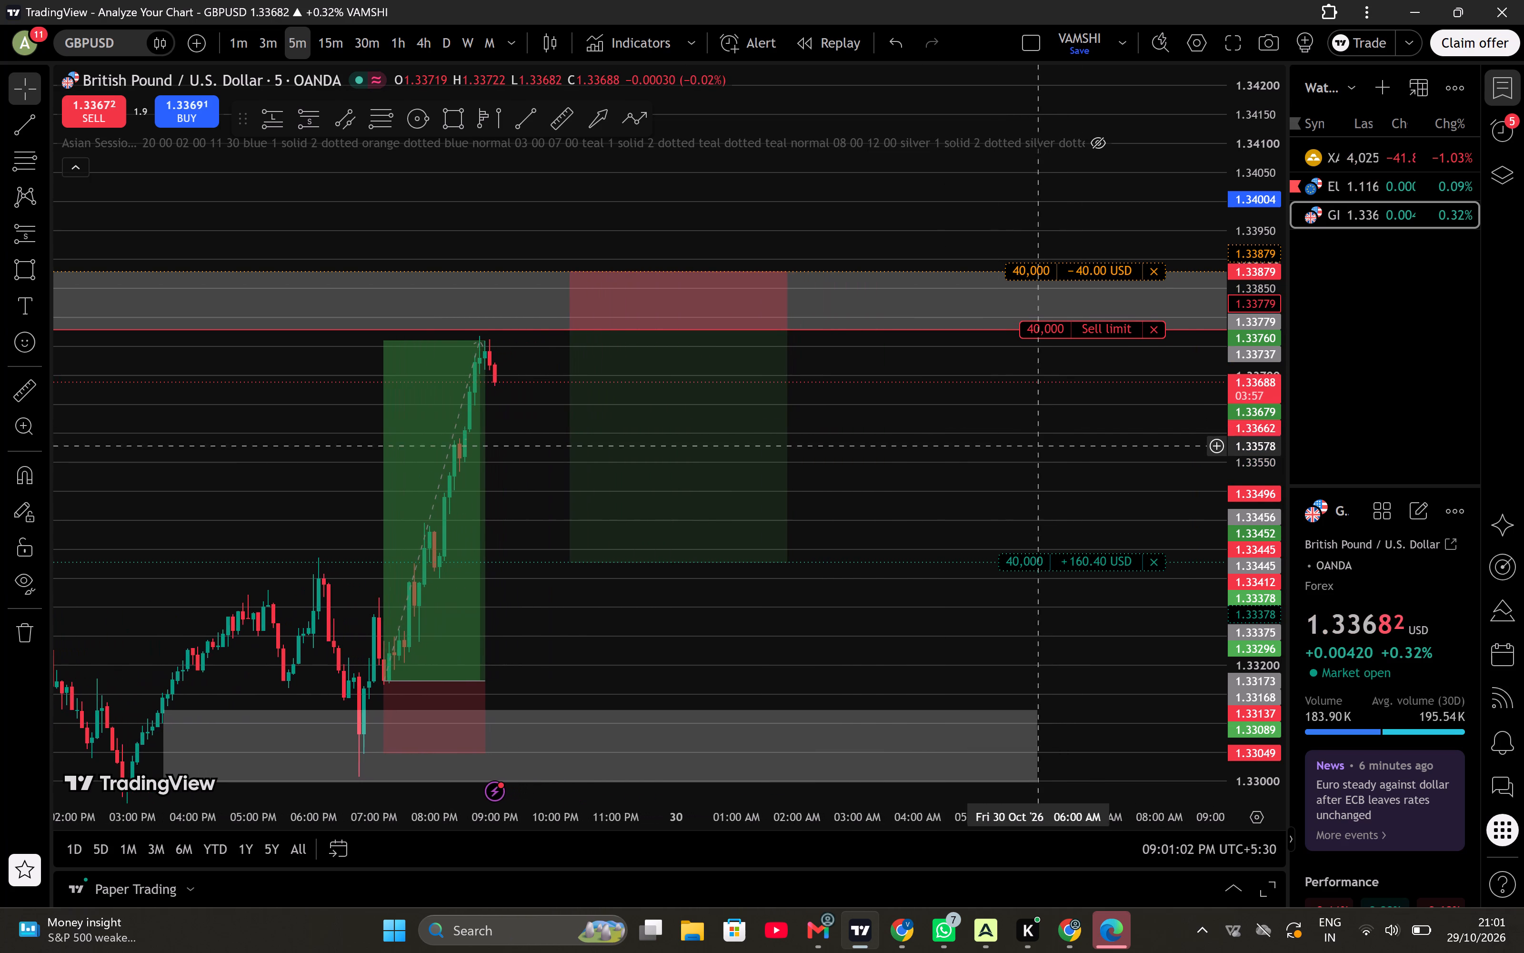
pyautogui.moveTo(1146, 471); pyautogui.dragTo(1166, 477)
pyautogui.moveTo(1062, 493); pyautogui.dragTo(1072, 345)
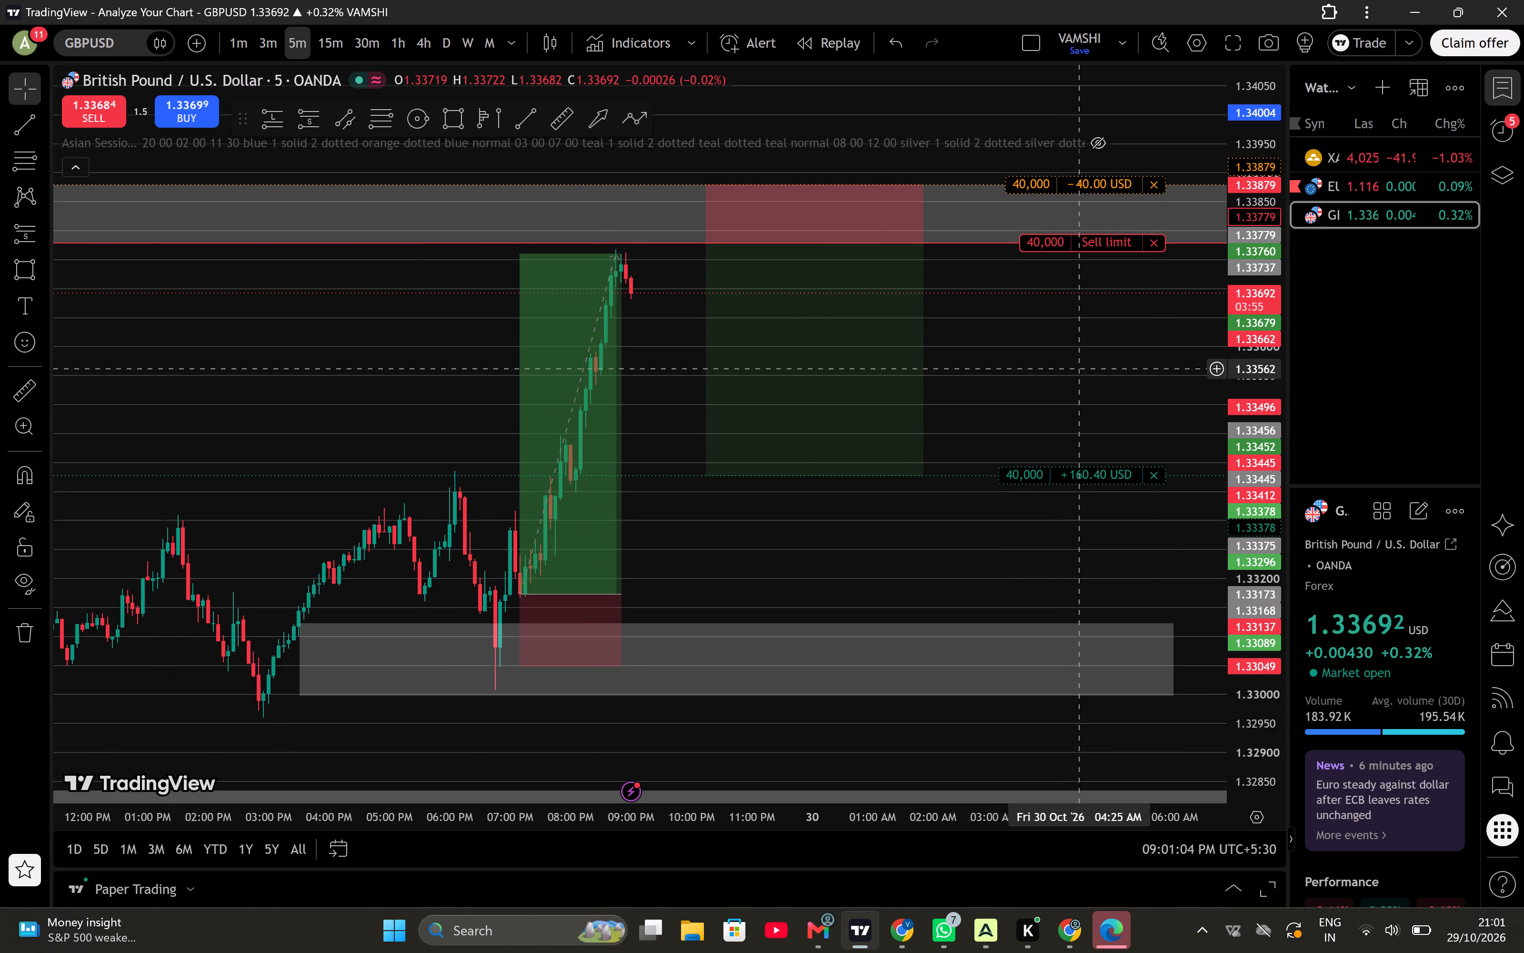
pyautogui.moveTo(1078, 377); pyautogui.dragTo(1044, 407)
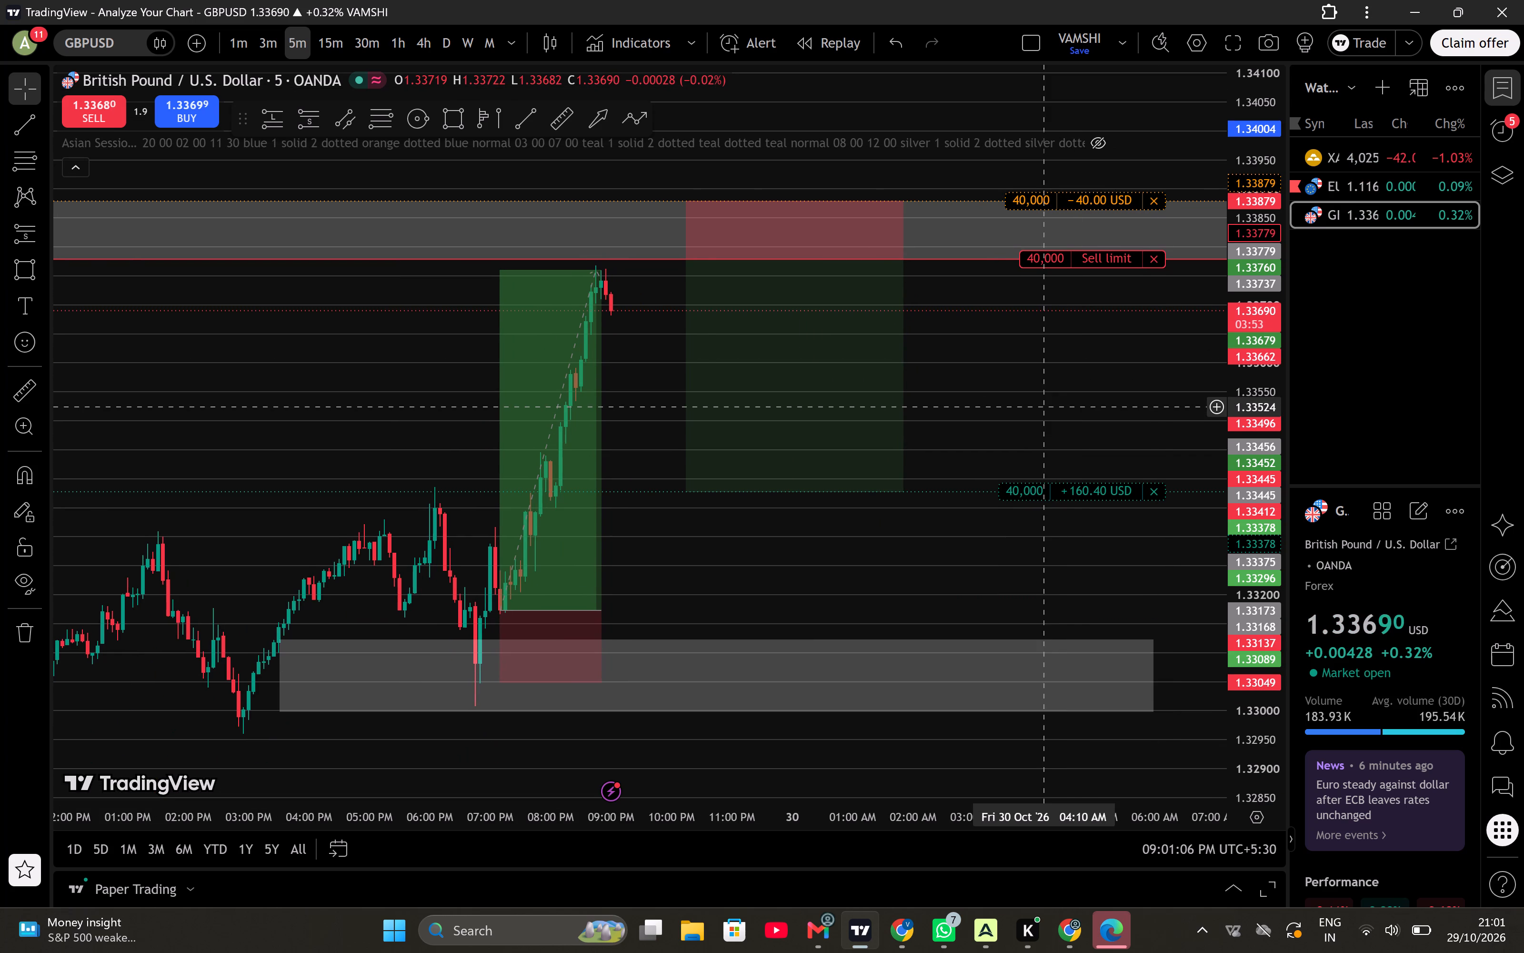
pyautogui.moveTo(1044, 407); pyautogui.dragTo(978, 427)
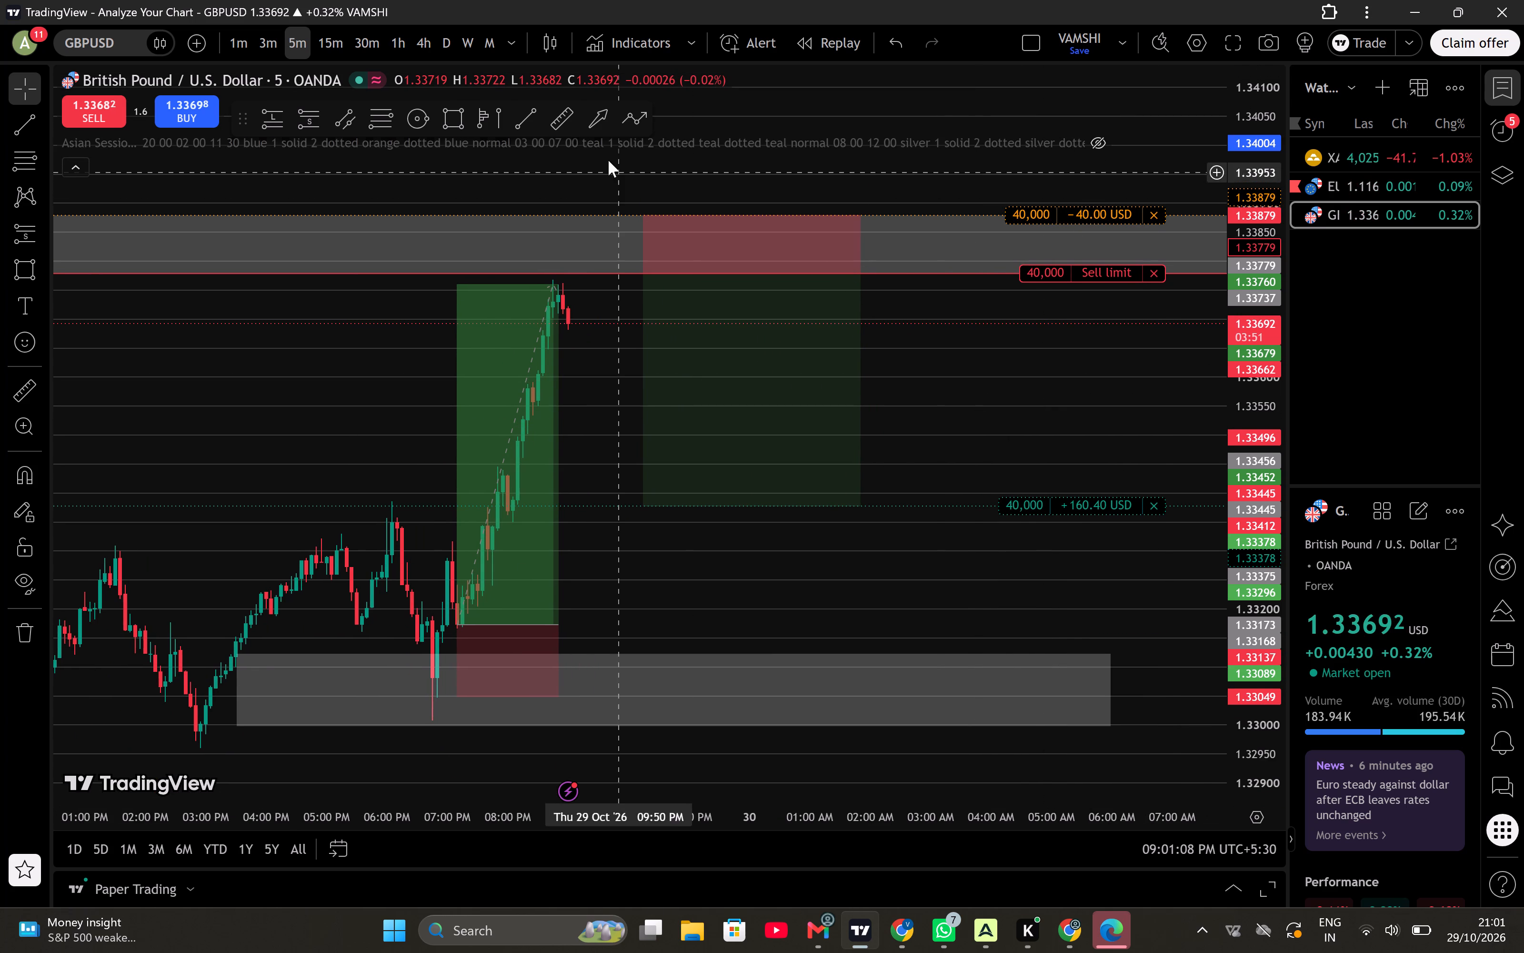
pyautogui.click(570, 122)
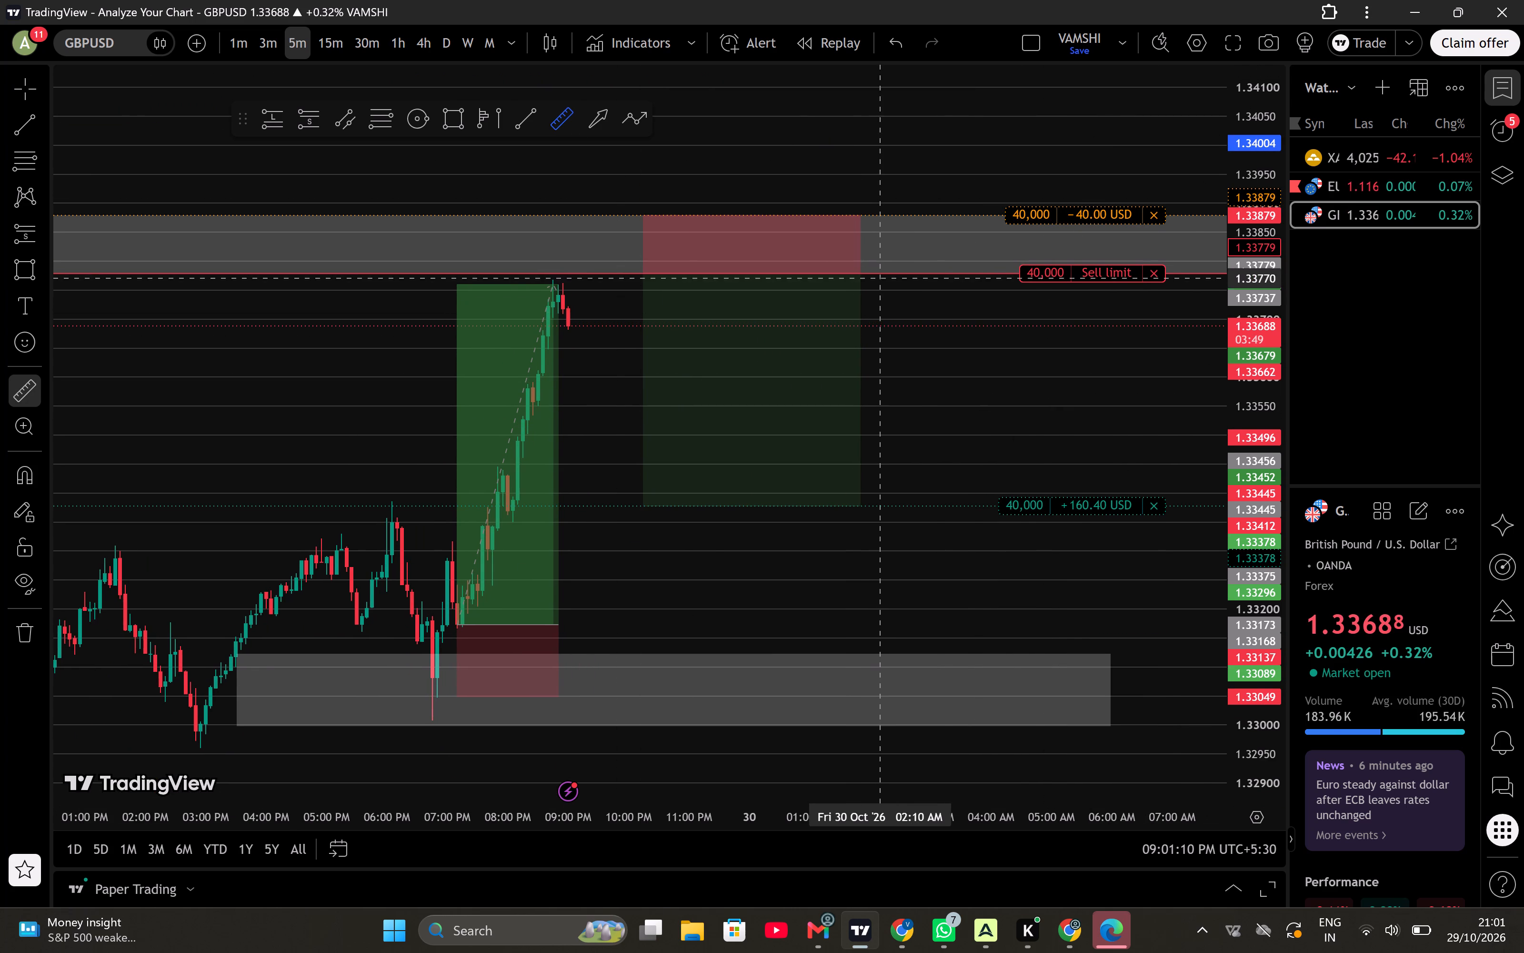
pyautogui.click(882, 272)
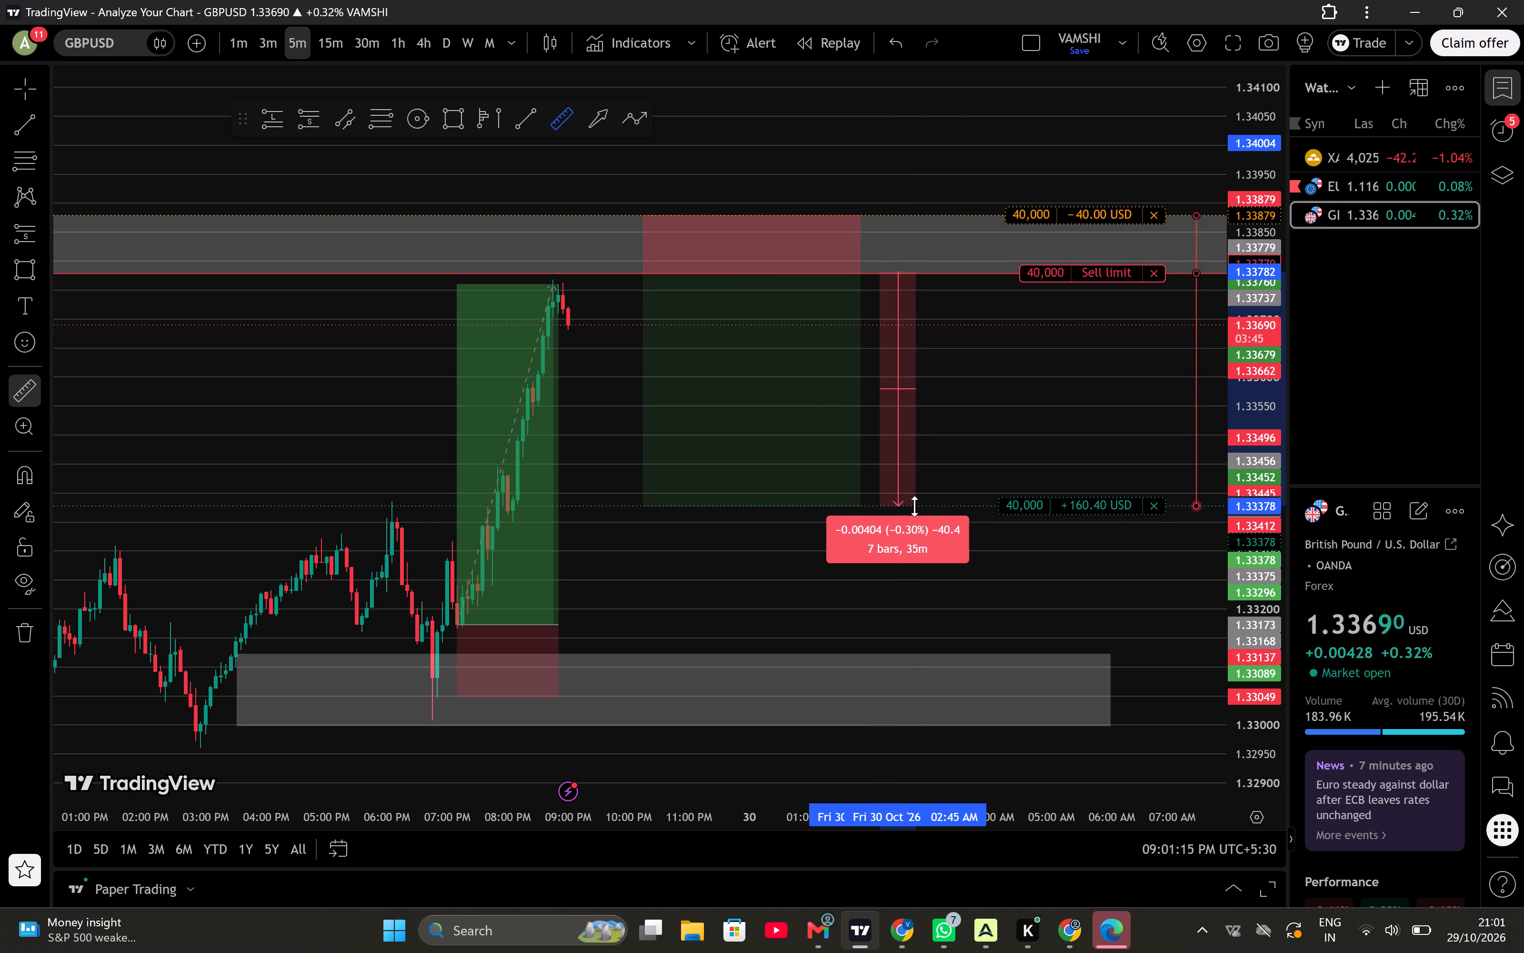
pyautogui.click(914, 506)
pyautogui.click(956, 453)
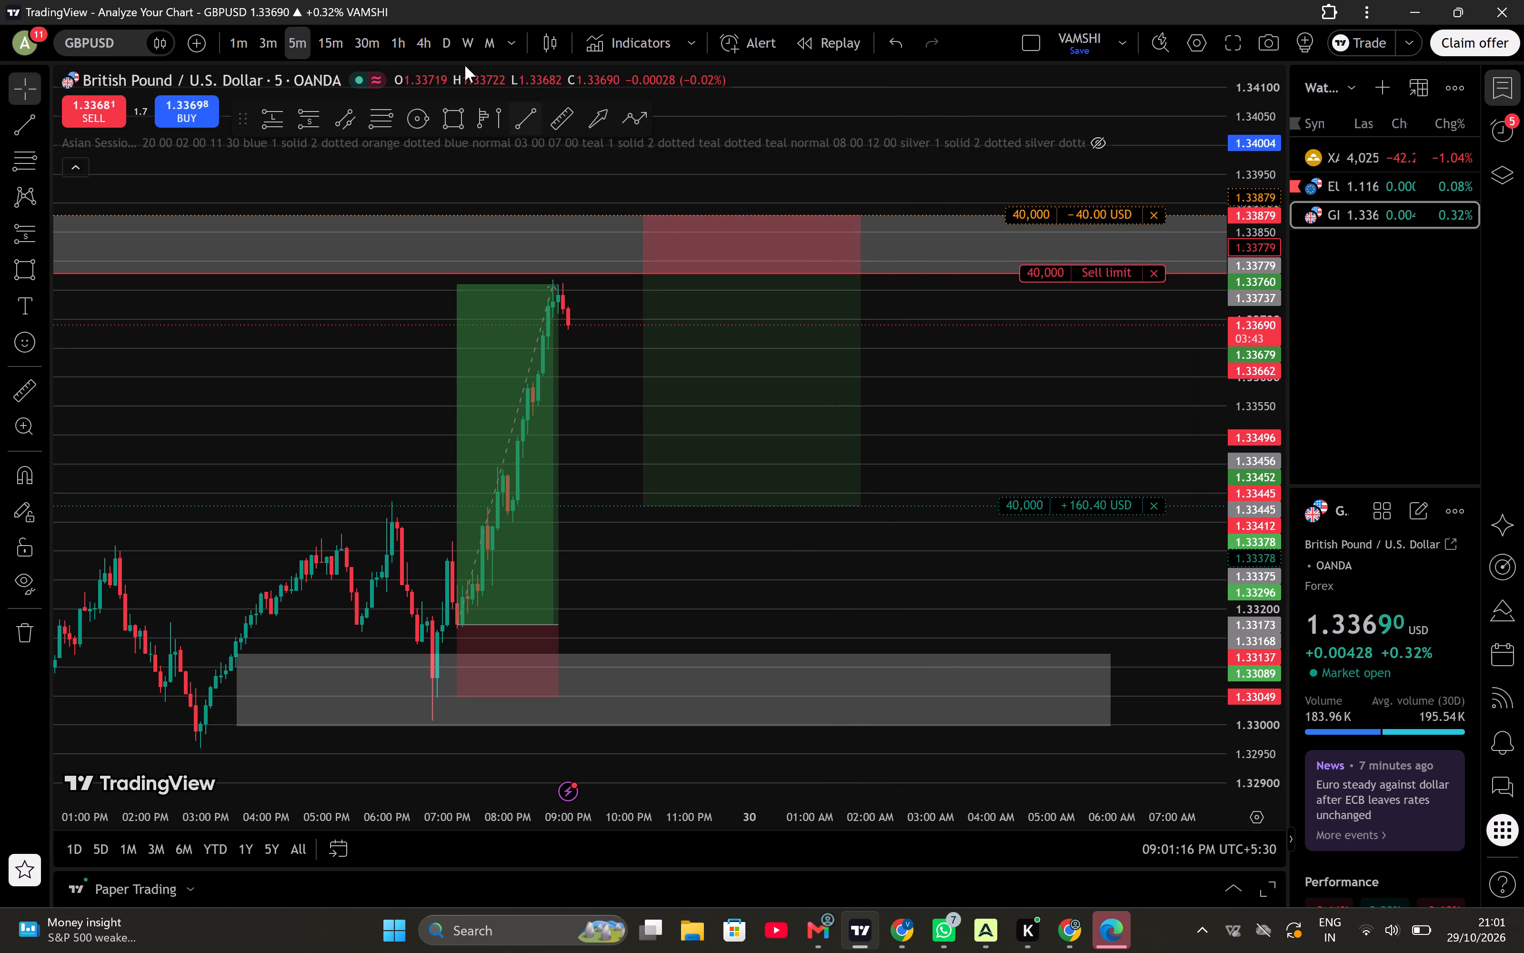
# Review the GBPUSD sell setup against earlier marked zones on the 1-hour and 15-minute charts.
pyautogui.click(398, 40)
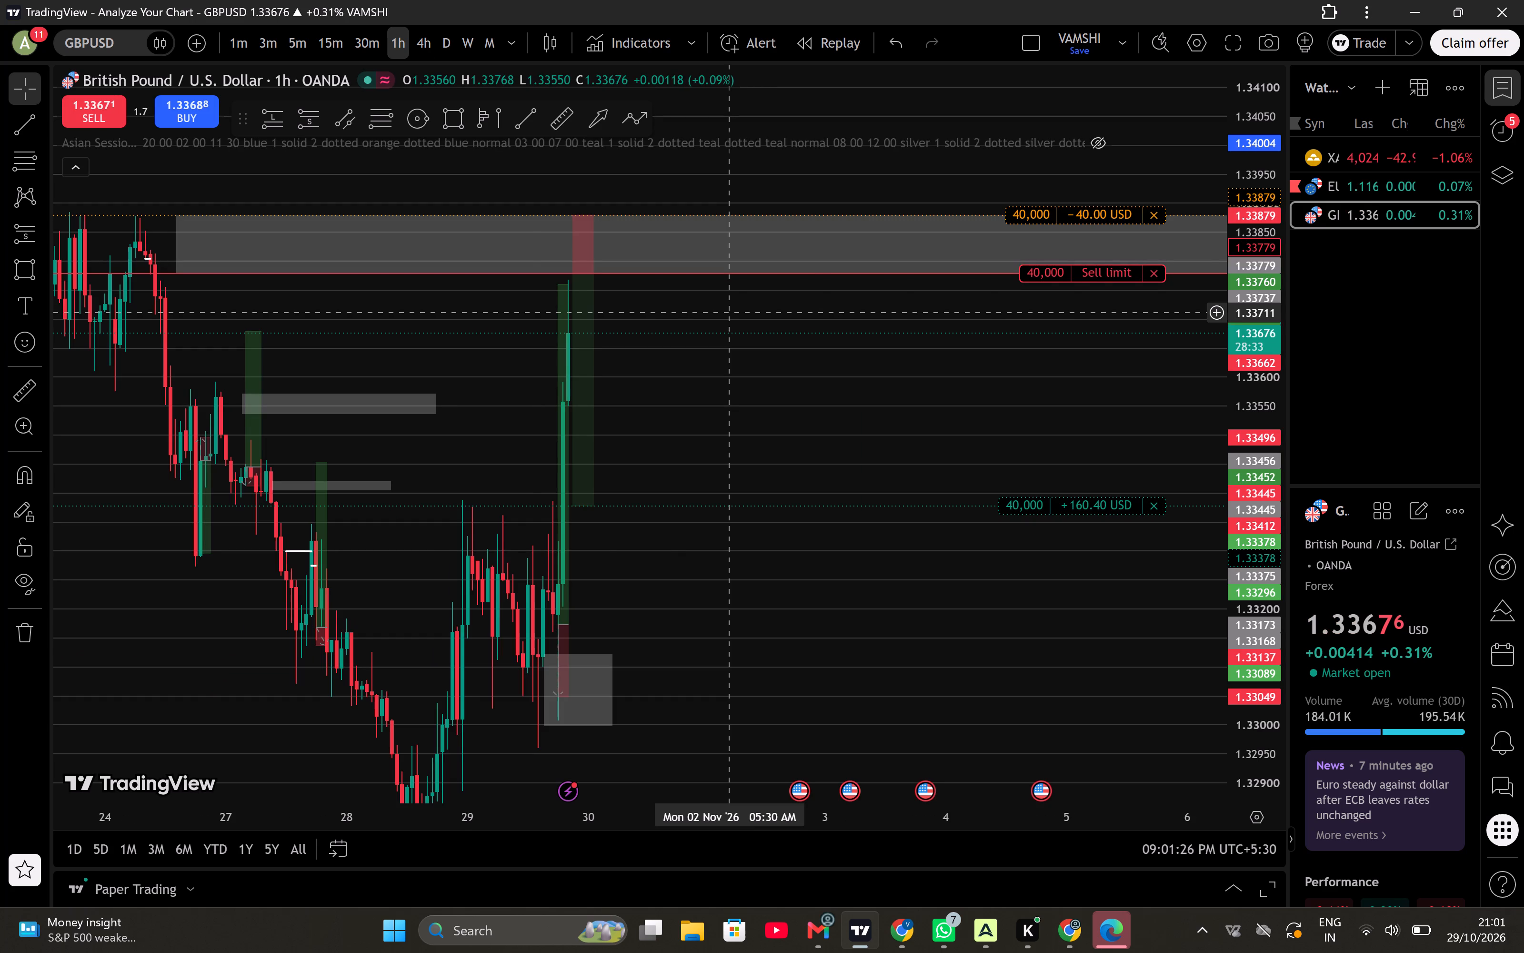
pyautogui.moveTo(430, 331); pyautogui.dragTo(728, 359)
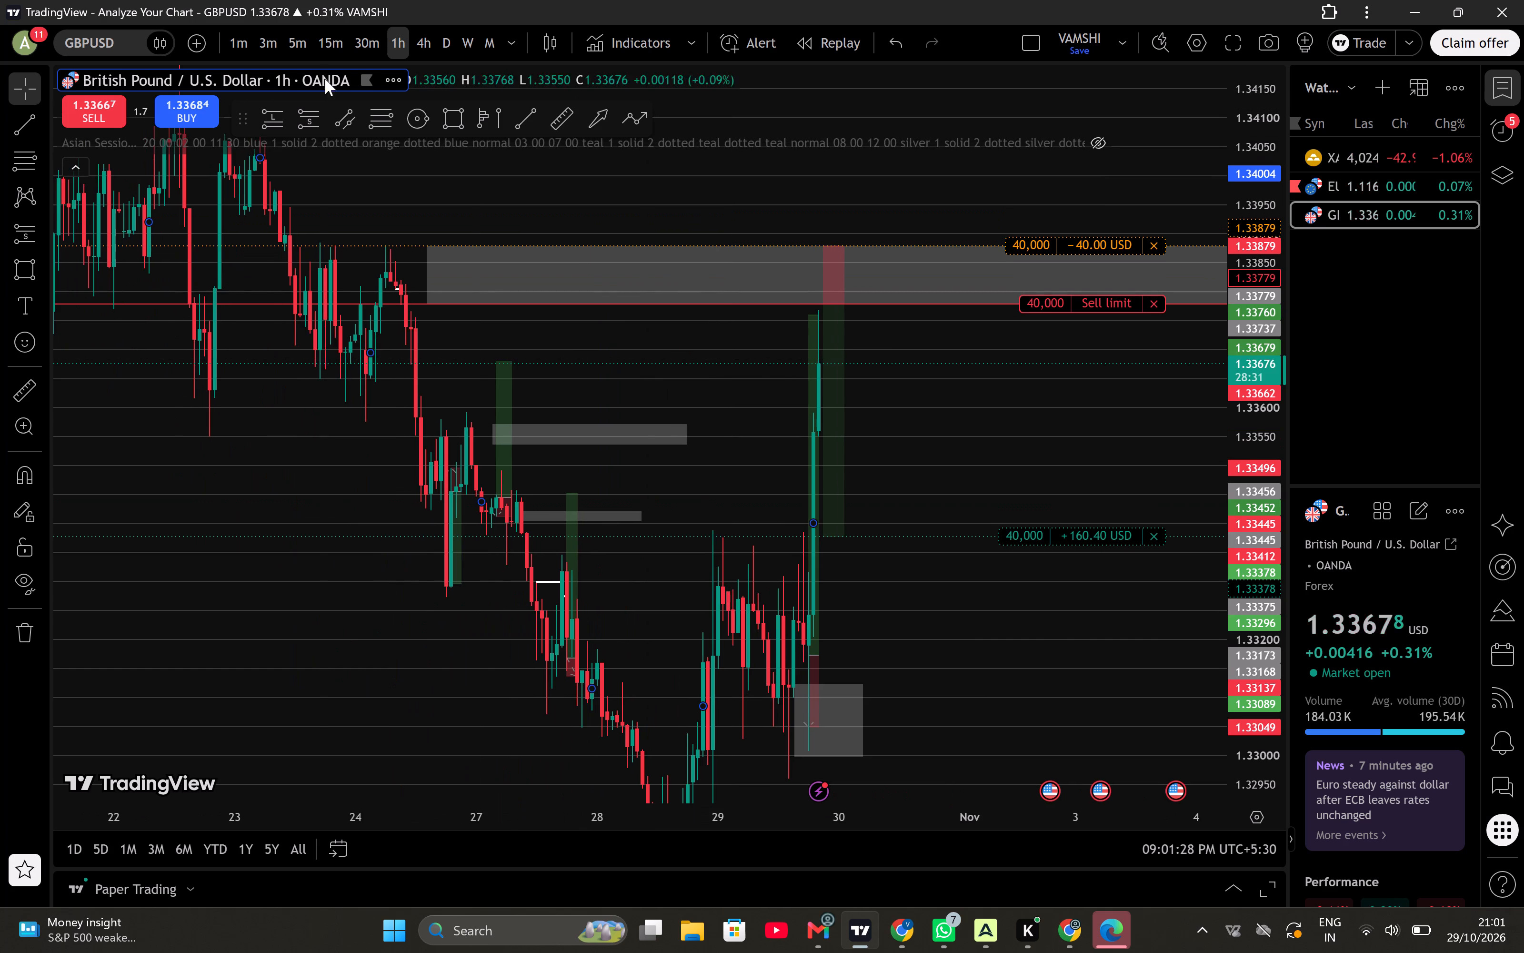
pyautogui.click(326, 56)
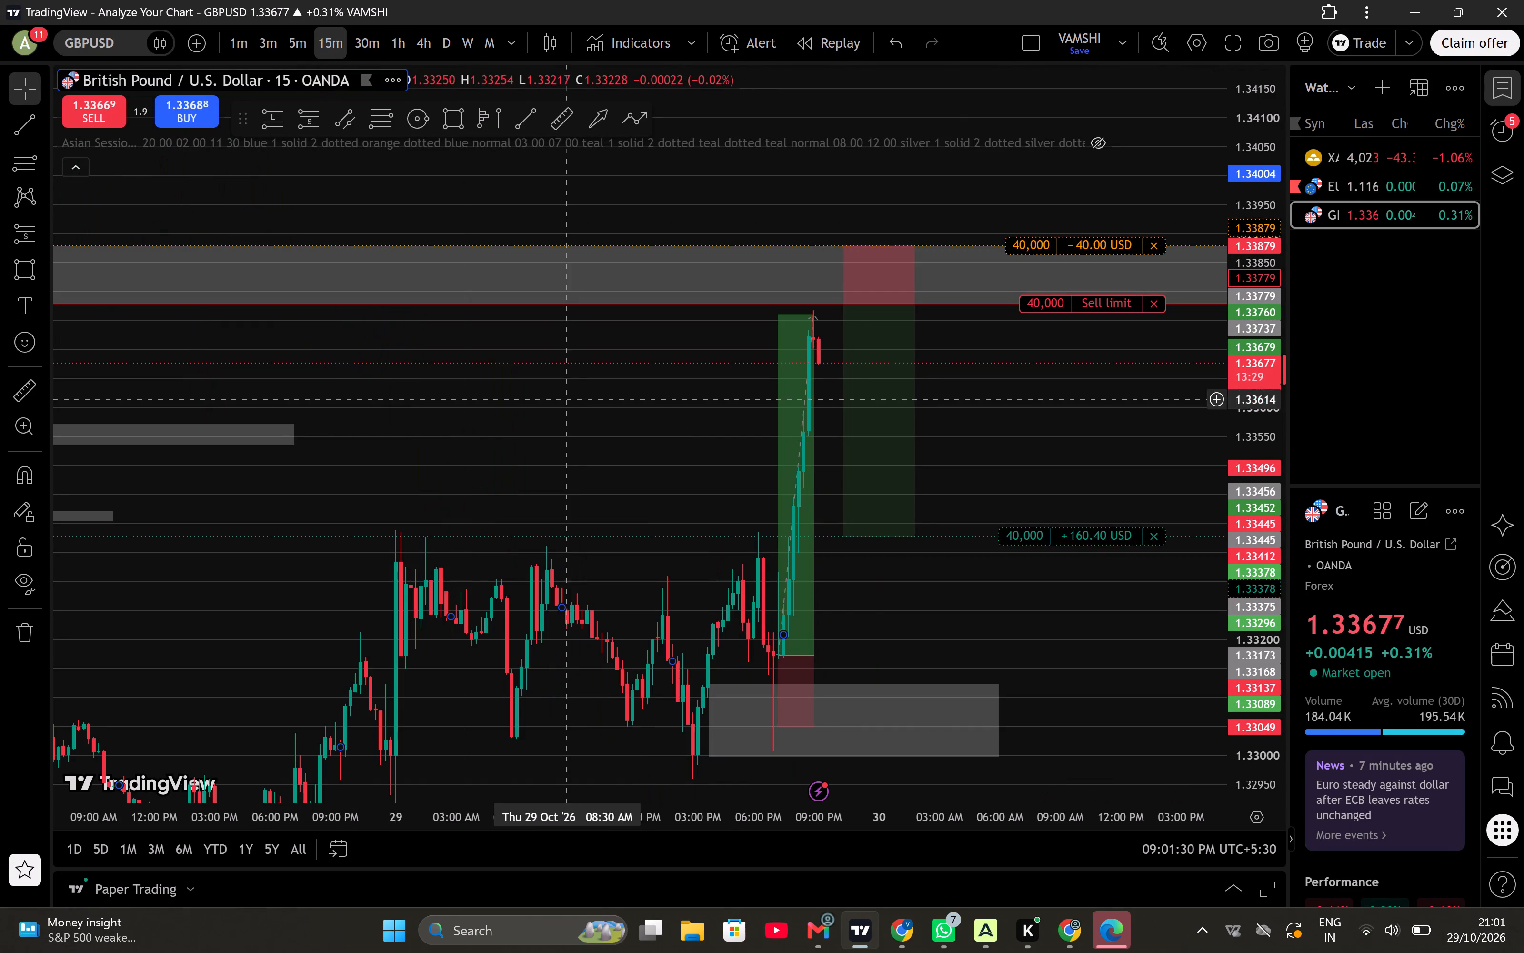
pyautogui.scroll(-1, 573, 433)
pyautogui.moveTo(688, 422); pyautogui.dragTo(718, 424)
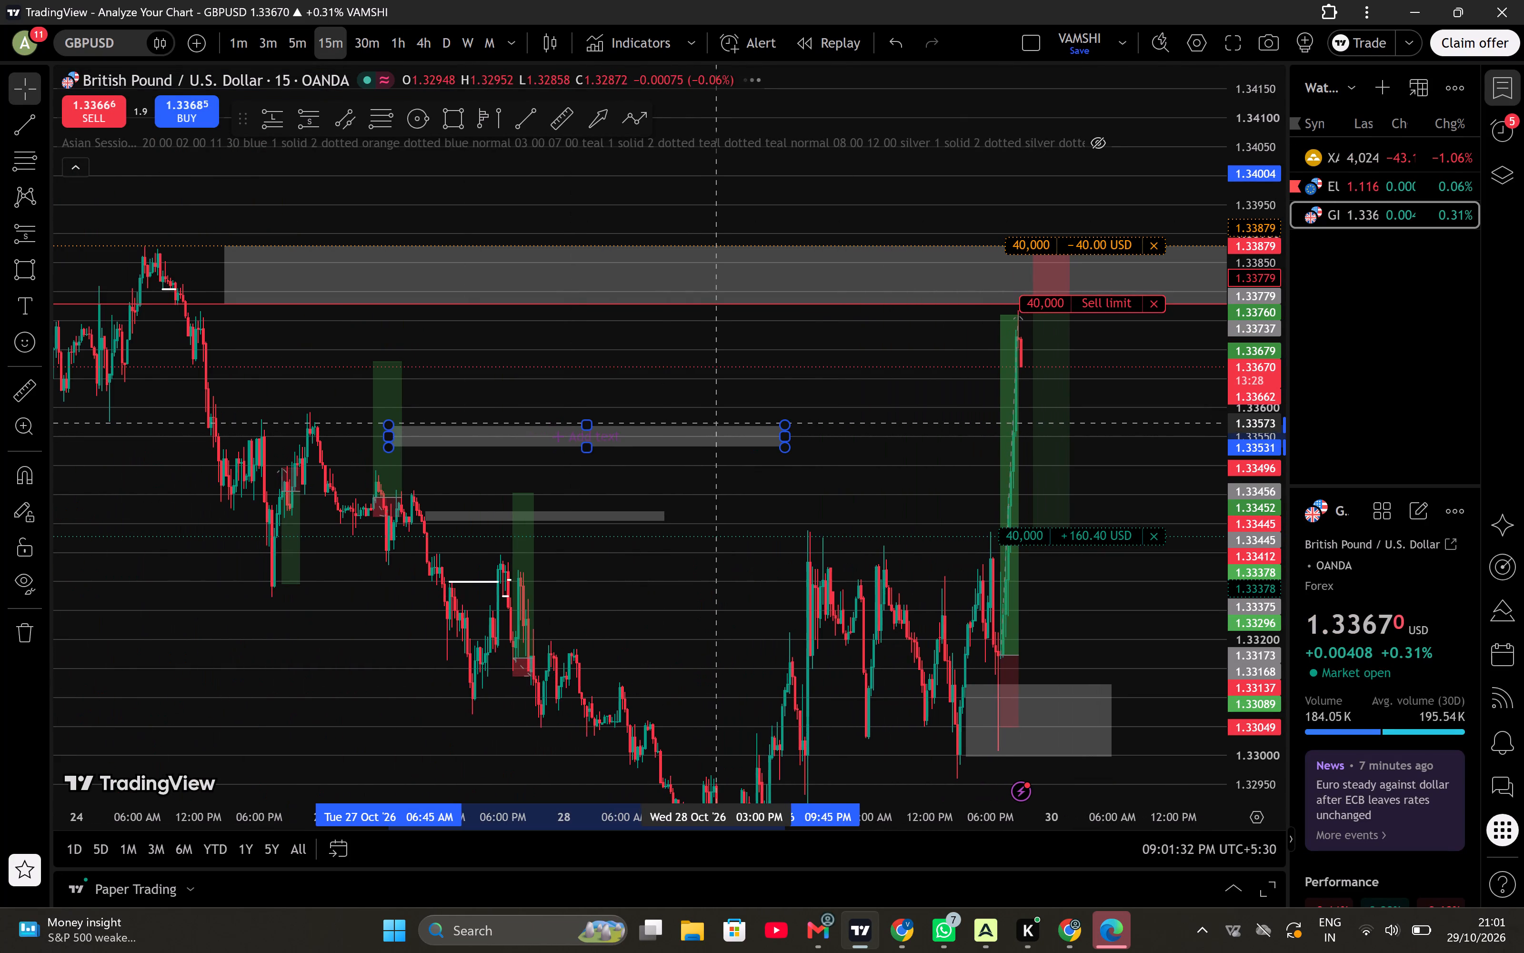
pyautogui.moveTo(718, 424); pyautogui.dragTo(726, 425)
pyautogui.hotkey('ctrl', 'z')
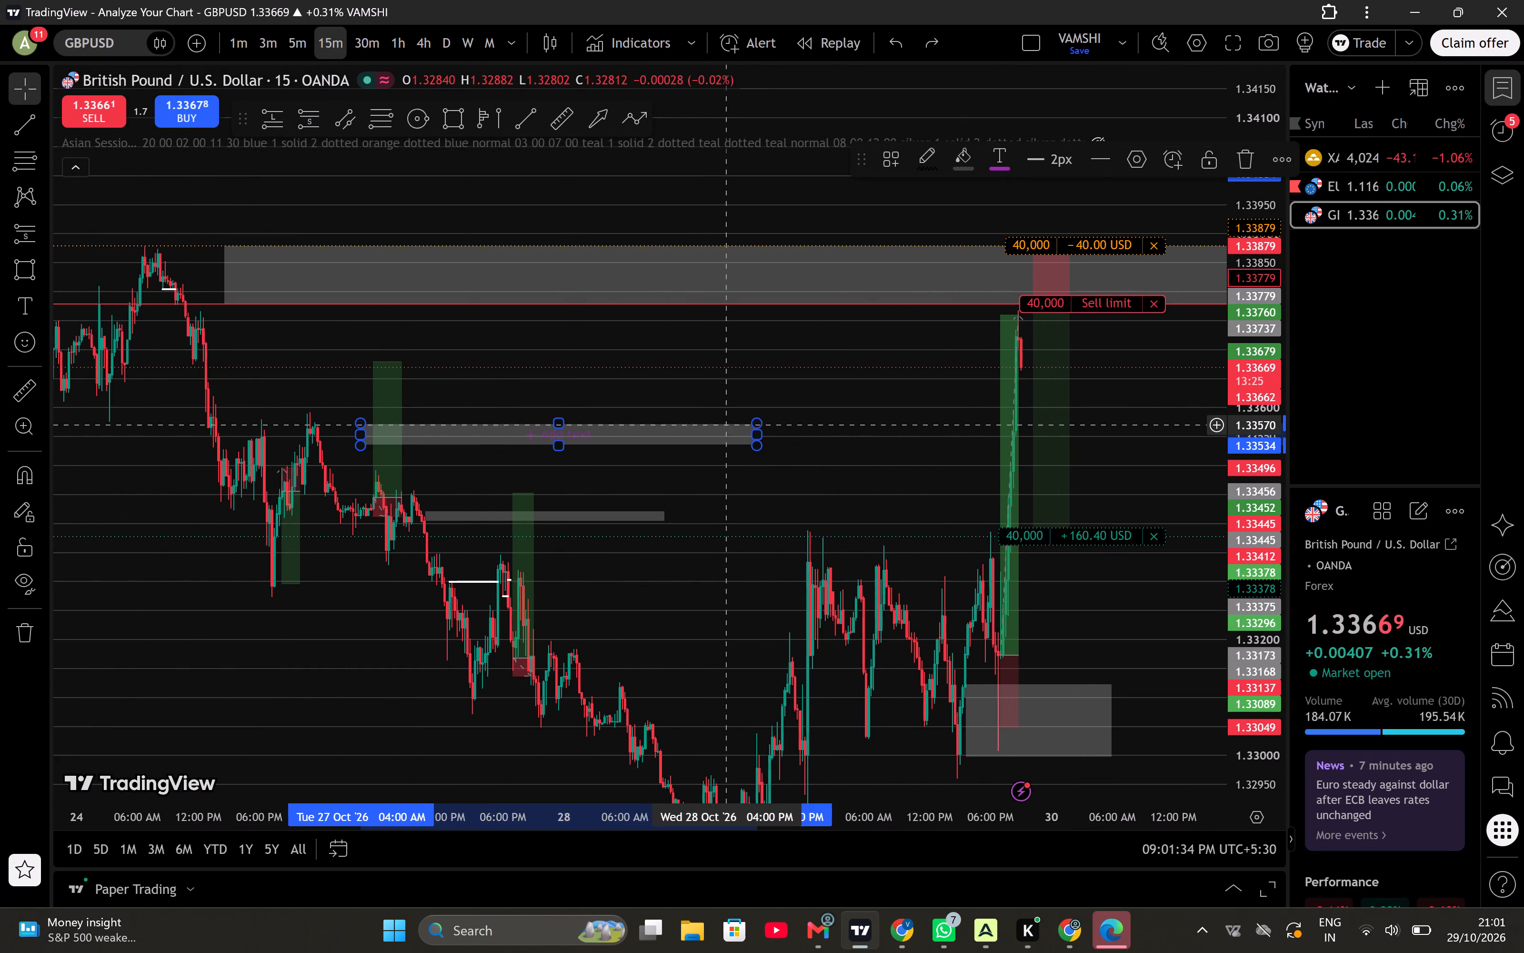
# Examine GBPUSD price action around the upper grey zone and the short position on the 15-minute and 5-minute charts.
pyautogui.moveTo(698, 354); pyautogui.dragTo(735, 440)
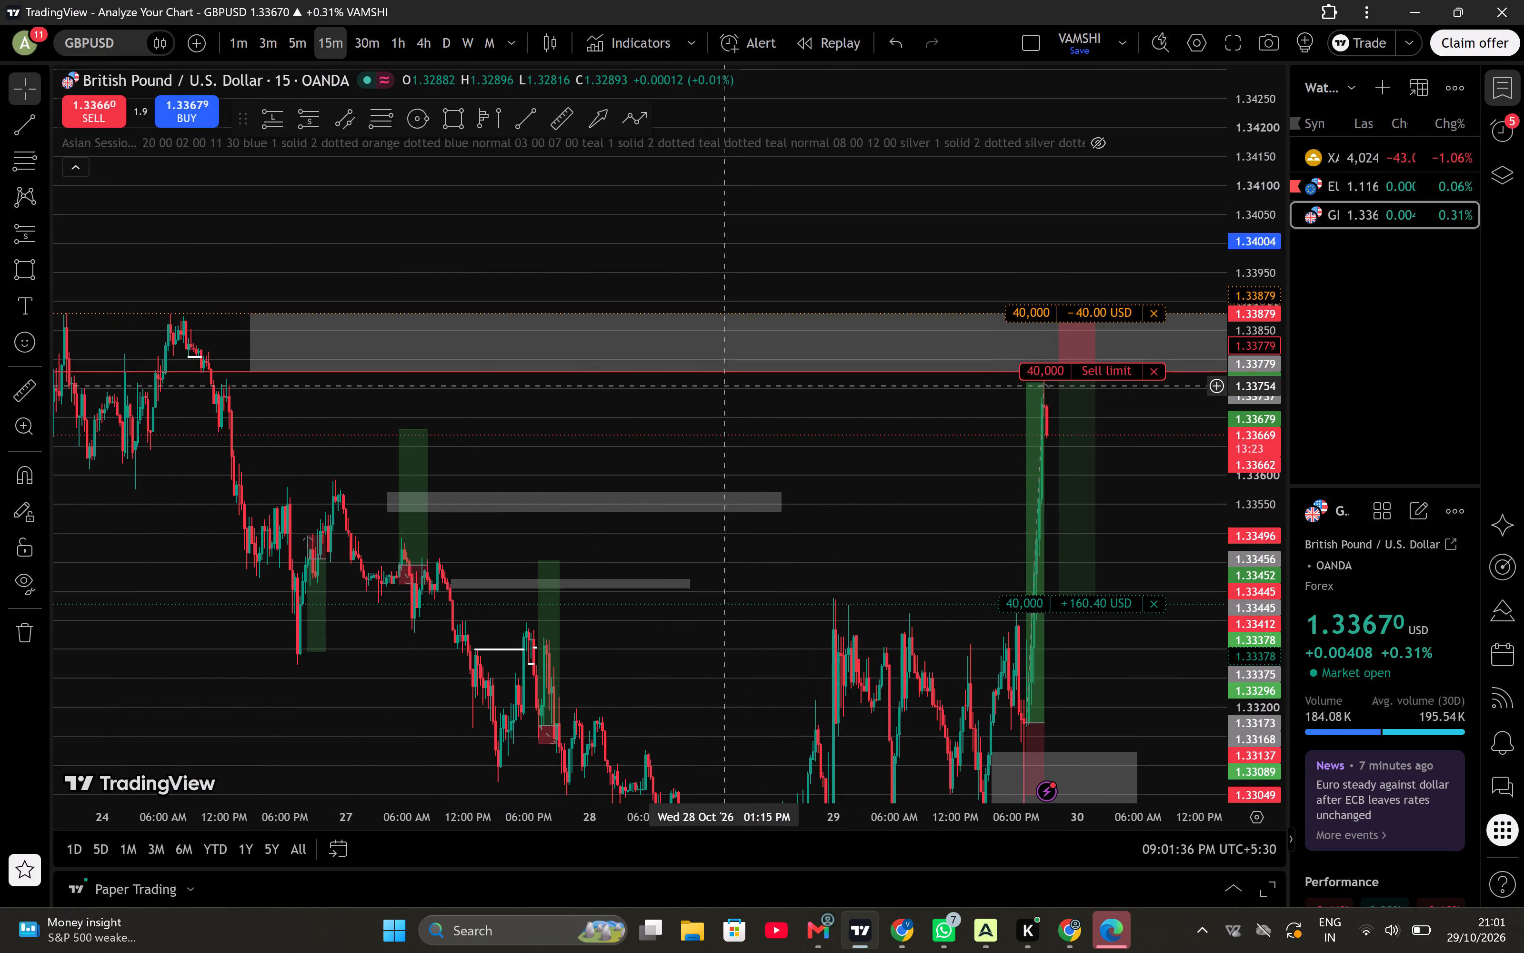
pyautogui.moveTo(1239, 598); pyautogui.dragTo(1216, 410)
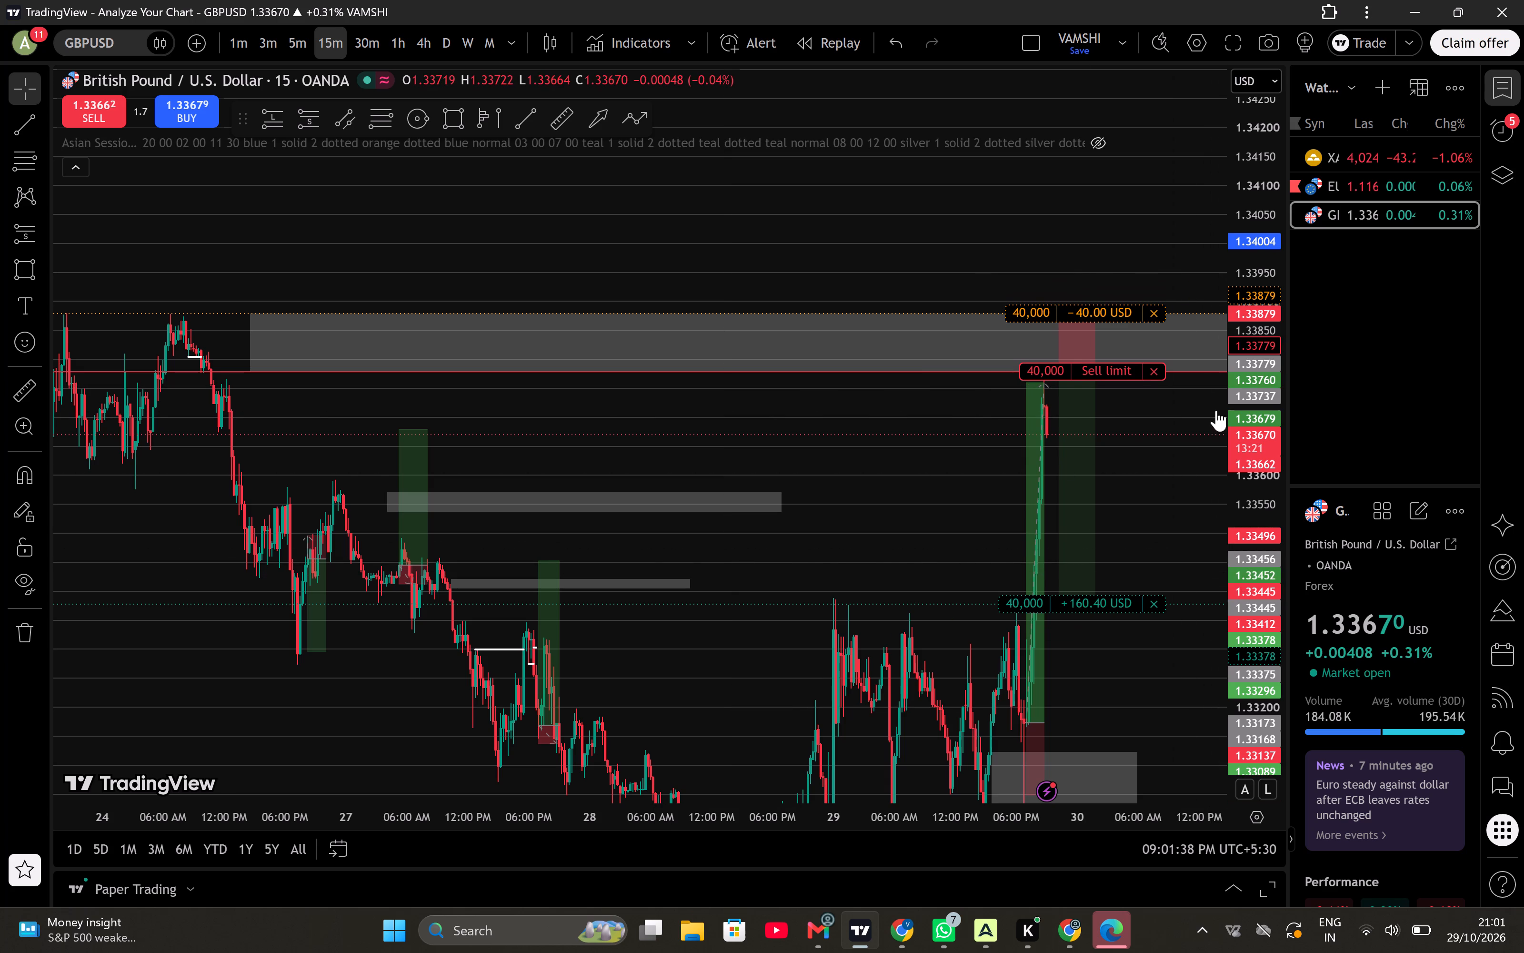
pyautogui.moveTo(1216, 410); pyautogui.dragTo(1224, 0)
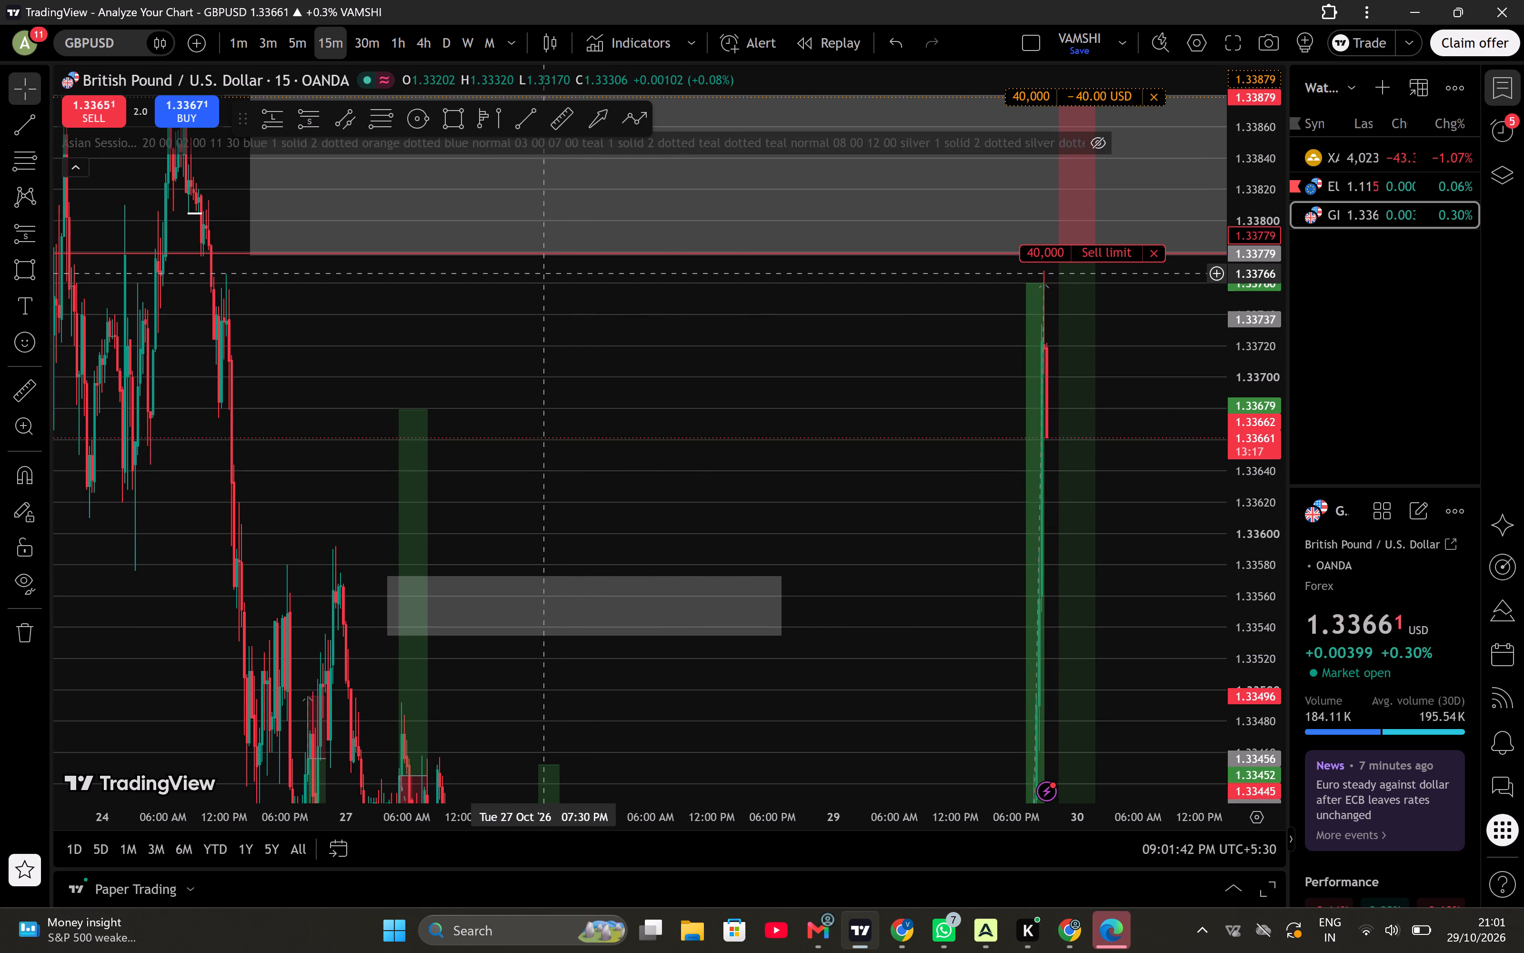
pyautogui.click(649, 316)
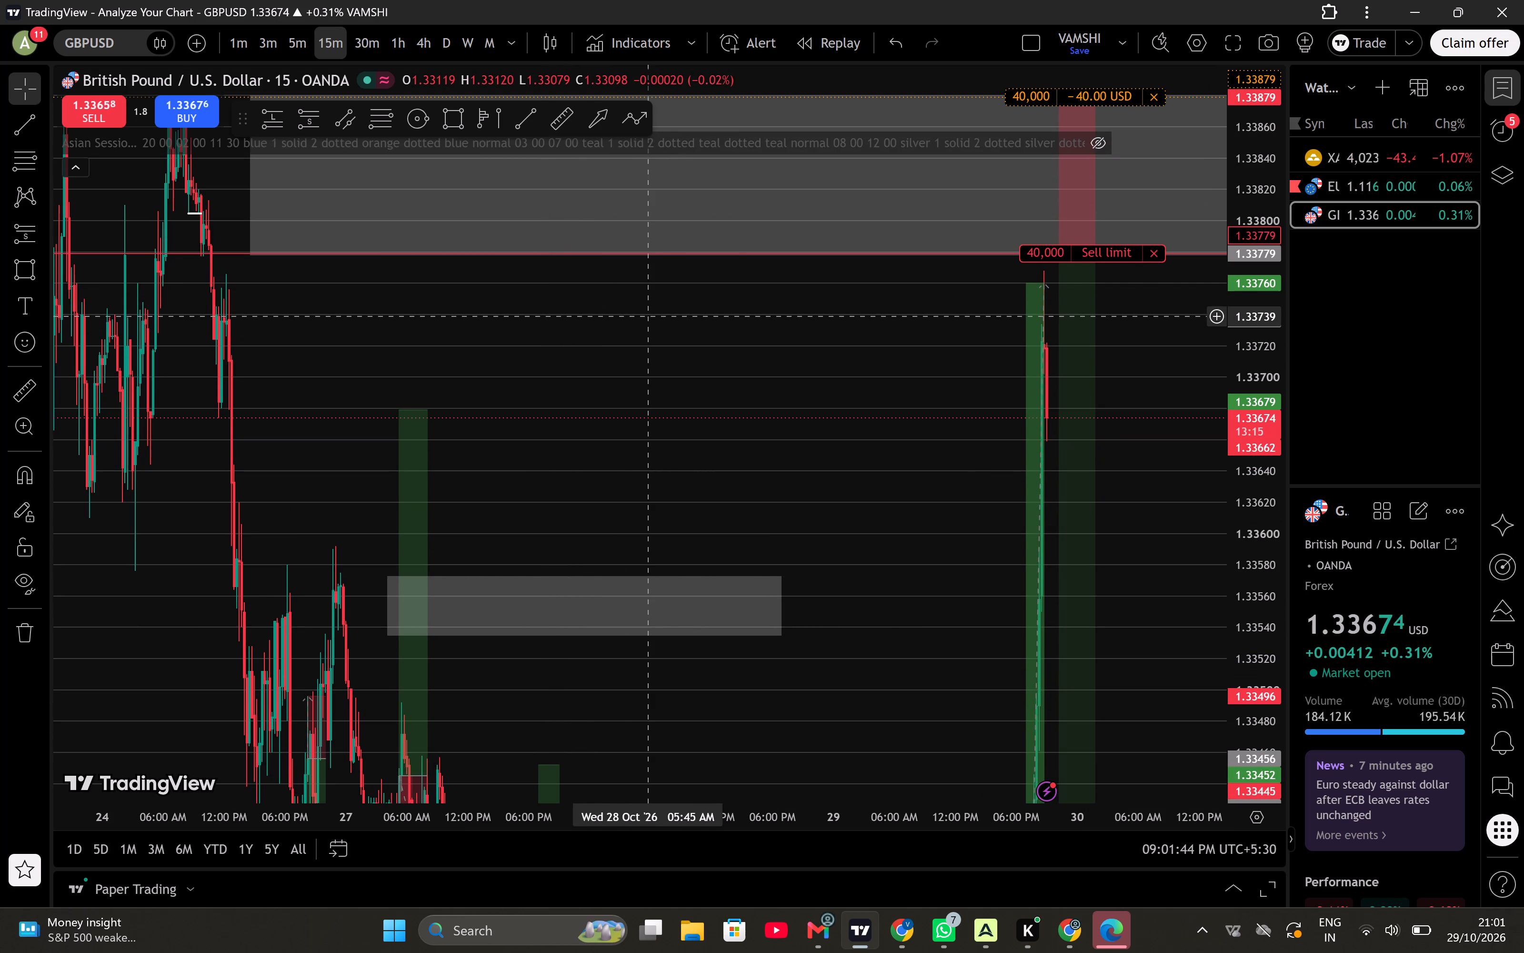
pyautogui.click(304, 40)
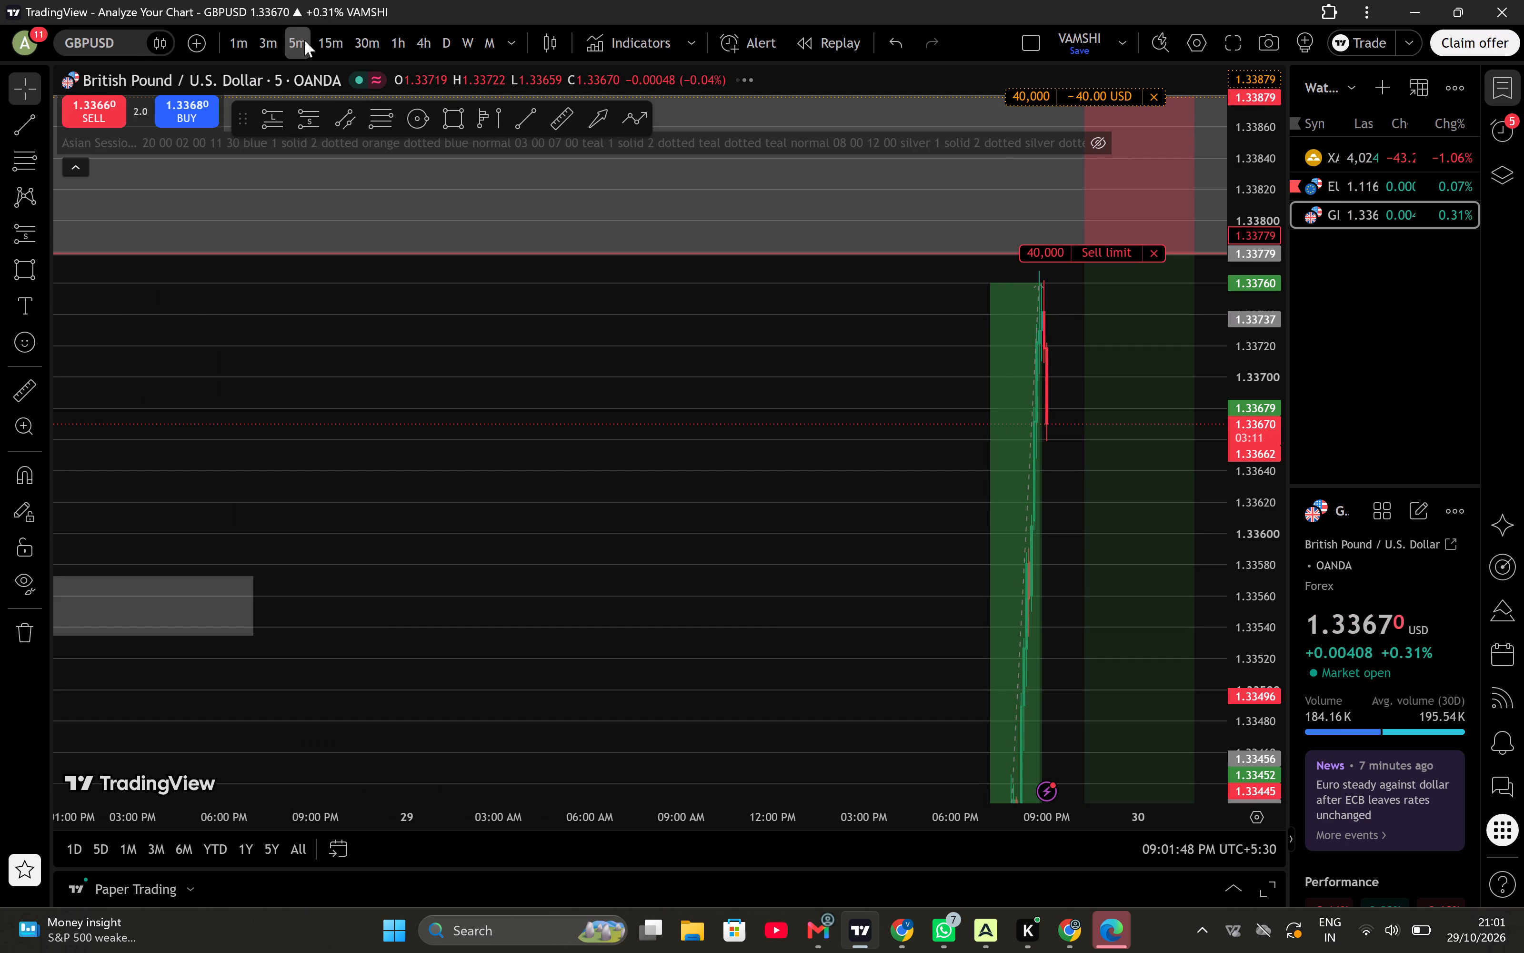
pyautogui.moveTo(836, 446); pyautogui.dragTo(792, 516)
pyautogui.click(1282, 106)
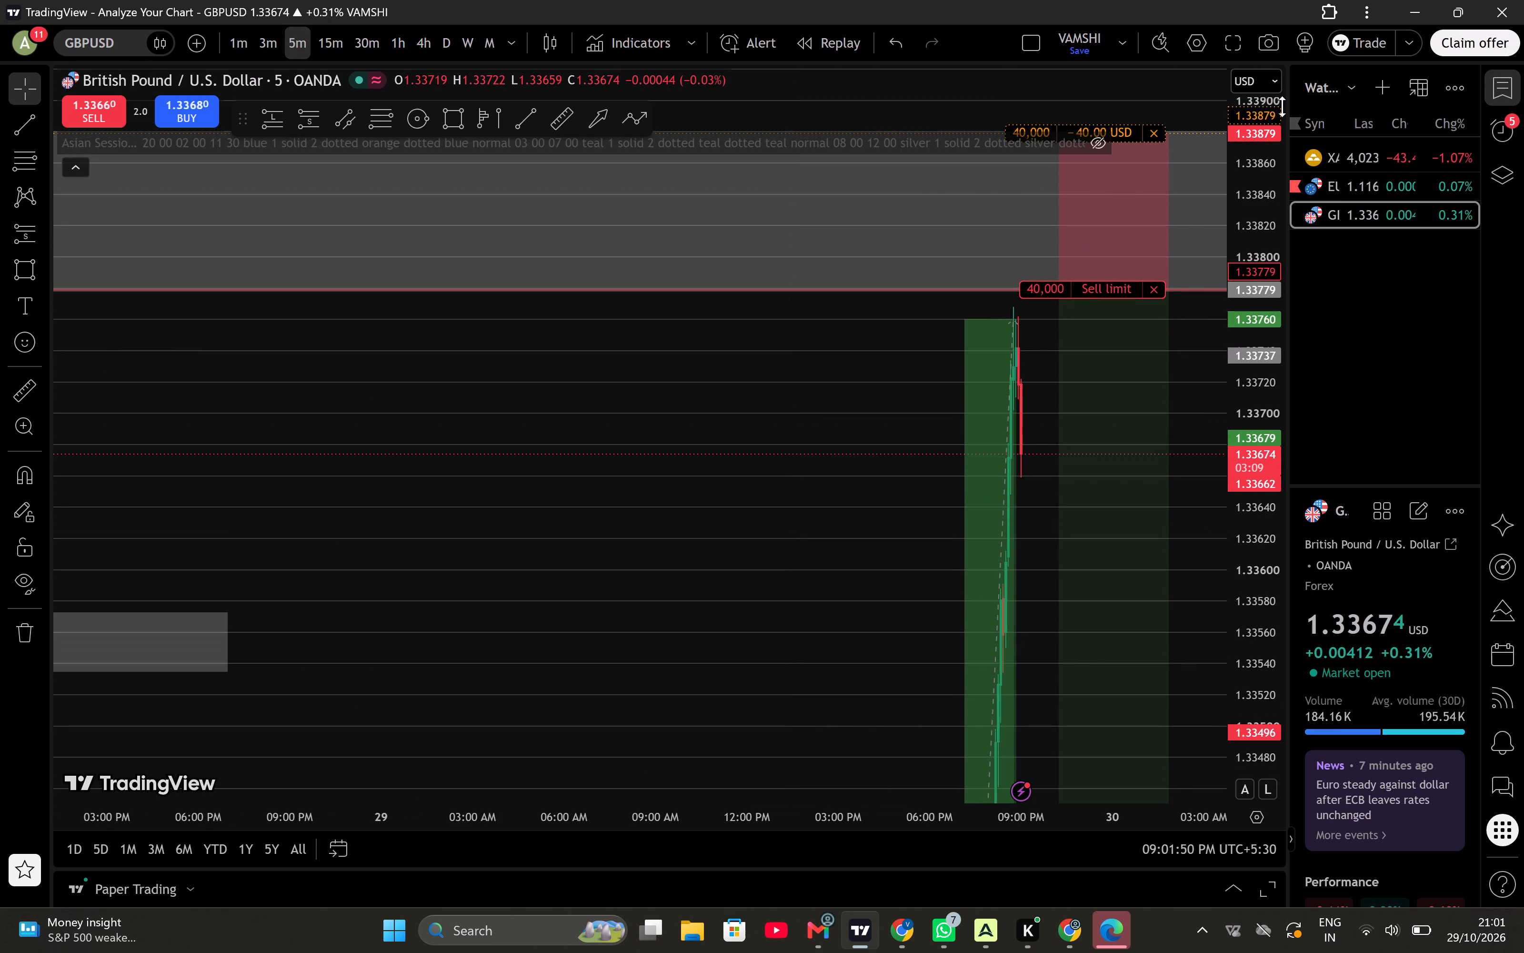
pyautogui.moveTo(1282, 106); pyautogui.dragTo(1317, 592)
pyautogui.moveTo(886, 556); pyautogui.dragTo(696, 561)
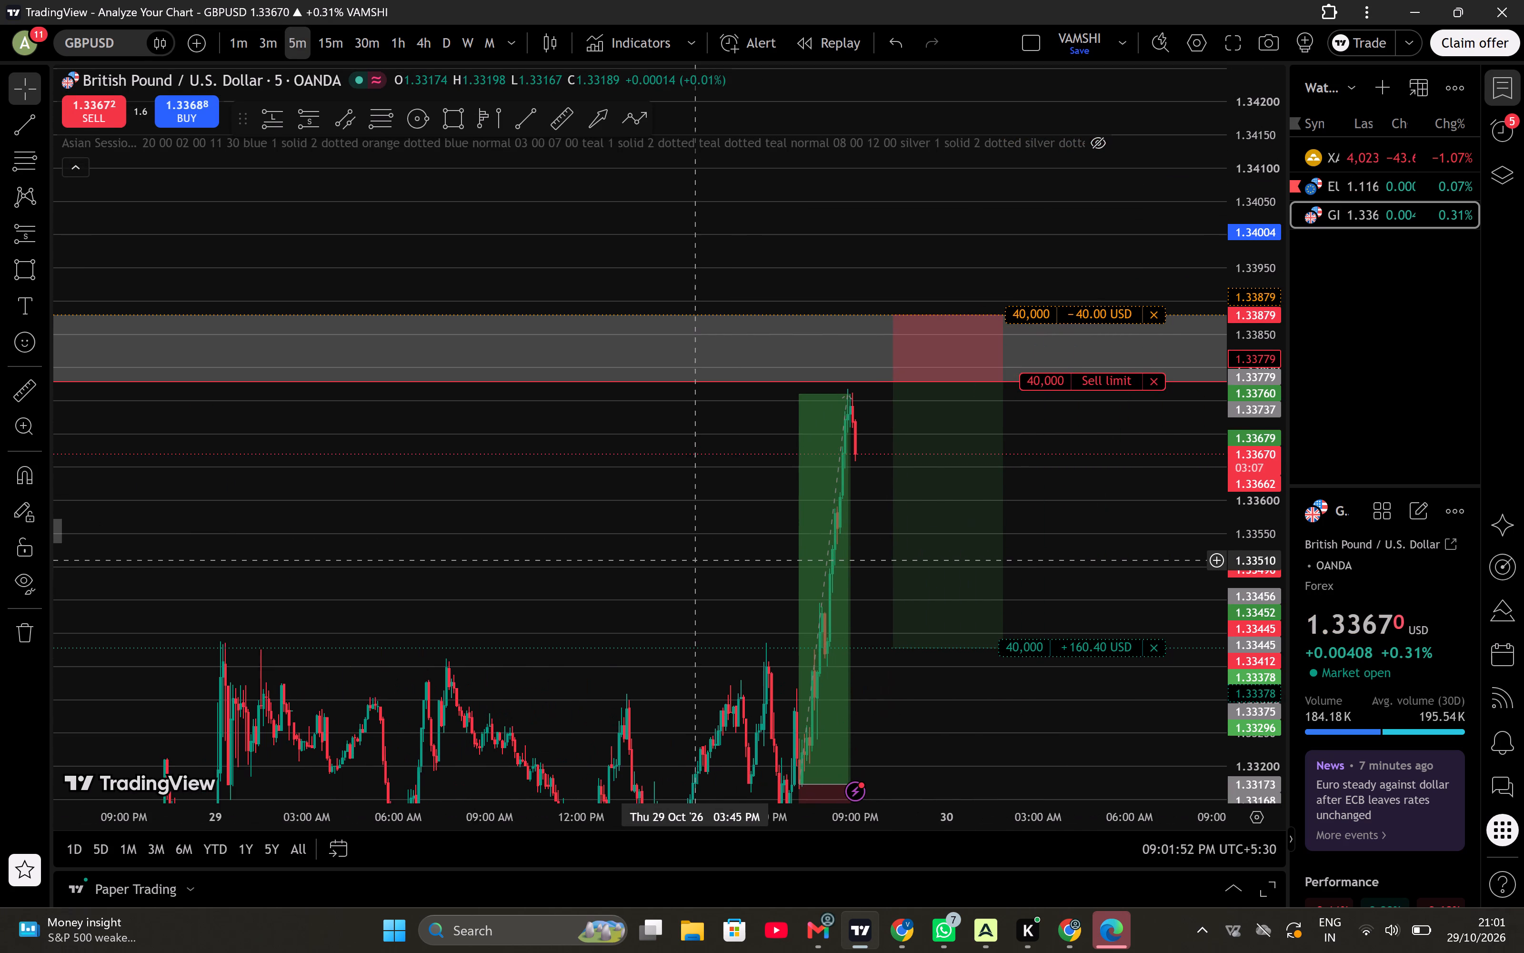
pyautogui.moveTo(696, 561); pyautogui.dragTo(570, 527)
pyautogui.moveTo(1257, 141); pyautogui.dragTo(1257, 411)
pyautogui.moveTo(1095, 528); pyautogui.dragTo(1035, 425)
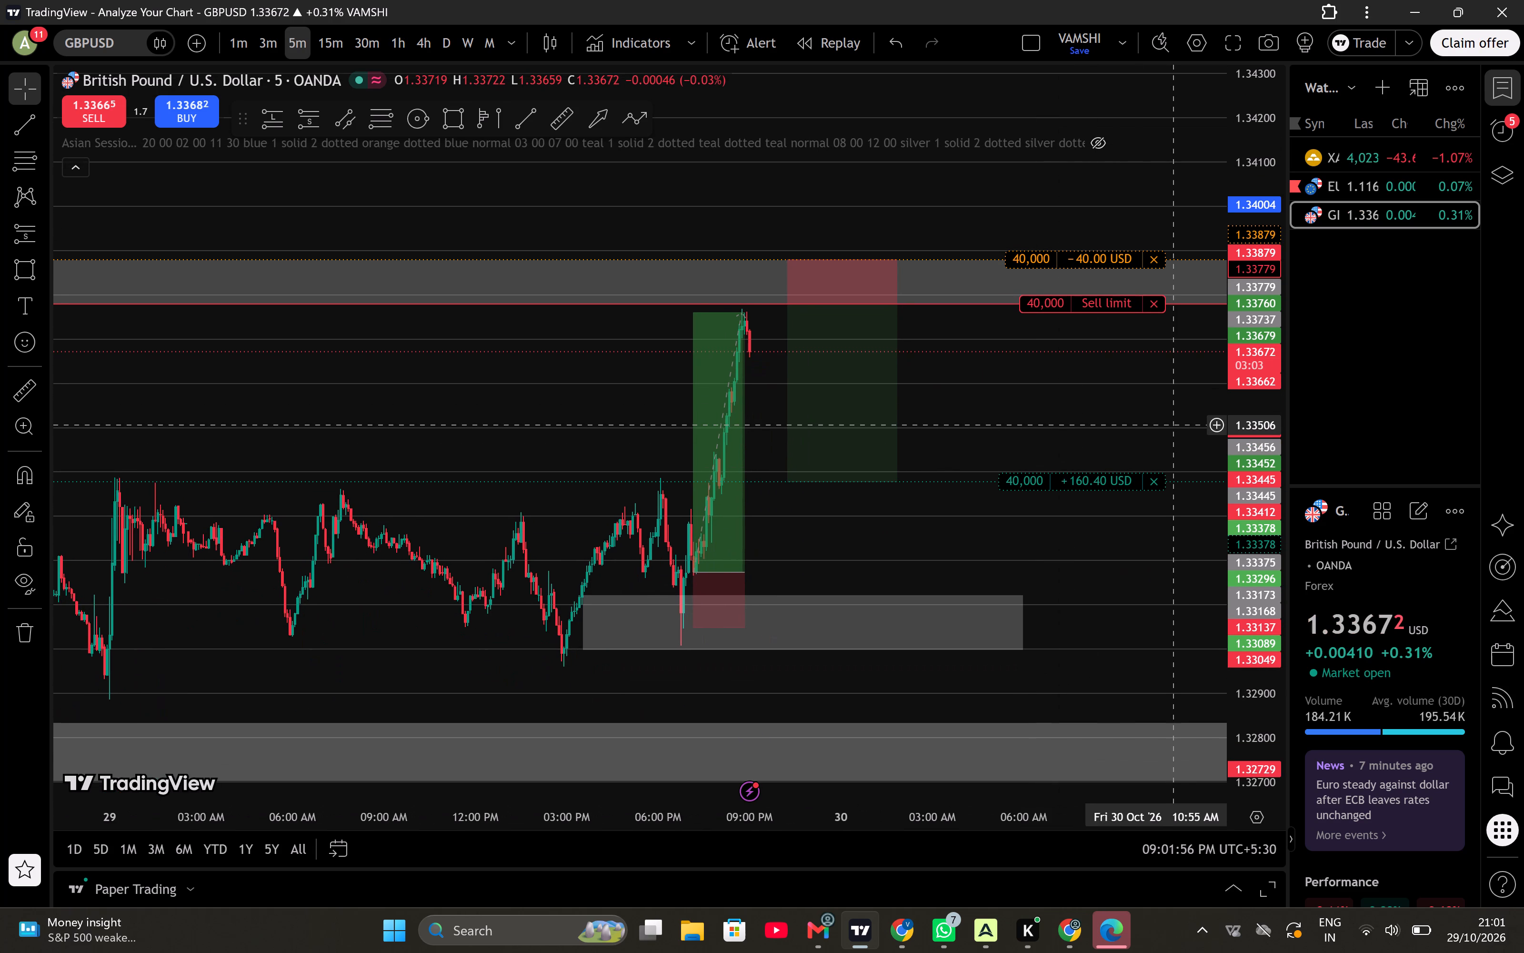
# Switch to EURUSD and examine its 28–29 October swings and marked zones on the 5-minute chart.
pyautogui.click(1375, 174)
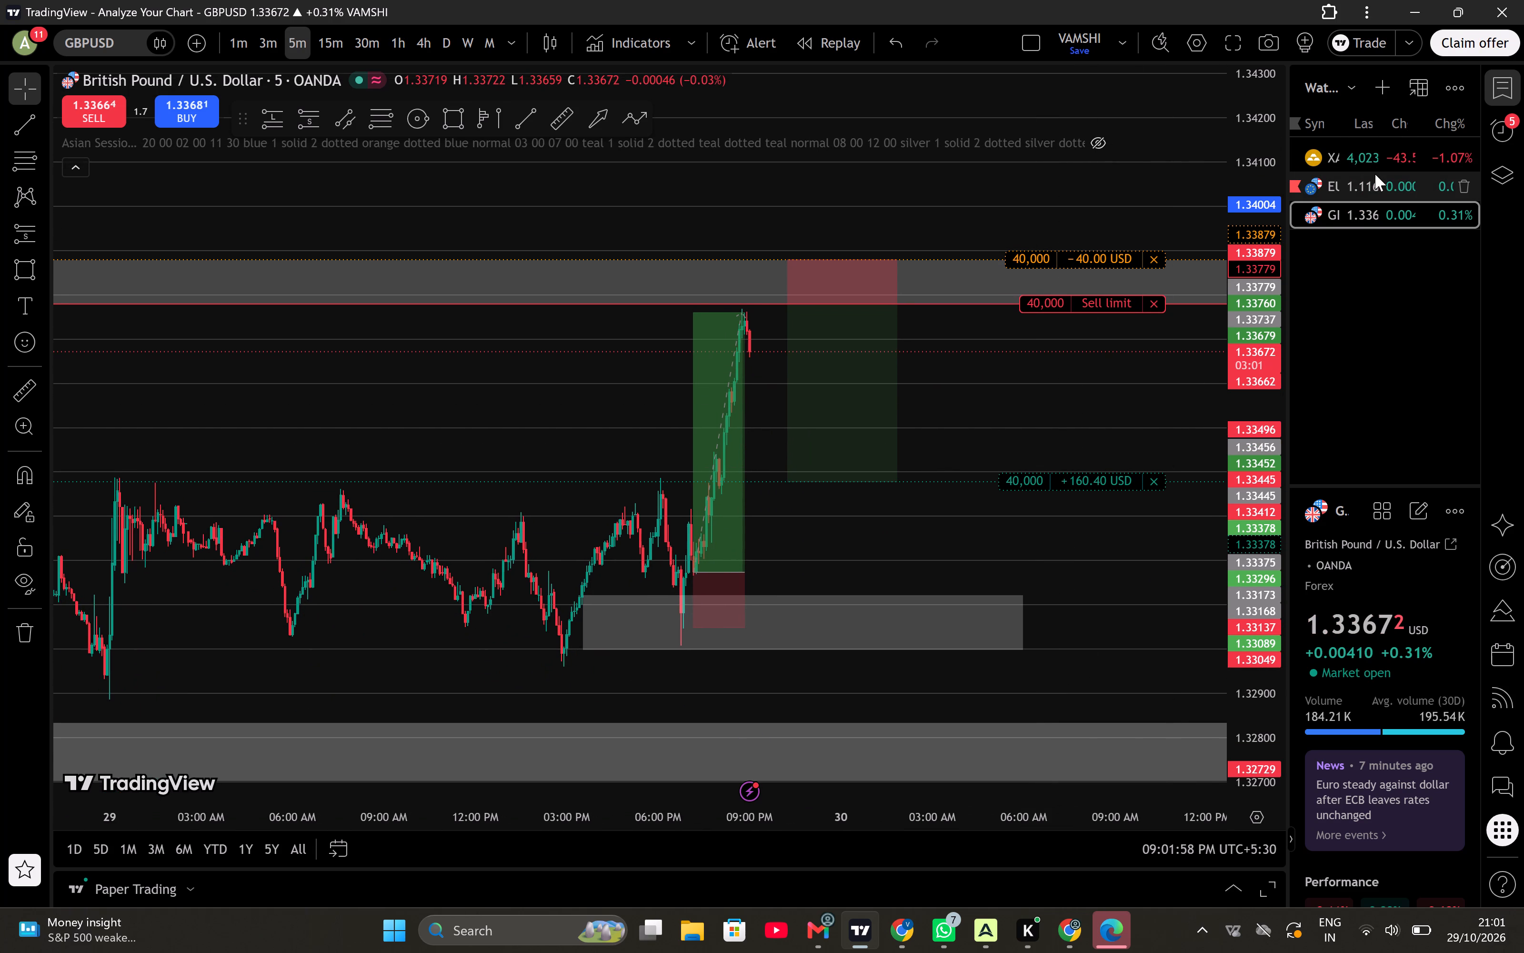
pyautogui.moveTo(944, 418); pyautogui.dragTo(1193, 653)
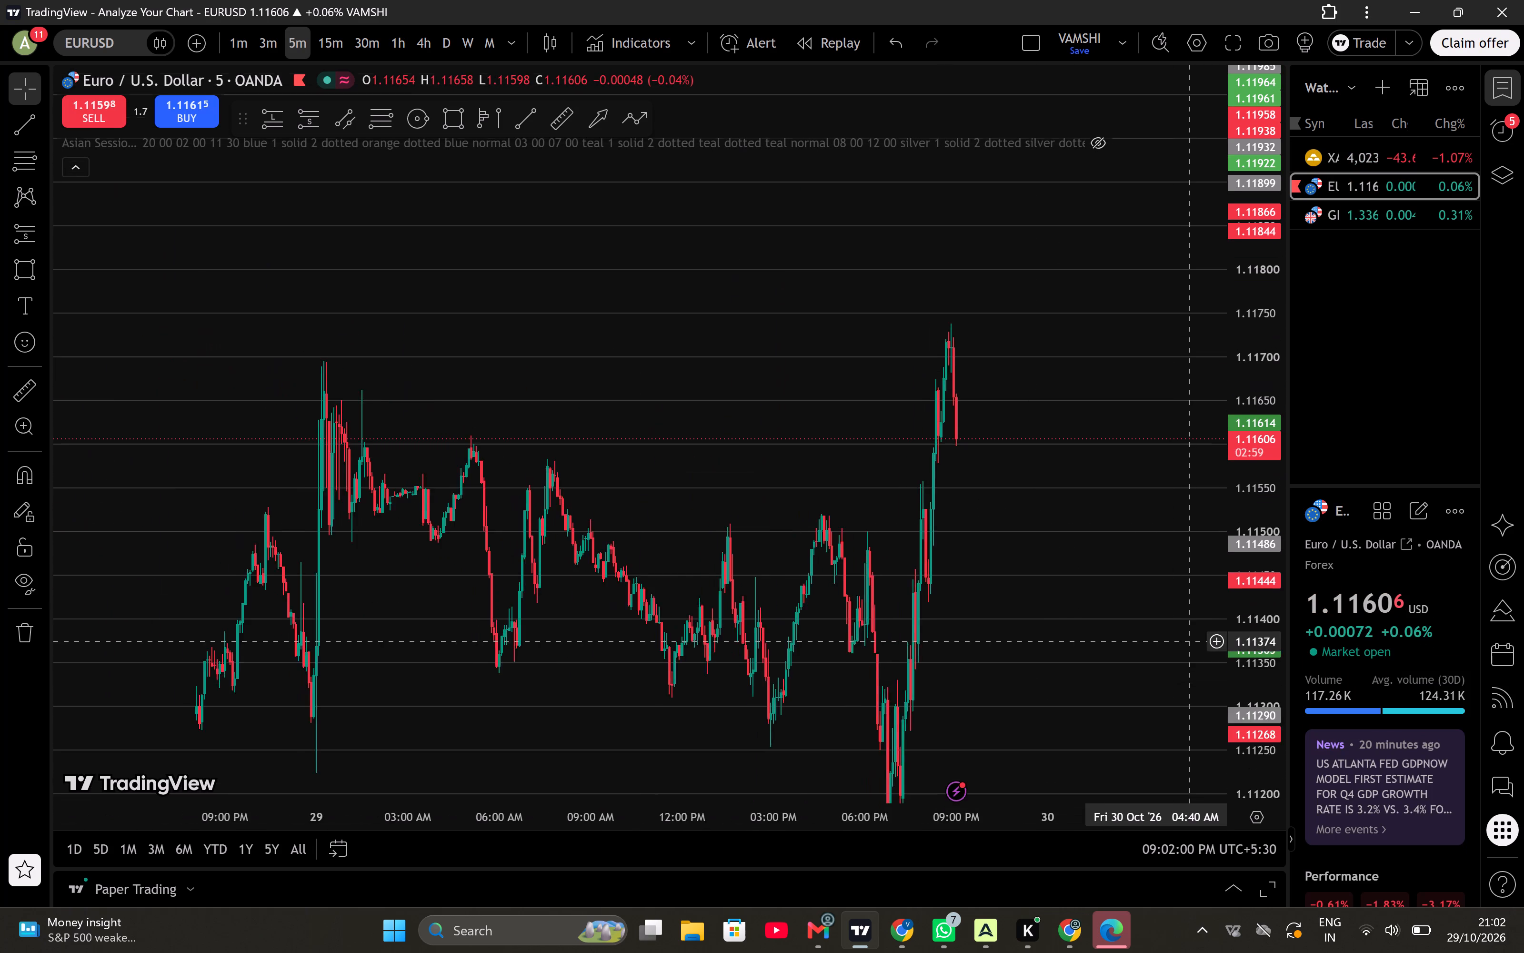
pyautogui.hscroll(-3, 1193, 653)
pyautogui.scroll(-2, 1193, 653)
pyautogui.moveTo(686, 518); pyautogui.dragTo(884, 443)
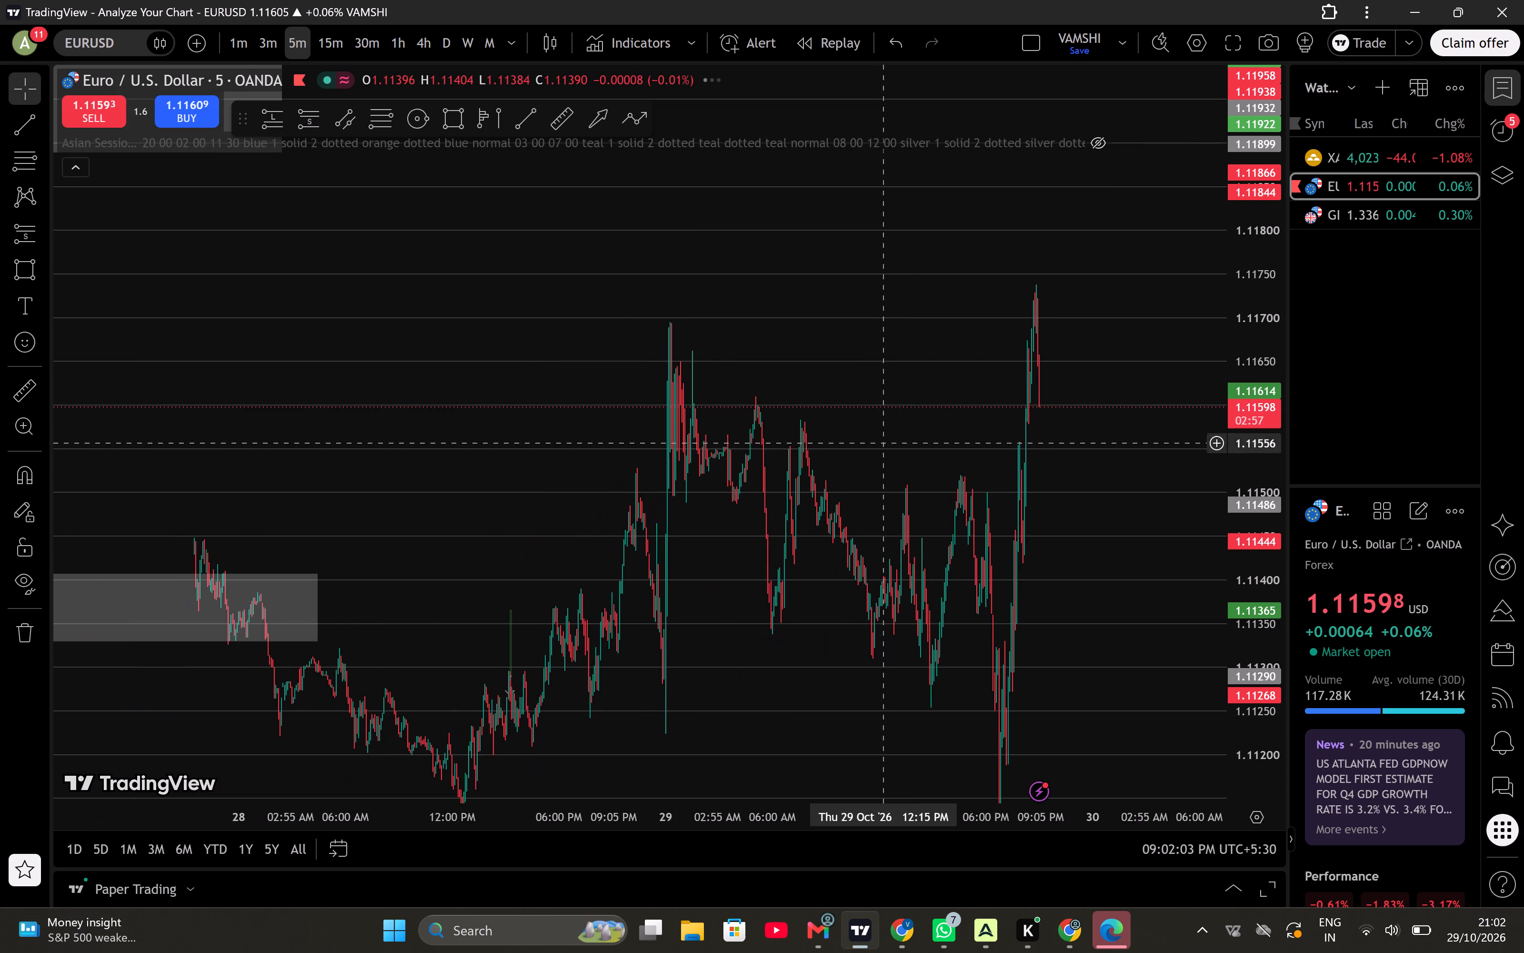
pyautogui.moveTo(1238, 140); pyautogui.dragTo(1226, 381)
pyautogui.scroll(-3, 708, 547)
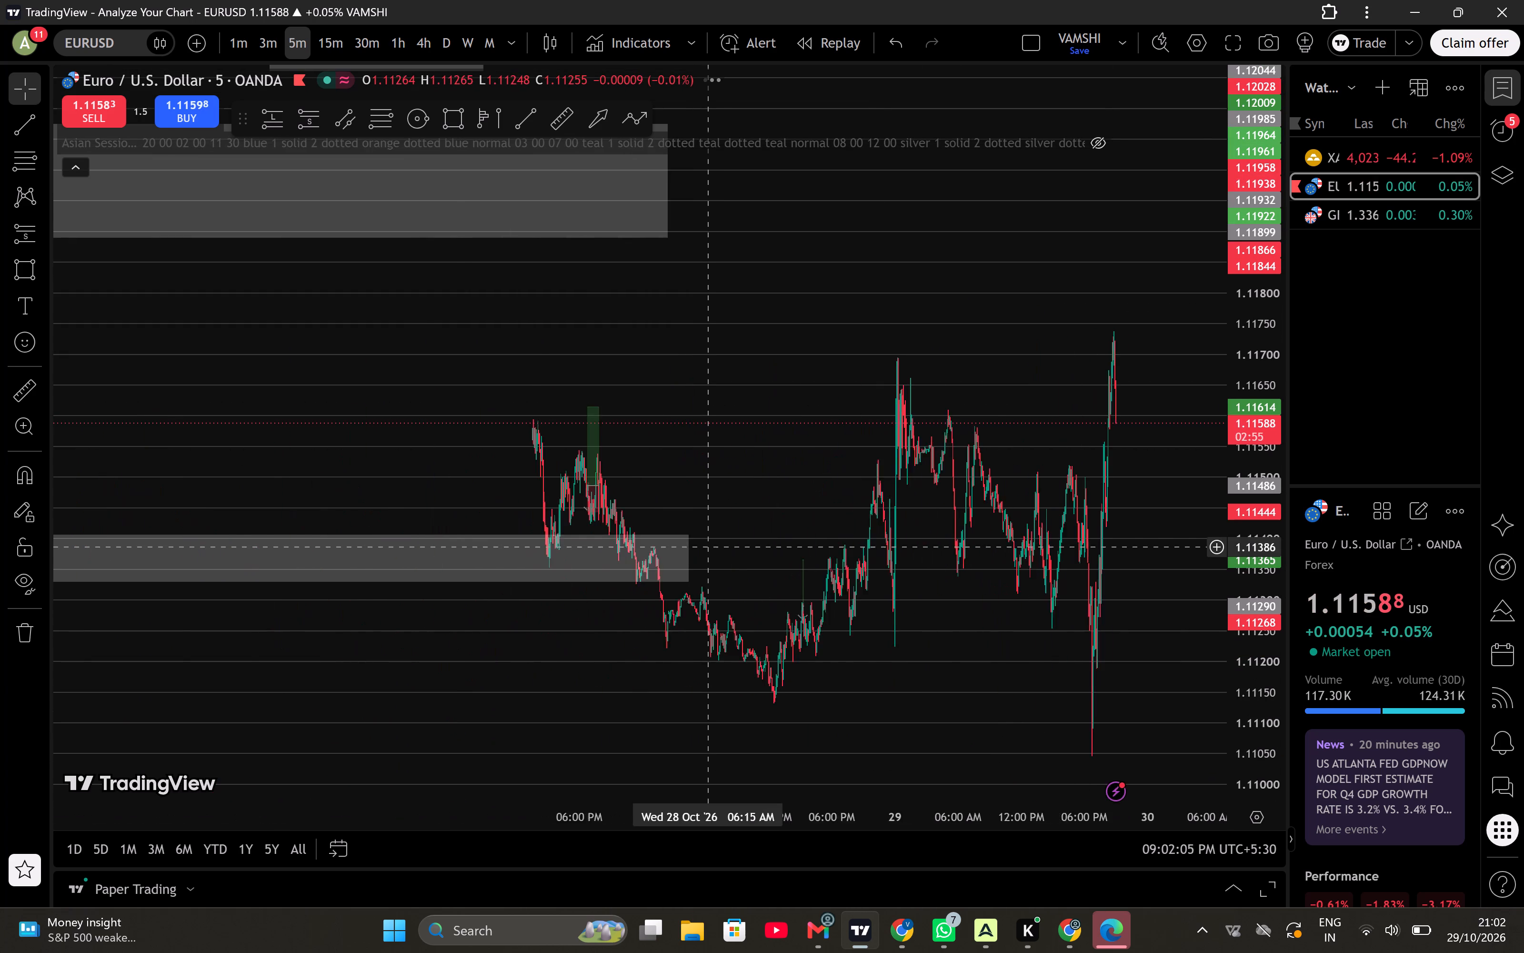
pyautogui.moveTo(883, 539); pyautogui.dragTo(759, 514)
pyautogui.scroll(1, 759, 514)
pyautogui.scroll(2, 857, 426)
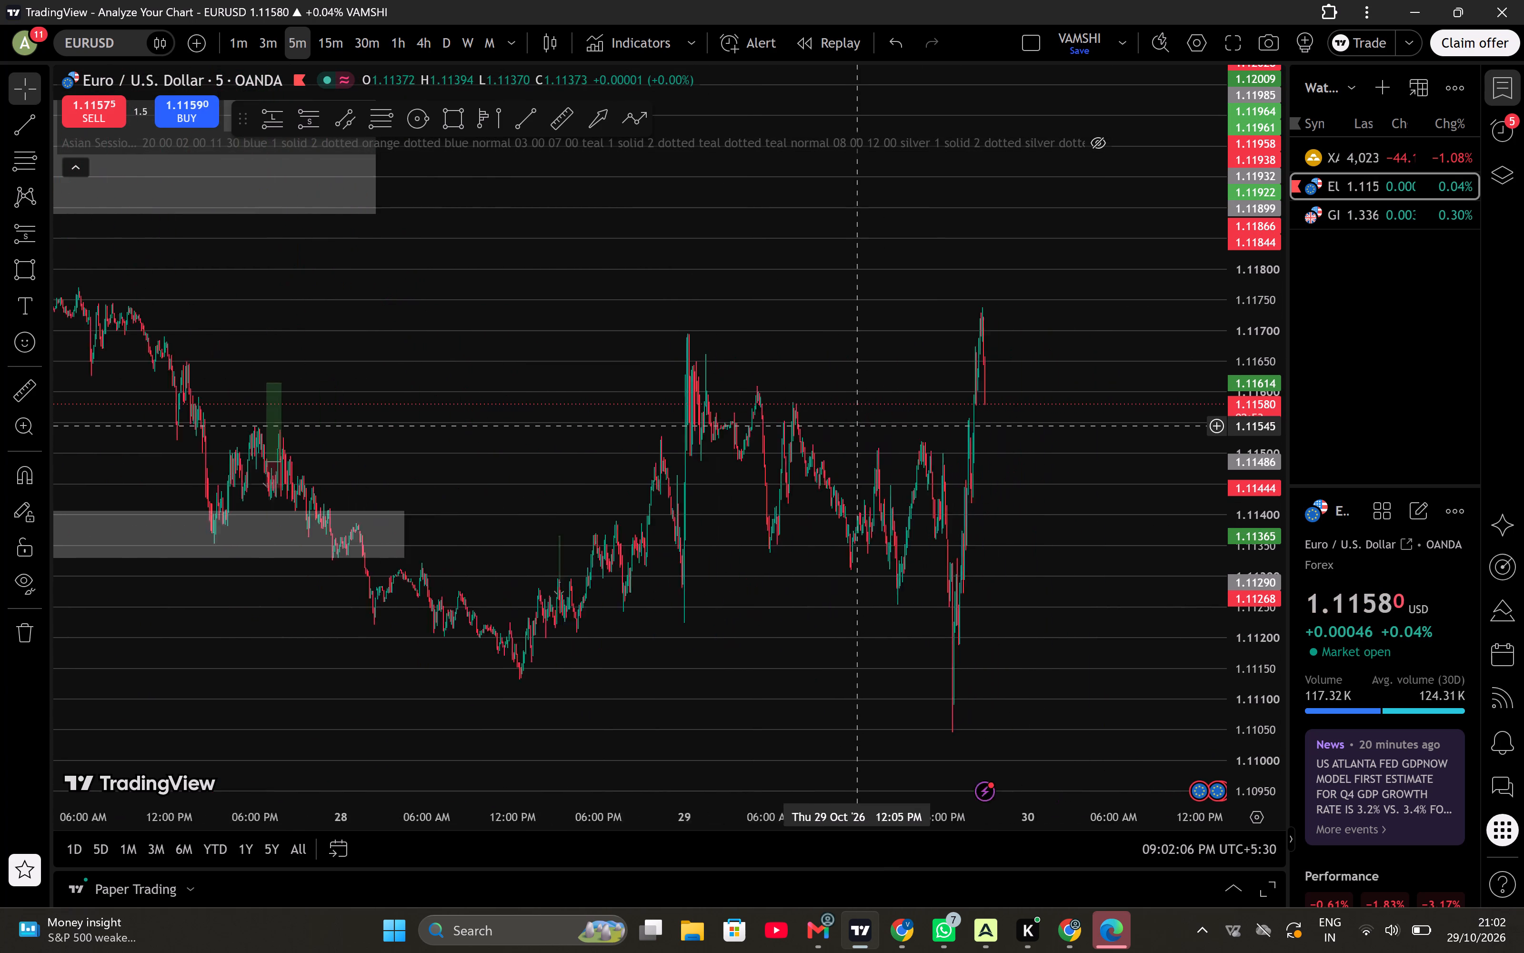
pyautogui.scroll(1, 857, 426)
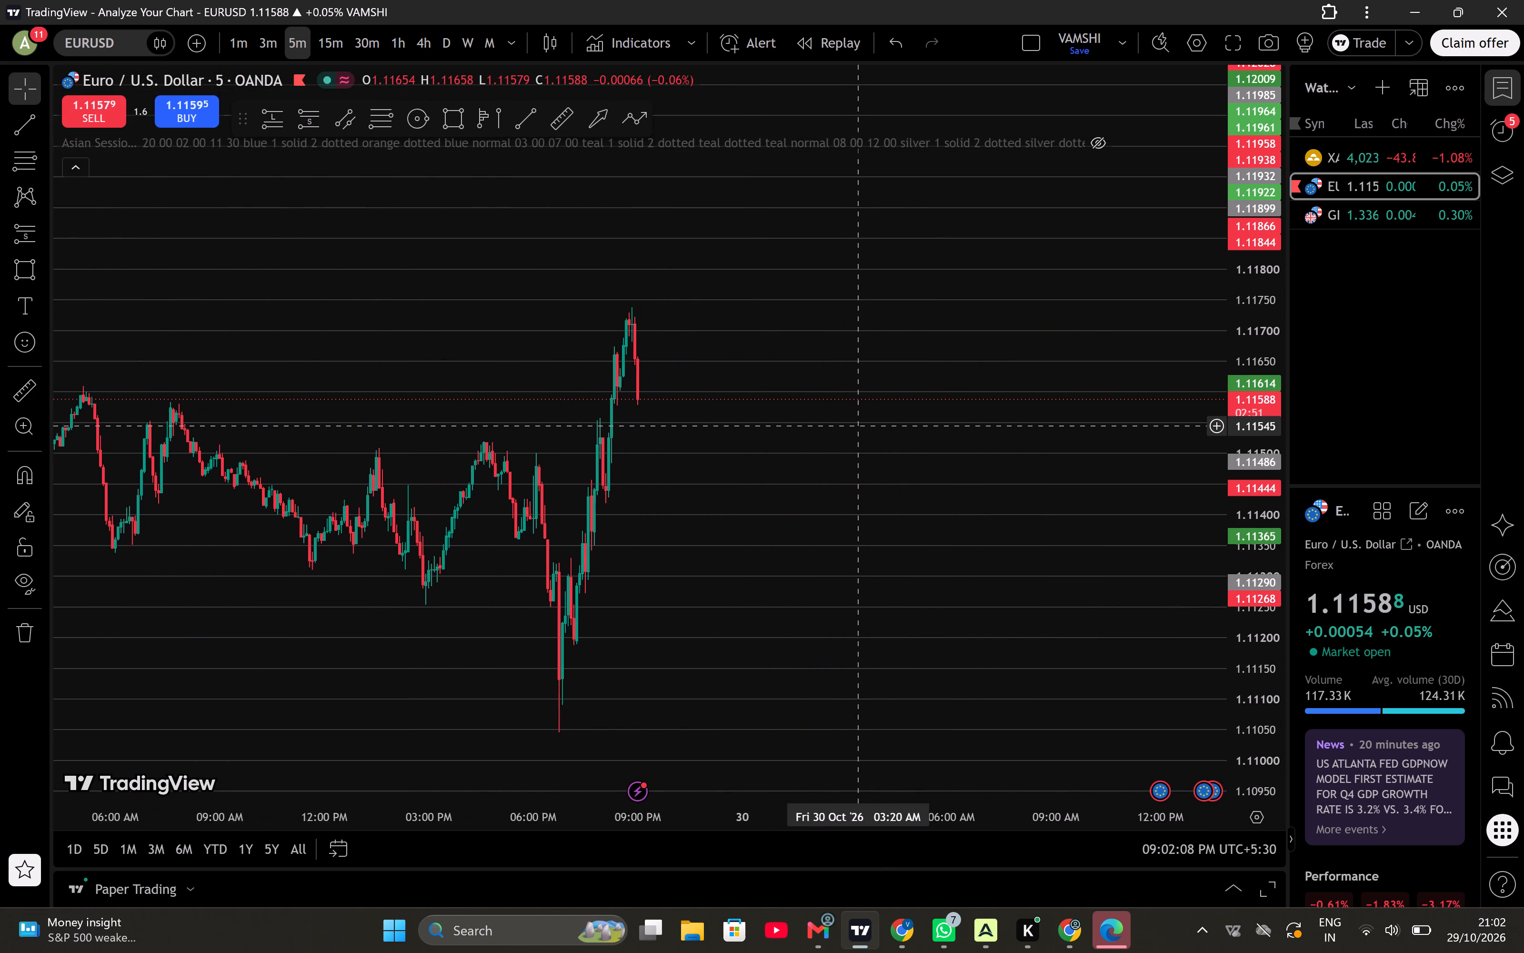
pyautogui.moveTo(511, 417); pyautogui.dragTo(878, 423)
pyautogui.scroll(1, 878, 423)
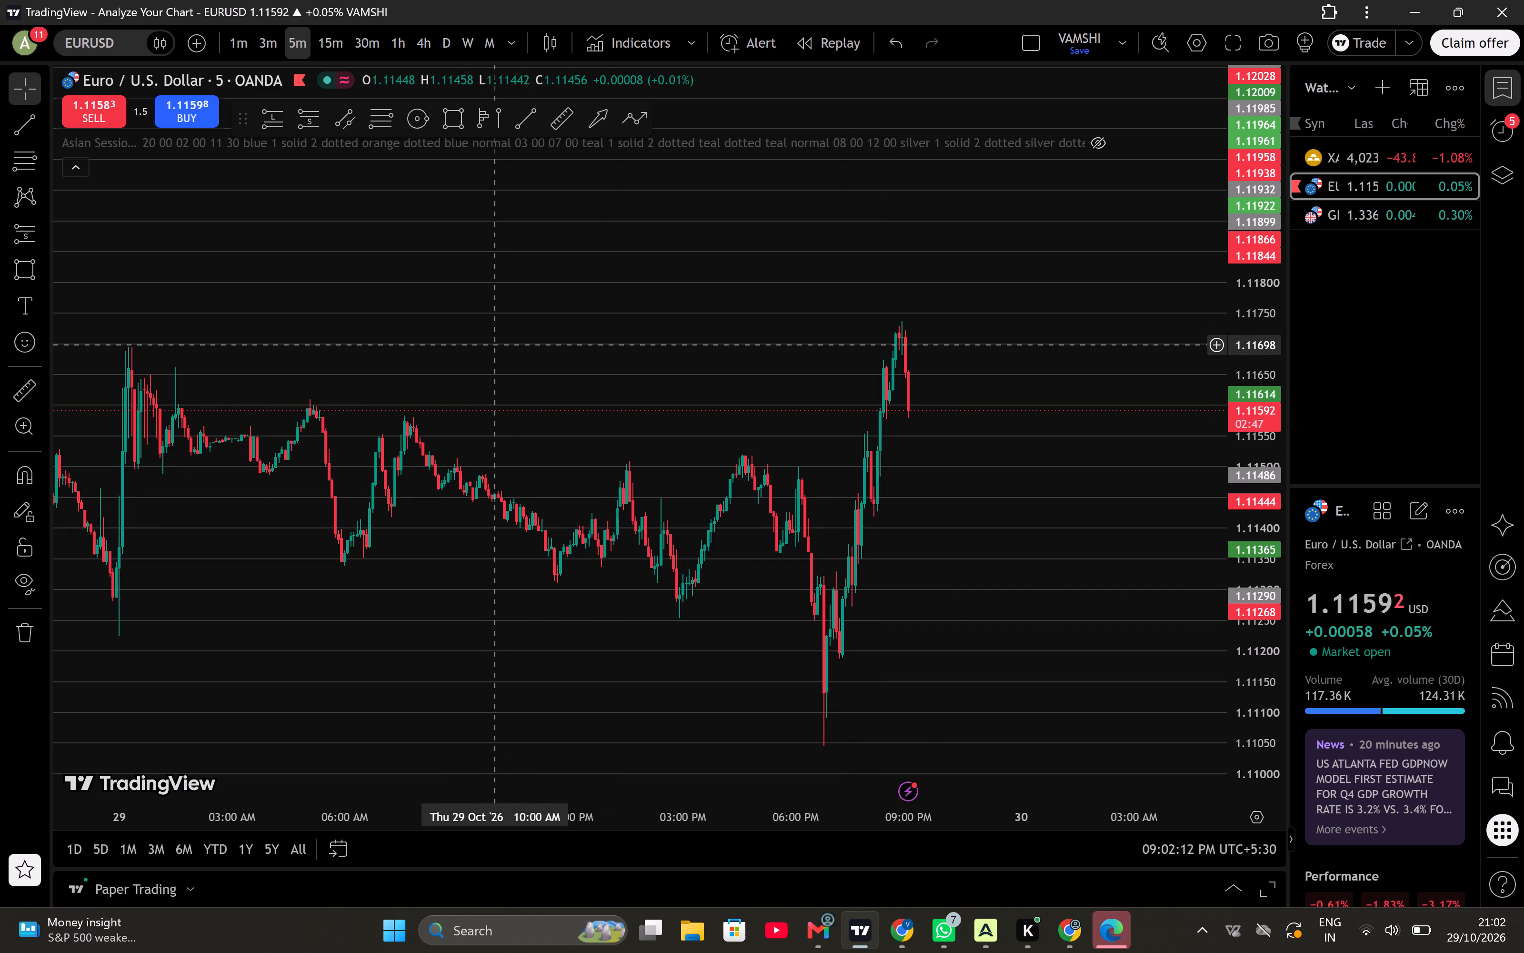
# Draw a level trend line at about 1.11700 from the early 29 October high to the evening rally around 08:20 PM.
pyautogui.click(527, 119)
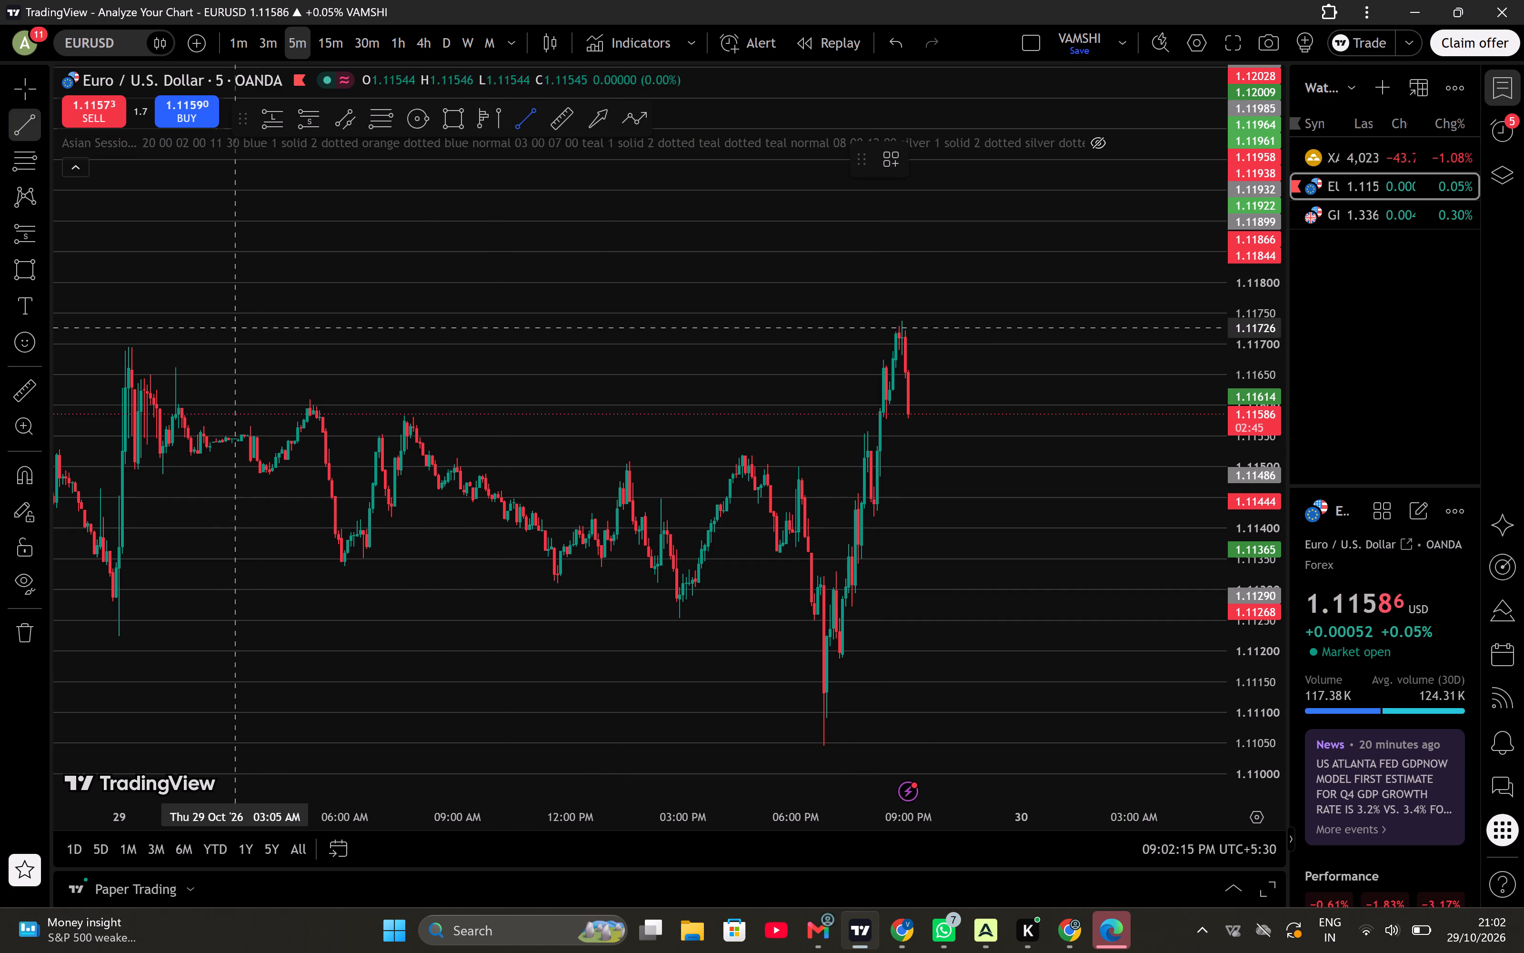
pyautogui.moveTo(183, 343); pyautogui.dragTo(902, 341)
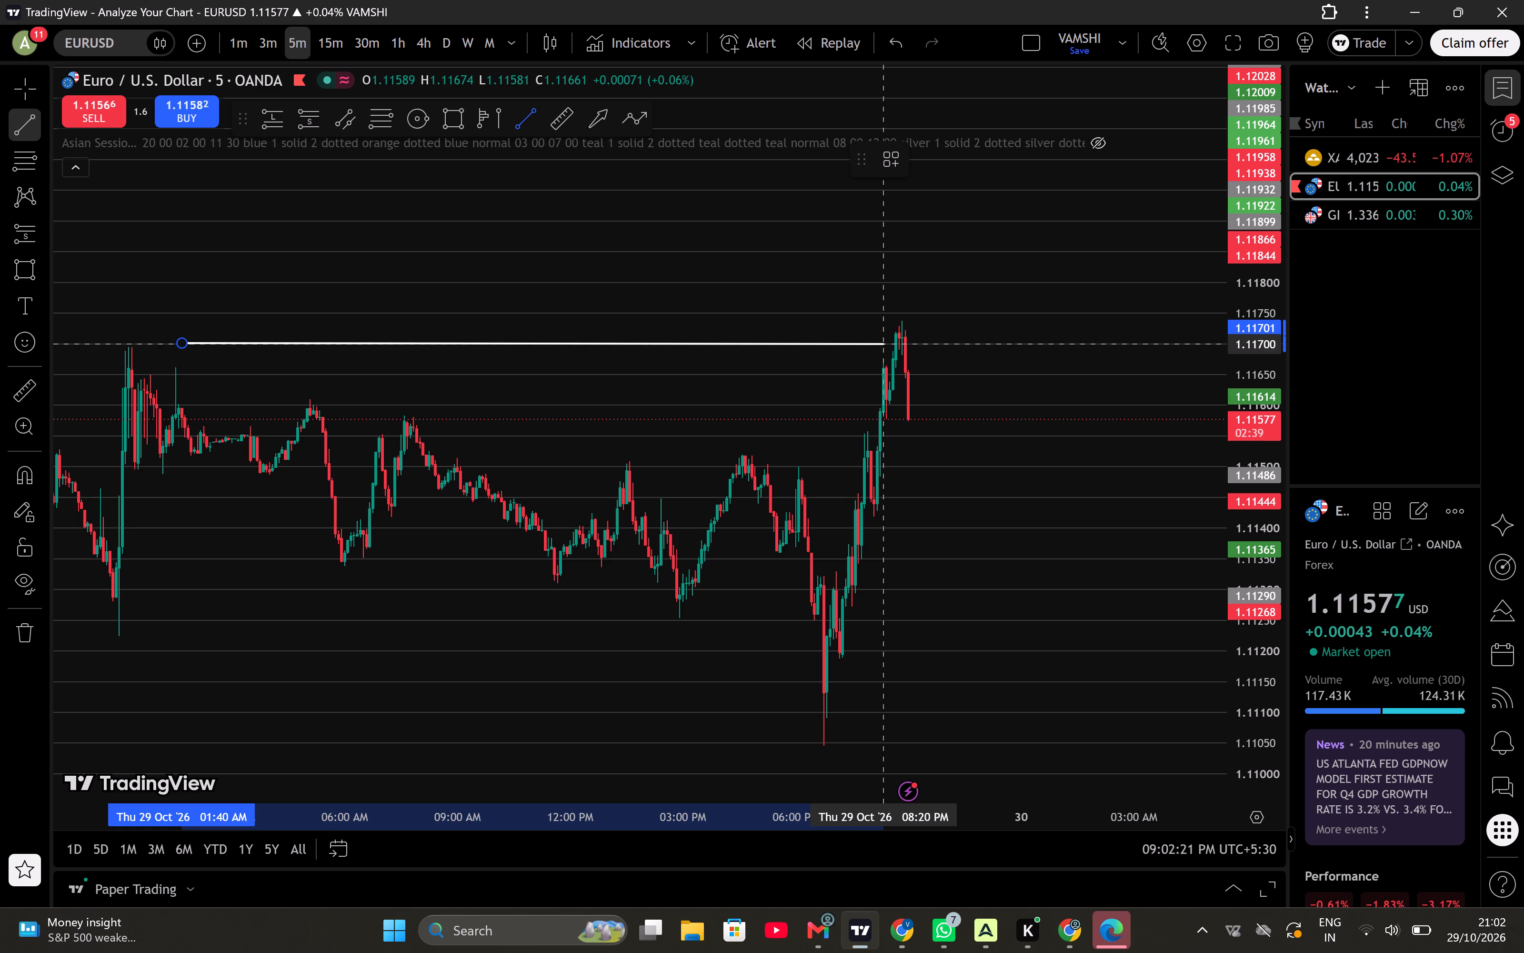
pyautogui.click(882, 344)
# Start a EURUSD sell limit order, switch to the 3-minute chart, and set the entry at 1.11669.
pyautogui.moveTo(1040, 389); pyautogui.dragTo(832, 409)
pyautogui.scroll(2, 832, 409)
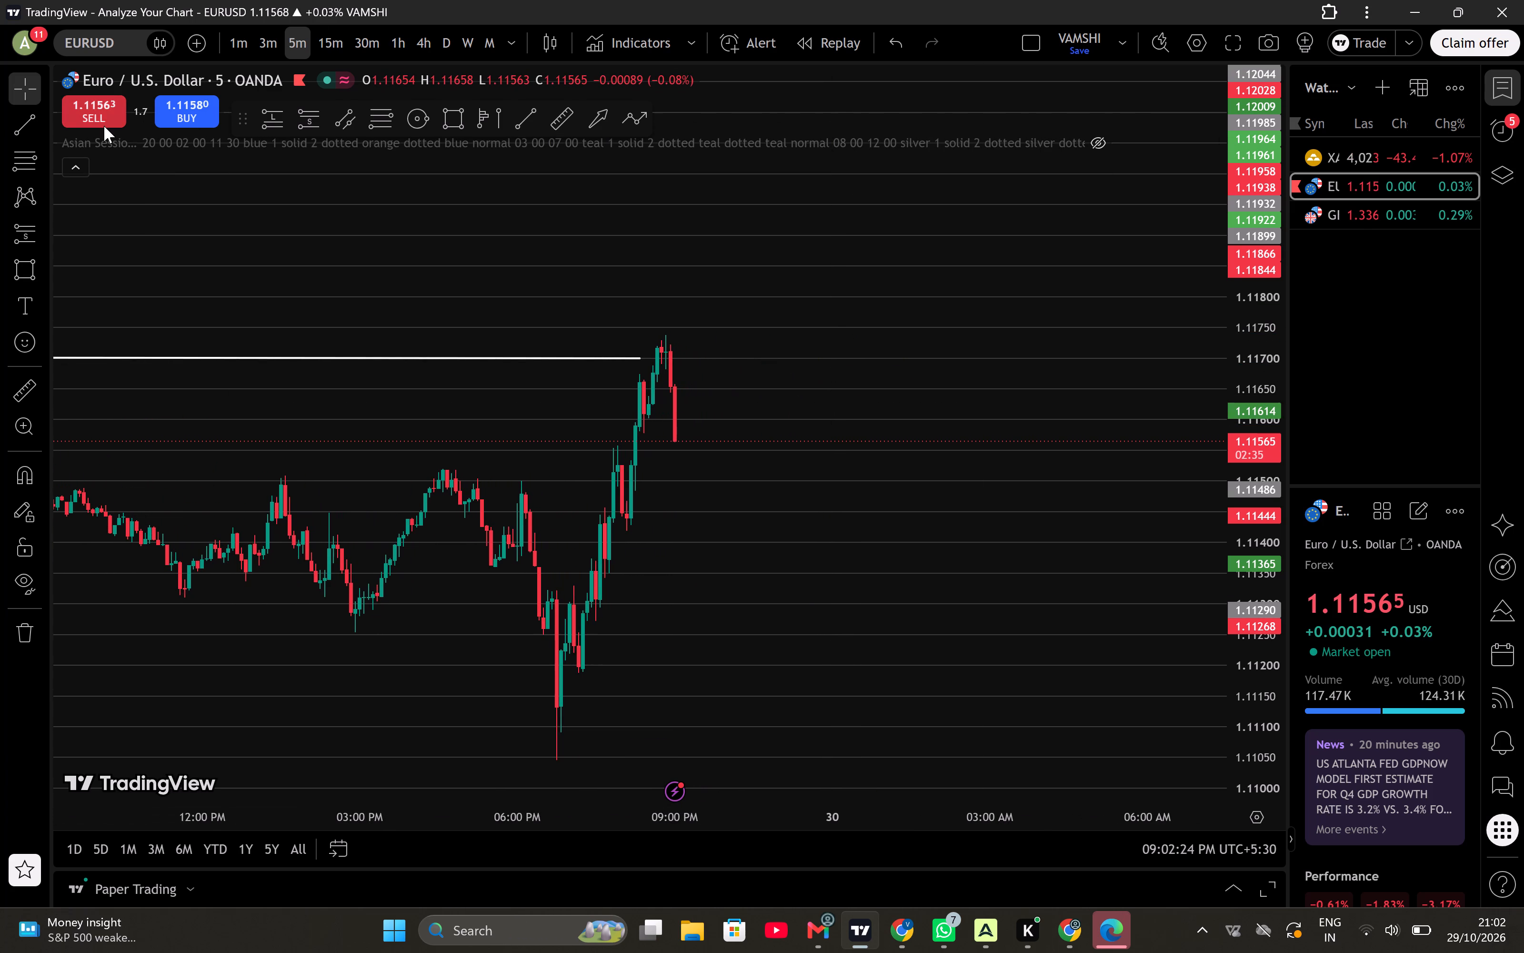
pyautogui.click(100, 124)
pyautogui.click(726, 339)
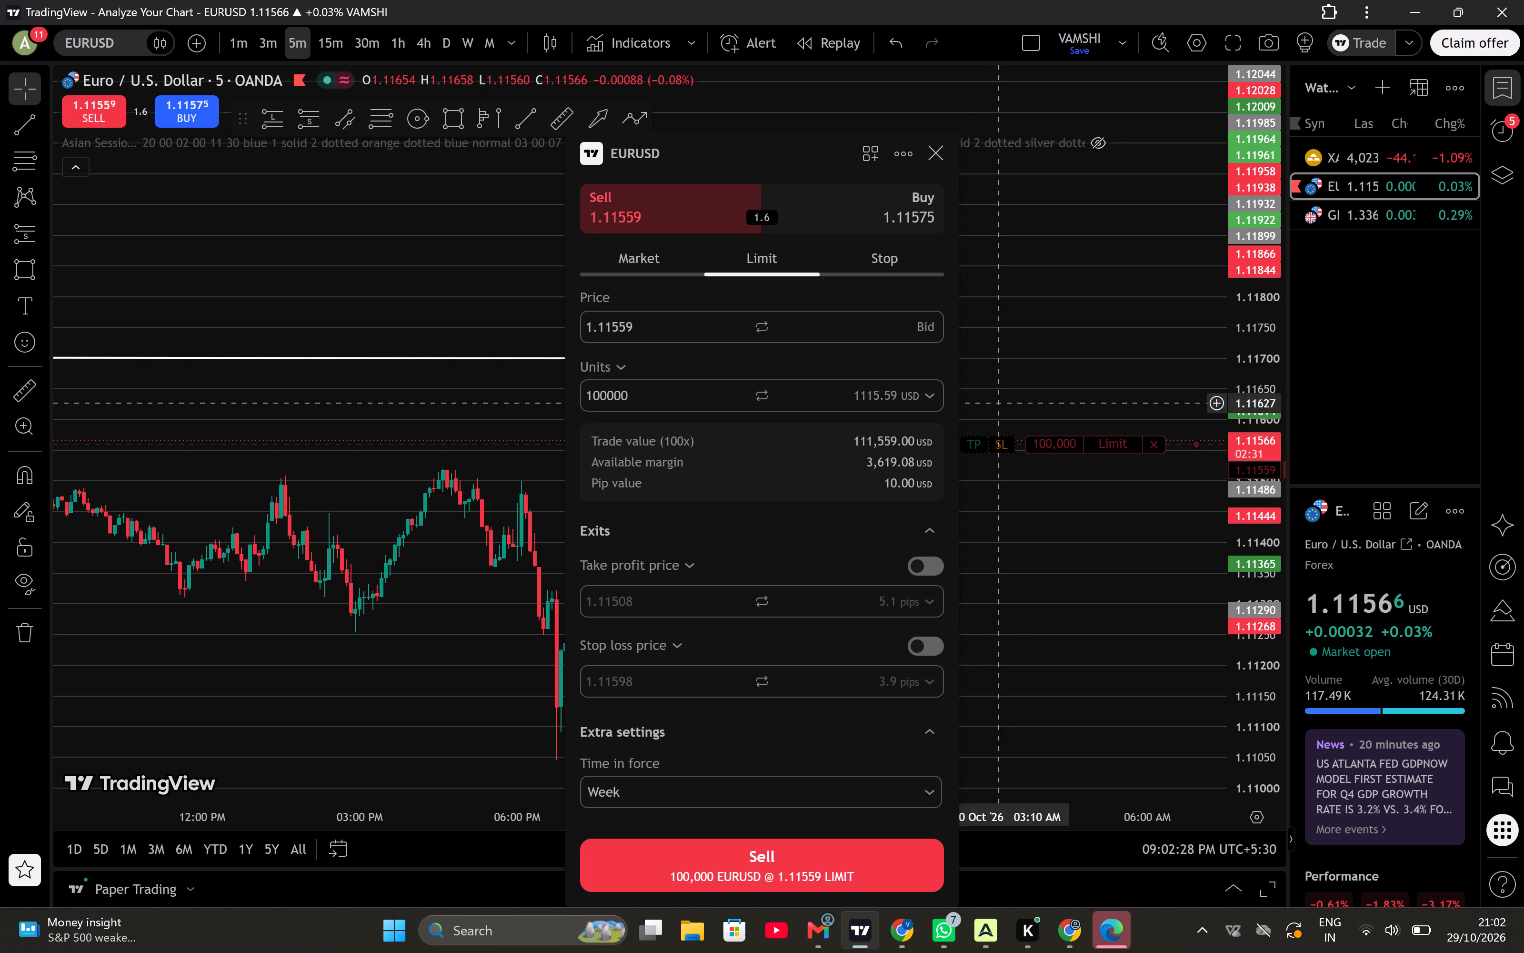
pyautogui.moveTo(782, 161); pyautogui.dragTo(312, 942)
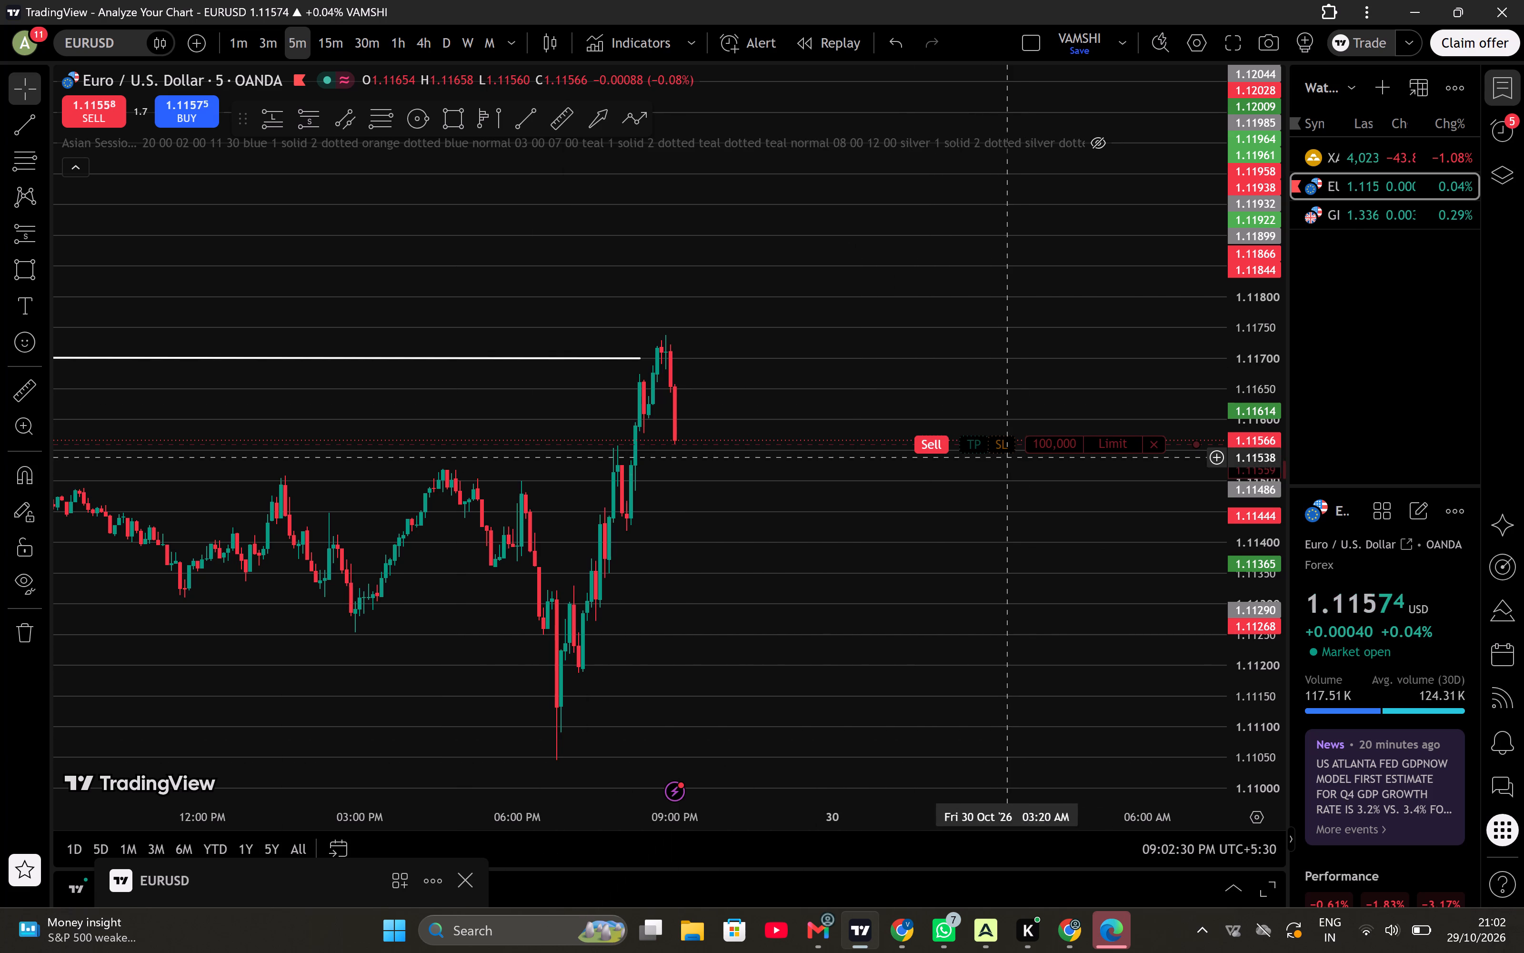
pyautogui.moveTo(1068, 447); pyautogui.dragTo(1037, 376)
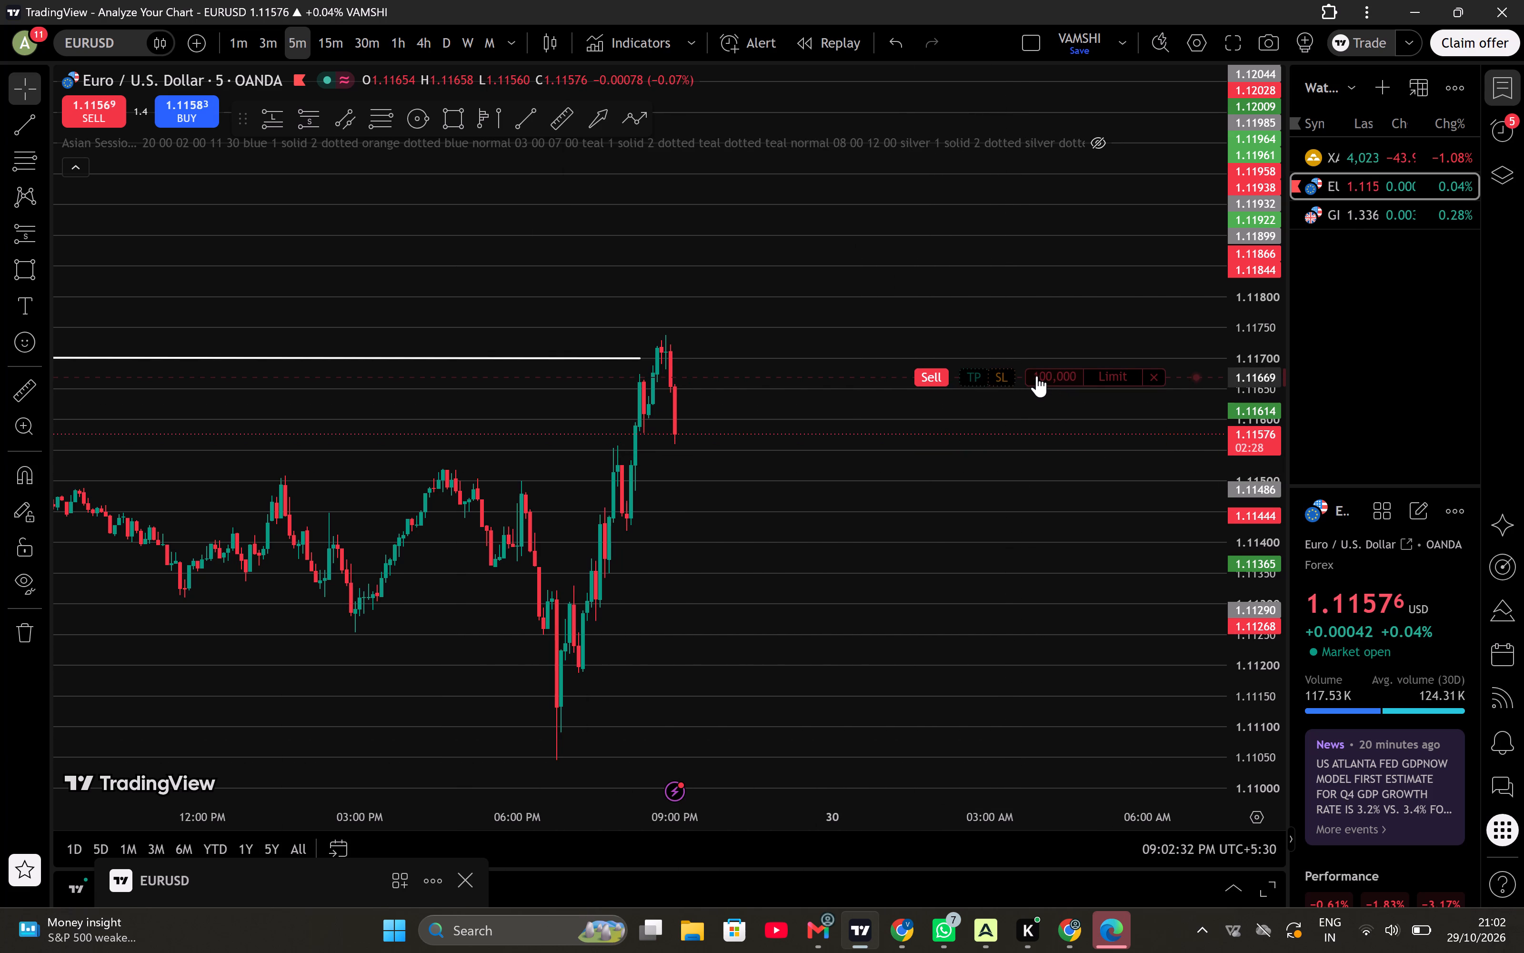
pyautogui.moveTo(1037, 376); pyautogui.dragTo(1033, 374)
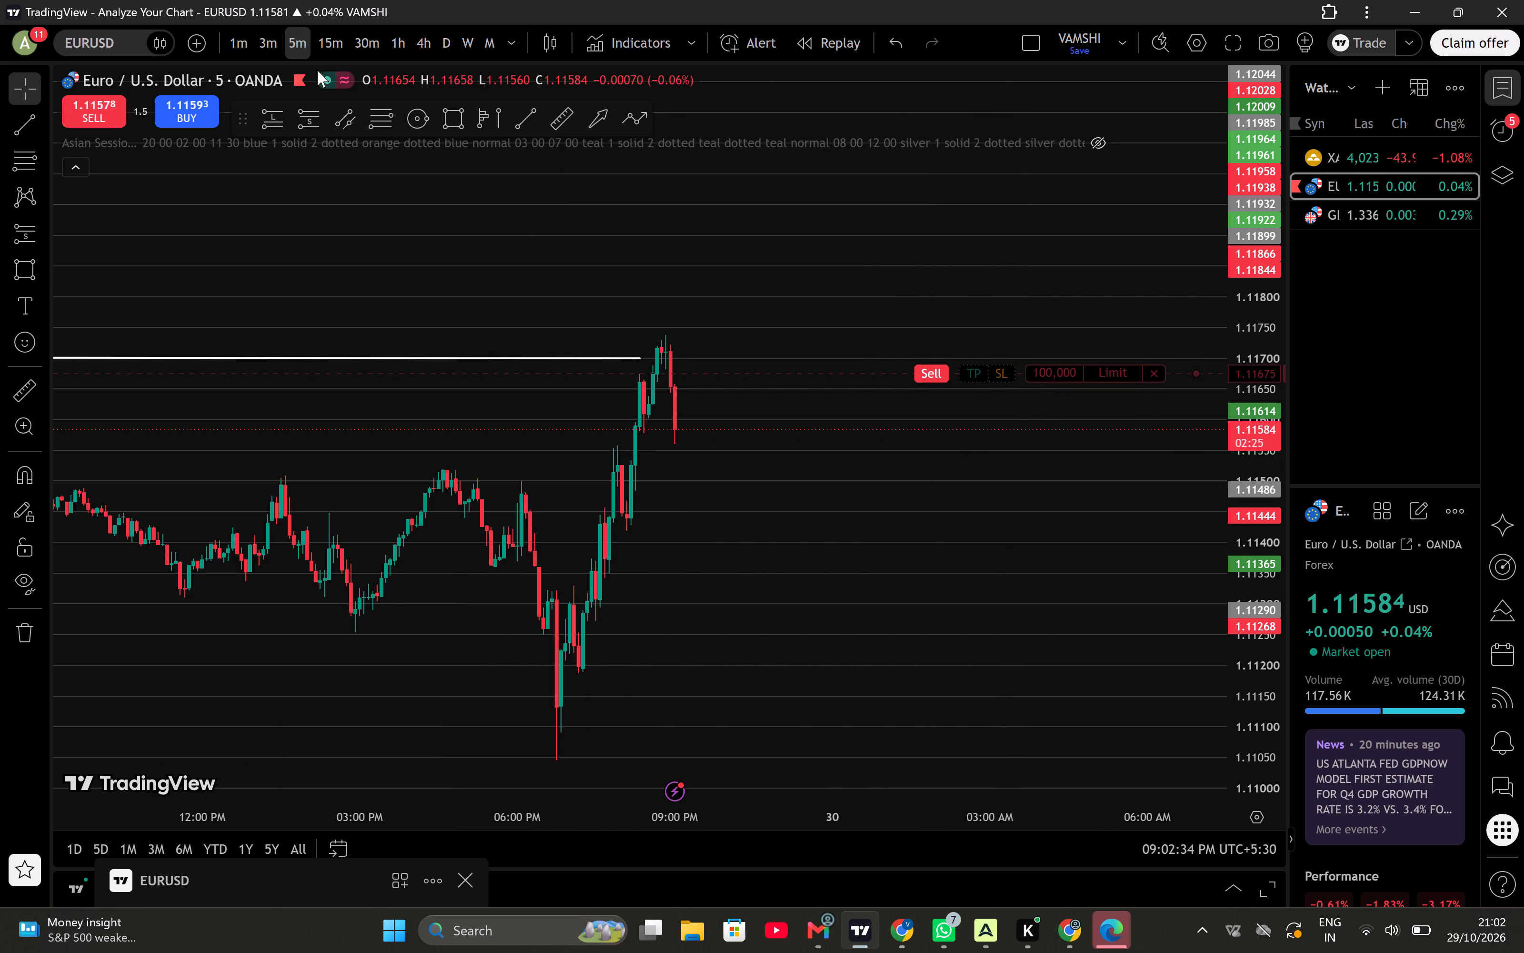
pyautogui.click(262, 41)
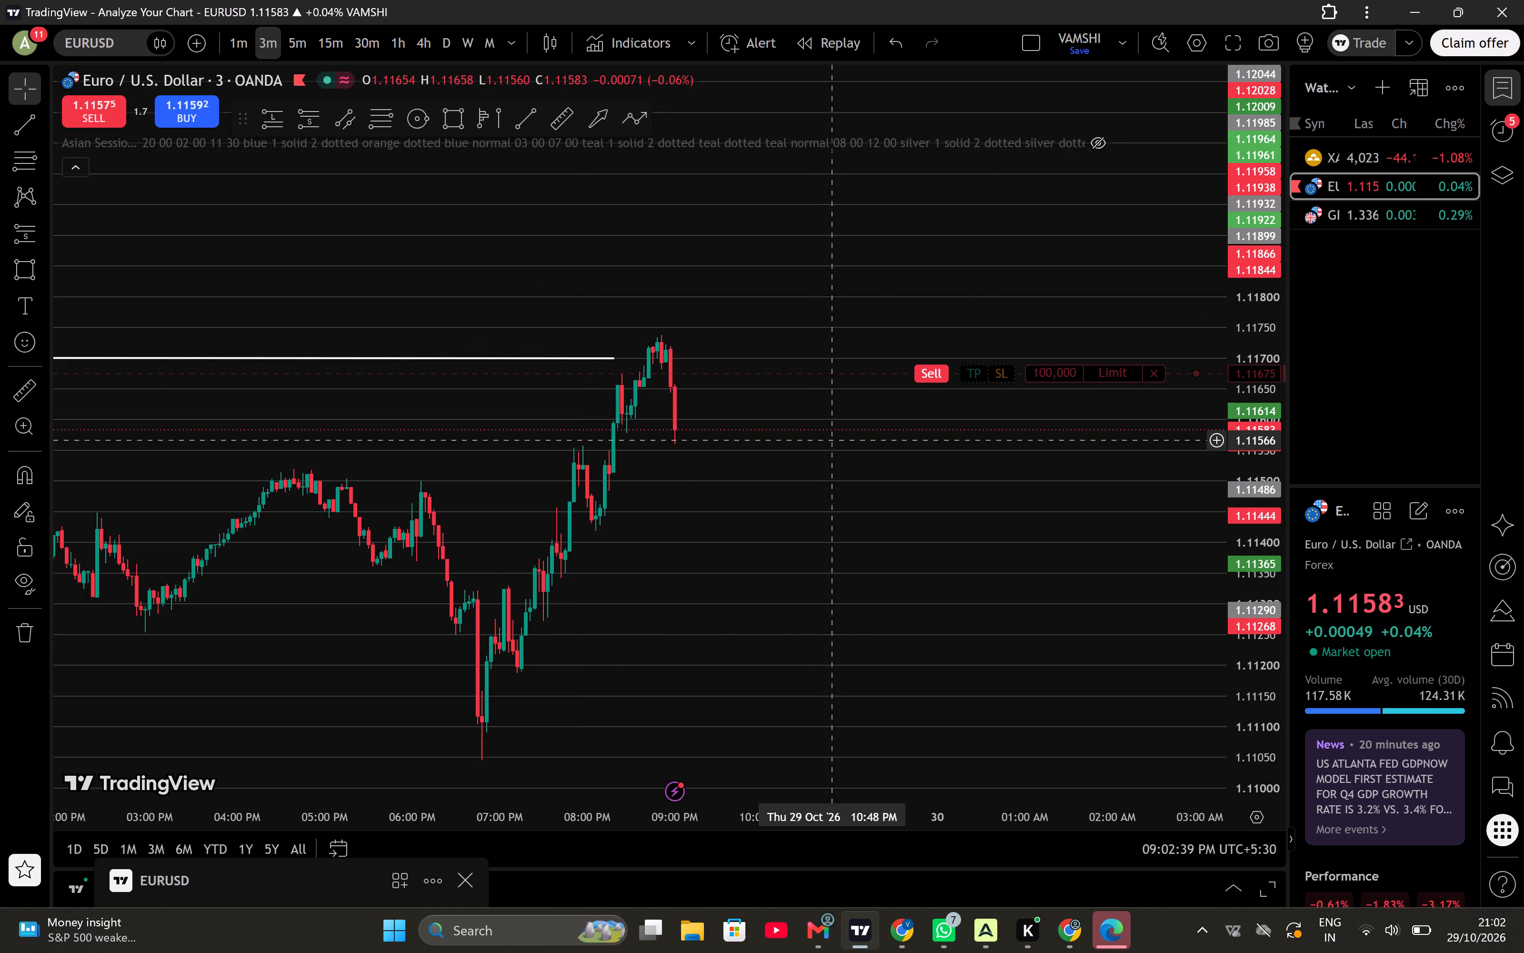
pyautogui.moveTo(1064, 375); pyautogui.dragTo(1033, 385)
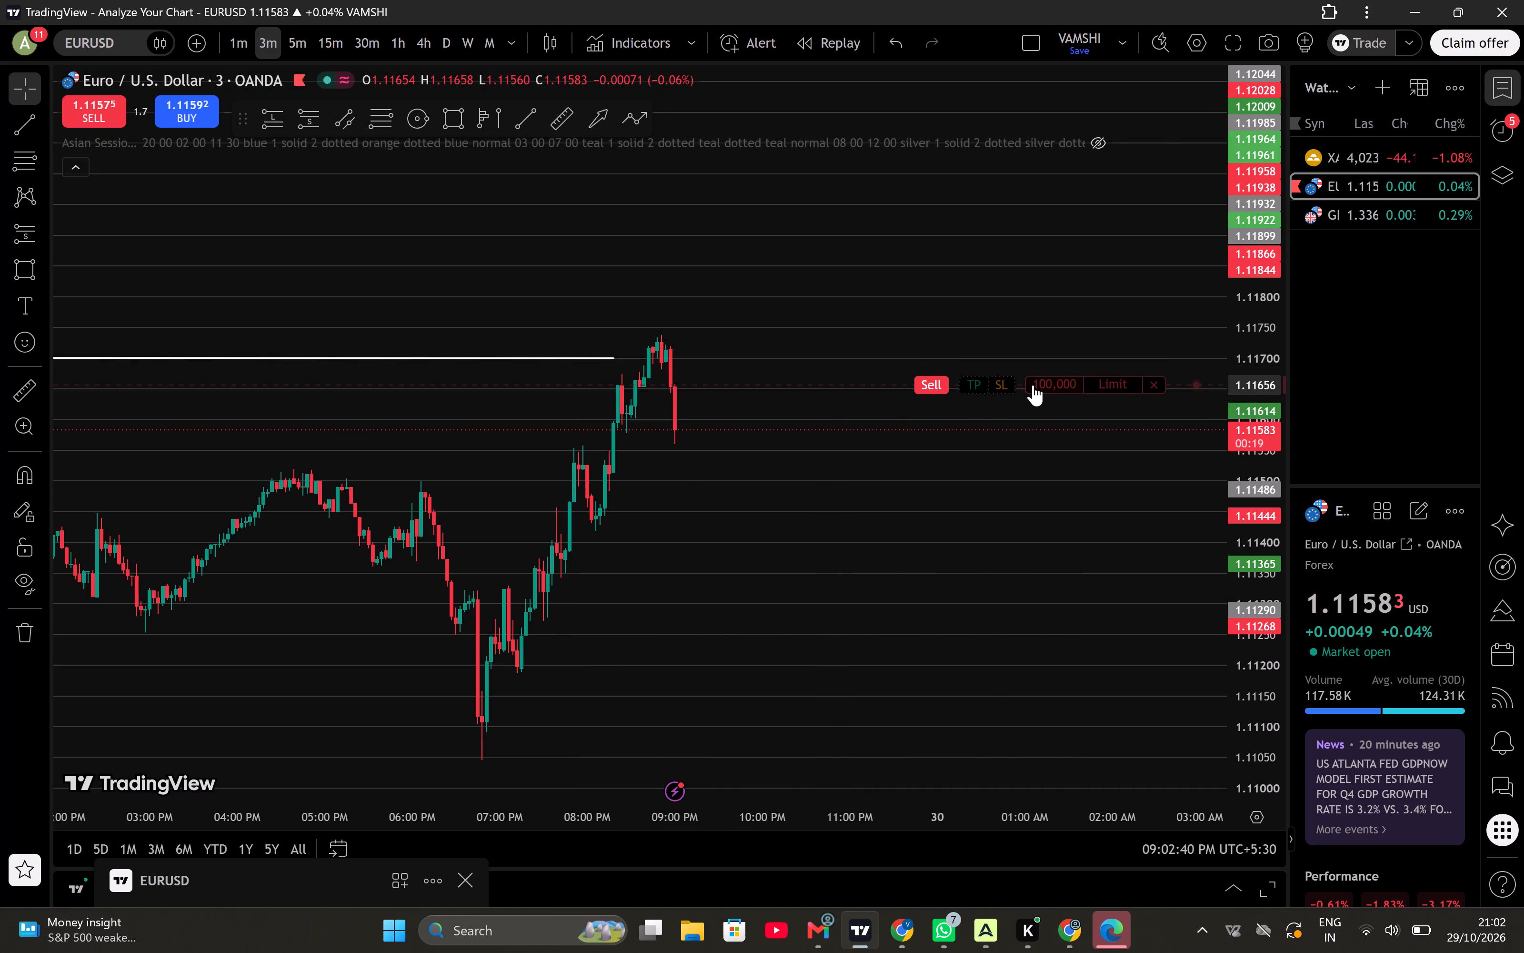
pyautogui.moveTo(1033, 385); pyautogui.dragTo(1028, 378)
# Add a stop loss at 1.11740, just above the recent high, to the EURUSD sell limit order.
pyautogui.moveTo(1006, 375); pyautogui.dragTo(1008, 338)
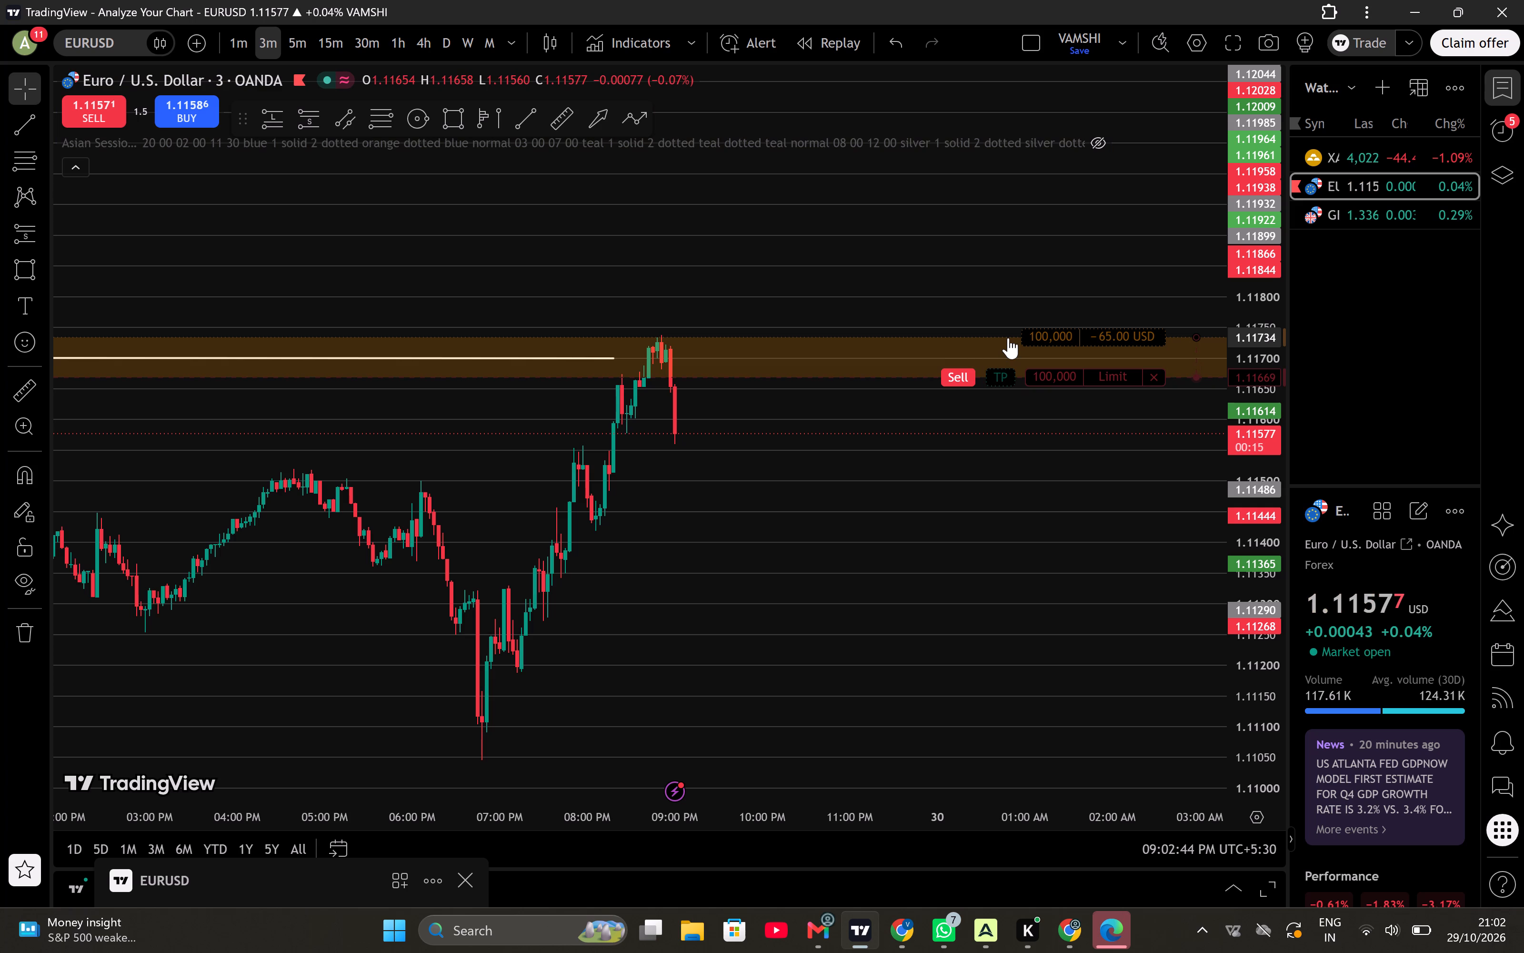
pyautogui.moveTo(1008, 338); pyautogui.dragTo(1002, 334)
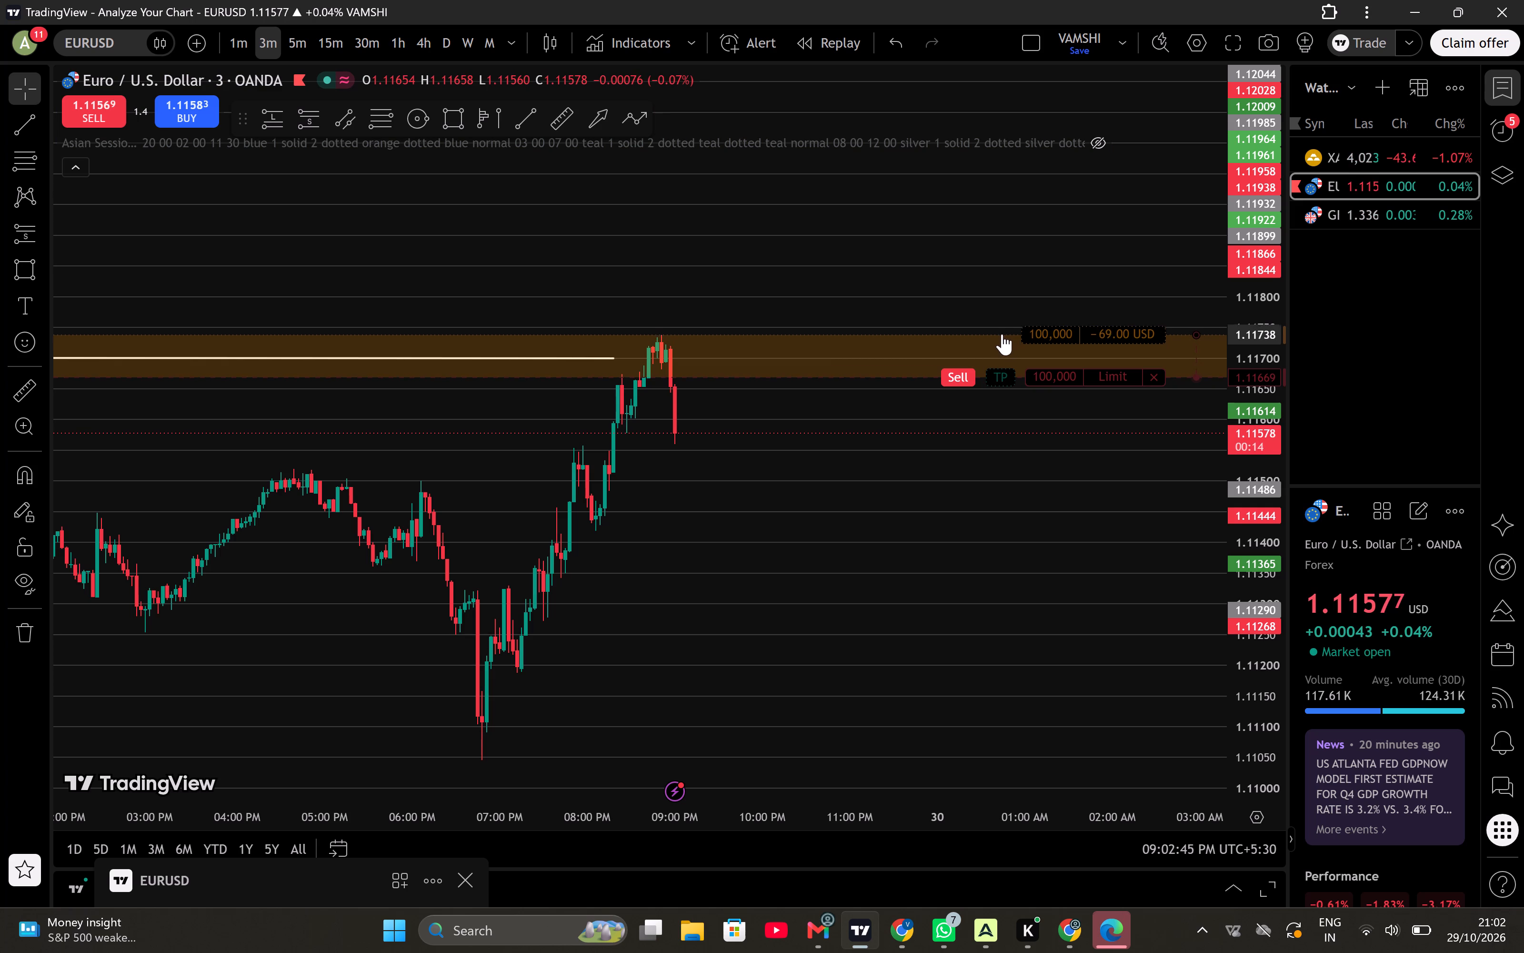
pyautogui.moveTo(1002, 334); pyautogui.dragTo(1001, 334)
# Set the EURUSD sell limit order's quantity to 60,000.
pyautogui.doubleClick(1047, 374)
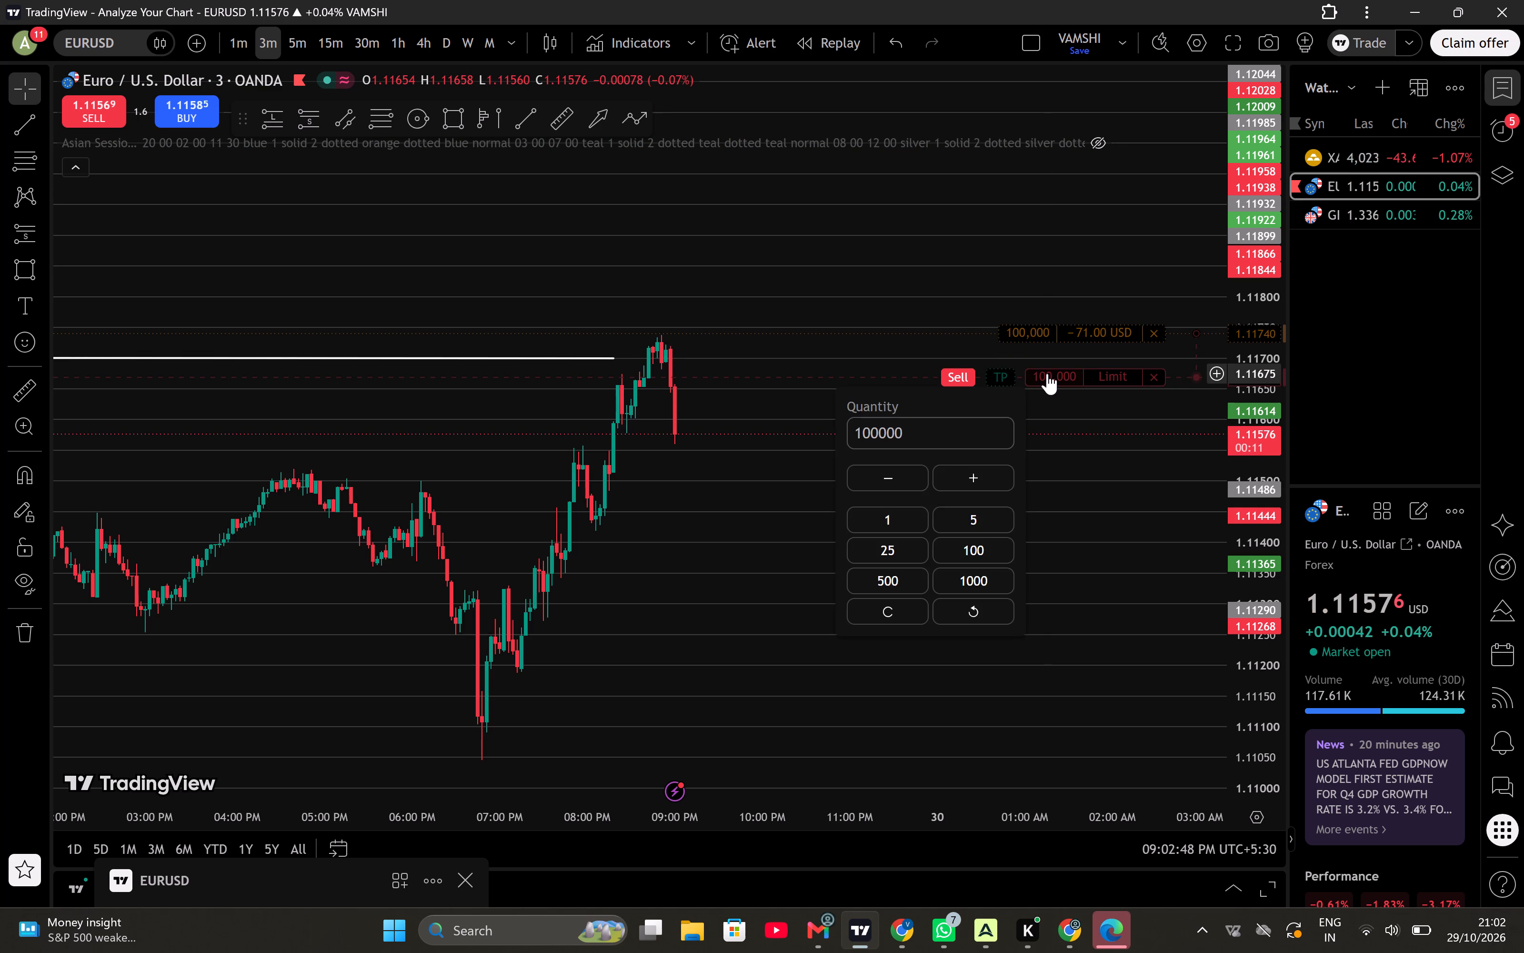
pyautogui.click(870, 433)
pyautogui.press('BackSpace')
pyautogui.press('BackSpace')
pyautogui.press('BackSpace')
pyautogui.write('60')
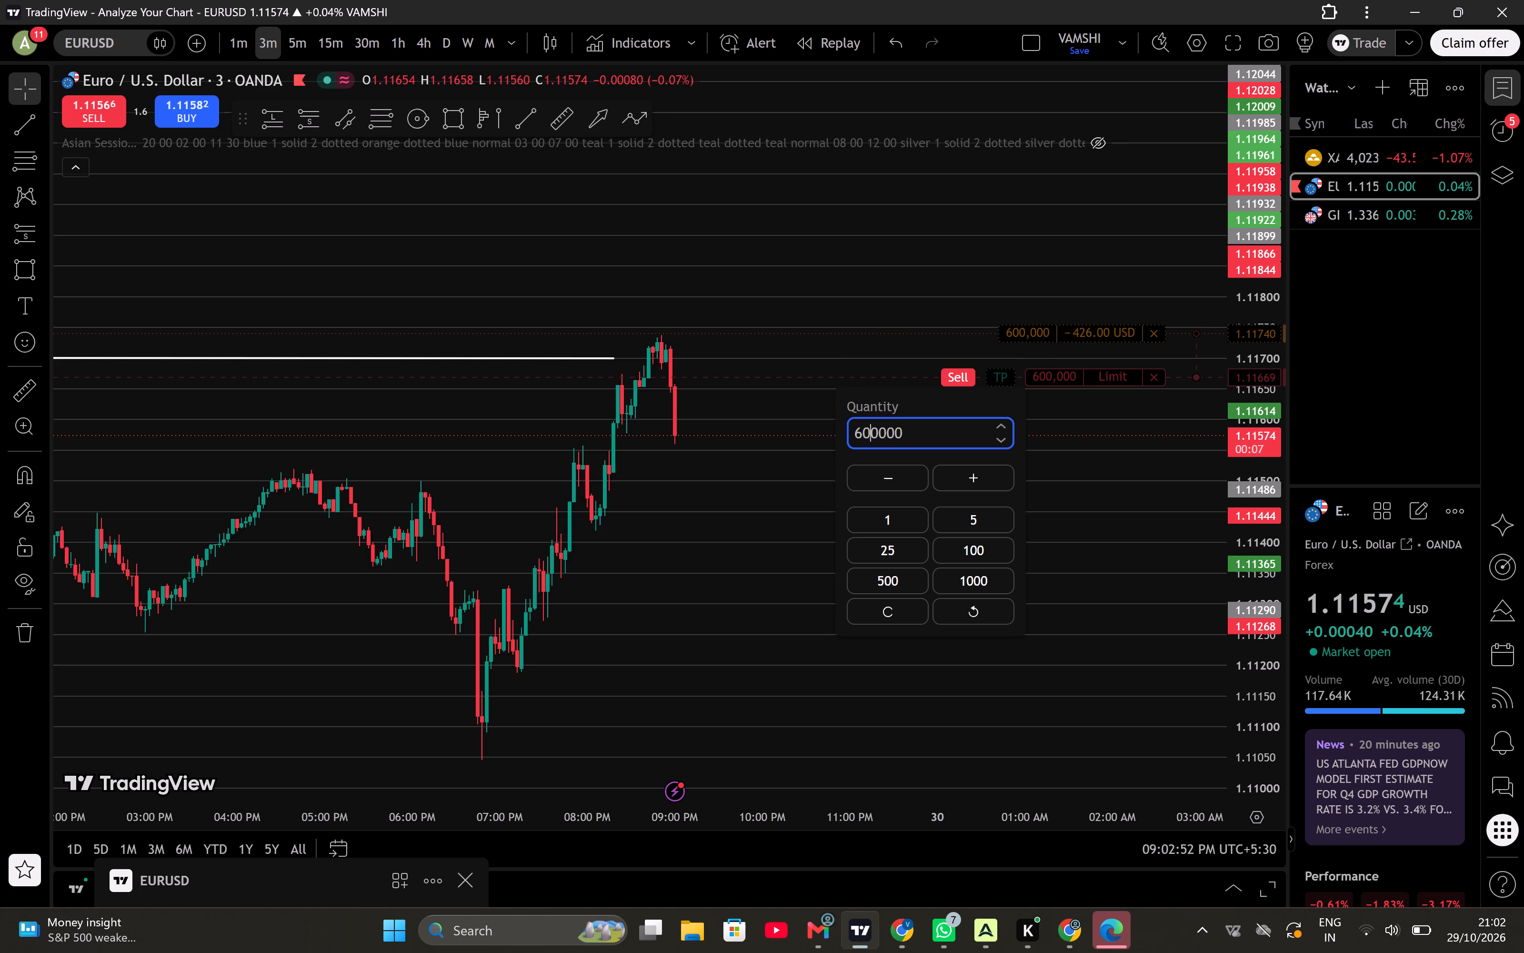
pyautogui.press('BackSpace')
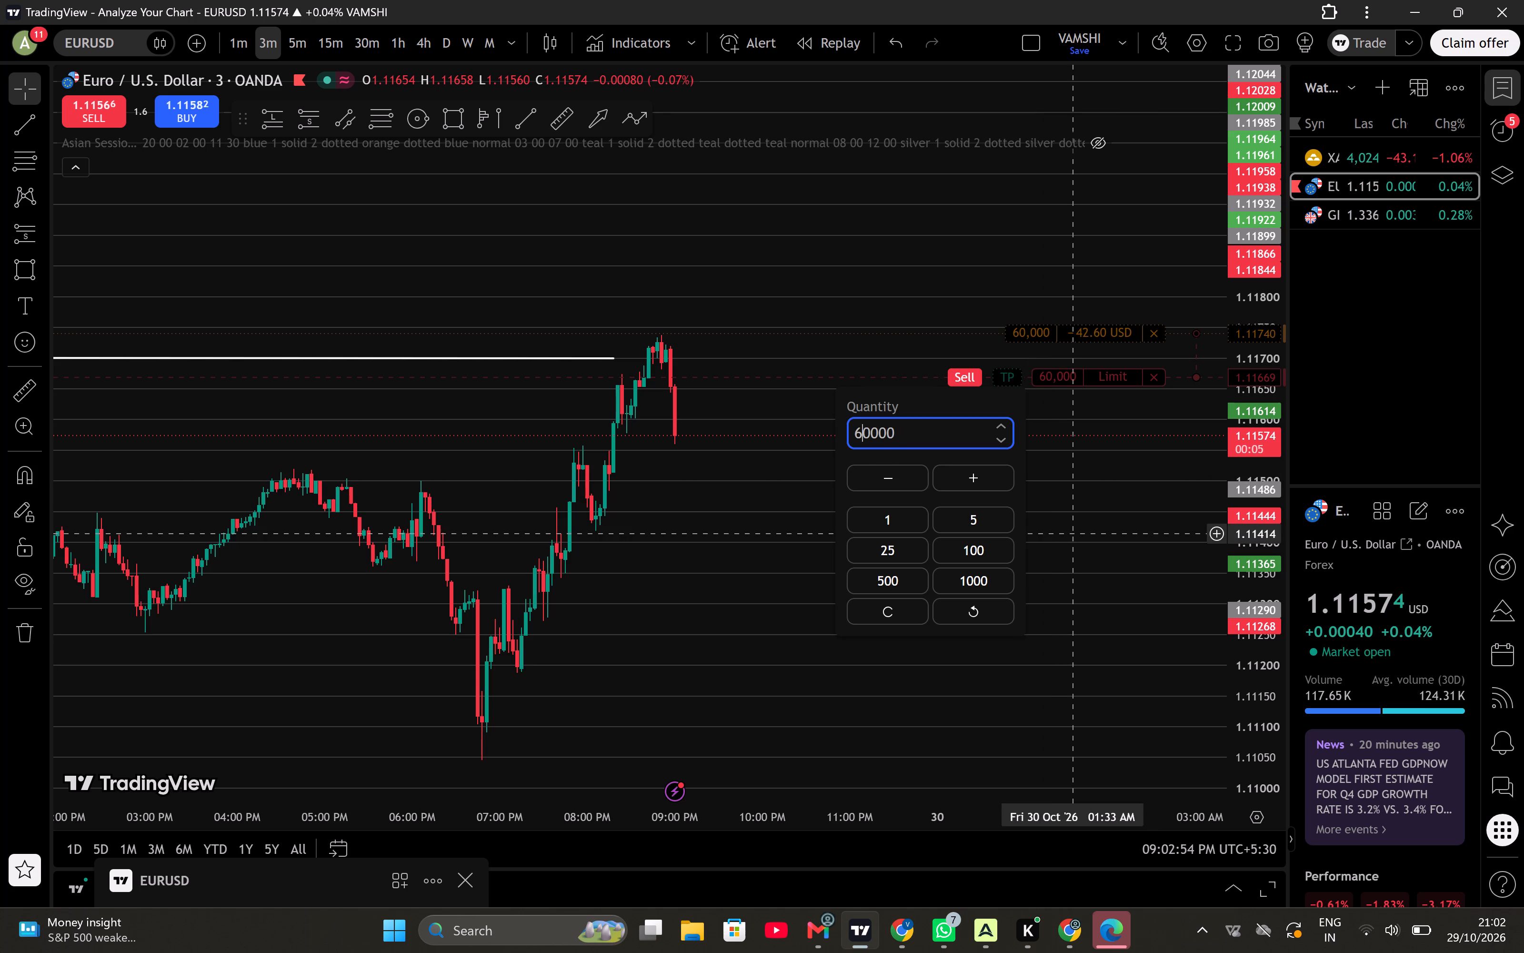
pyautogui.click(1073, 534)
# Add a take profit at 1.11465 and place the EURUSD sell limit order.
pyautogui.moveTo(1000, 374); pyautogui.dragTo(1007, 434)
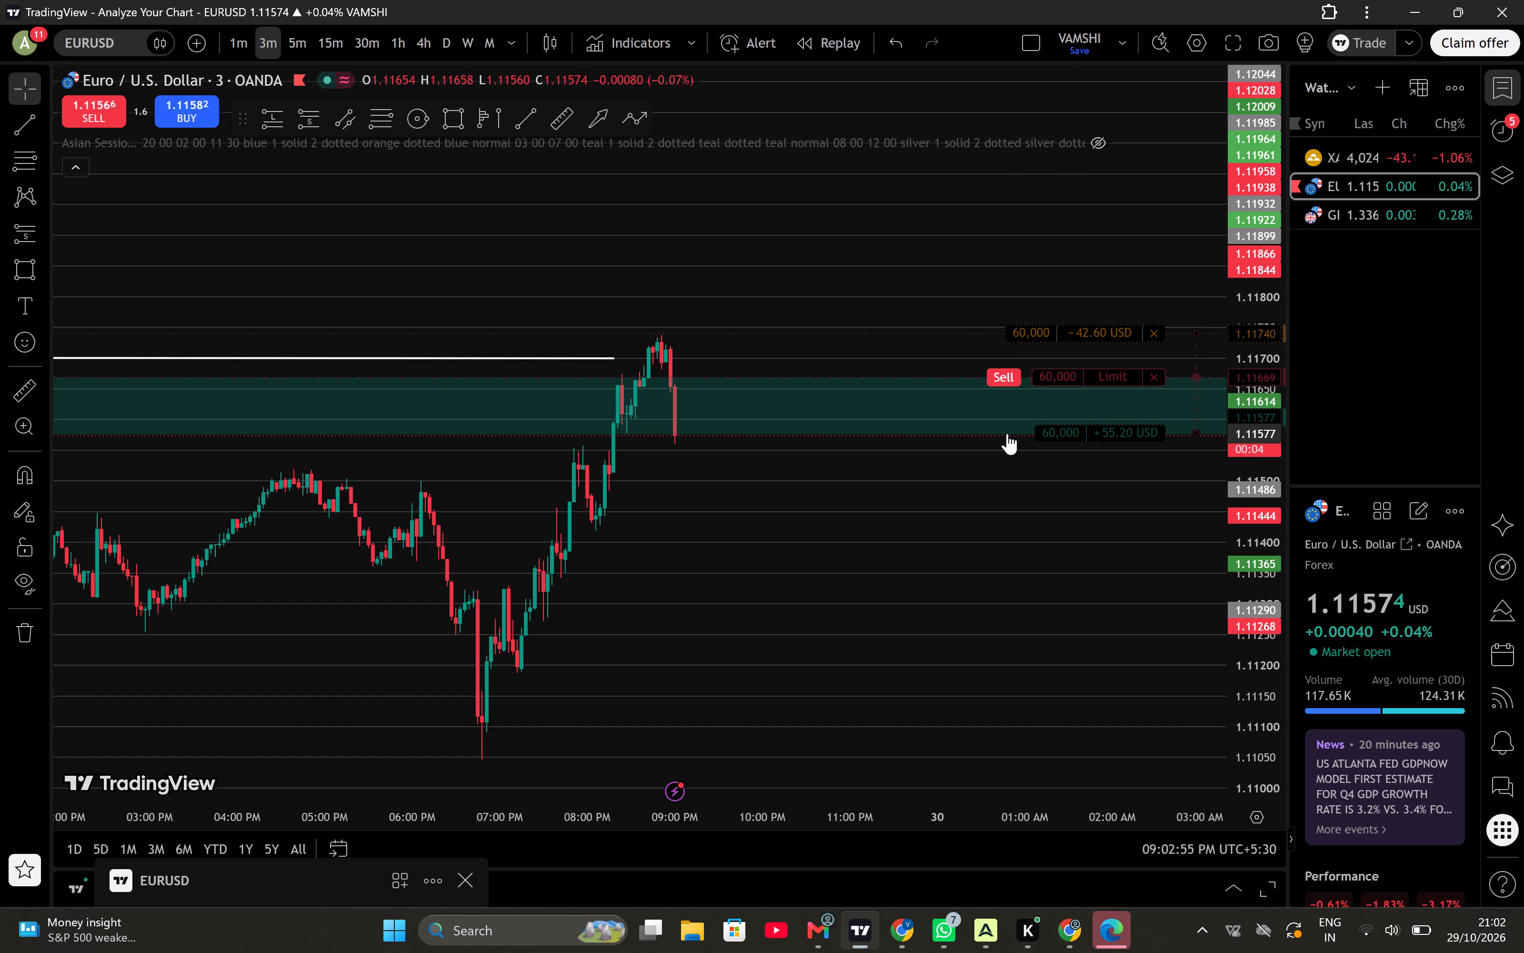
pyautogui.moveTo(1007, 434); pyautogui.dragTo(1002, 476)
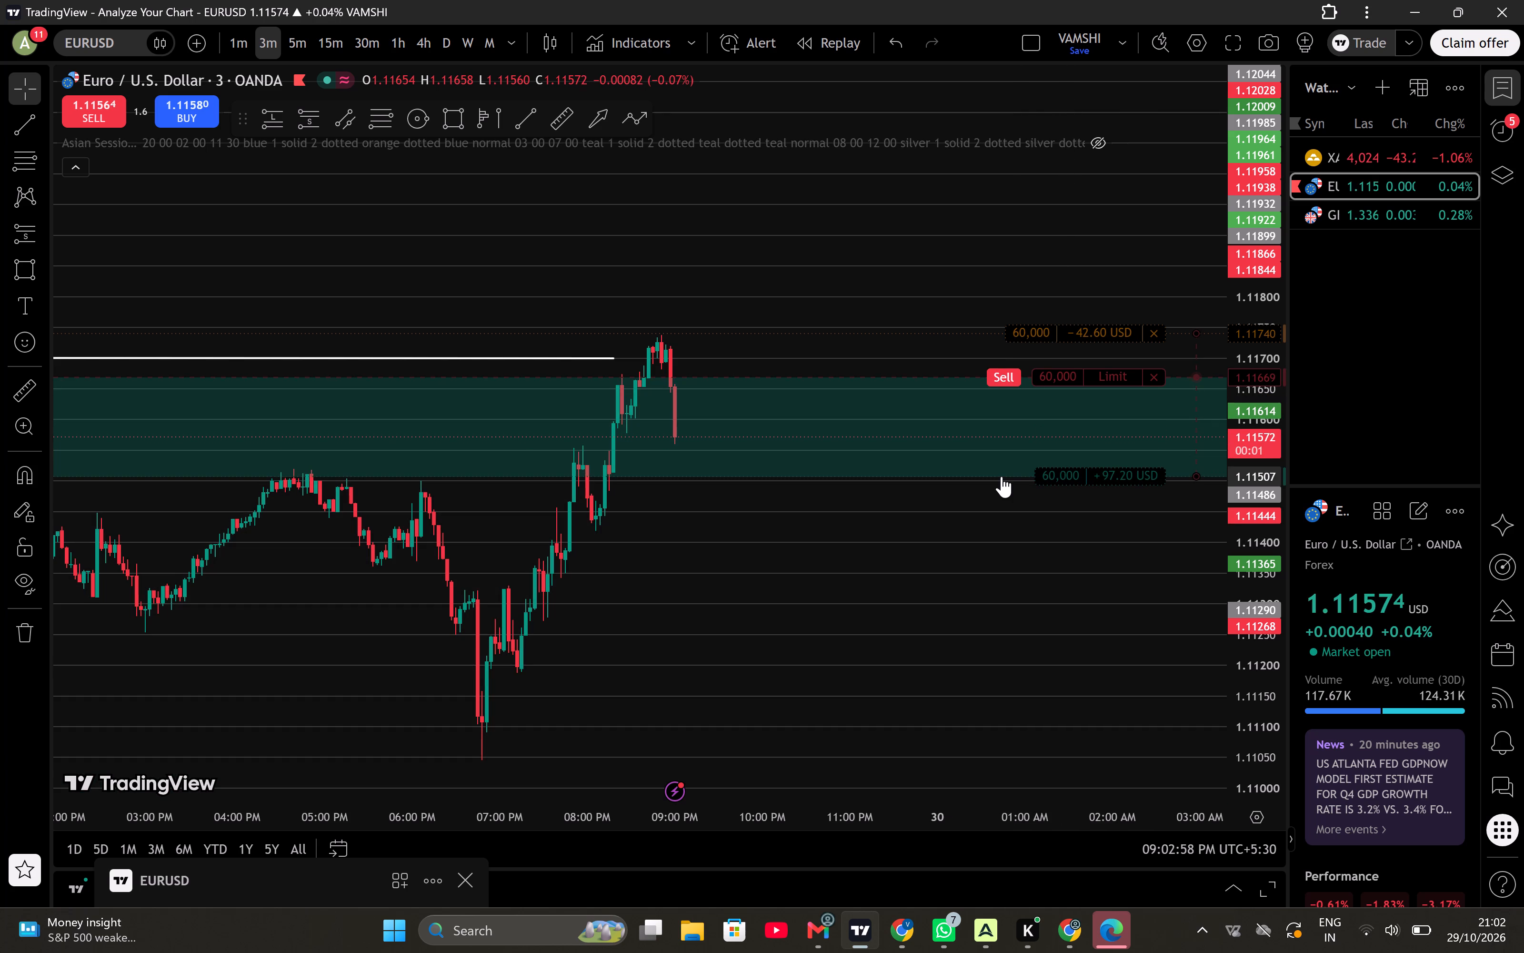
pyautogui.moveTo(1002, 476); pyautogui.dragTo(993, 502)
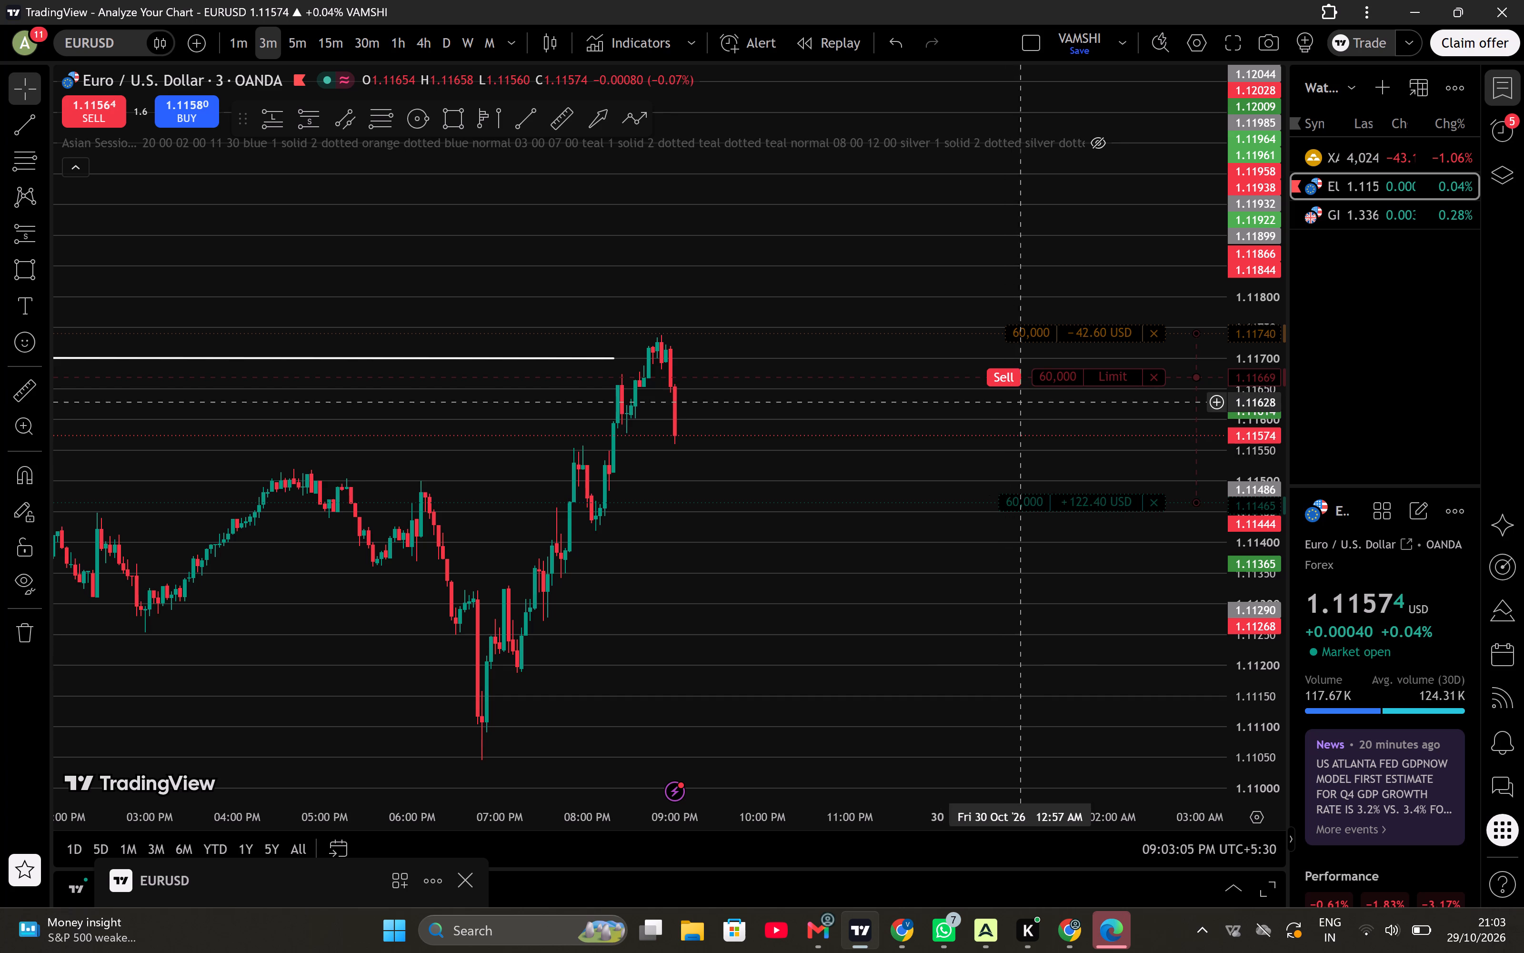
pyautogui.click(1008, 389)
pyautogui.click(1008, 380)
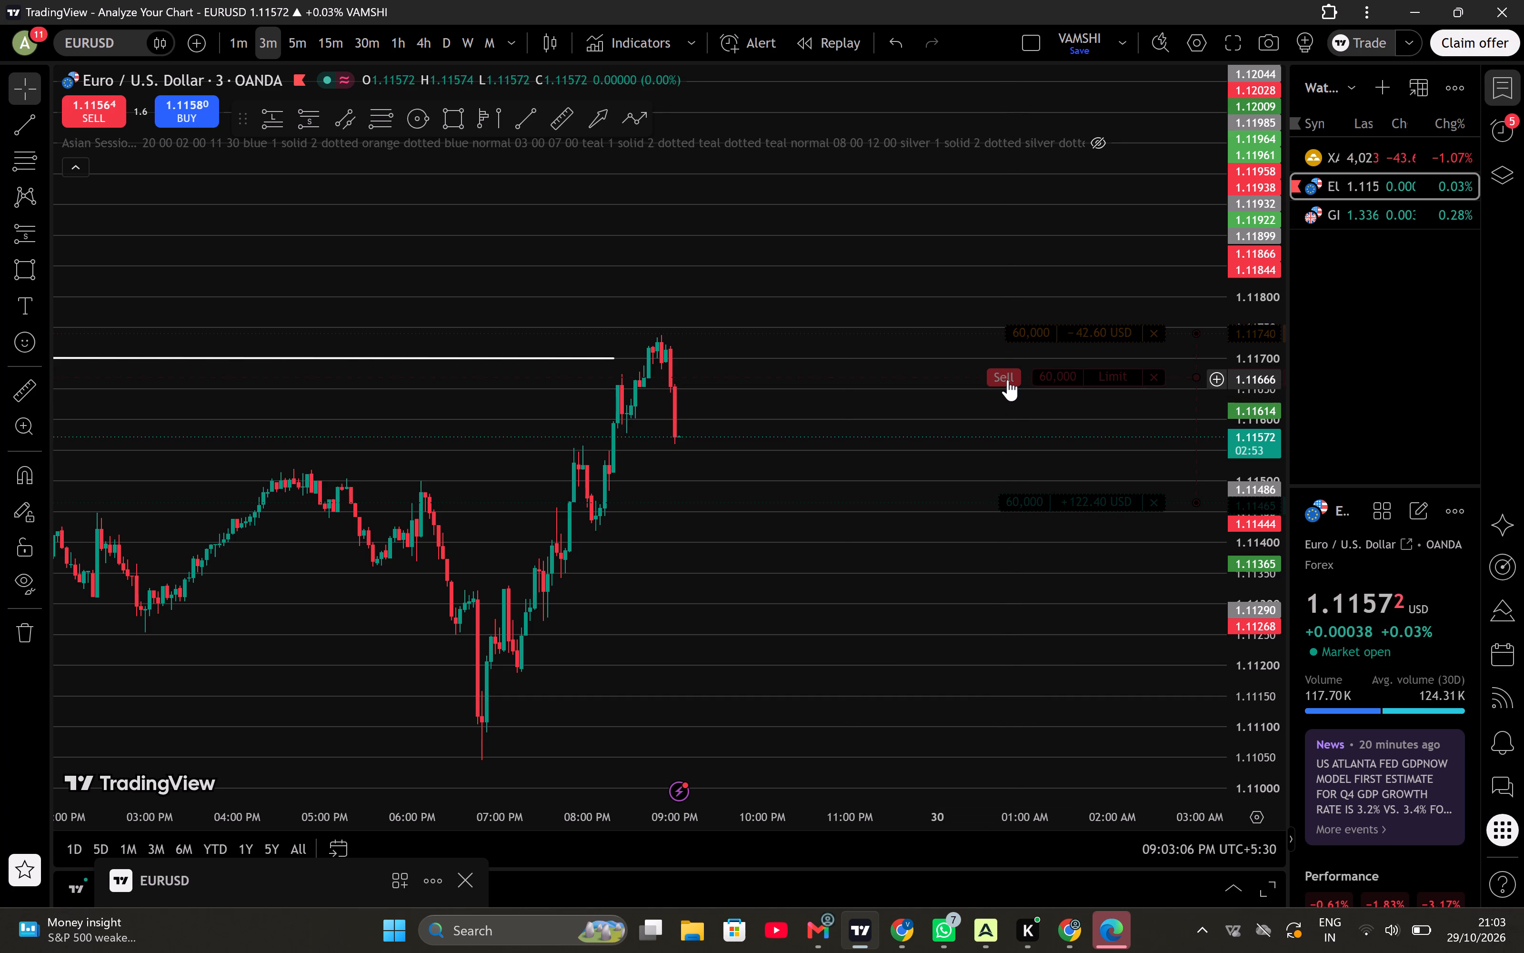
# Draw a short position with its entry at 1.11670 near the 08:57 PM candle and its stop at 1.11738.
pyautogui.scroll(1, 847, 465)
pyautogui.moveTo(681, 443); pyautogui.dragTo(819, 458)
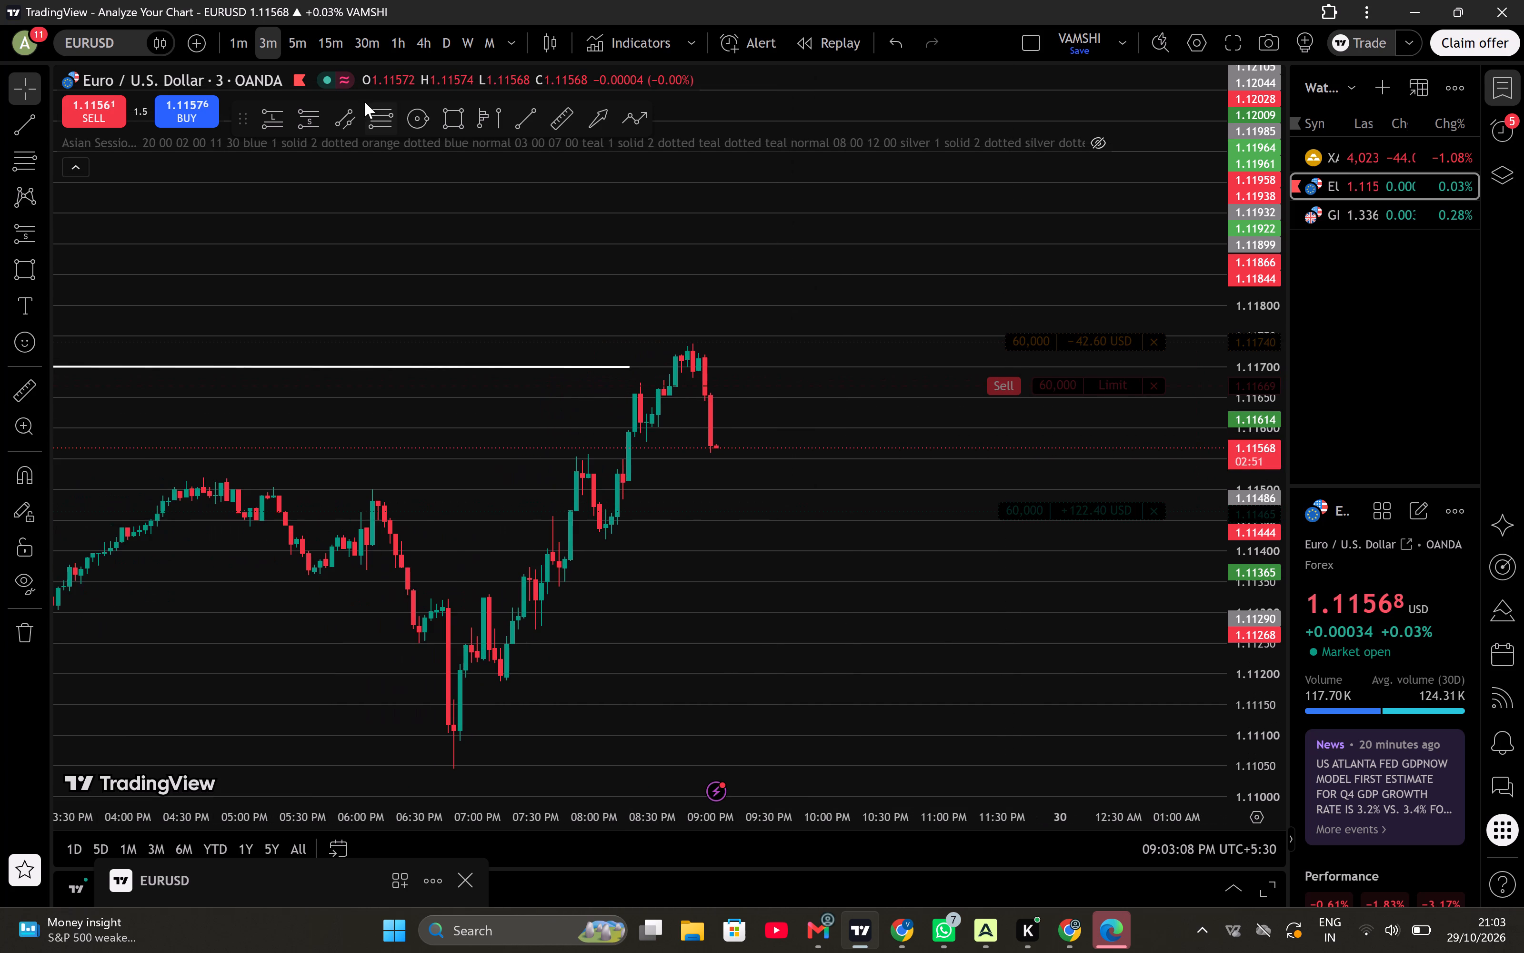
pyautogui.click(301, 117)
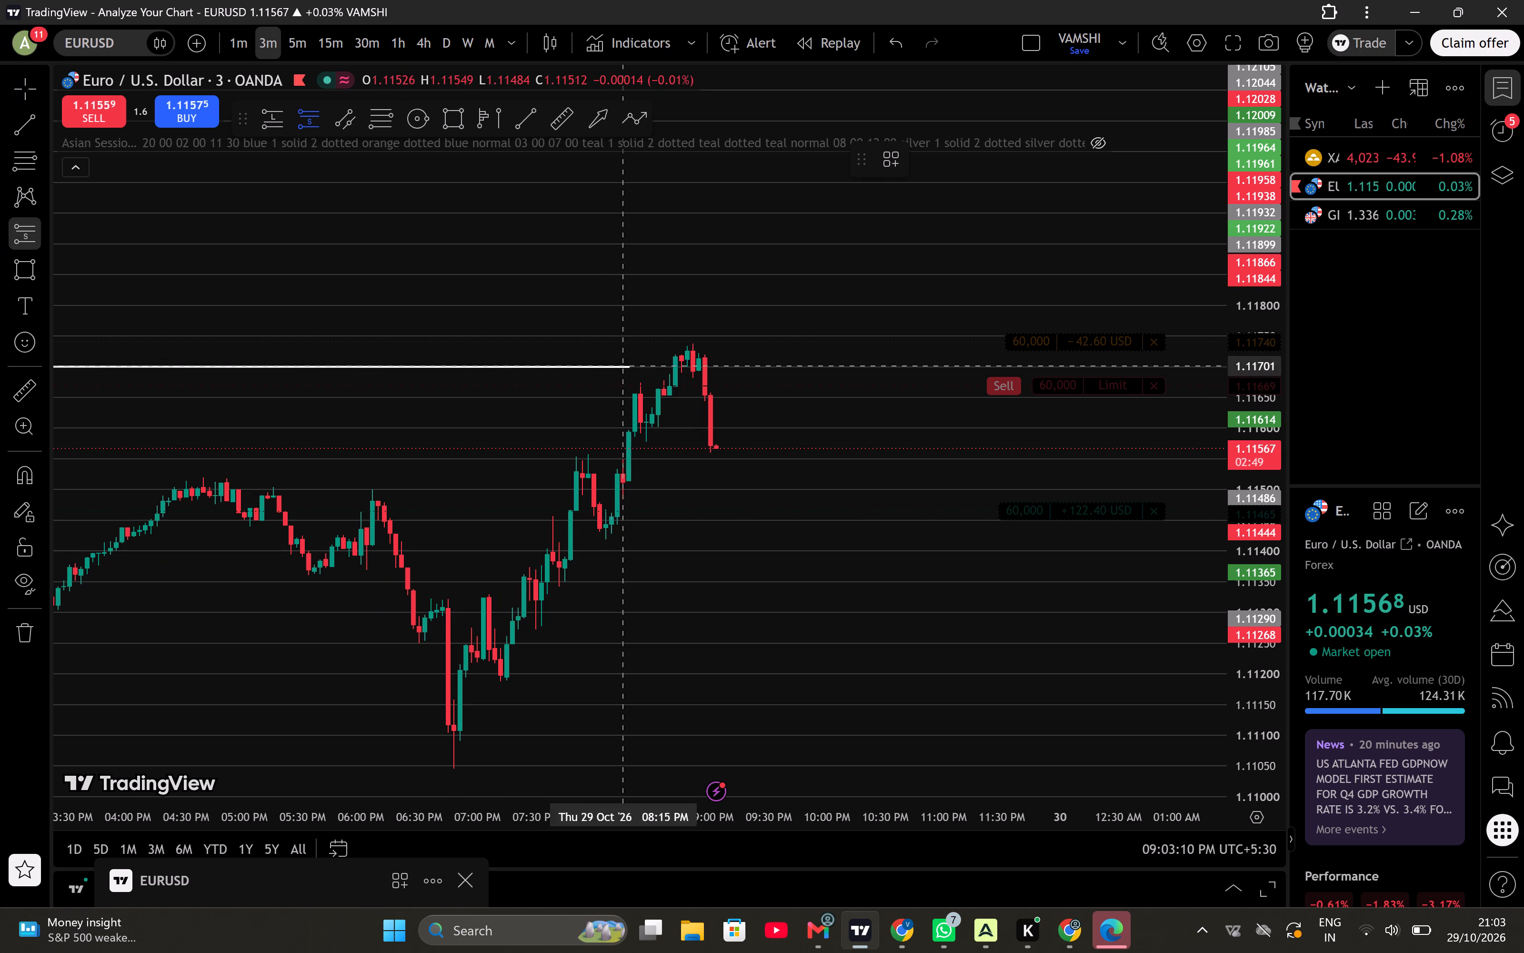
pyautogui.click(702, 385)
pyautogui.moveTo(703, 297); pyautogui.dragTo(717, 348)
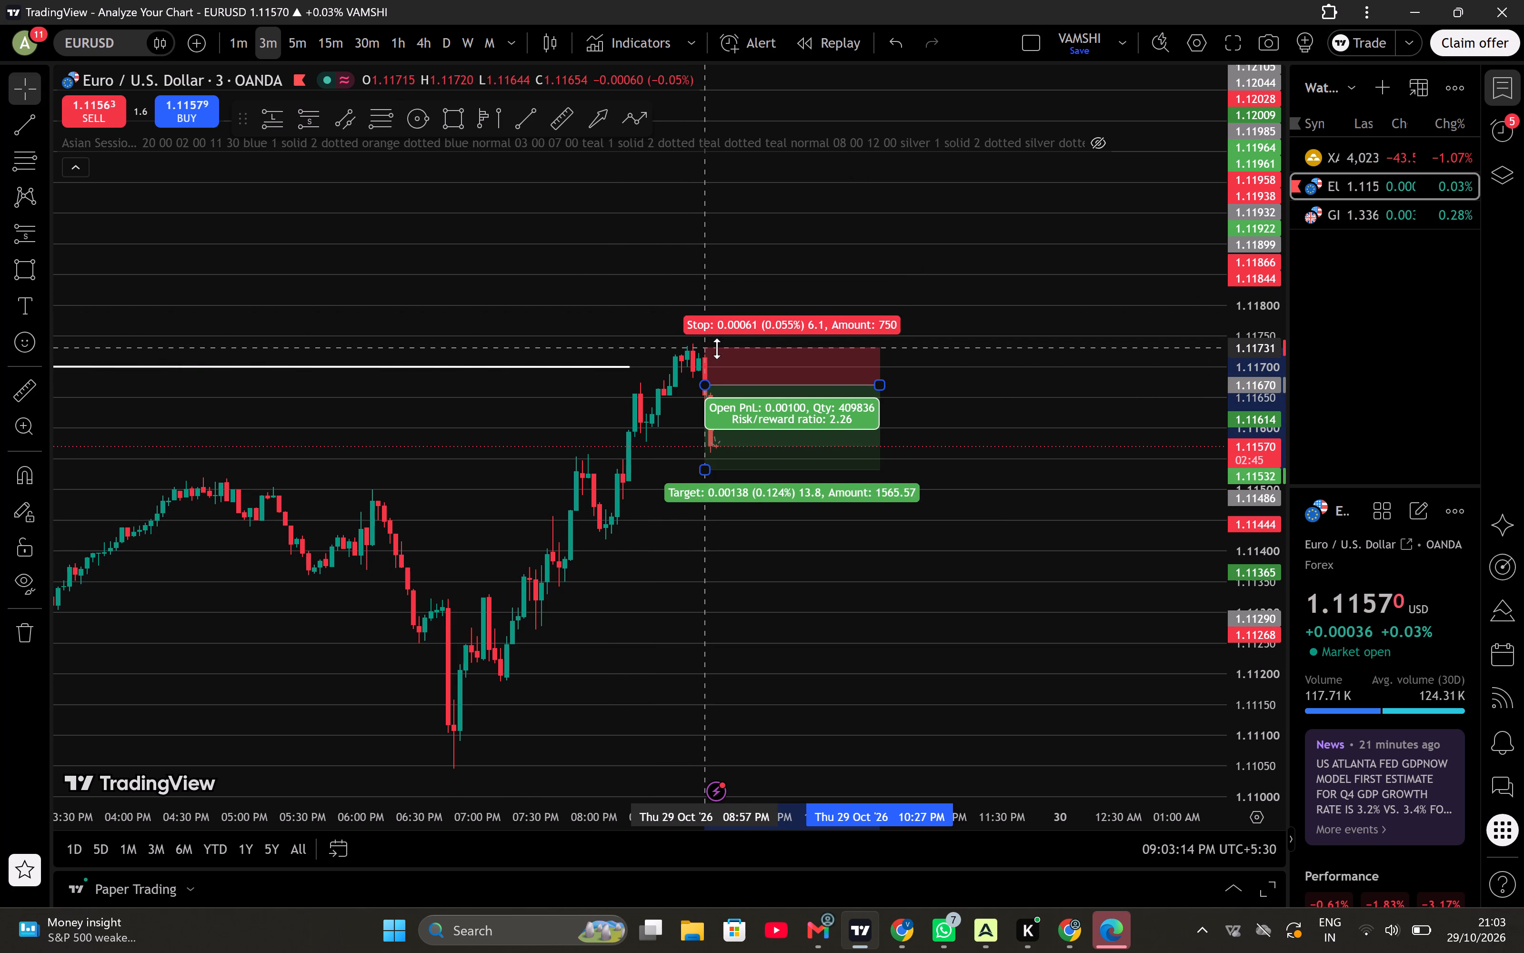
pyautogui.moveTo(717, 348); pyautogui.dragTo(712, 346)
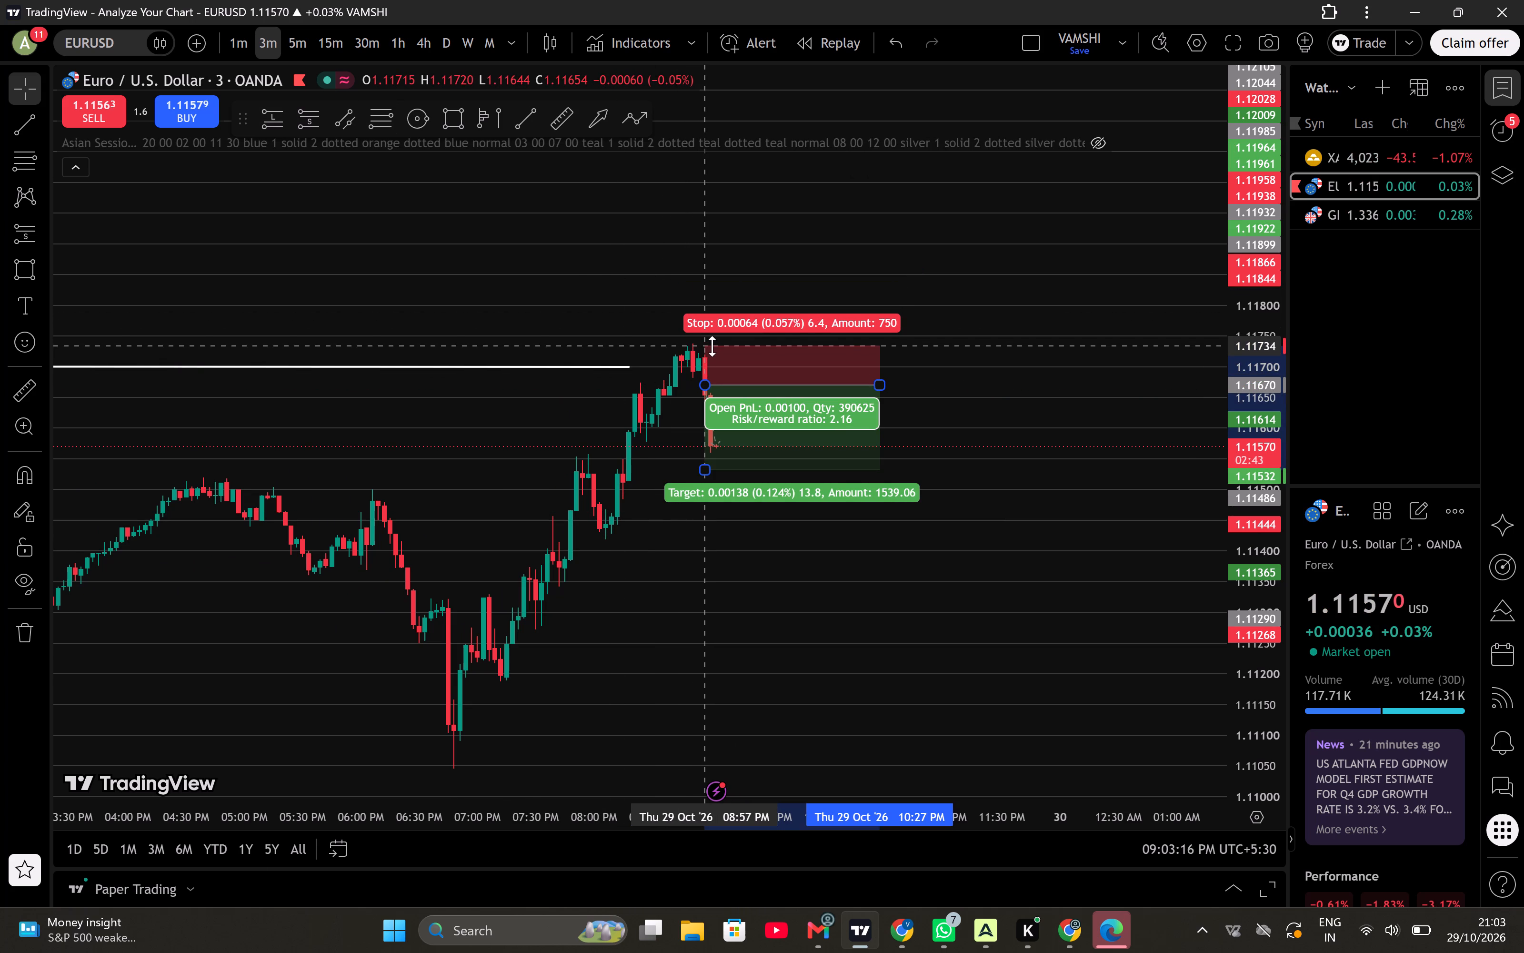
pyautogui.moveTo(712, 346); pyautogui.dragTo(706, 346)
pyautogui.moveTo(706, 346); pyautogui.dragTo(702, 344)
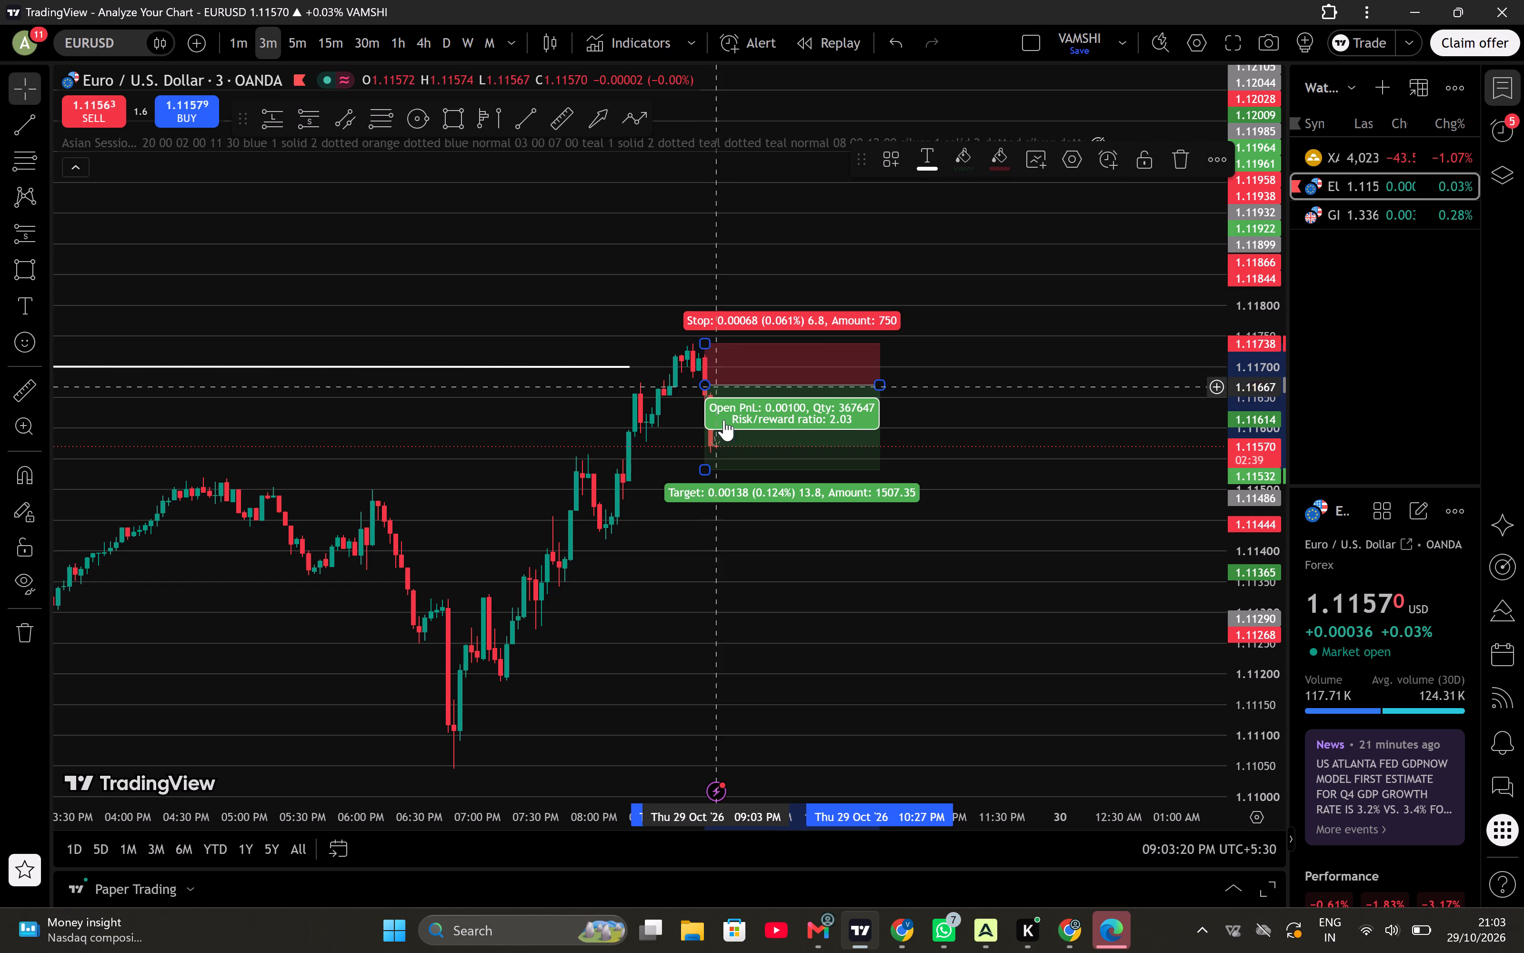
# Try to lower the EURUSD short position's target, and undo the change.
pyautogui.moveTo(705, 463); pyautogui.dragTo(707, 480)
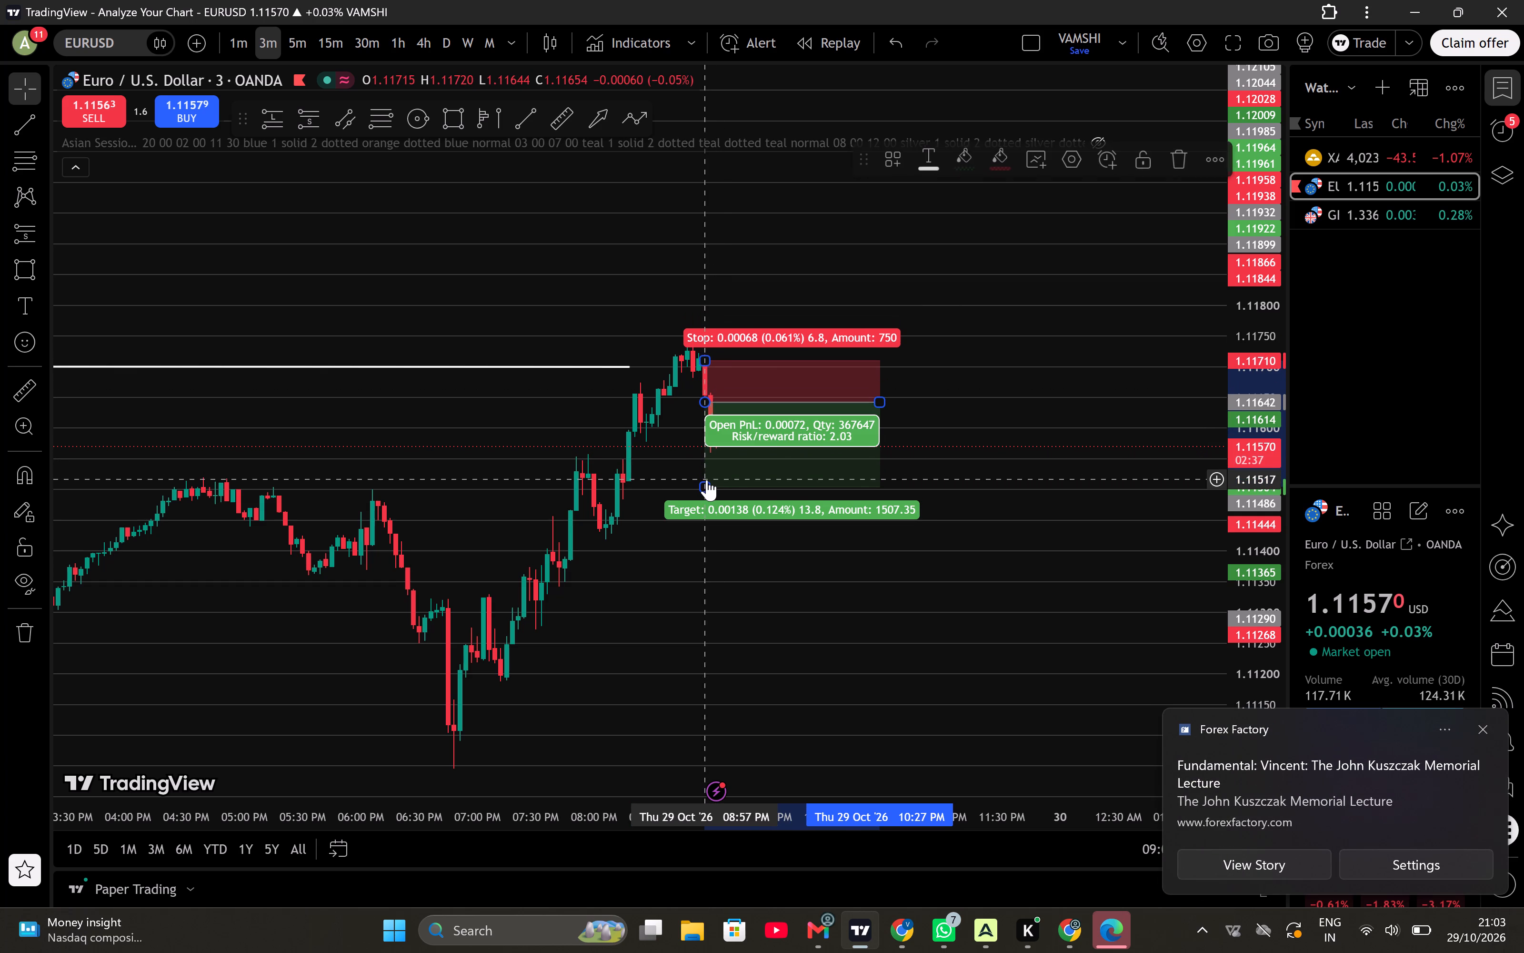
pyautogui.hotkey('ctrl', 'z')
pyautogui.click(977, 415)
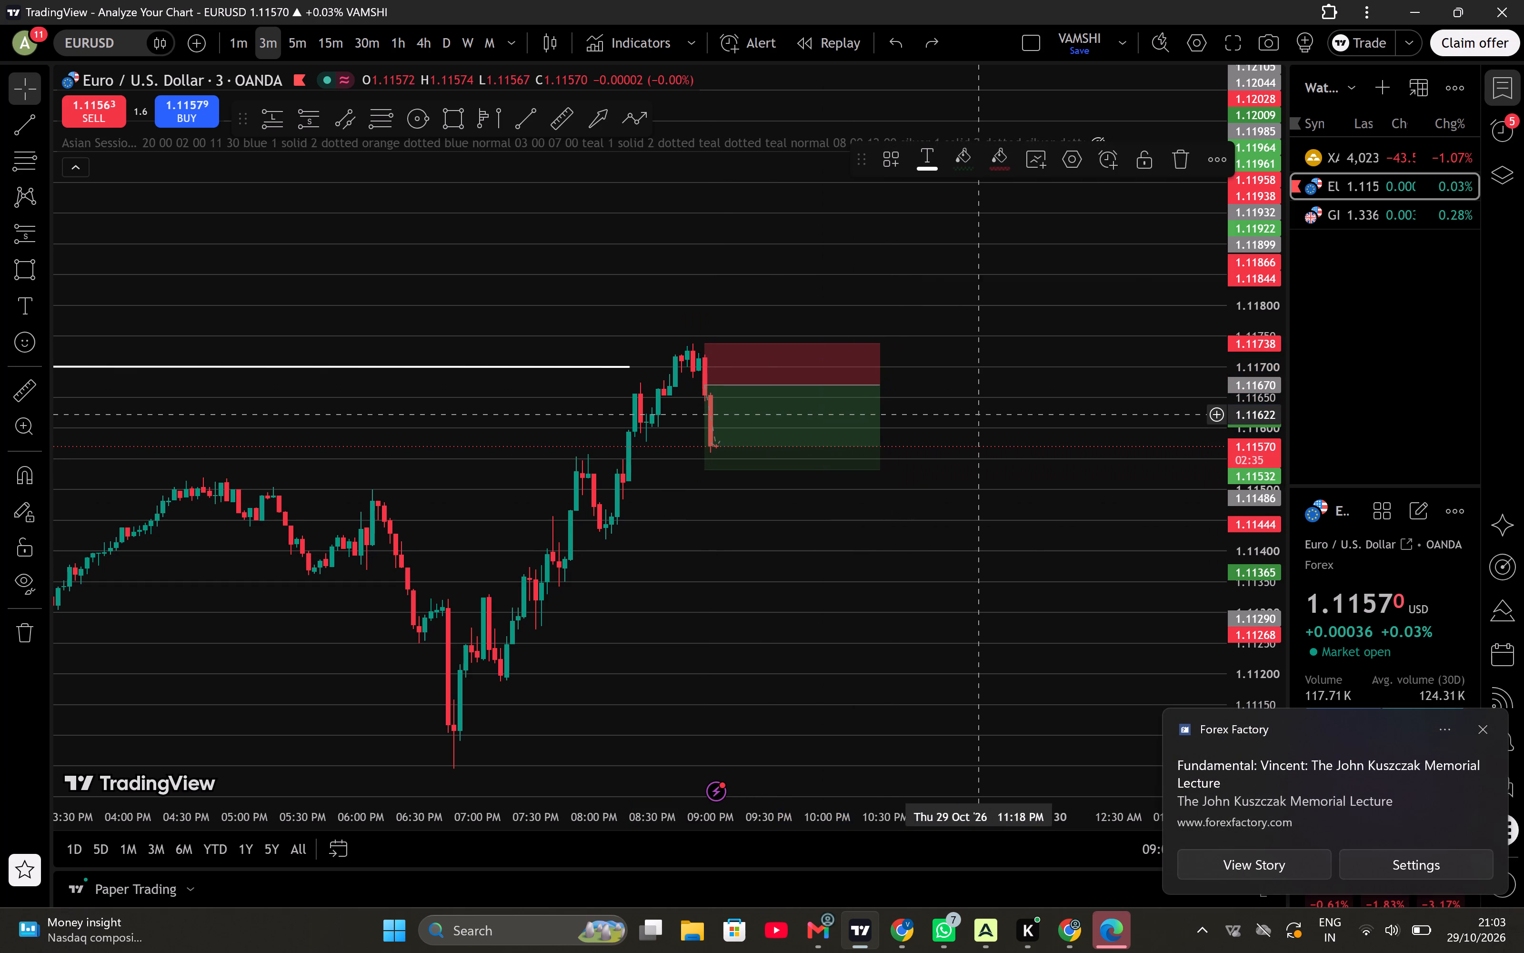
# Lower the EURUSD short position's target to 1.11431.
pyautogui.moveTo(703, 472); pyautogui.dragTo(707, 532)
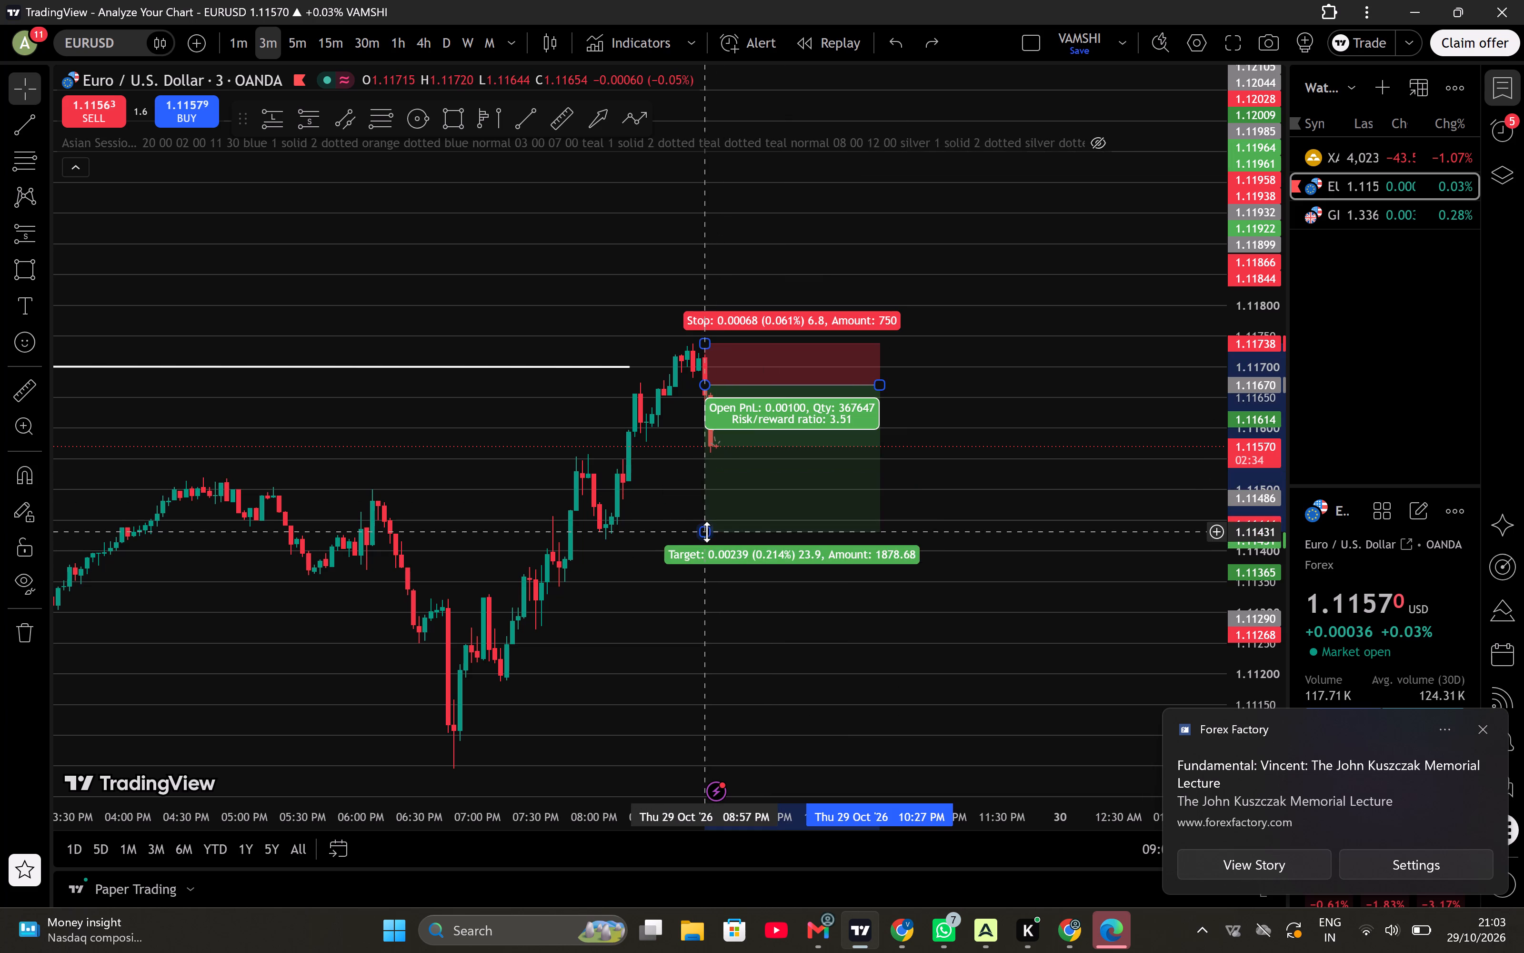
pyautogui.click(936, 599)
# Reload the charting app and dismiss the Forex Factory notification.
pyautogui.hotkey('ctrl', 'r')
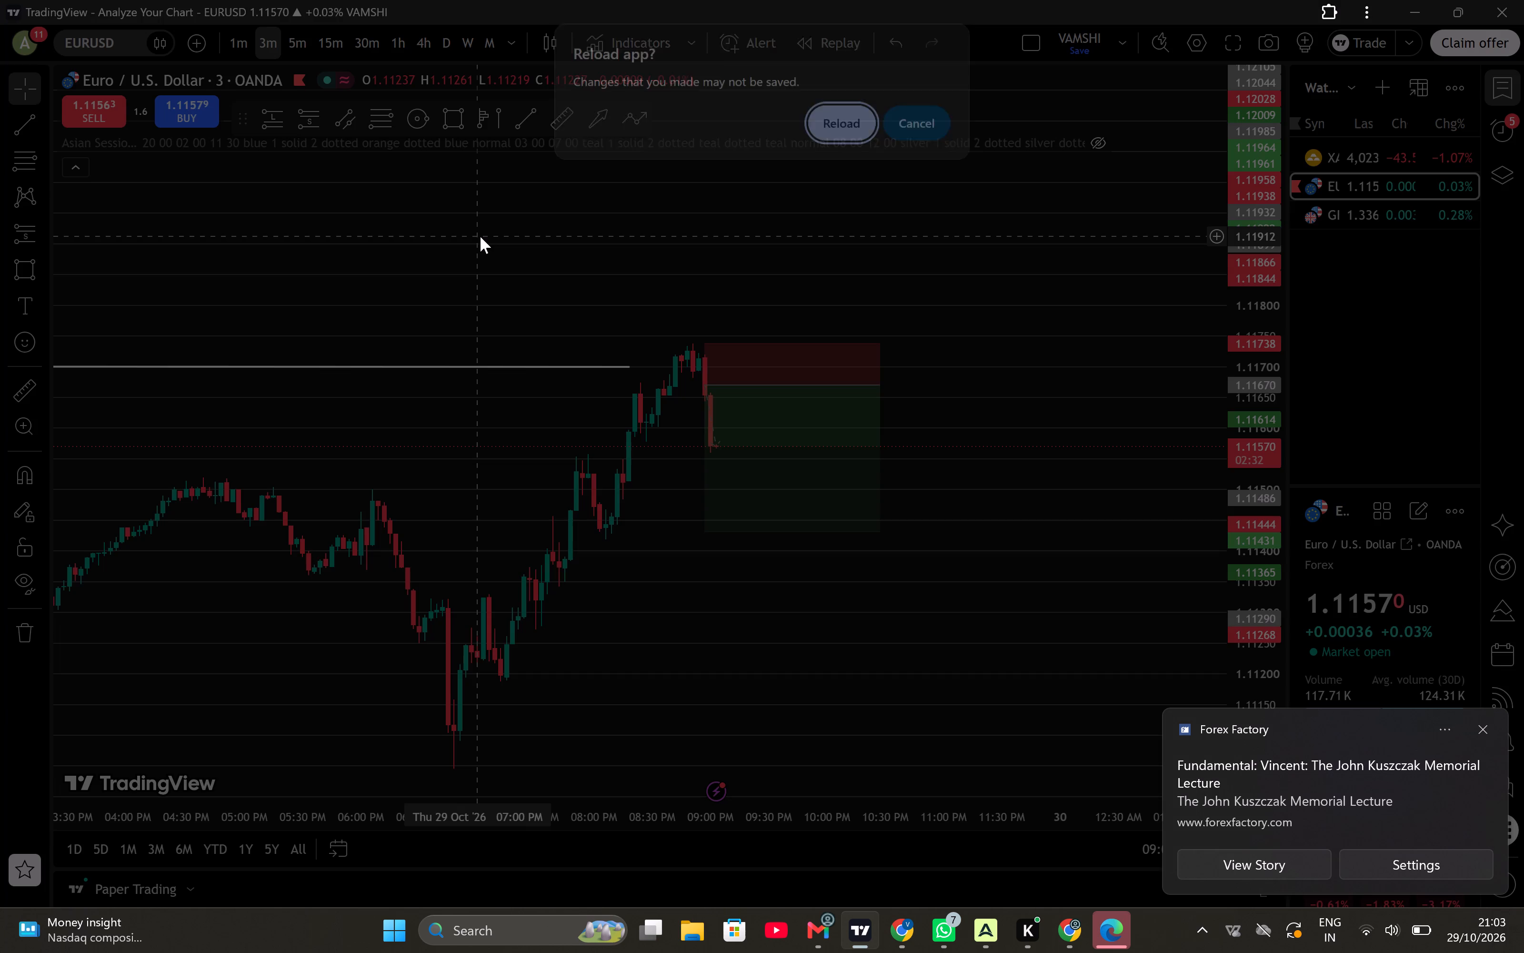
pyautogui.press('Return')
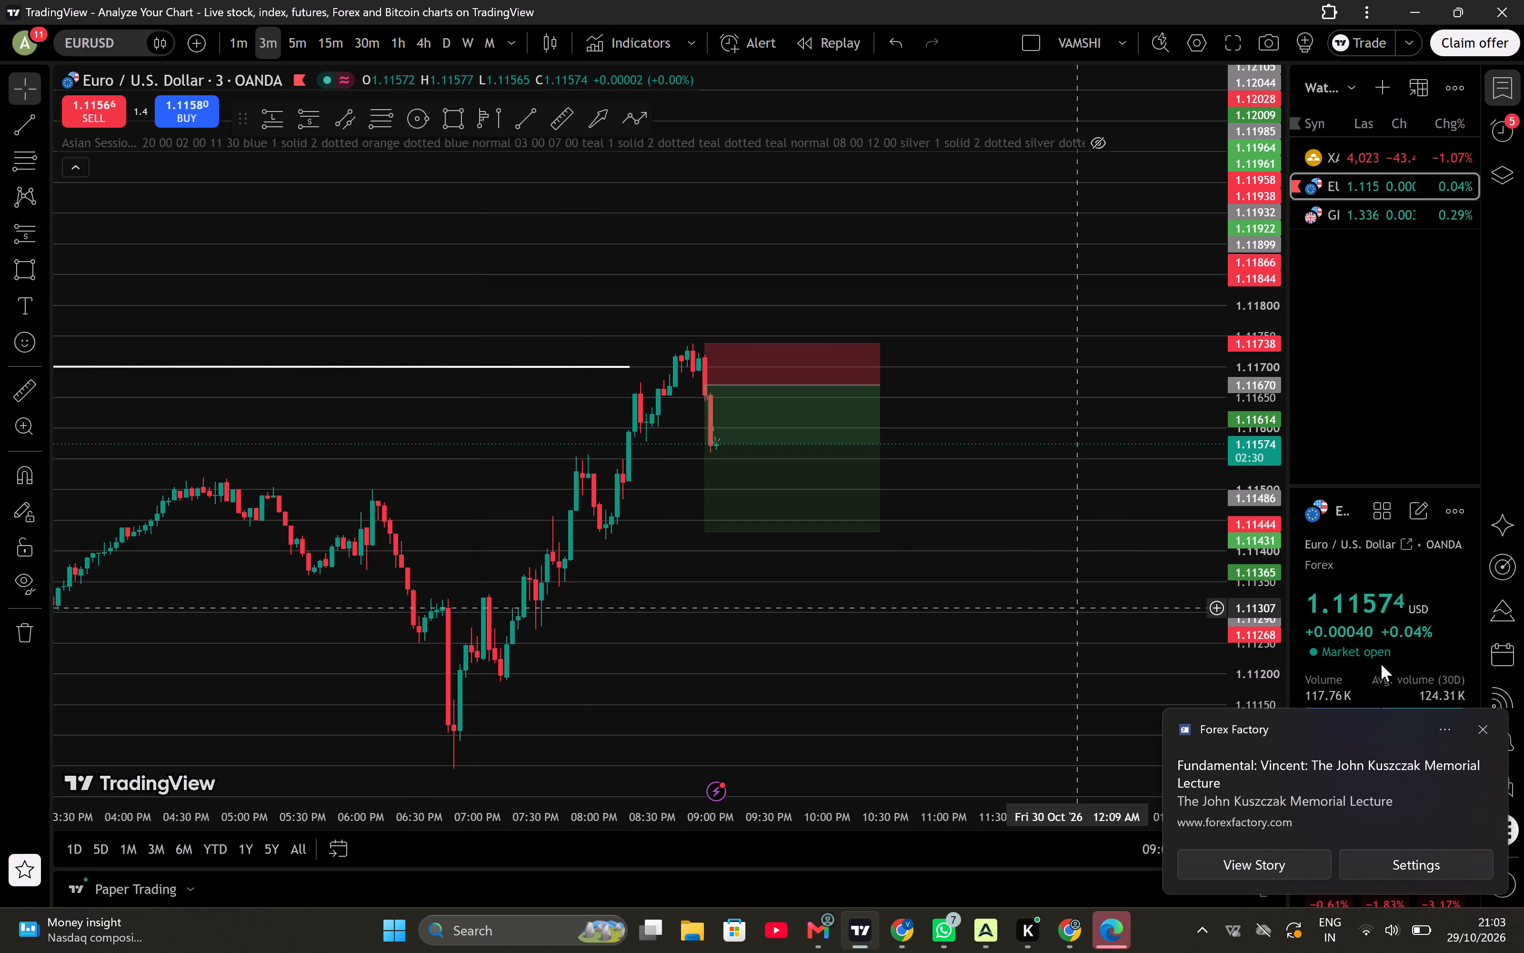
pyautogui.click(1476, 727)
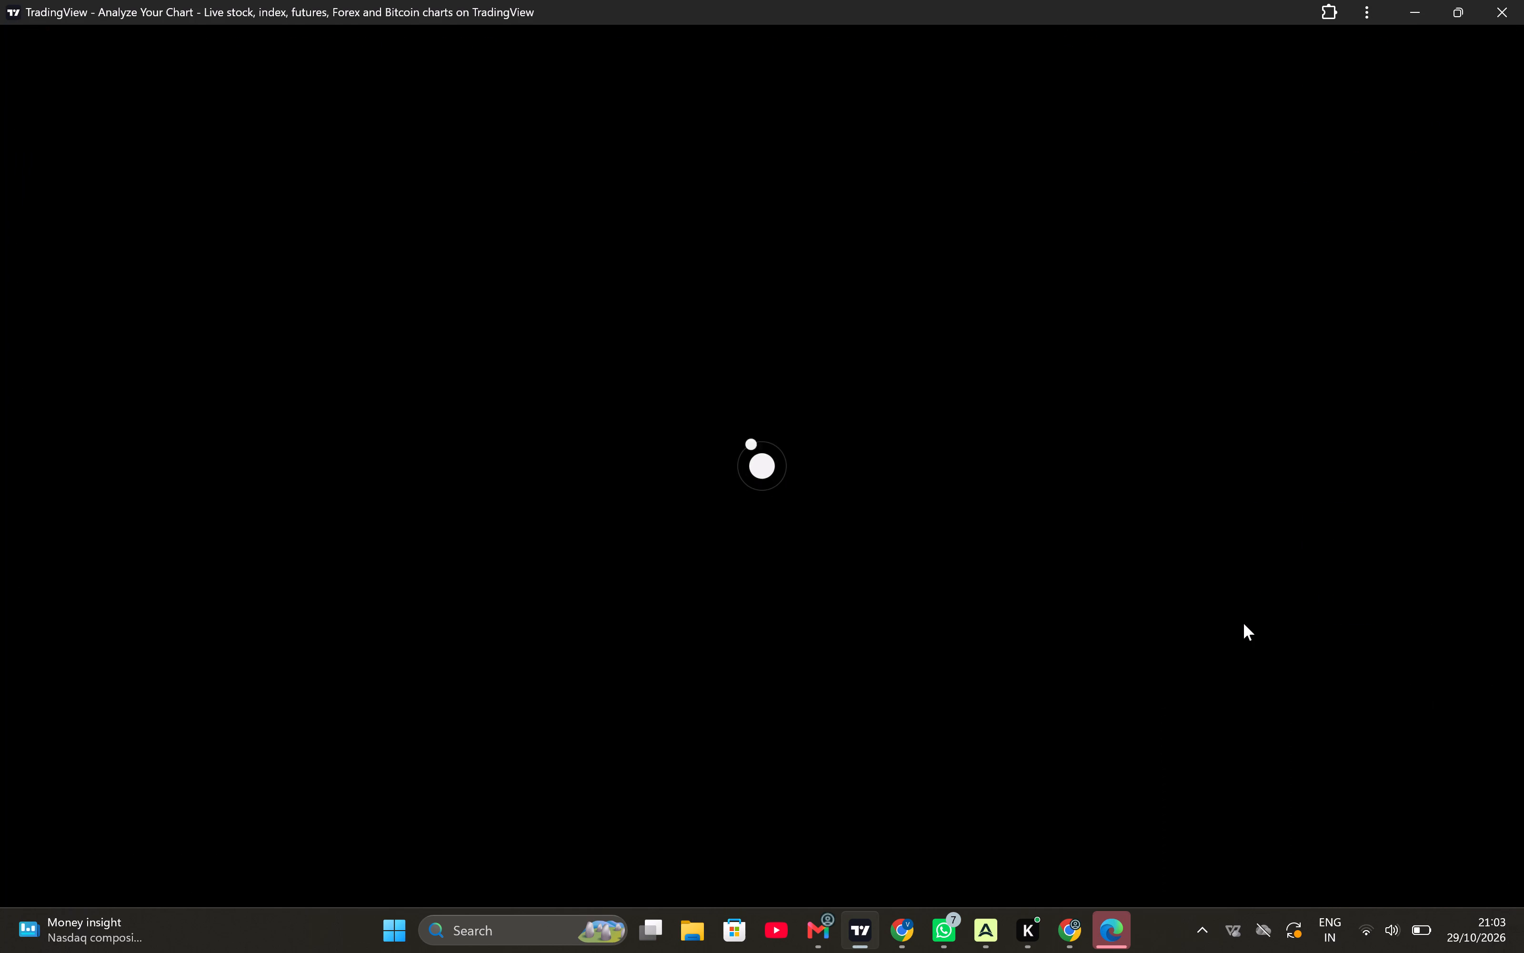
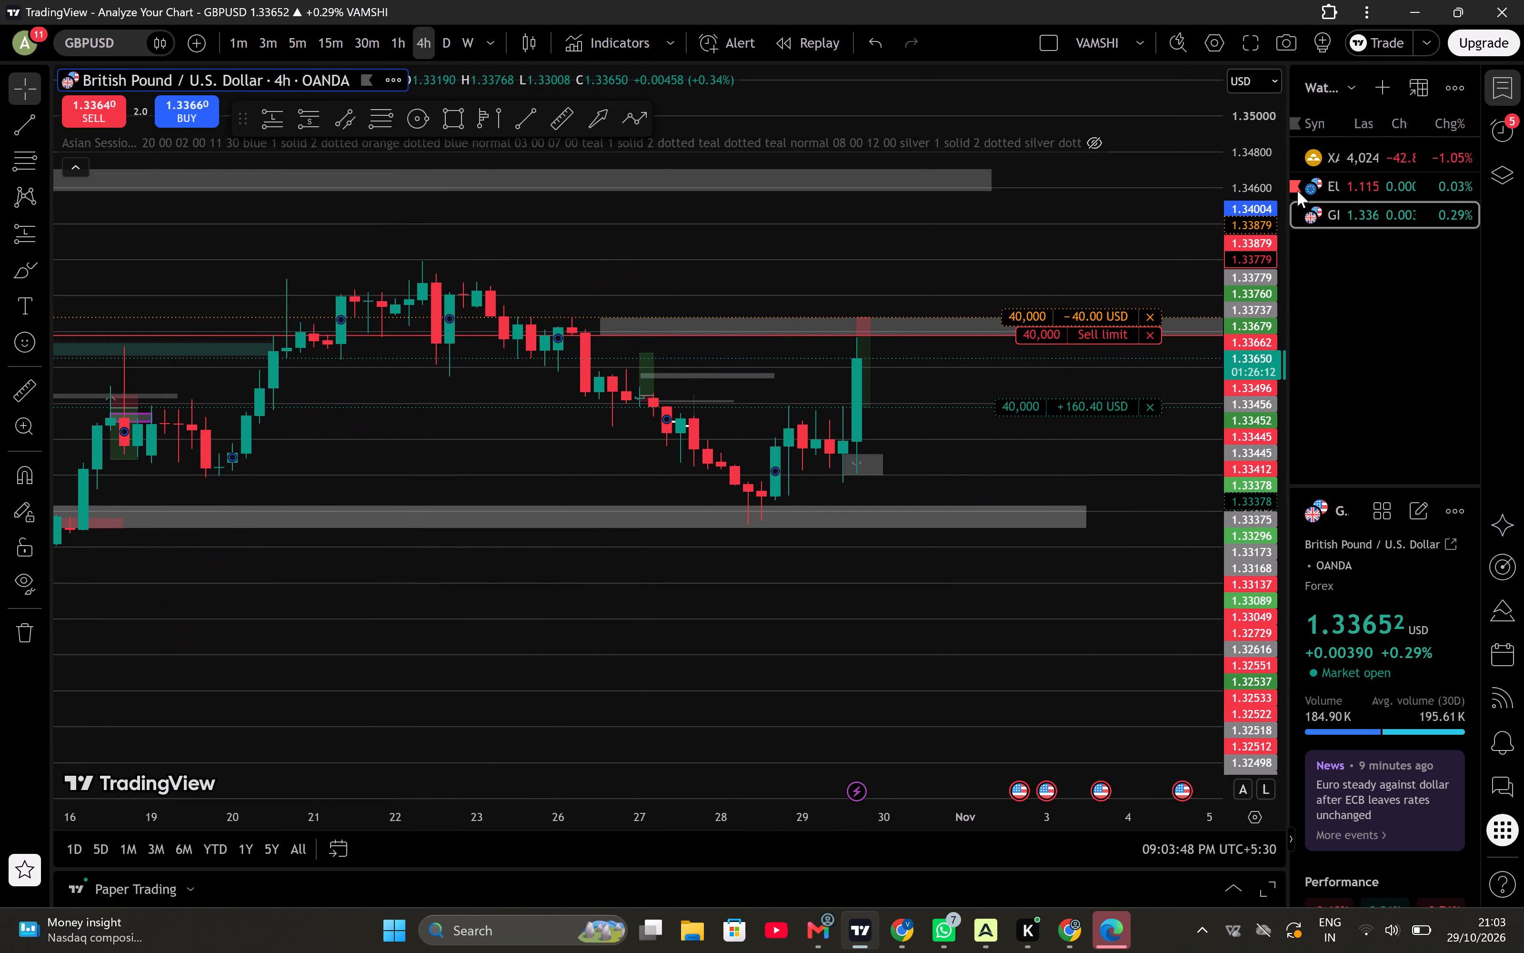
# Move GBPUSD above EURUSD in the watchlist.
pyautogui.moveTo(1315, 204); pyautogui.dragTo(1312, 186)
pyautogui.click(1312, 186)
pyautogui.click(1312, 186)
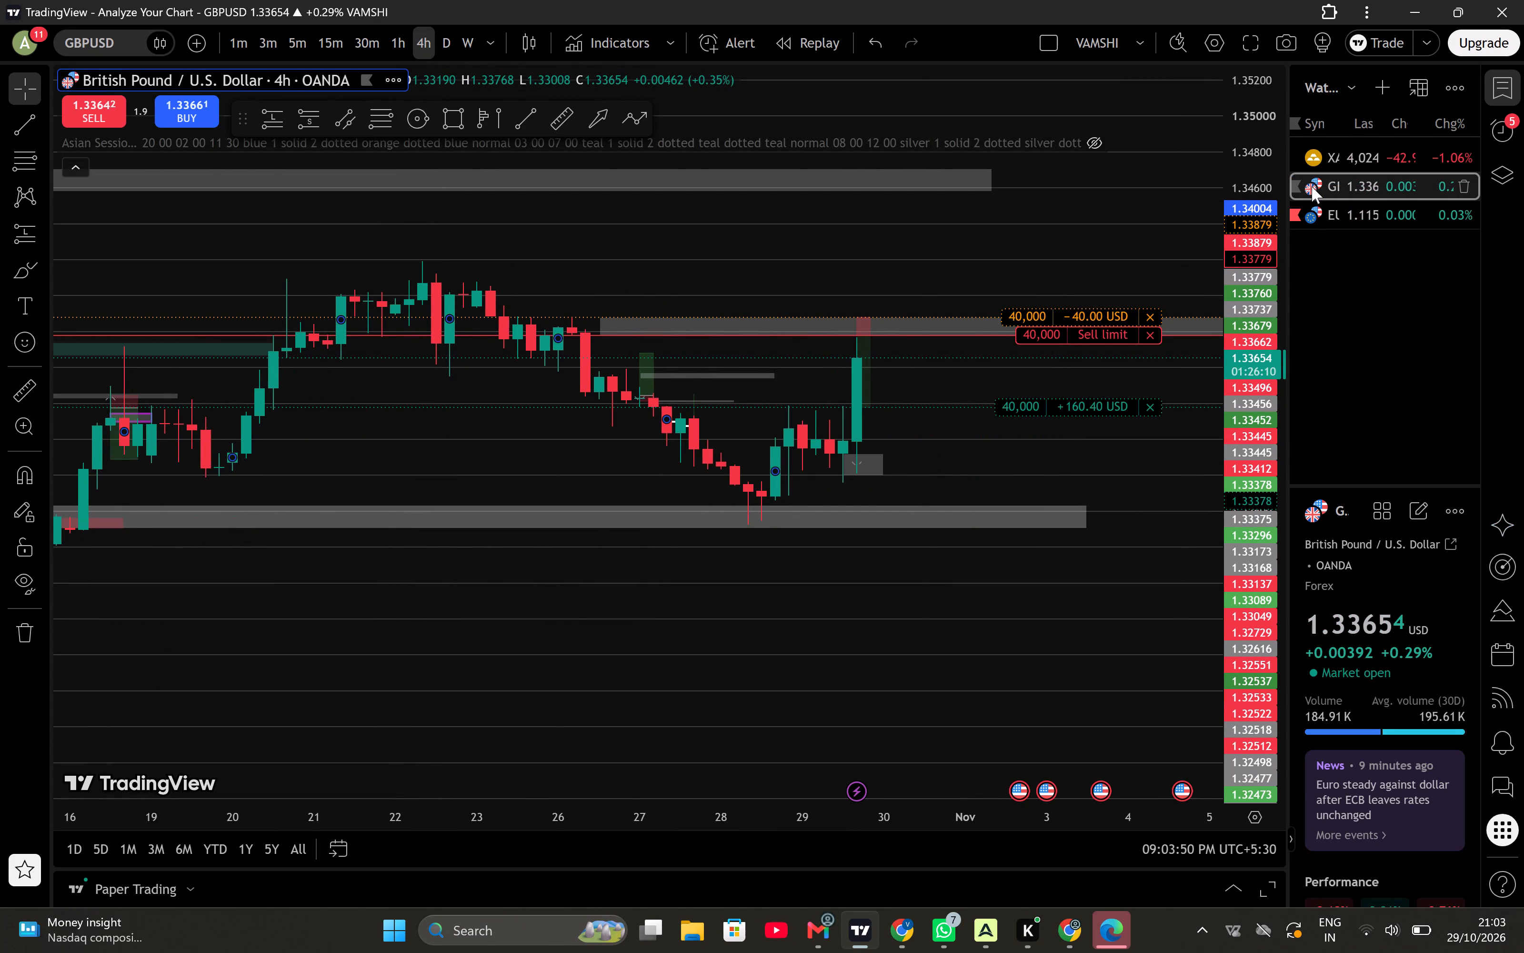
# Open EURUSD and examine price around the sell limit order on the 4-hour and 15-minute charts.
pyautogui.doubleClick(1322, 222)
pyautogui.scroll(2, 1042, 402)
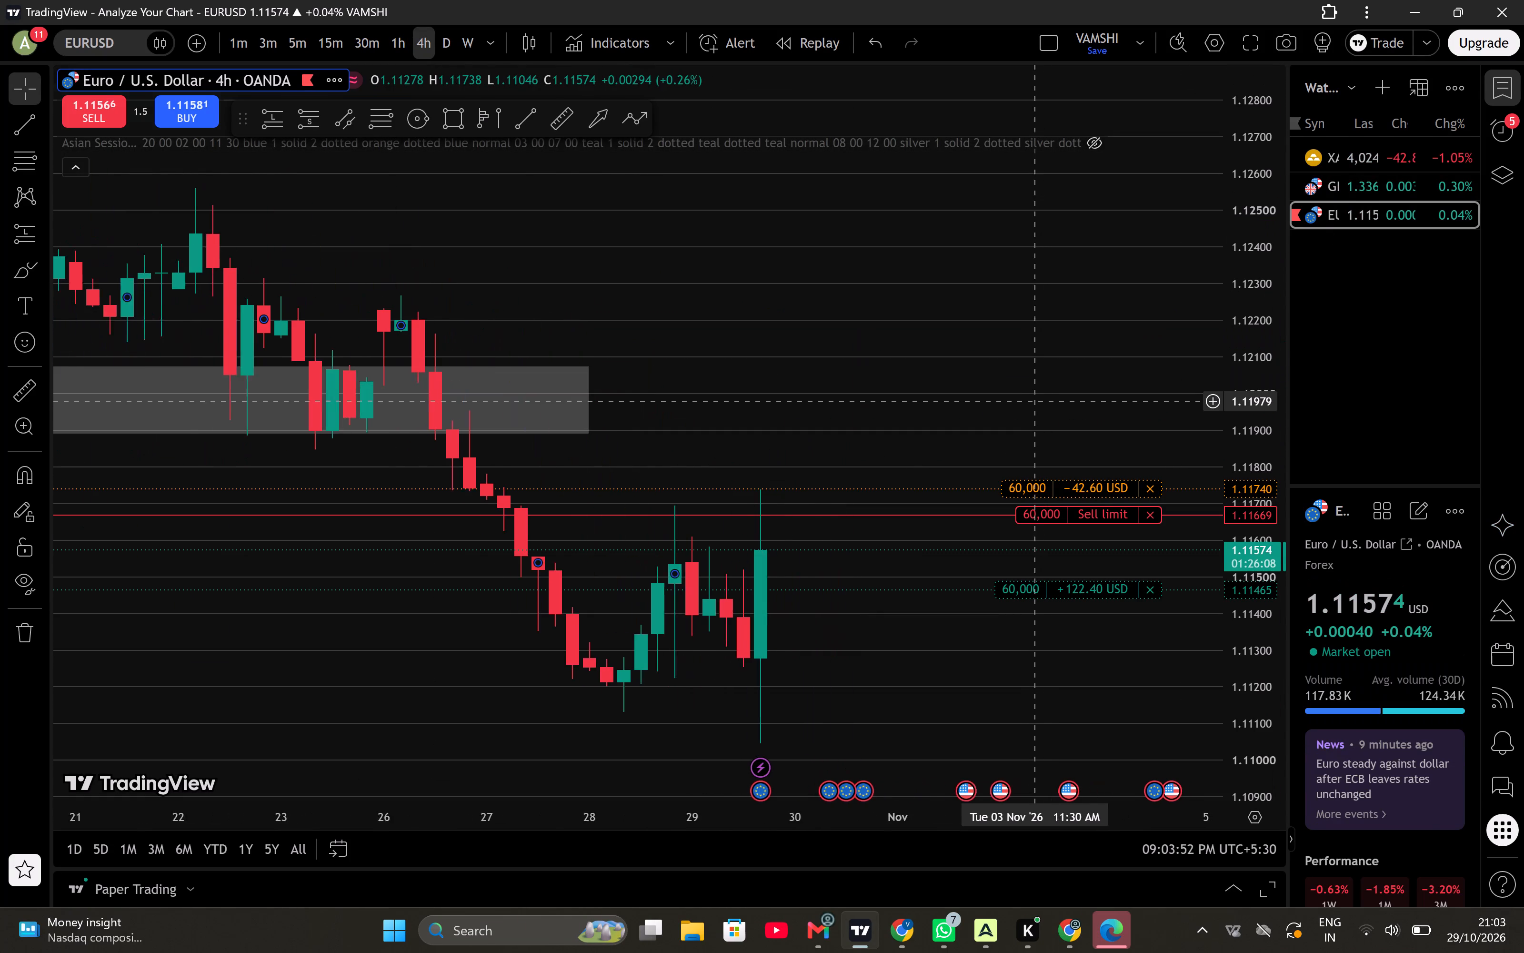
pyautogui.moveTo(993, 411); pyautogui.dragTo(1004, 92)
pyautogui.moveTo(990, 382); pyautogui.dragTo(1088, 108)
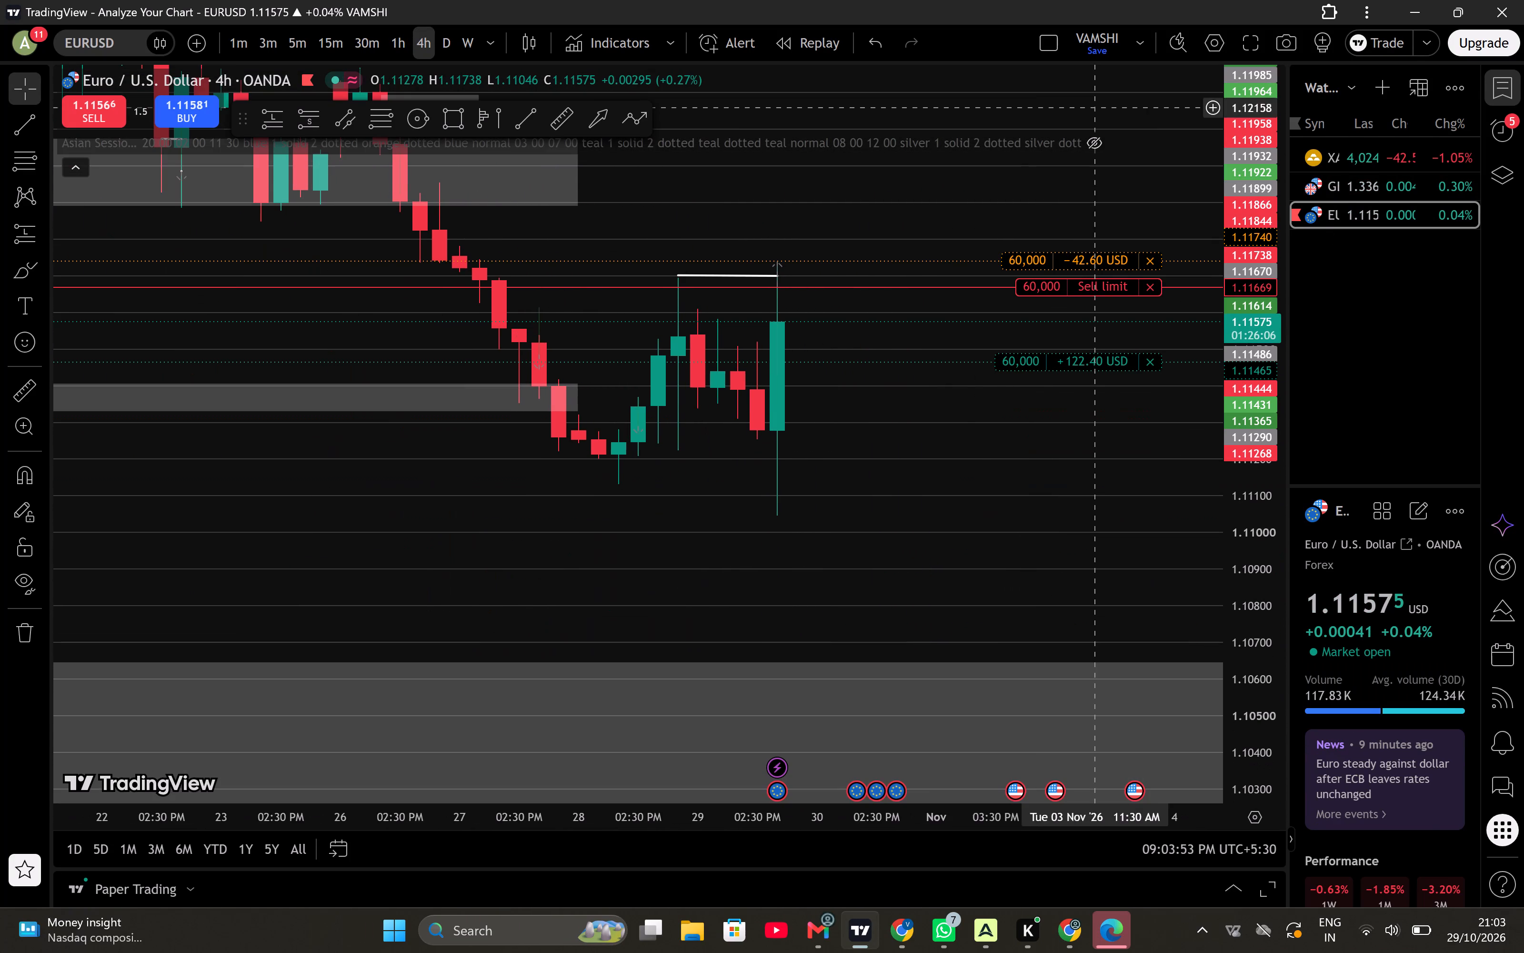
pyautogui.scroll(-3, 958, 309)
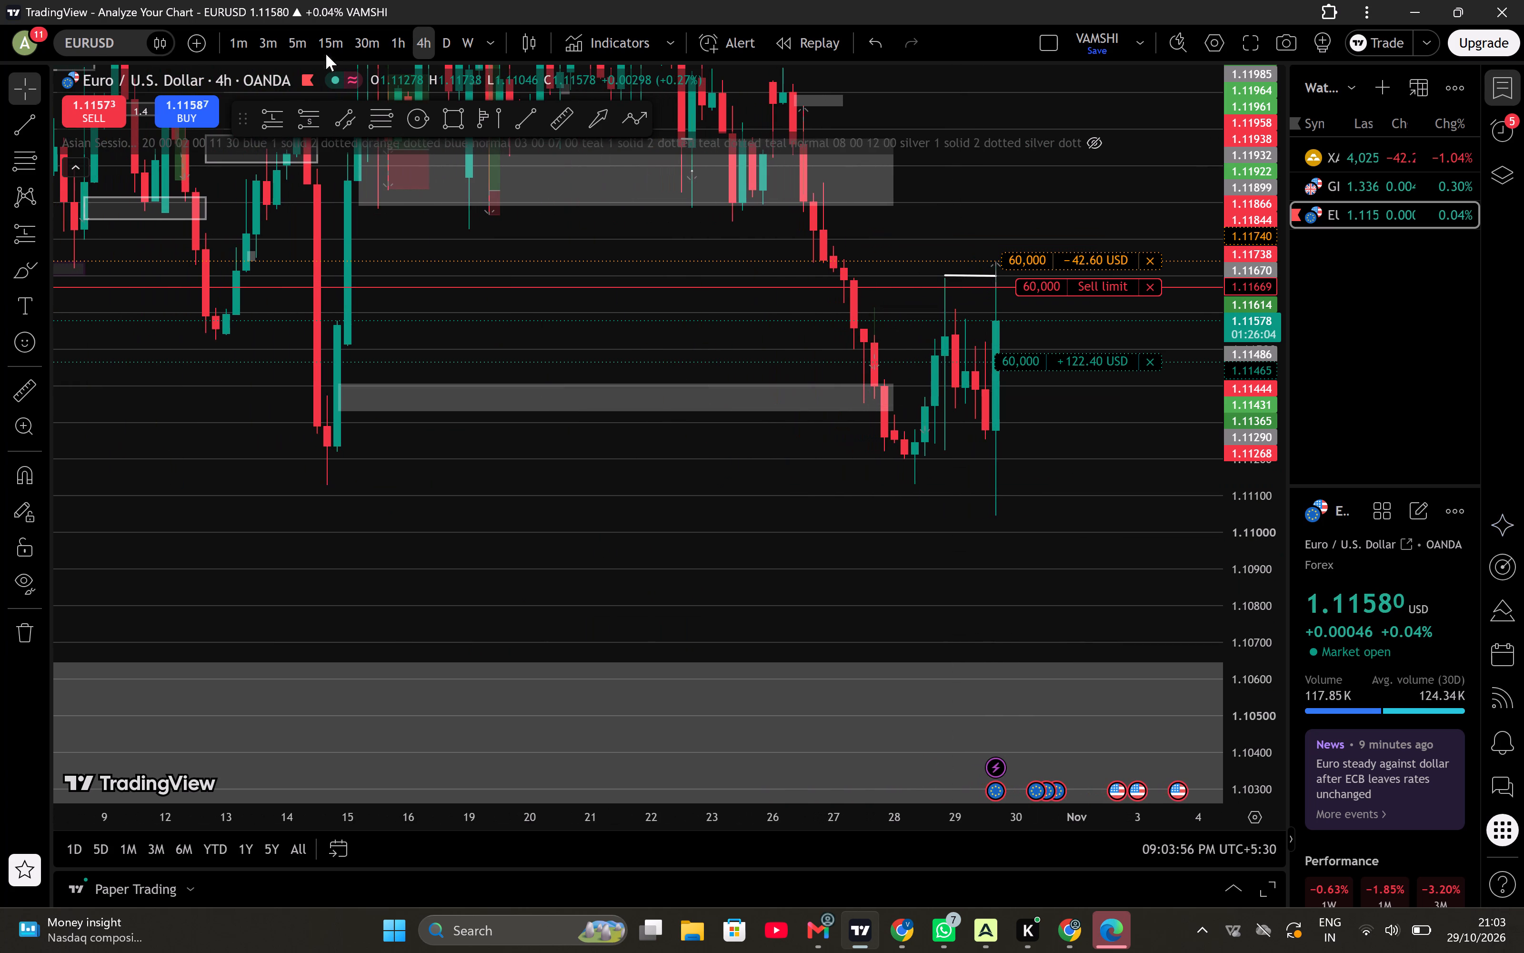
pyautogui.click(325, 50)
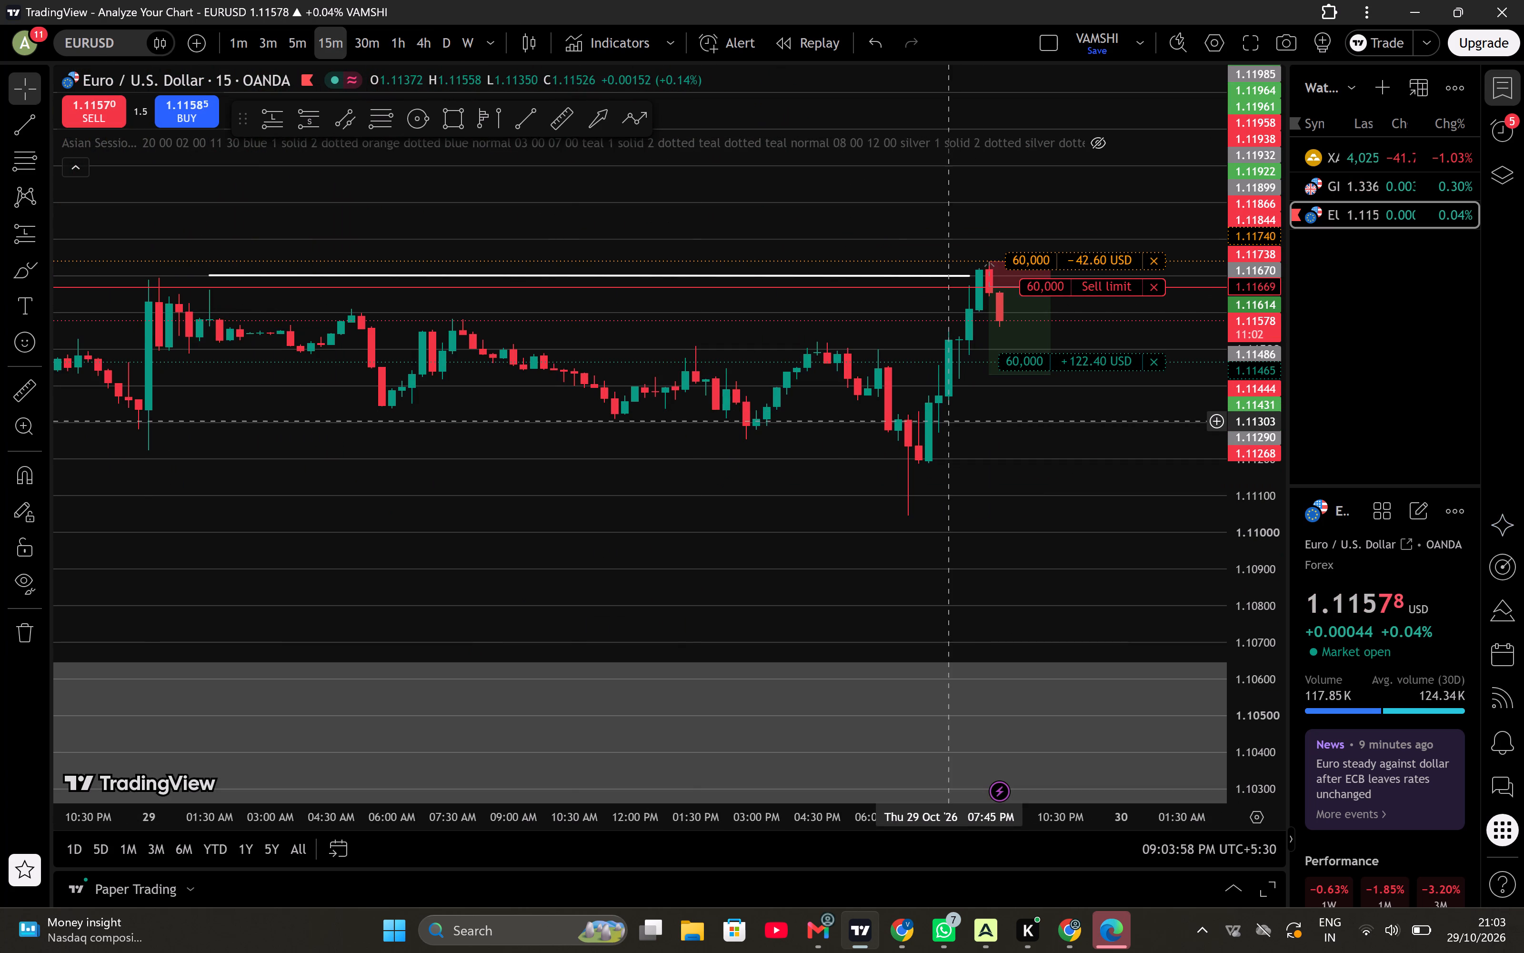
pyautogui.moveTo(951, 422); pyautogui.dragTo(493, 481)
pyautogui.scroll(1, 493, 481)
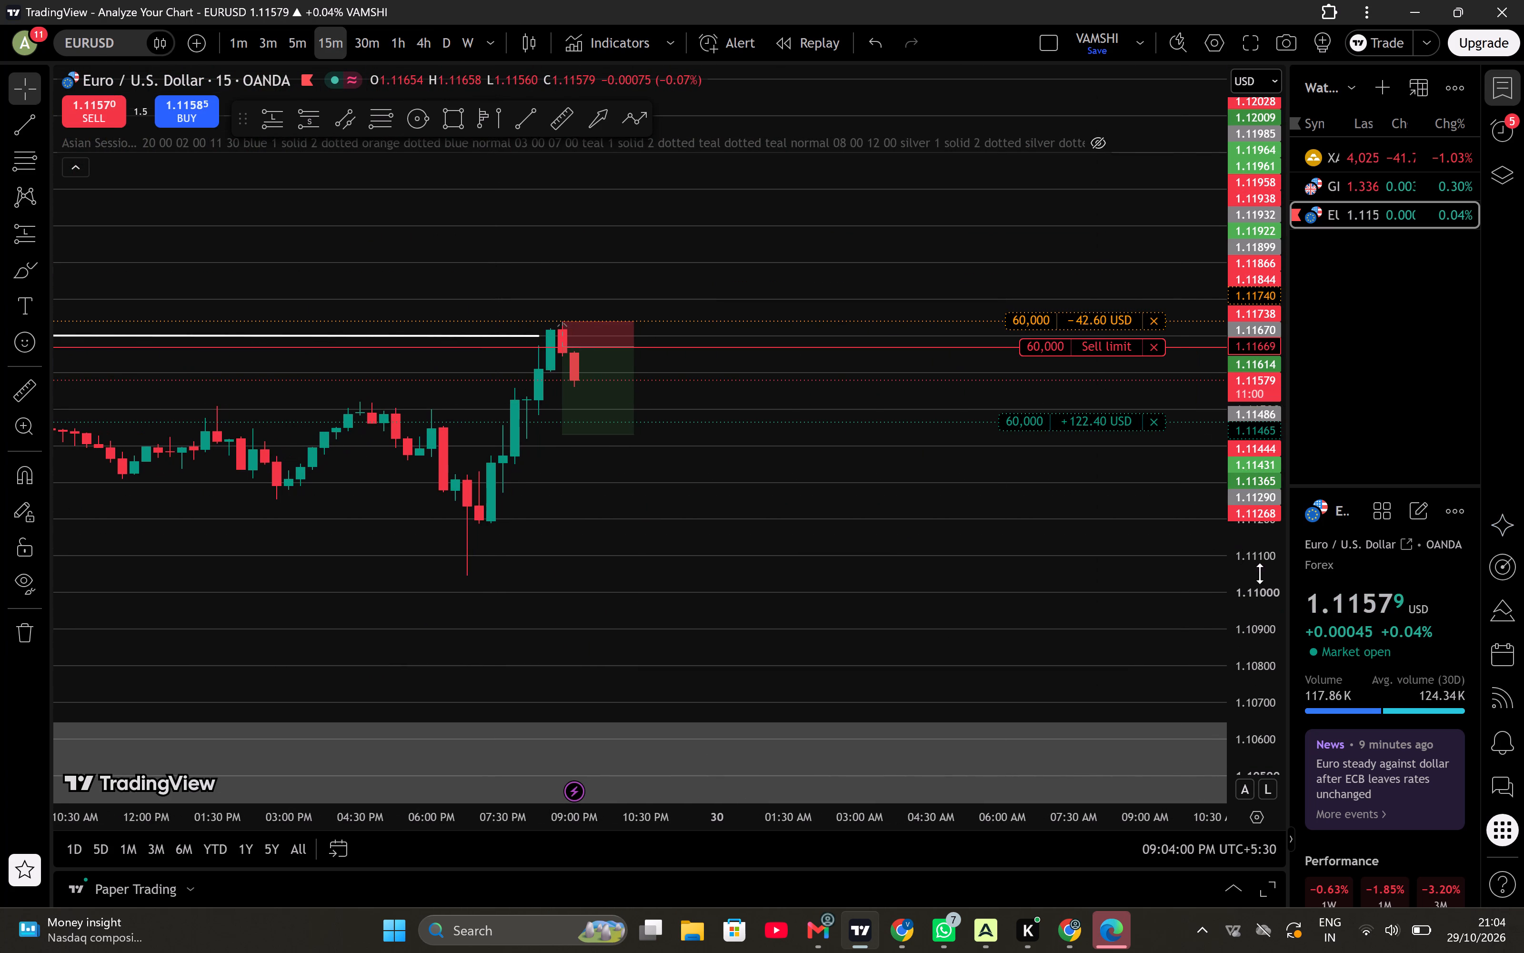
pyautogui.moveTo(1260, 573); pyautogui.dragTo(1225, 193)
# On the 1-minute EURUSD chart, shift the short position slightly down so its entry sits at 1.11669.
pyautogui.click(251, 45)
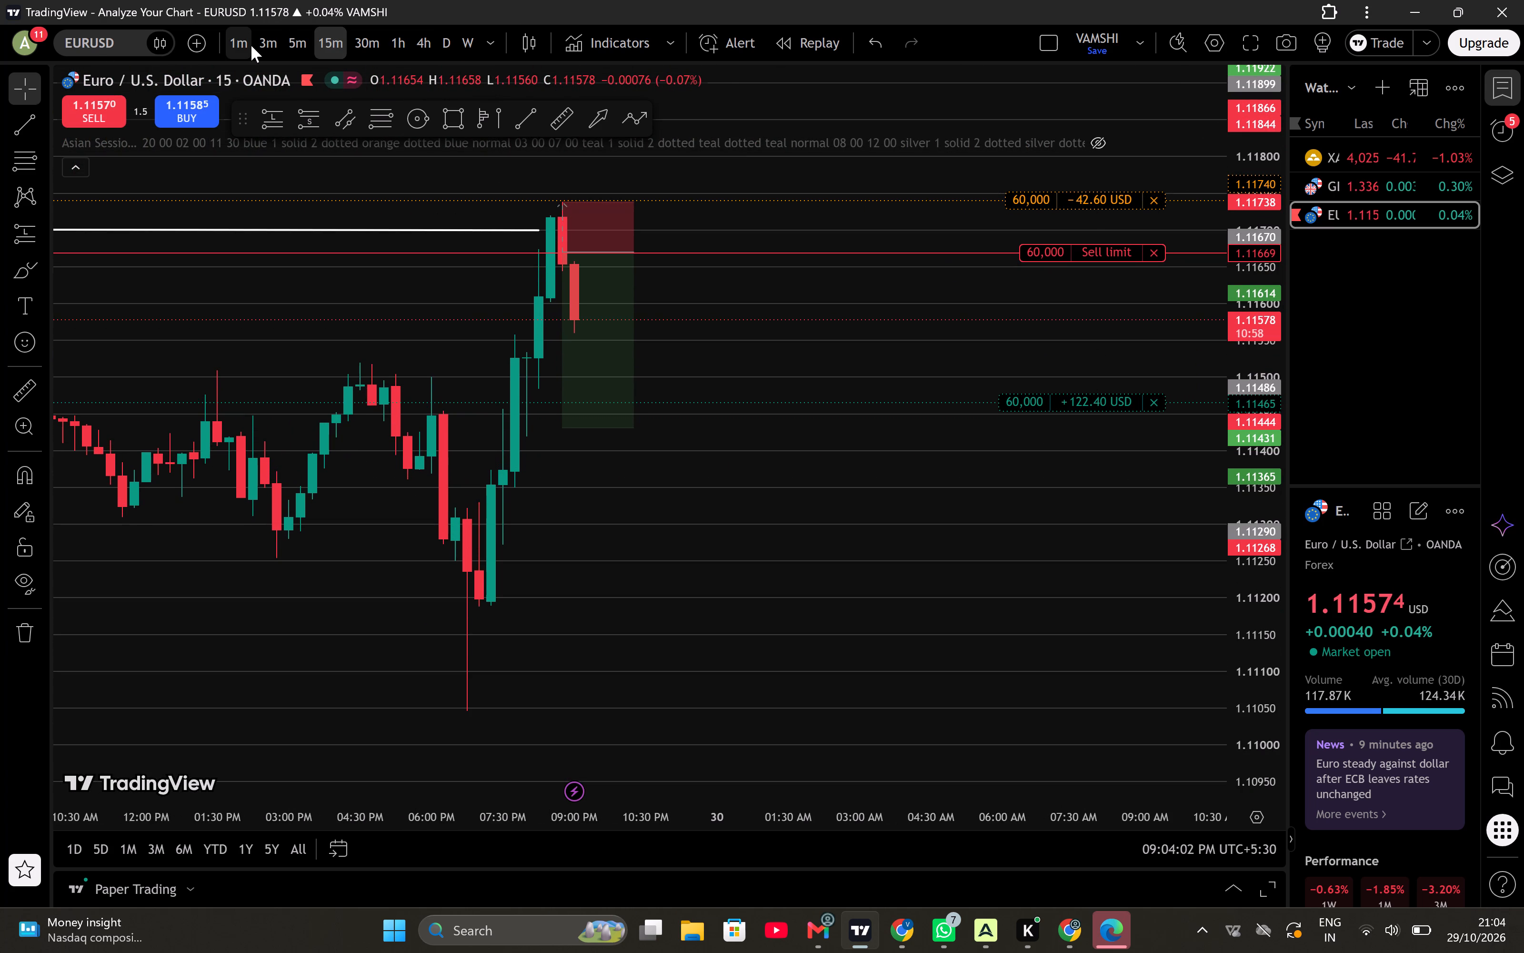
pyautogui.scroll(-3, 479, 488)
pyautogui.moveTo(822, 637); pyautogui.dragTo(637, 690)
pyautogui.moveTo(1264, 596); pyautogui.dragTo(1313, 162)
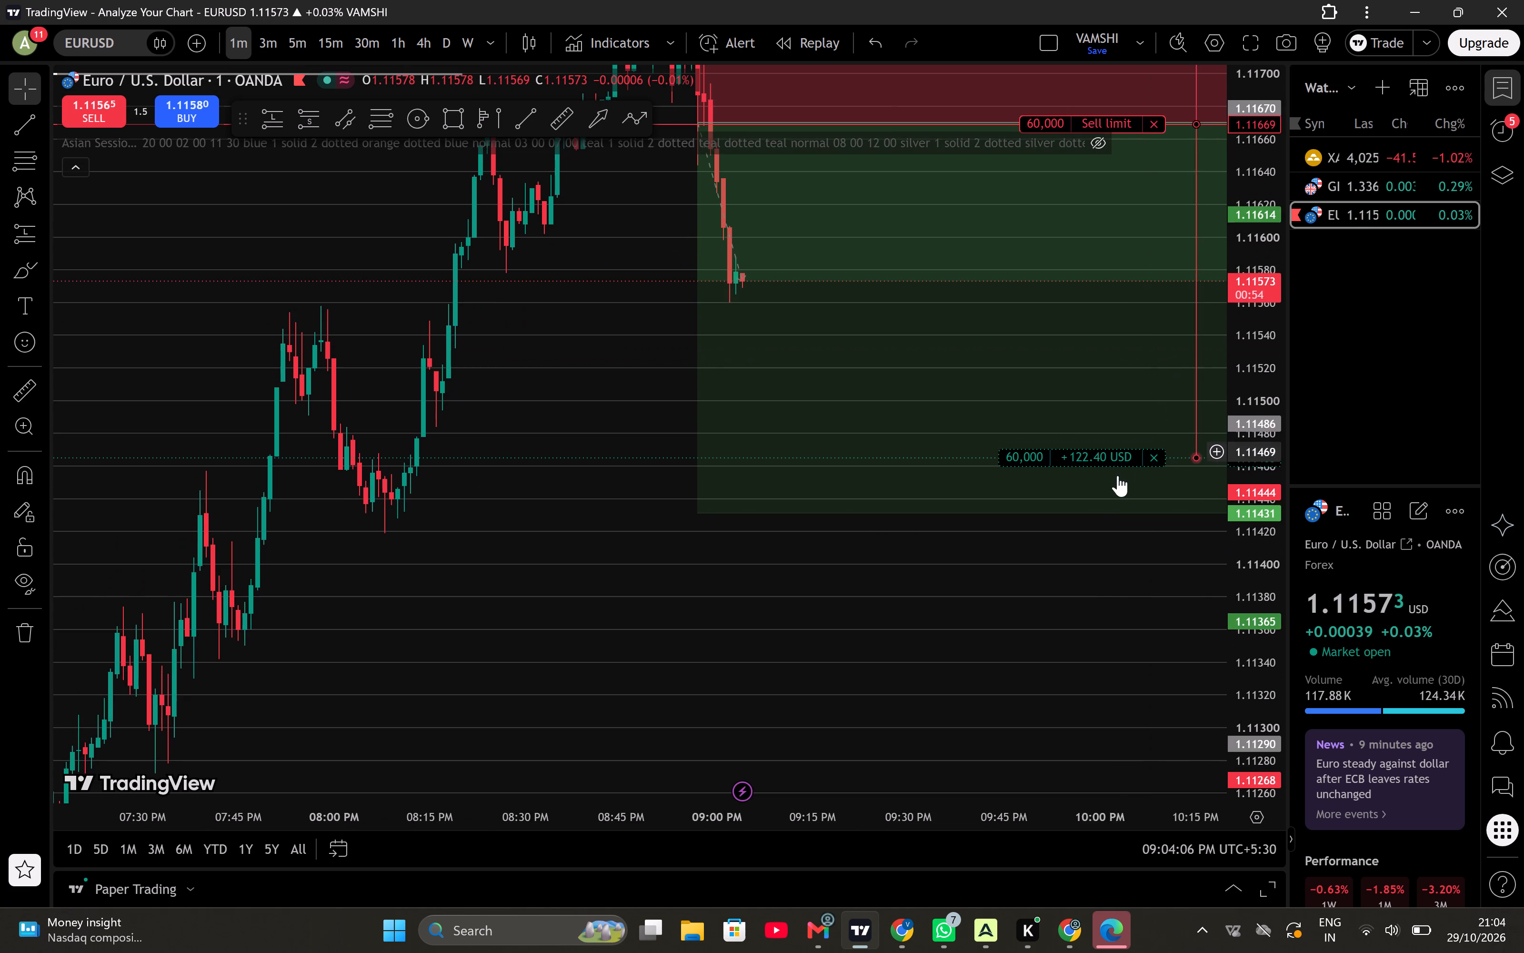
pyautogui.moveTo(1122, 580); pyautogui.dragTo(1009, 771)
pyautogui.scroll(-2, 1009, 771)
pyautogui.moveTo(586, 636); pyautogui.dragTo(434, 717)
pyautogui.moveTo(1161, 473); pyautogui.dragTo(1080, 480)
pyautogui.scroll(1, 1080, 480)
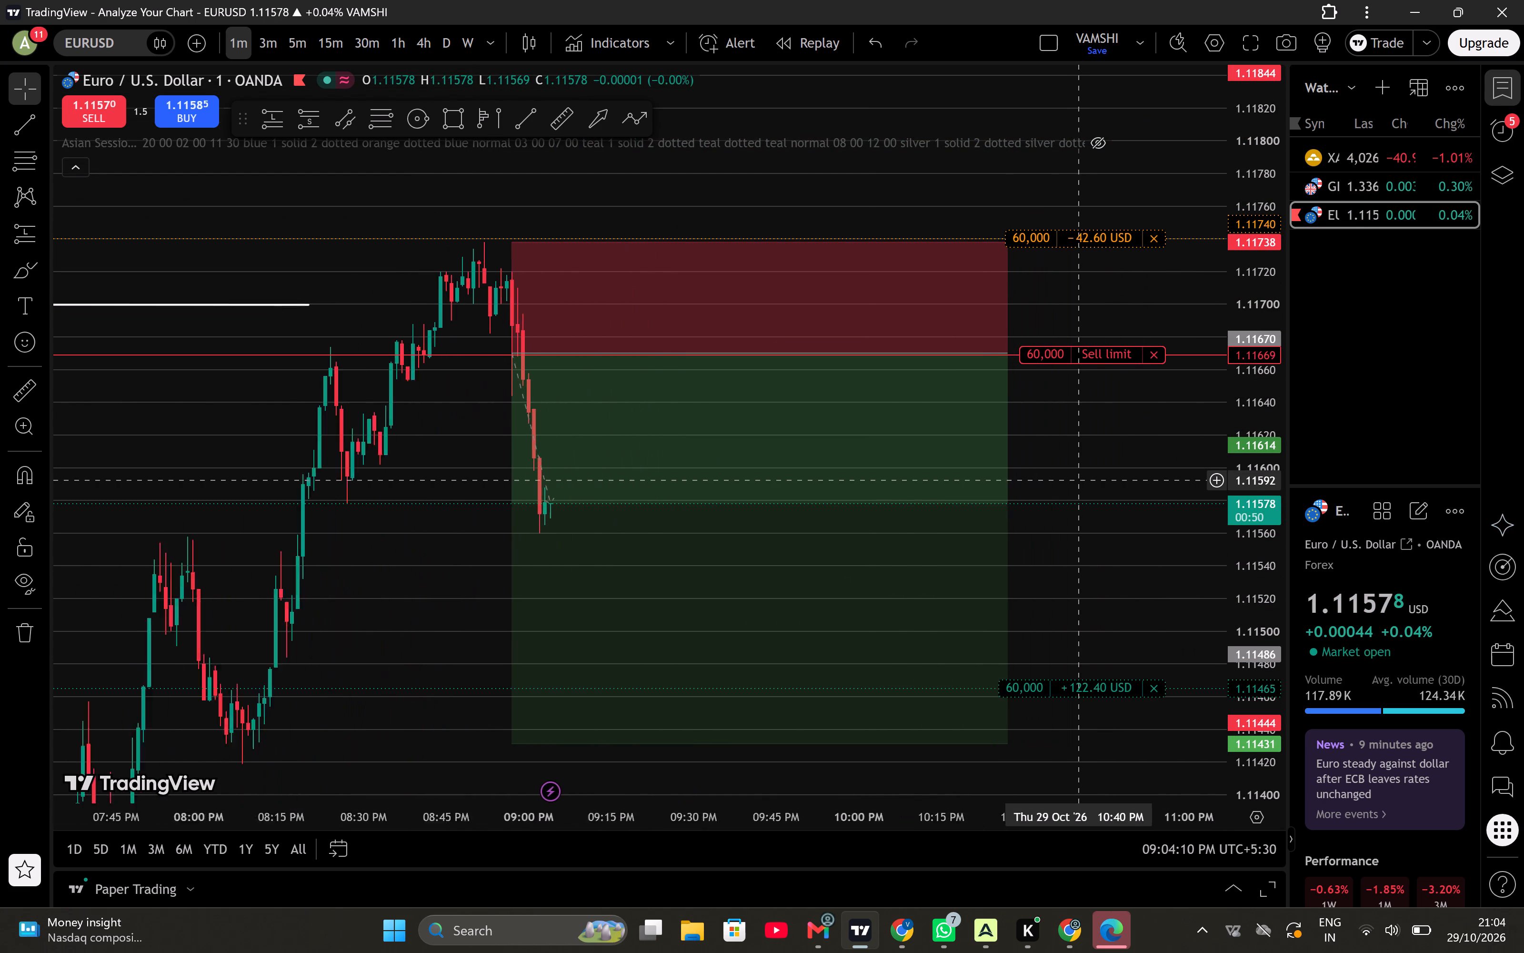
pyautogui.moveTo(1097, 505); pyautogui.dragTo(1061, 519)
pyautogui.click(917, 517)
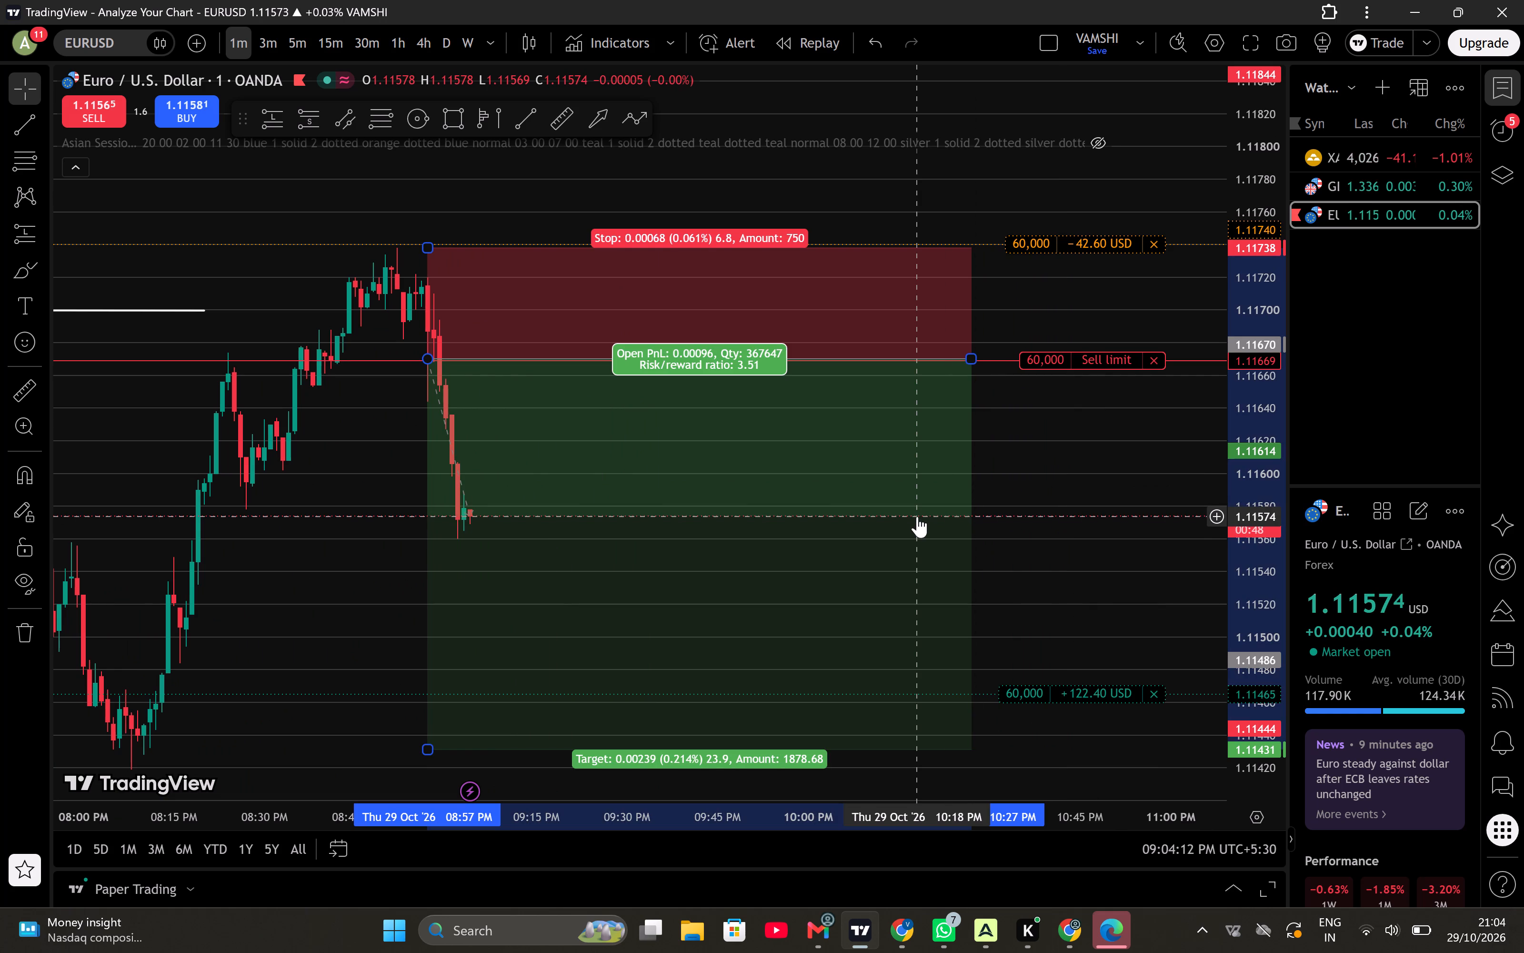
pyautogui.click(912, 528)
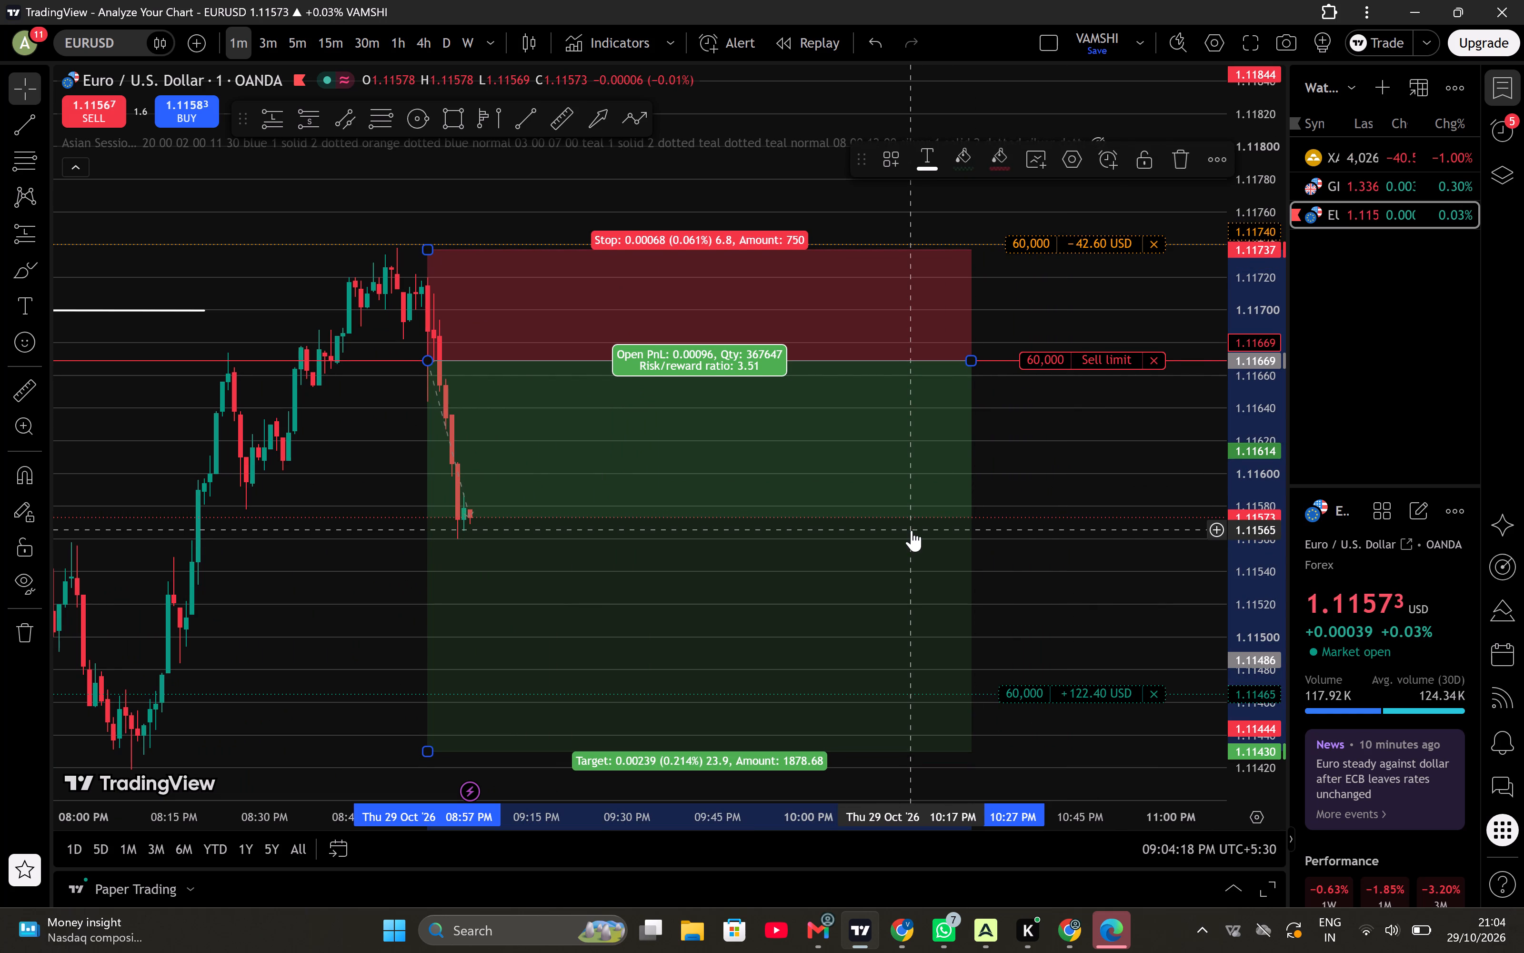
# Raise the EURUSD short position's stop to 1.11740, matching the sell limit order's stop loss.
pyautogui.moveTo(429, 248); pyautogui.dragTo(451, 246)
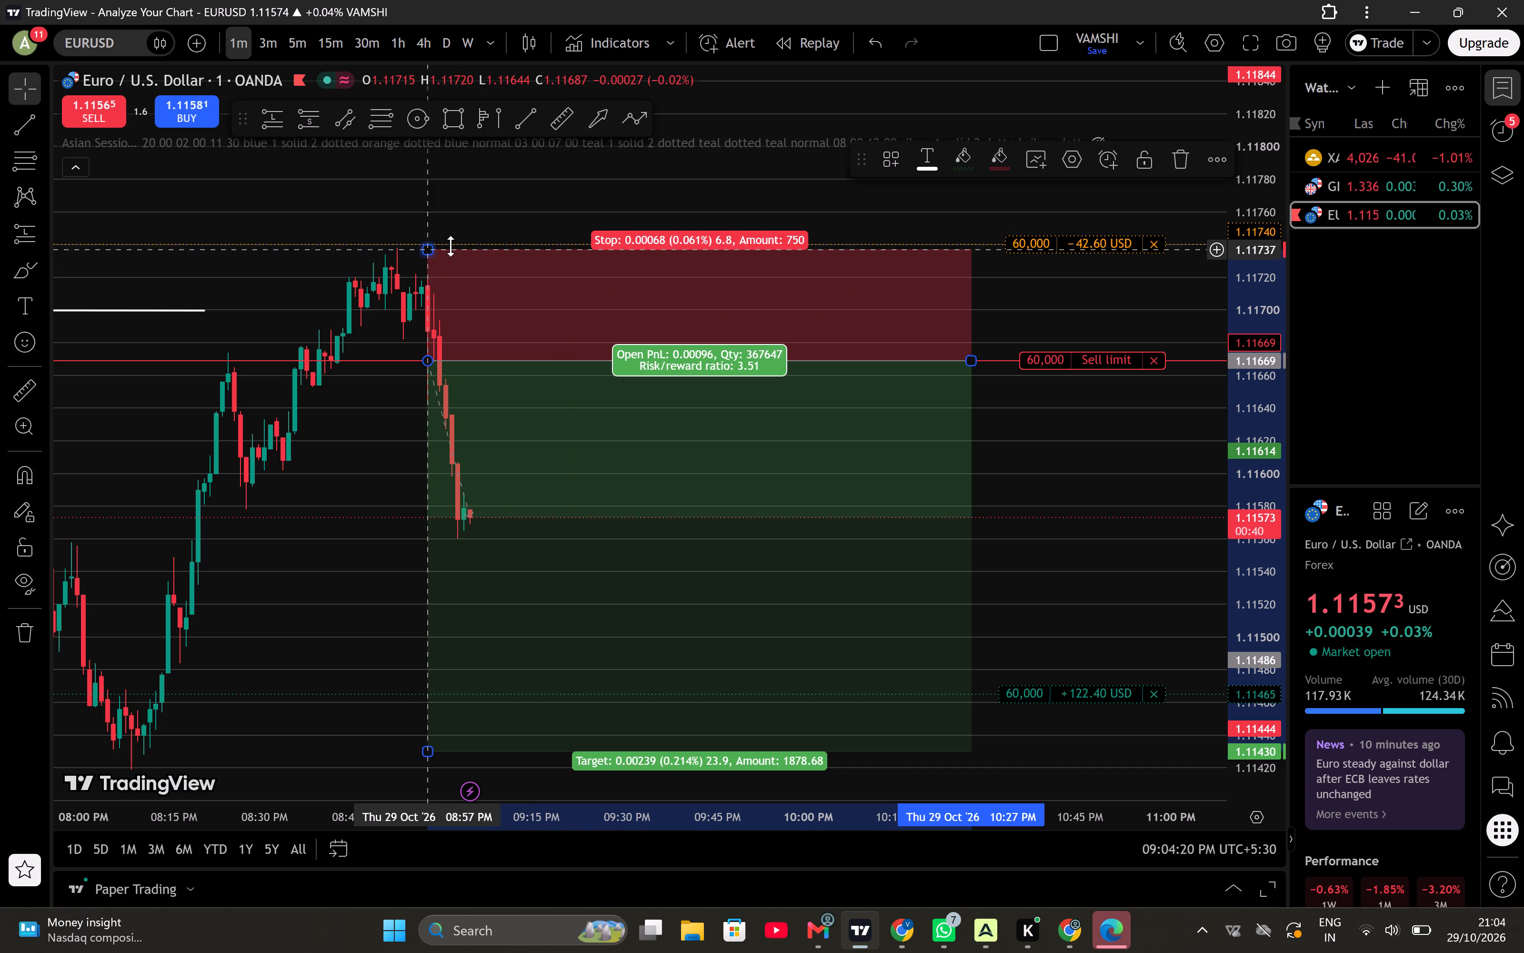
pyautogui.moveTo(451, 246); pyautogui.dragTo(461, 243)
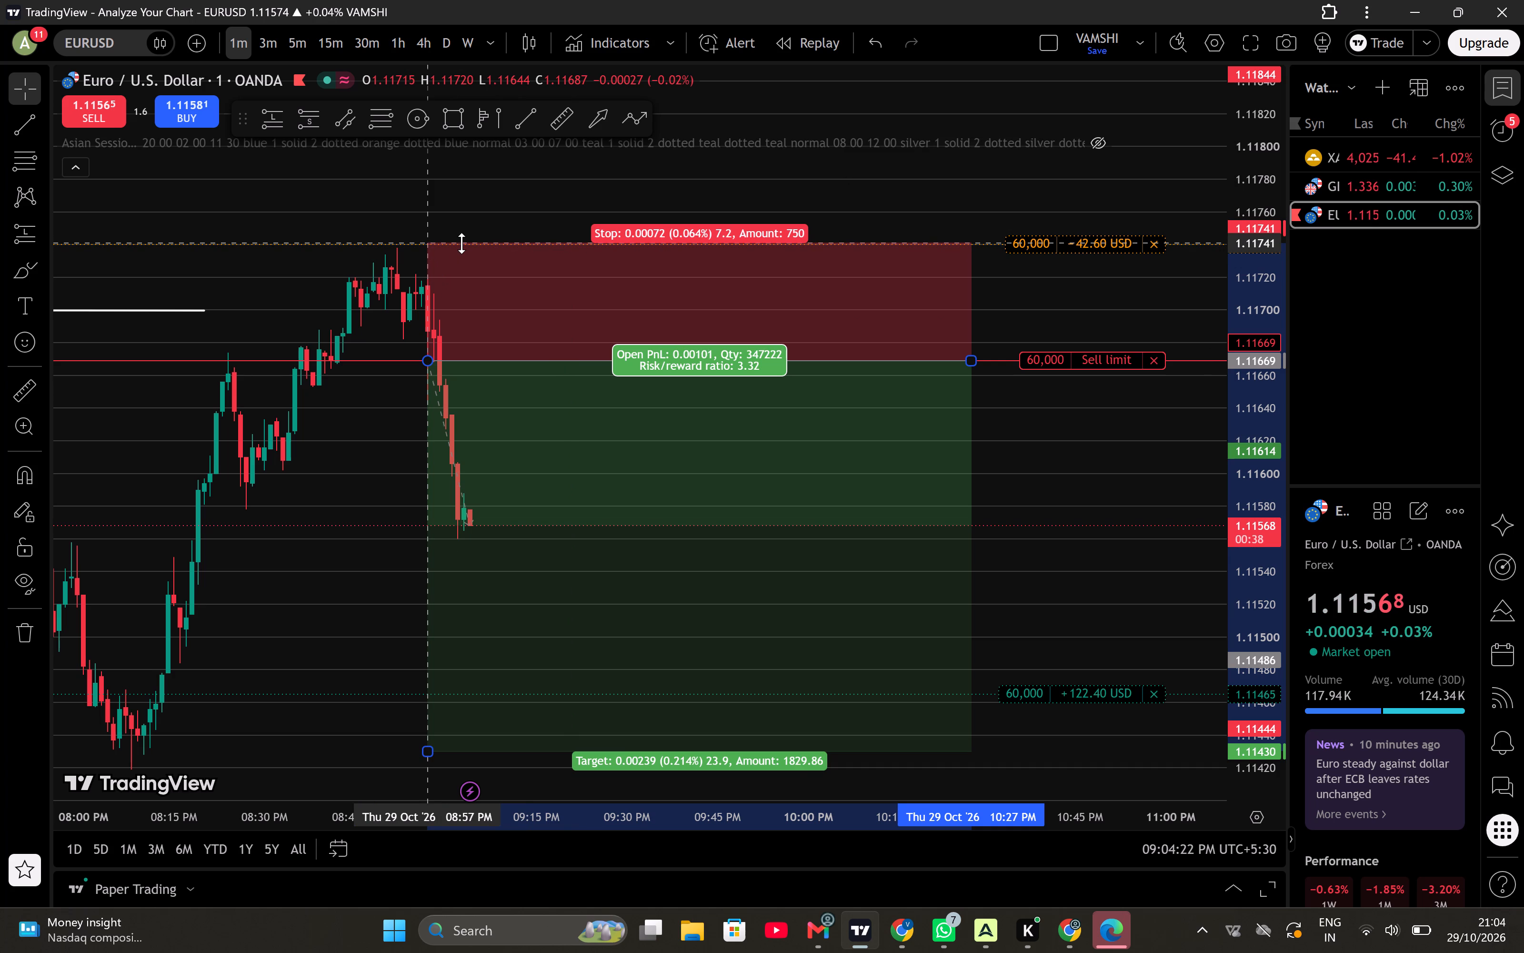
pyautogui.moveTo(461, 243); pyautogui.dragTo(462, 245)
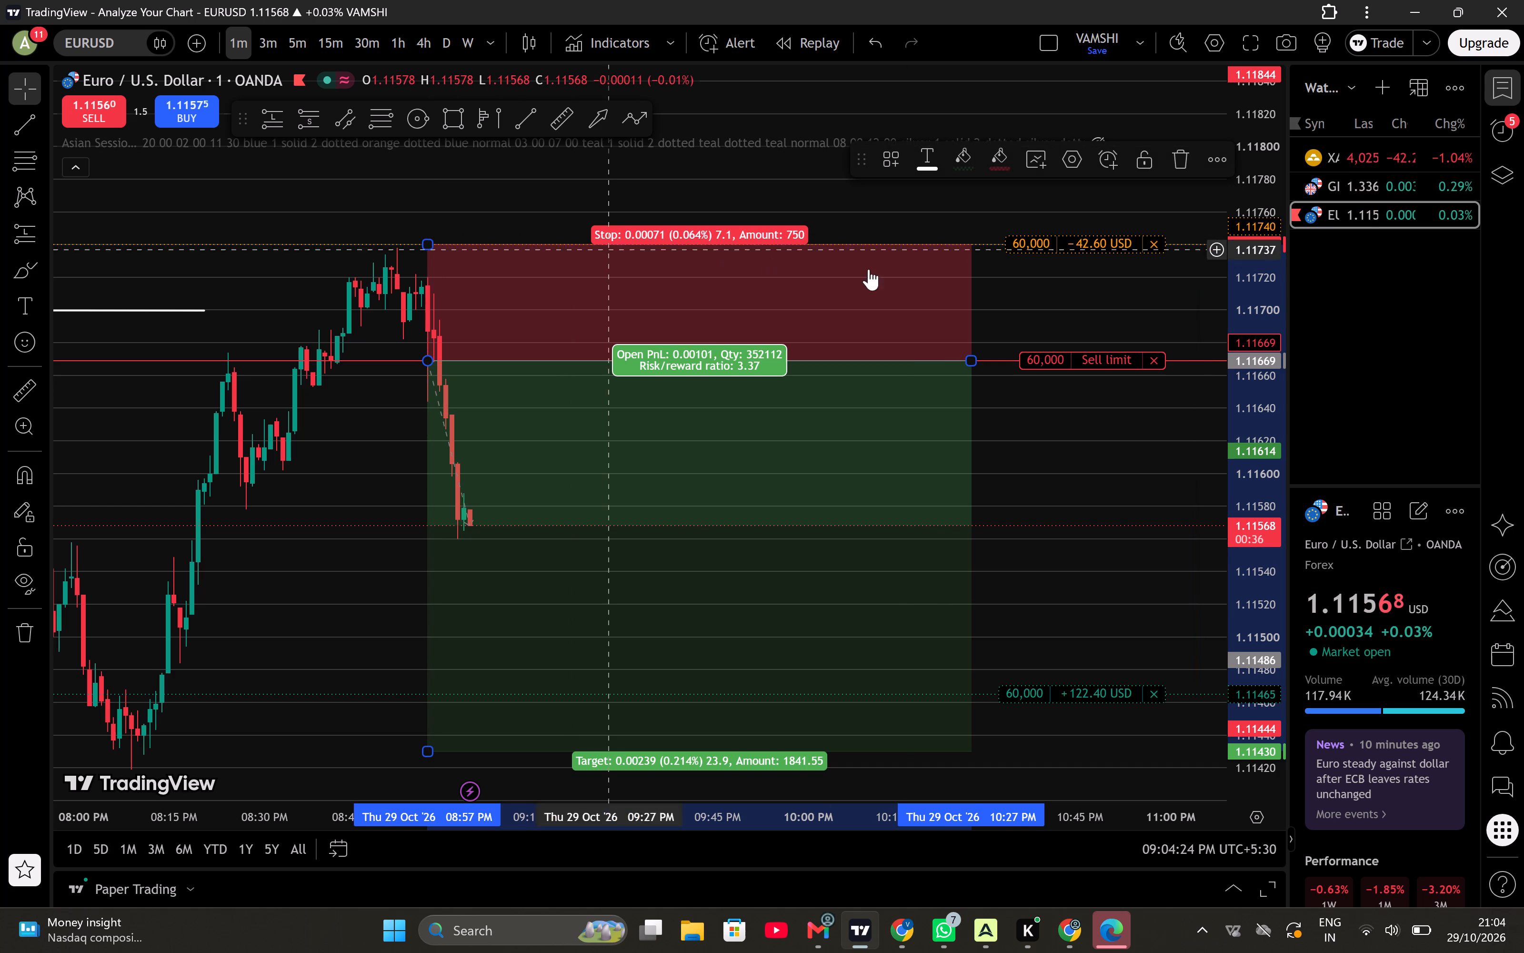
# Raise the EURUSD short position's target to 1.11465, matching the sell limit order's take profit.
pyautogui.moveTo(998, 314); pyautogui.dragTo(987, 129)
pyautogui.click(615, 450)
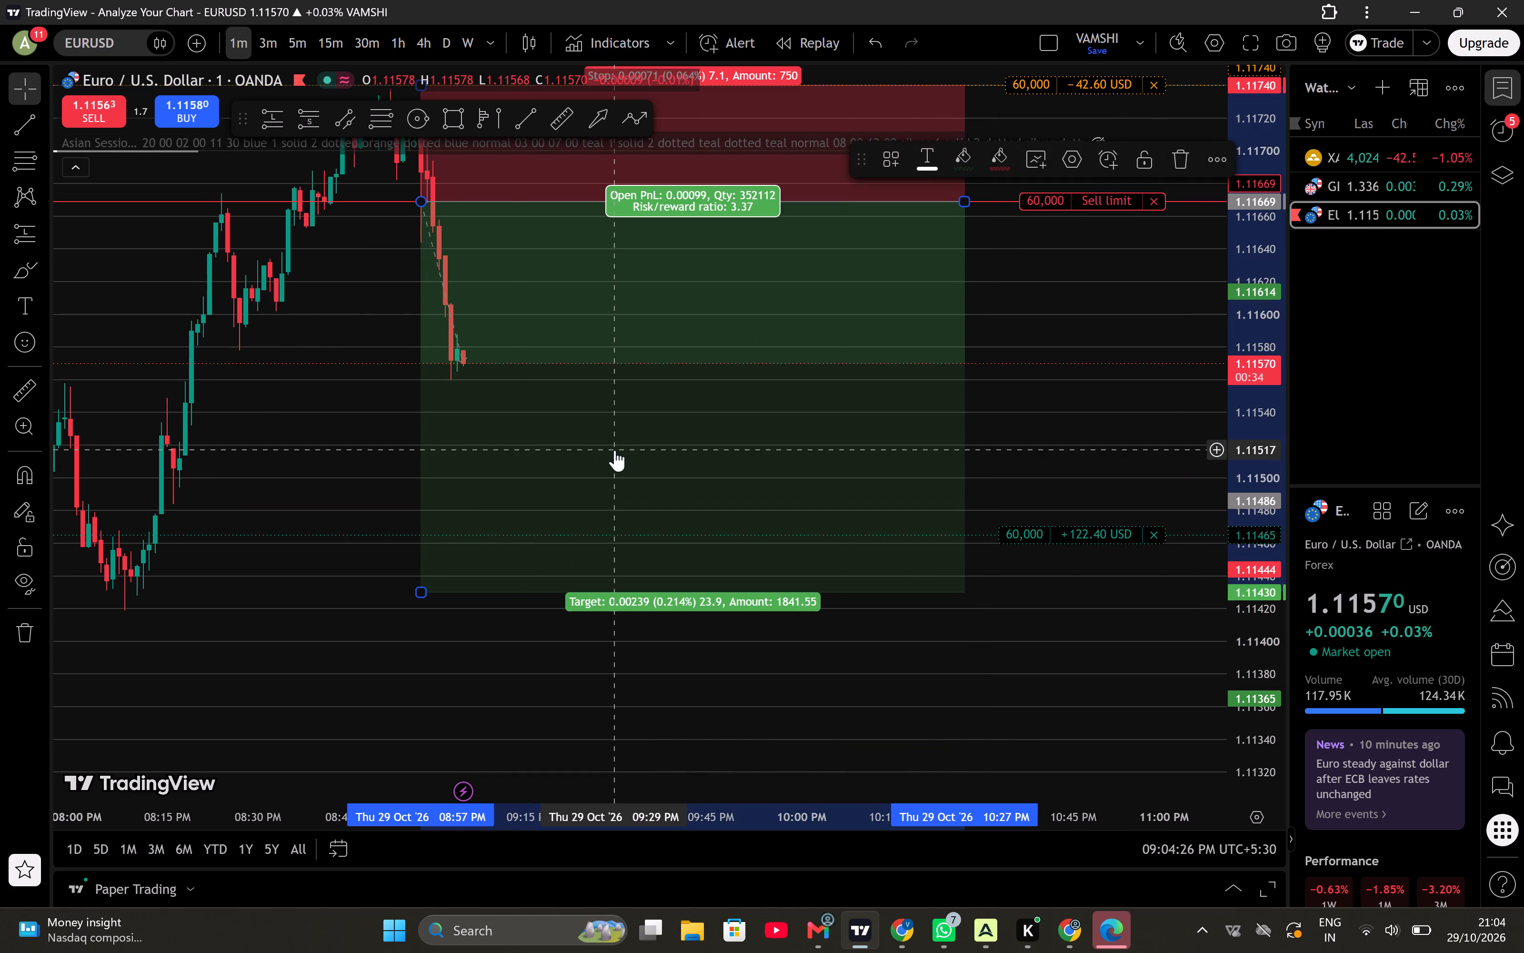
pyautogui.moveTo(414, 594); pyautogui.dragTo(440, 565)
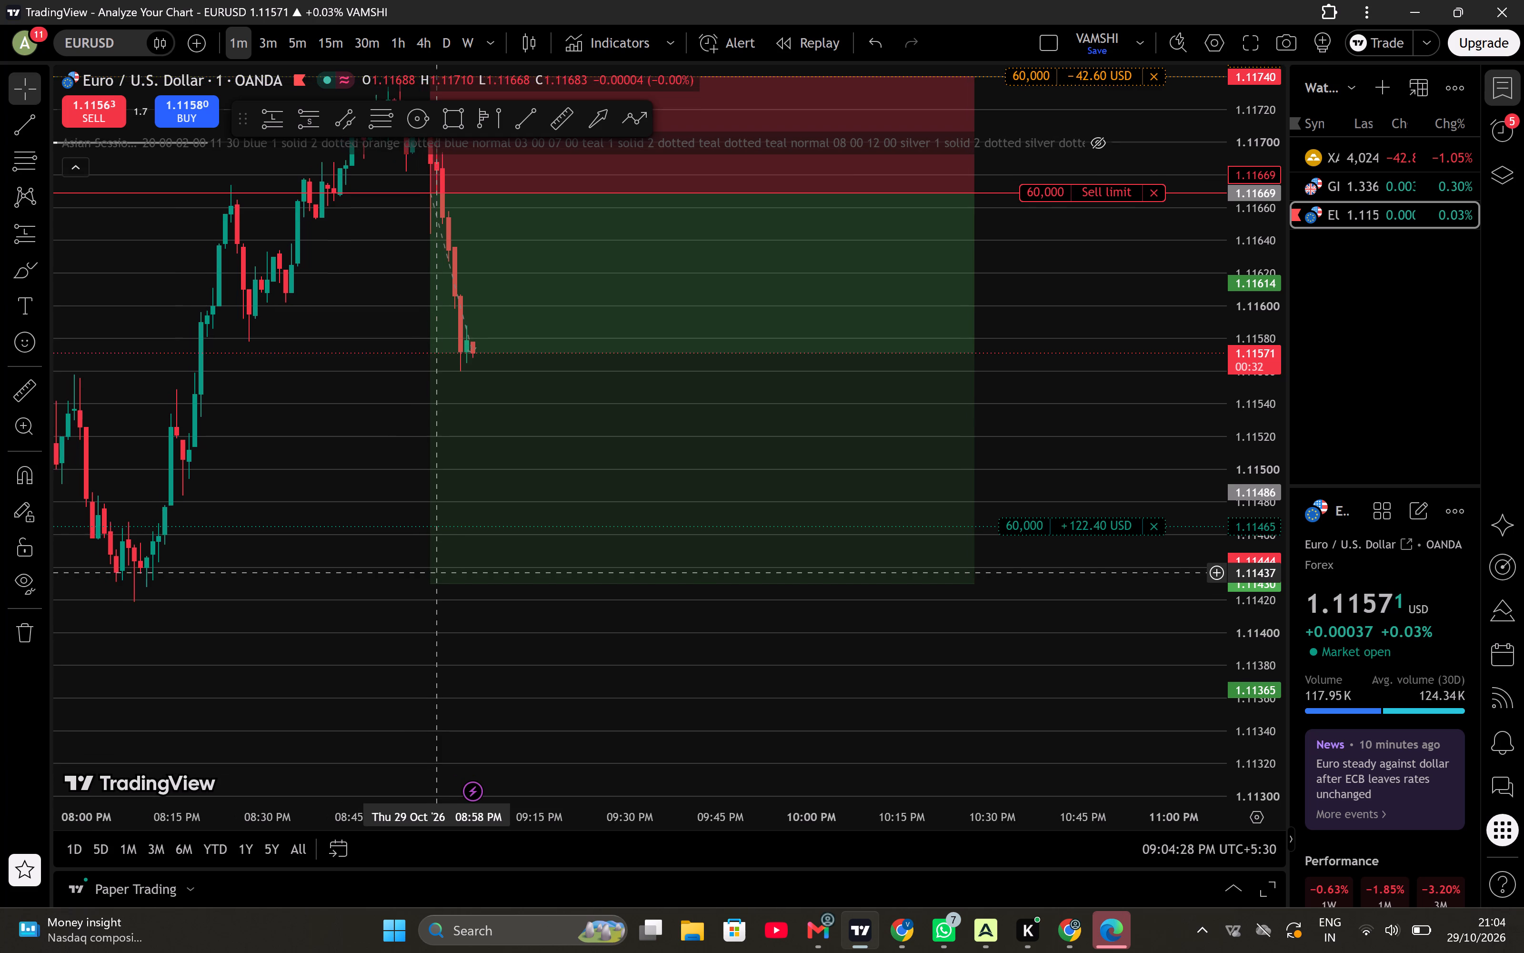
pyautogui.moveTo(440, 565); pyautogui.dragTo(441, 565)
pyautogui.moveTo(433, 571); pyautogui.dragTo(448, 528)
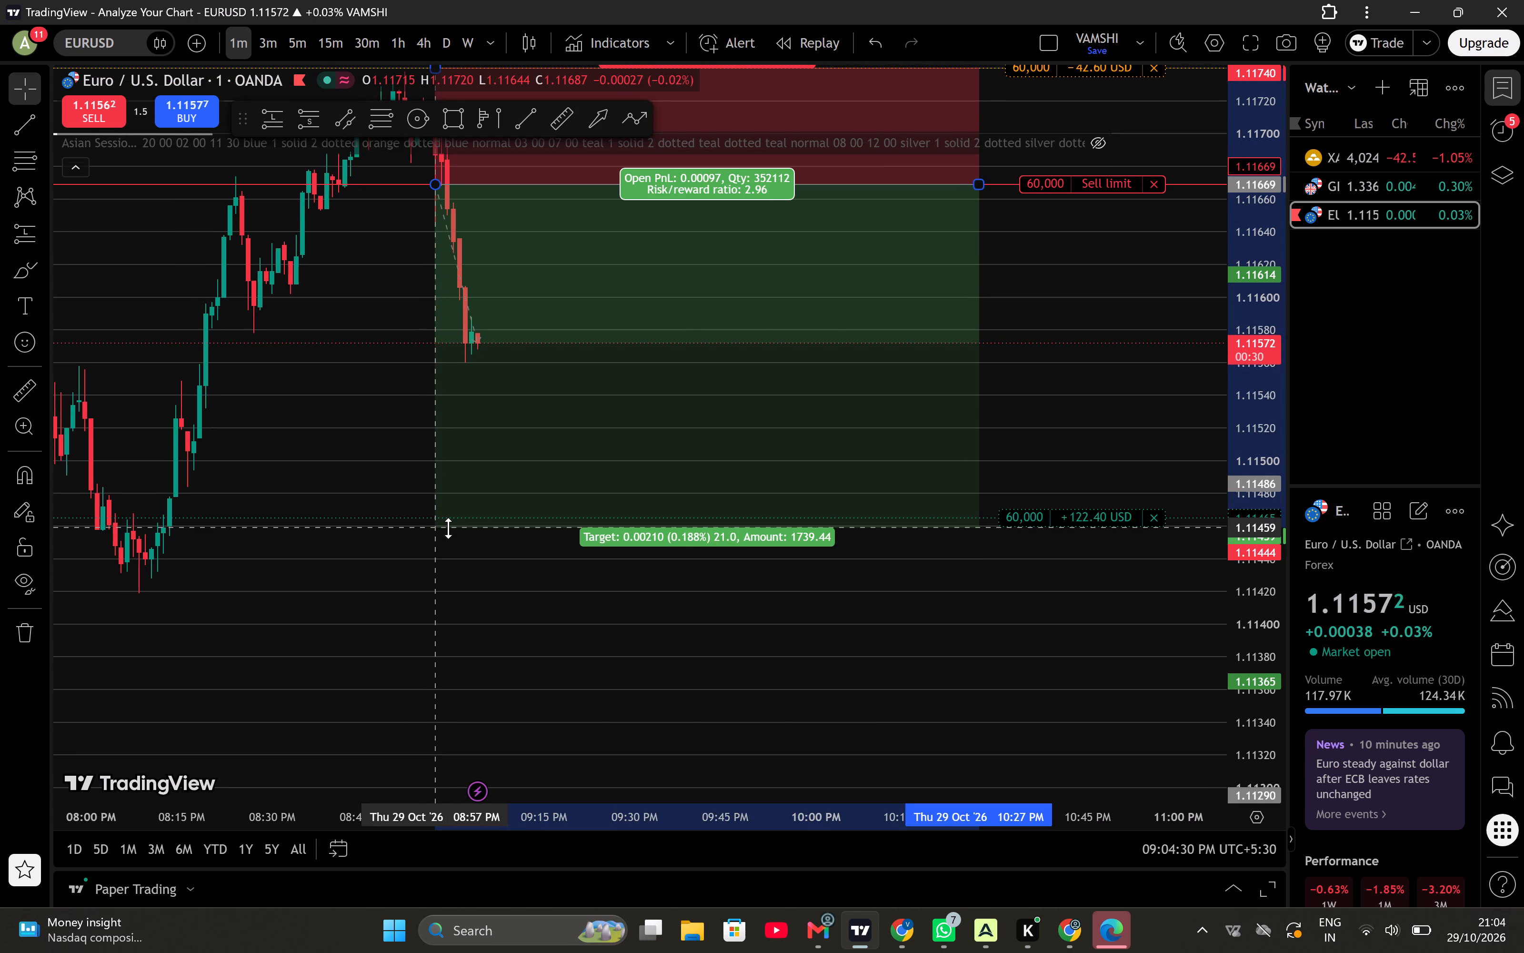
pyautogui.moveTo(448, 528); pyautogui.dragTo(444, 519)
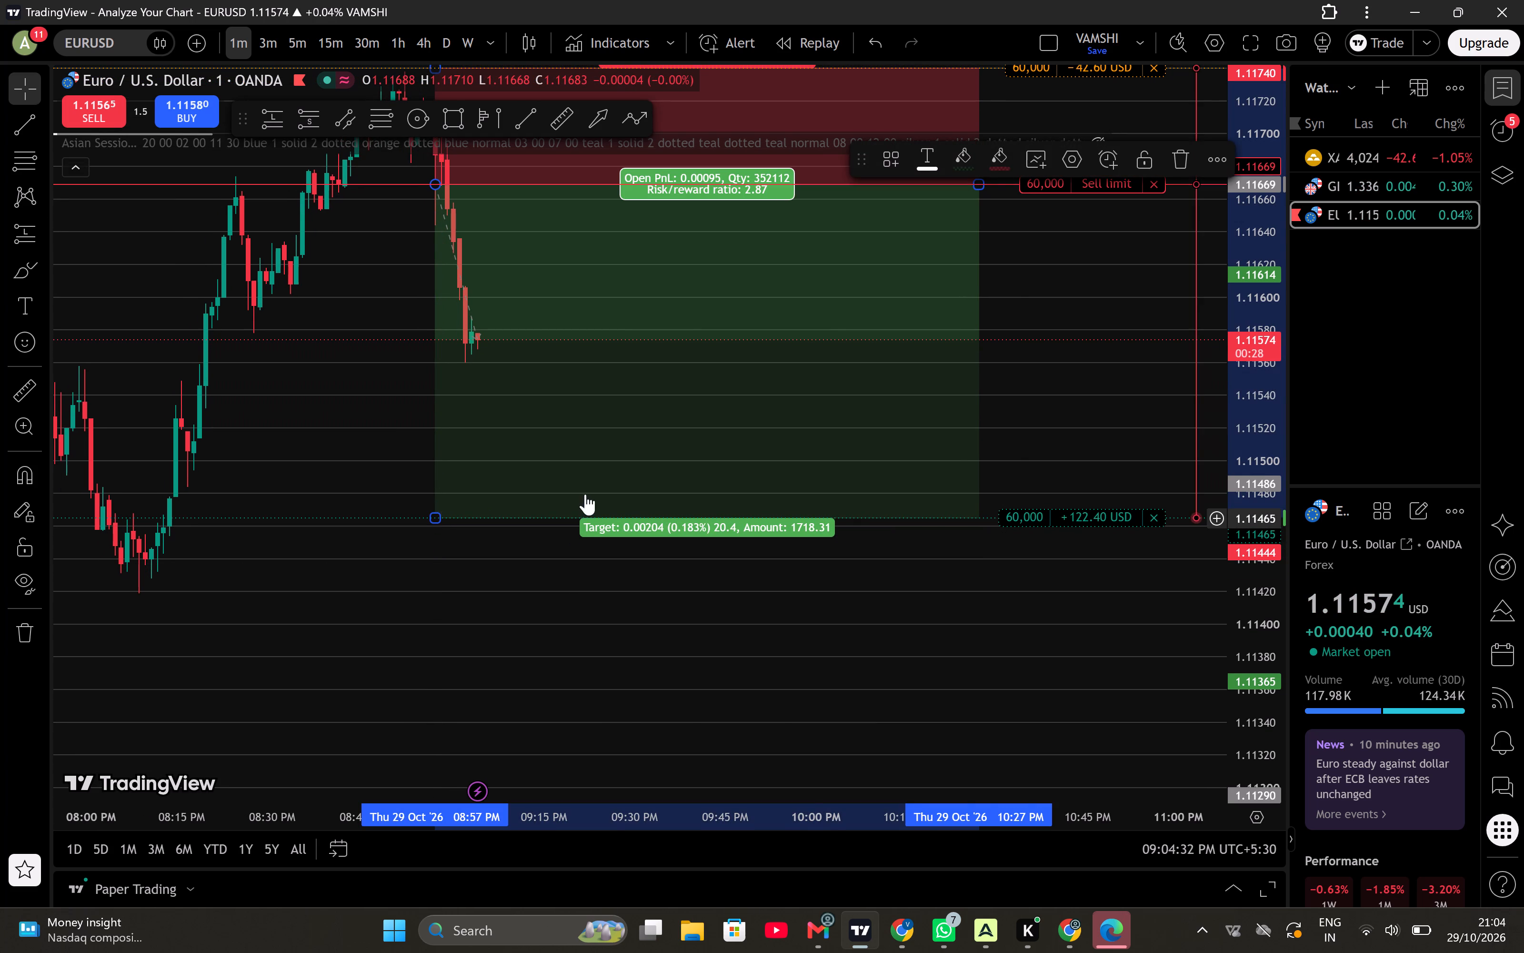
# Review the short position against the sell limit order levels on the 1-minute chart, dismissing the advertisement.
pyautogui.moveTo(1103, 306); pyautogui.dragTo(1078, 563)
pyautogui.scroll(-2, 1078, 563)
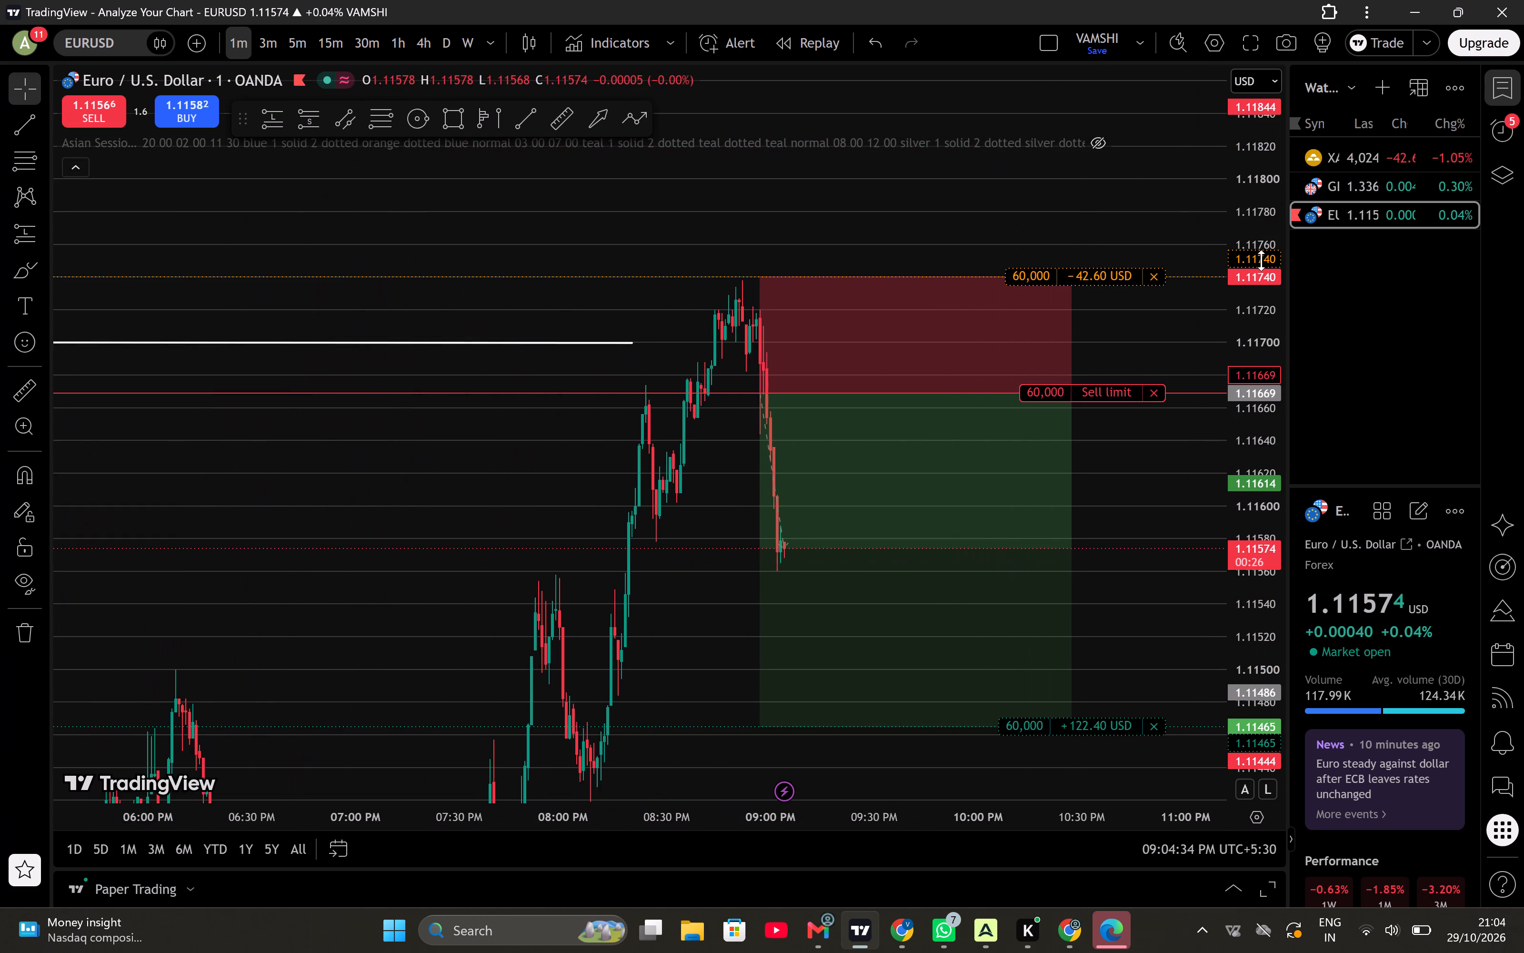
pyautogui.moveTo(1261, 260); pyautogui.dragTo(1262, 570)
pyautogui.moveTo(1128, 575); pyautogui.dragTo(894, 570)
pyautogui.scroll(1, 894, 570)
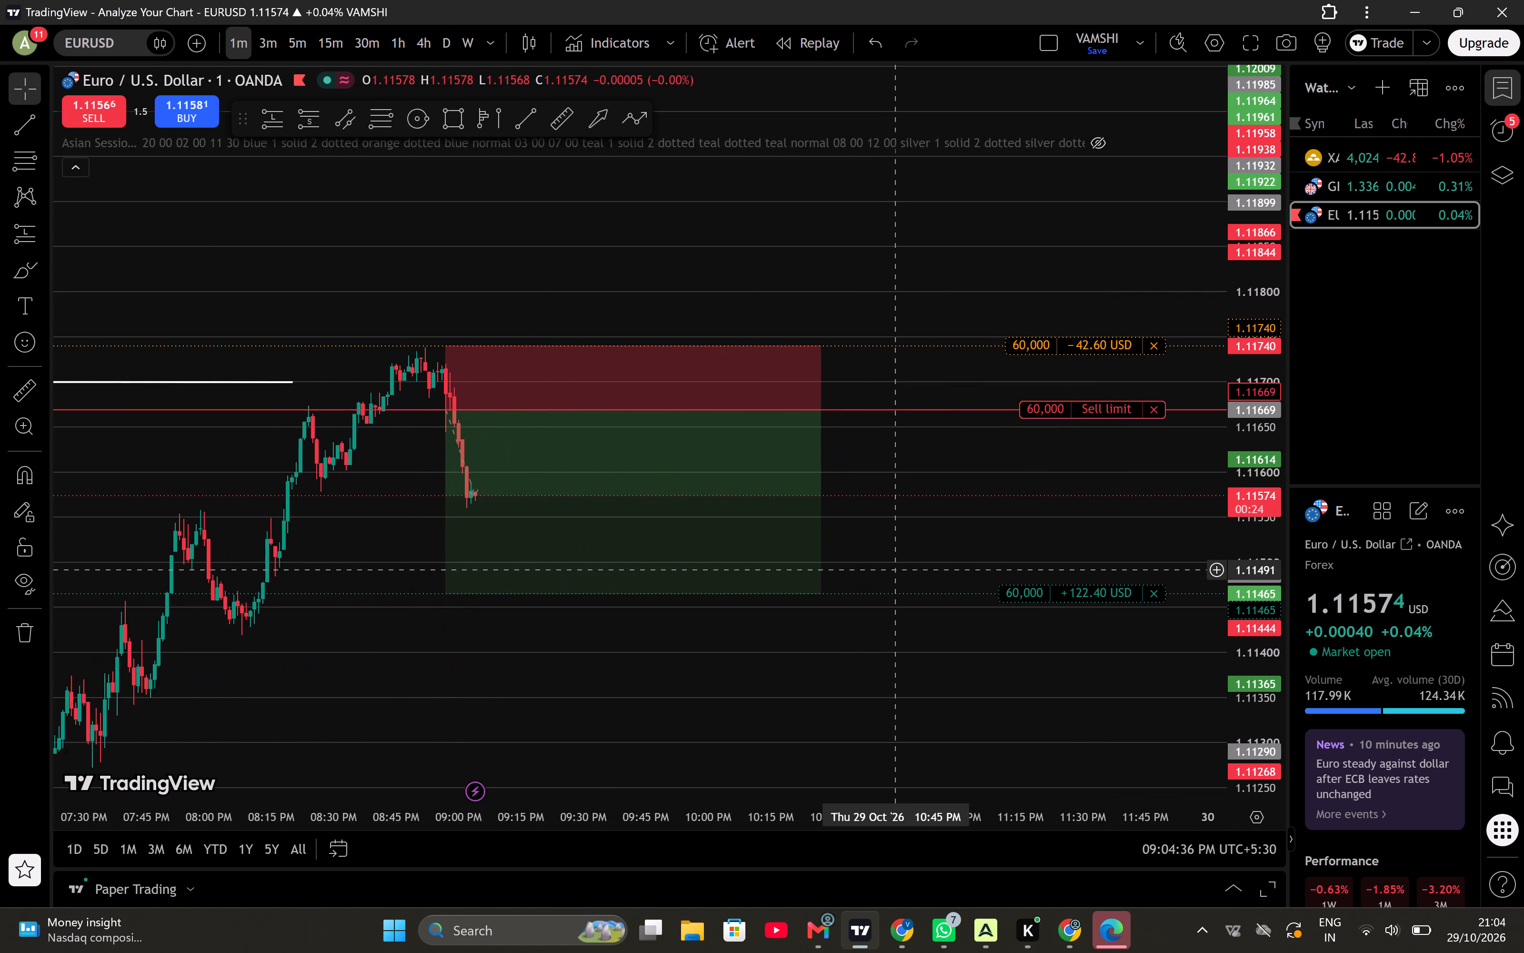
pyautogui.scroll(-1, 894, 570)
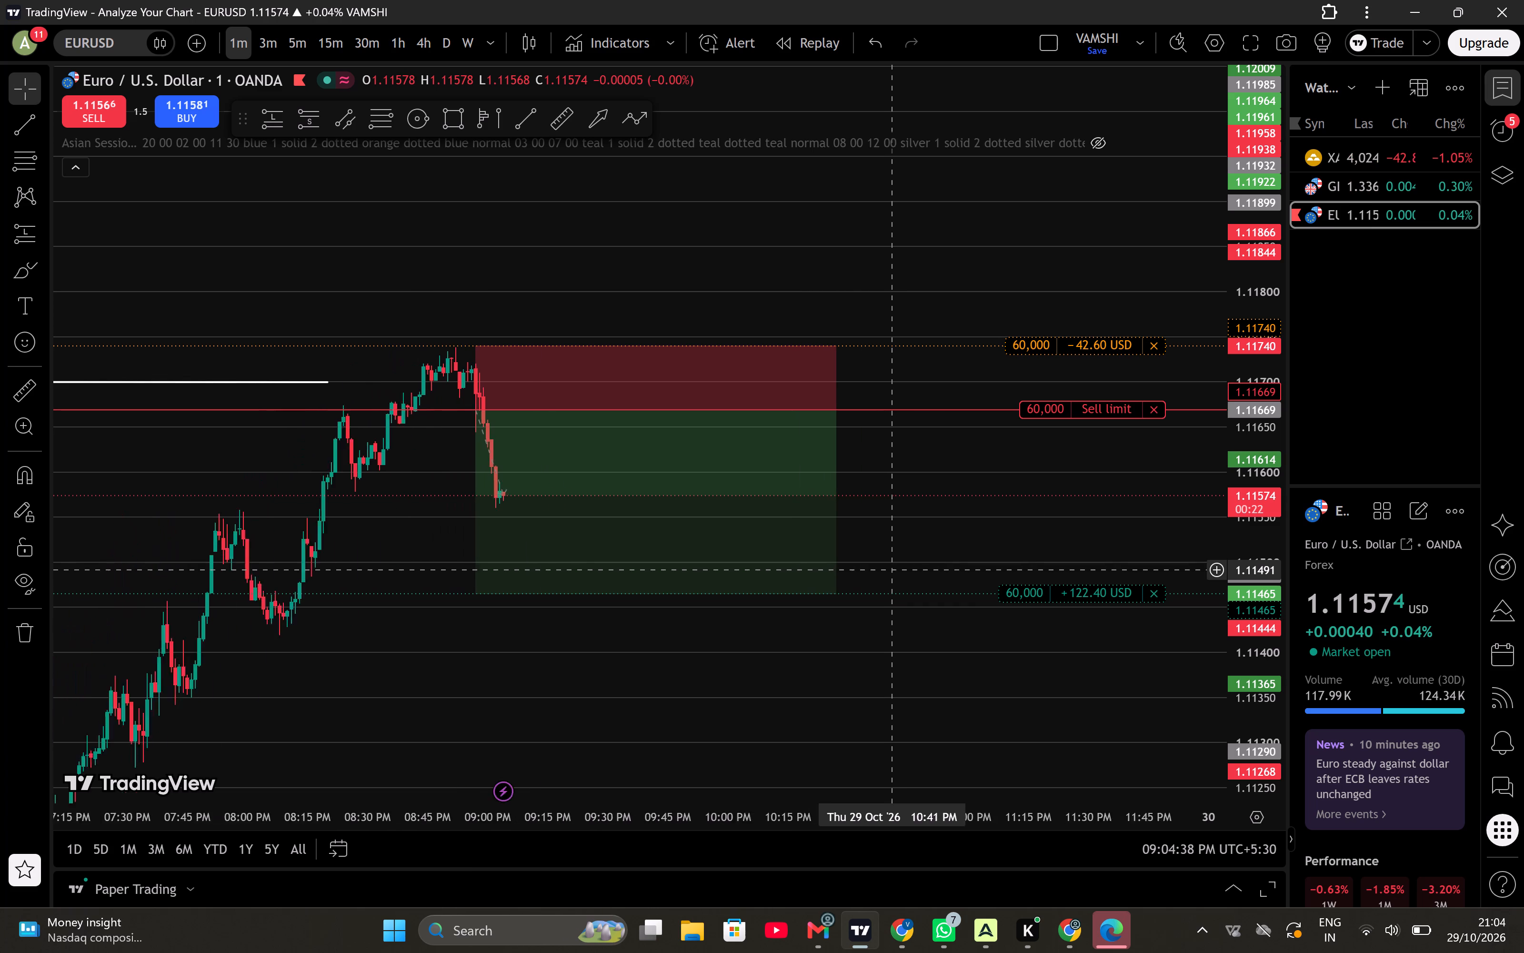
pyautogui.moveTo(1072, 514); pyautogui.dragTo(914, 522)
pyautogui.scroll(1, 914, 522)
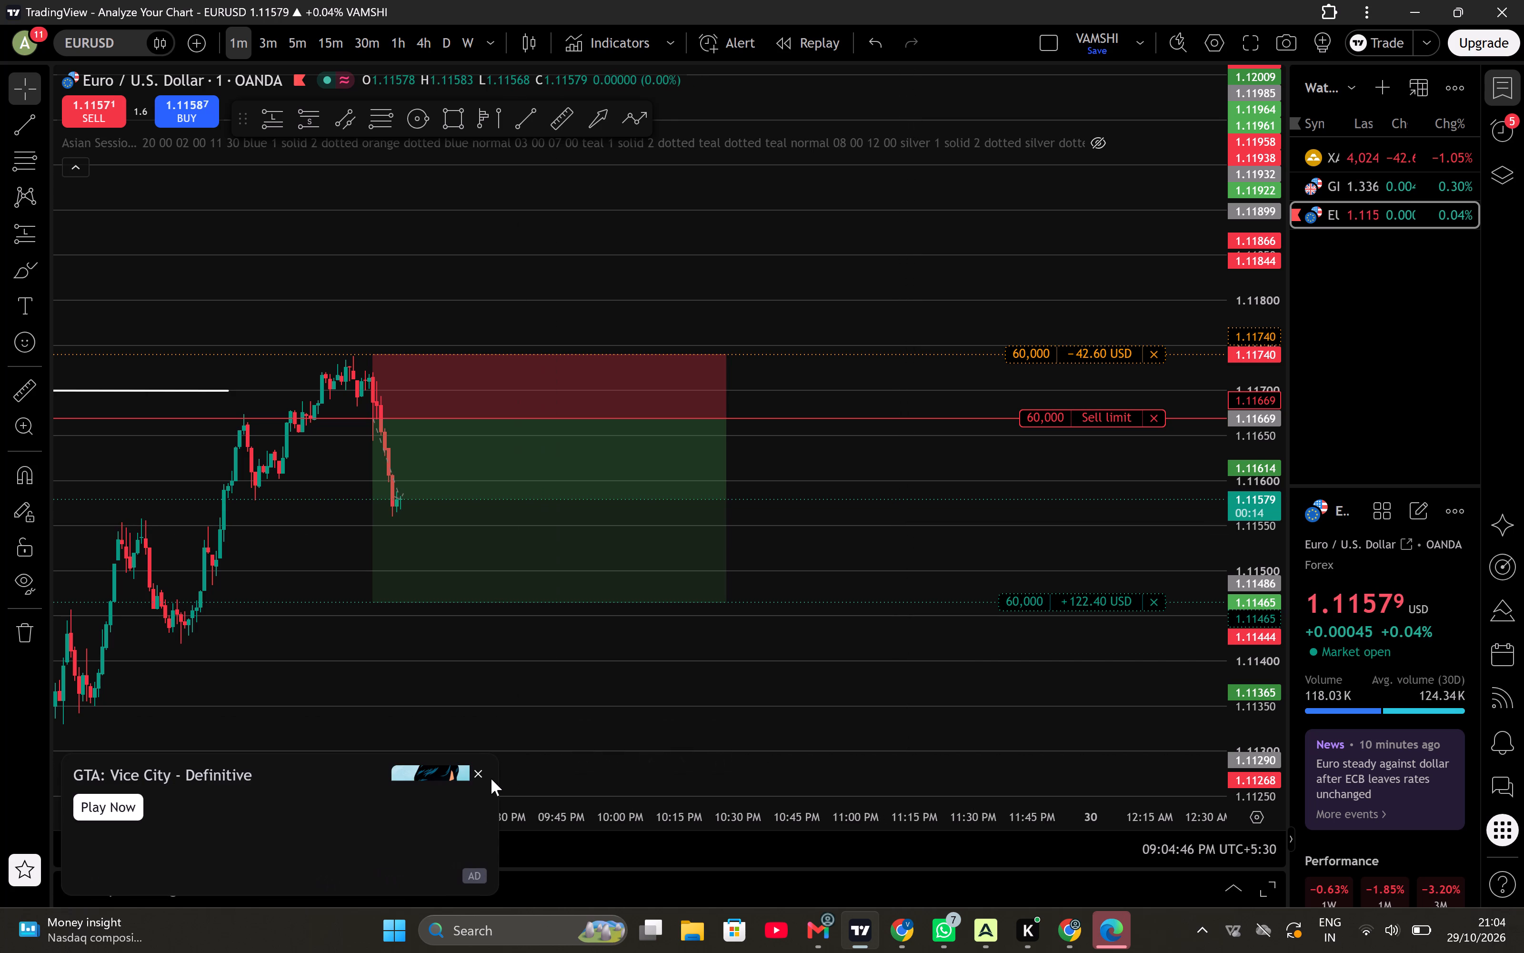
pyautogui.click(482, 776)
# Shorten the EURUSD short position so that it ends at about 09:42 PM.
pyautogui.moveTo(604, 668); pyautogui.dragTo(723, 655)
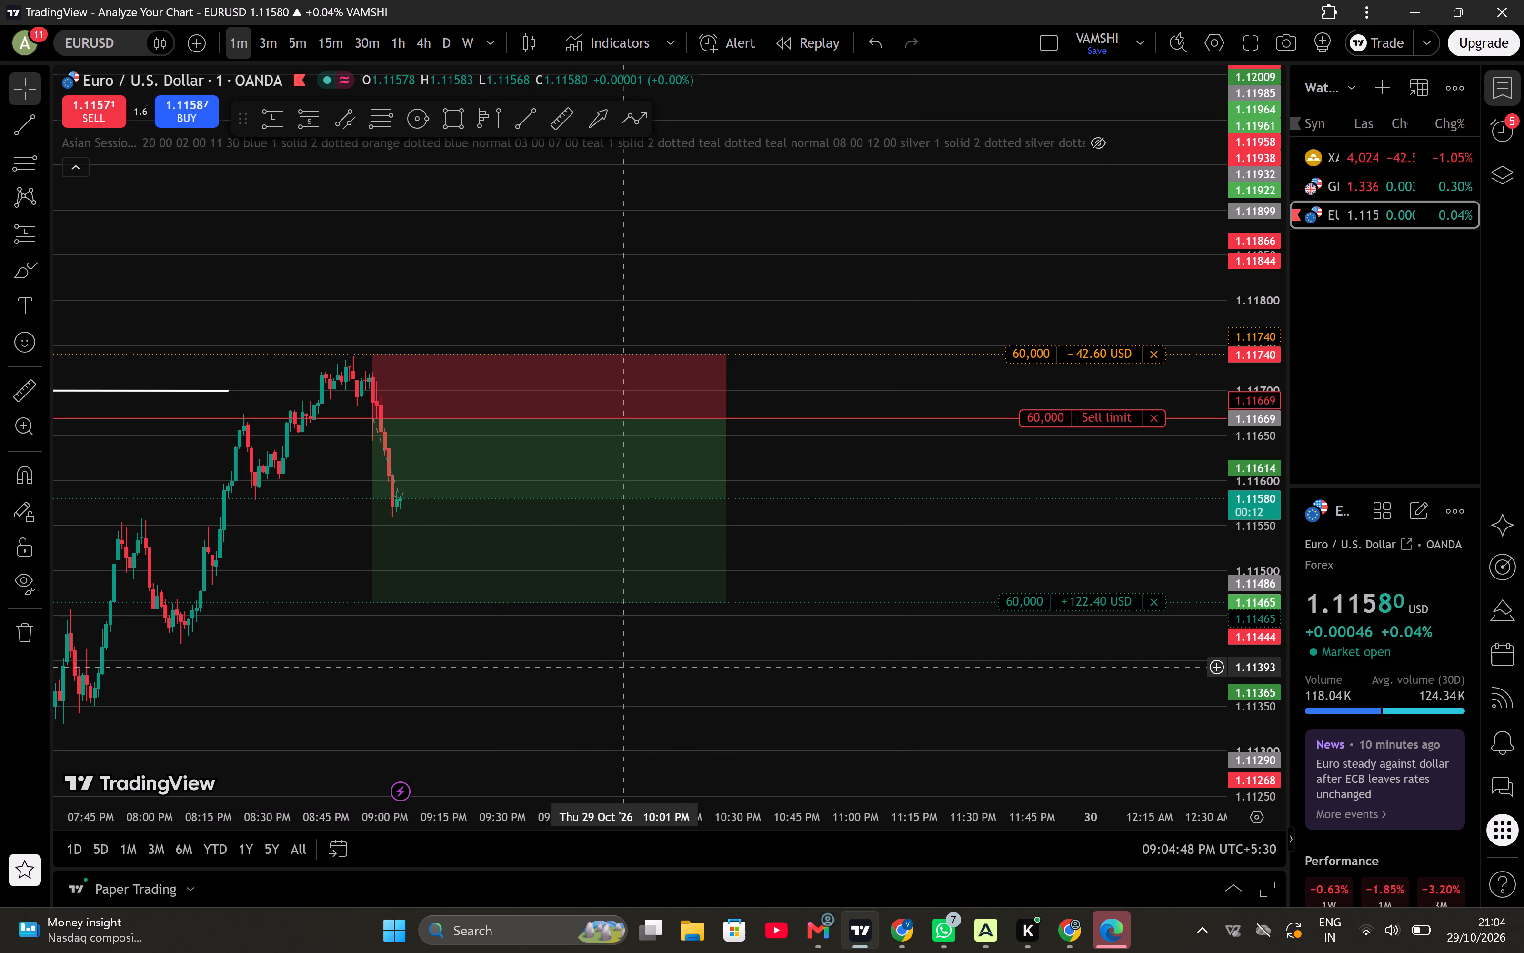
pyautogui.moveTo(723, 655); pyautogui.dragTo(749, 649)
pyautogui.scroll(1, 749, 649)
pyautogui.moveTo(688, 685); pyautogui.dragTo(779, 660)
pyautogui.scroll(-1, 779, 660)
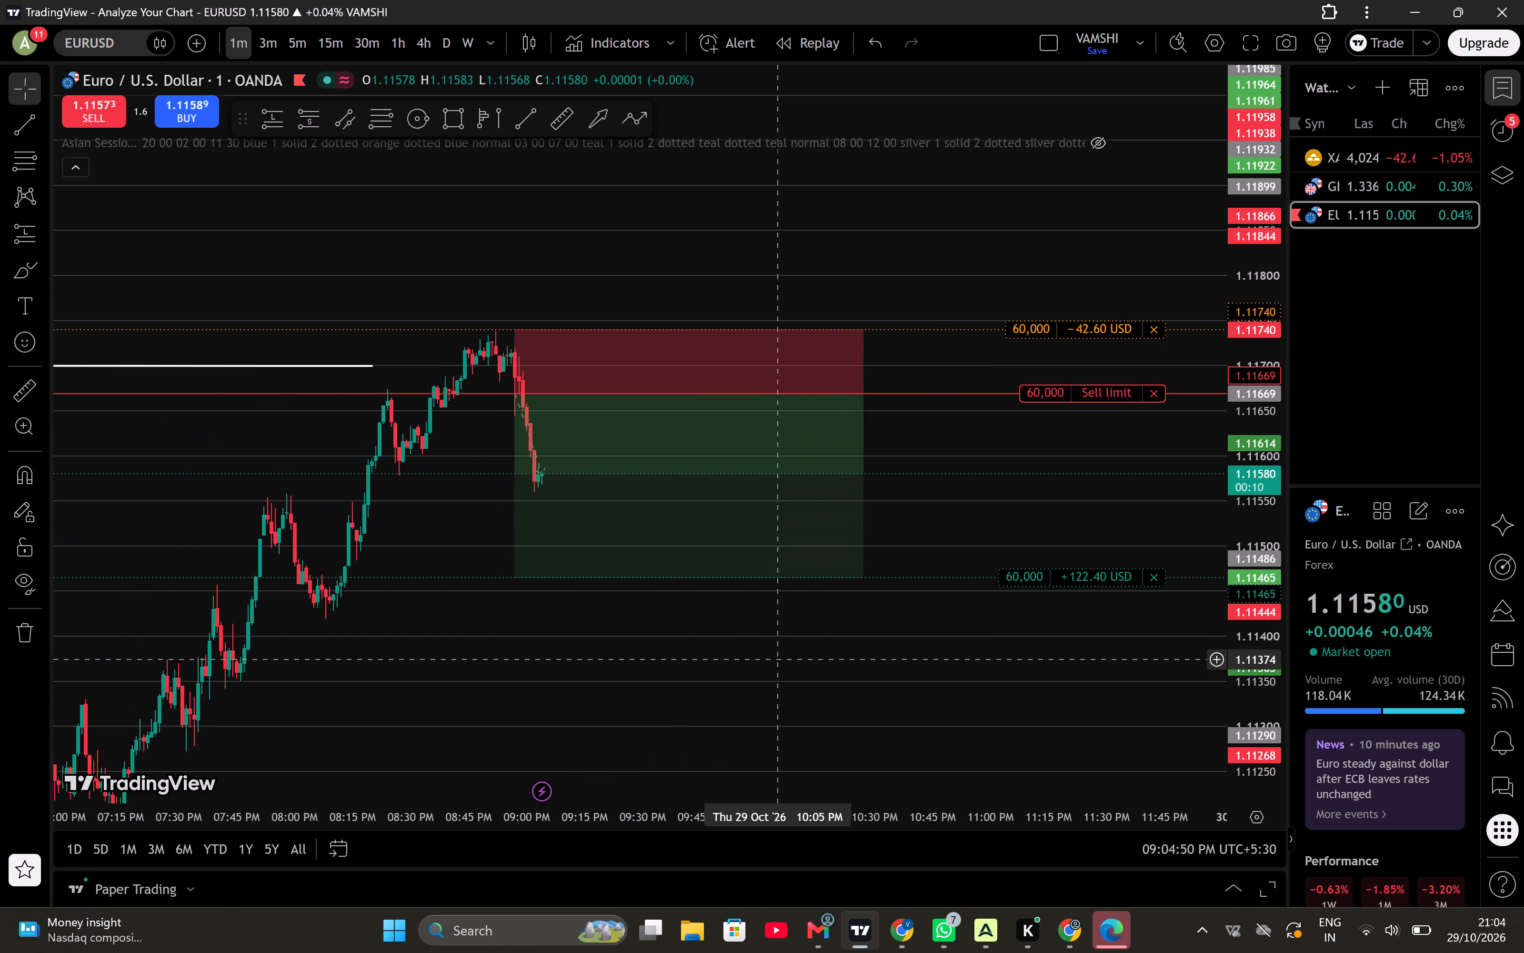
pyautogui.moveTo(864, 396); pyautogui.dragTo(693, 392)
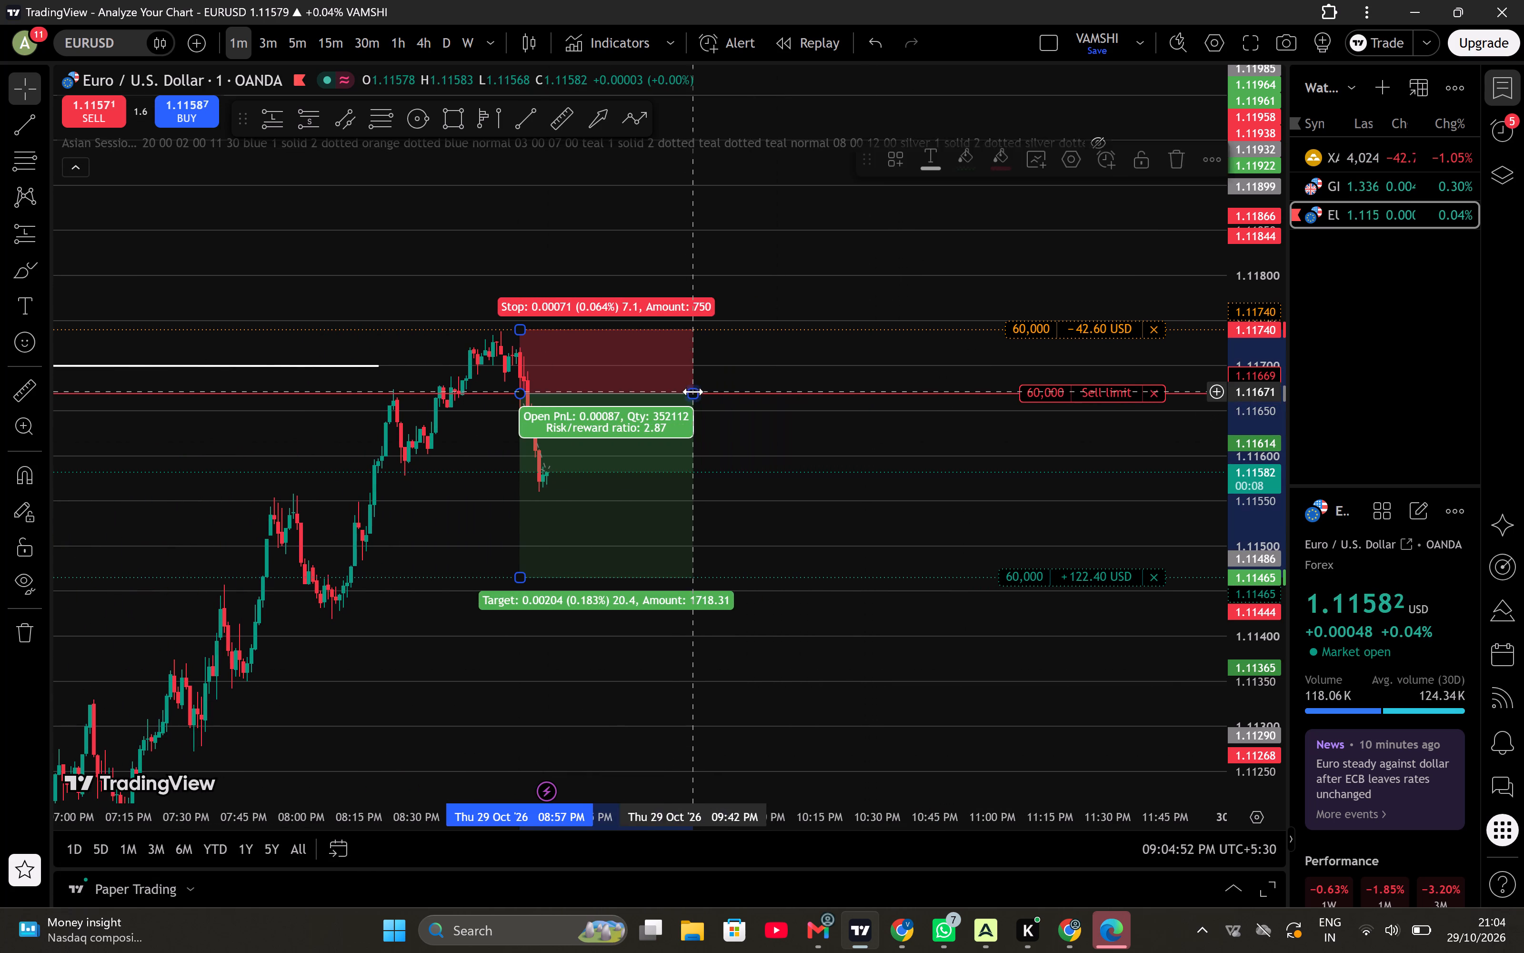
pyautogui.click(864, 463)
# Review the recent 1-minute EURUSD price action against the order's entry, stop loss and take profit lines.
pyautogui.scroll(1, 864, 463)
pyautogui.moveTo(815, 497); pyautogui.dragTo(948, 477)
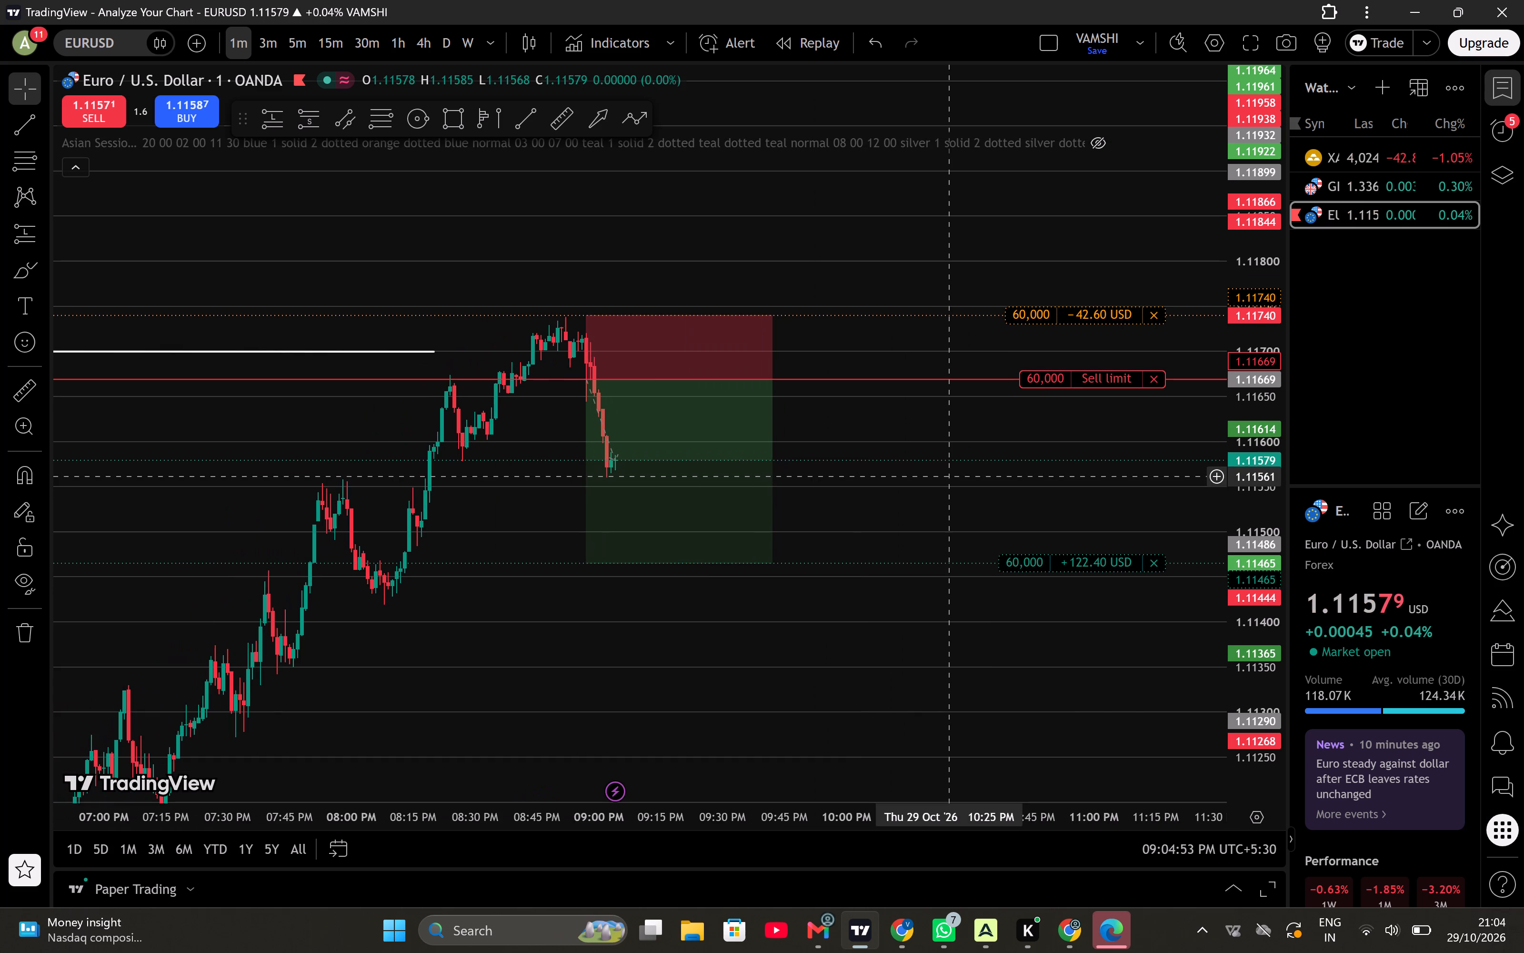
pyautogui.moveTo(993, 522); pyautogui.dragTo(984, 509)
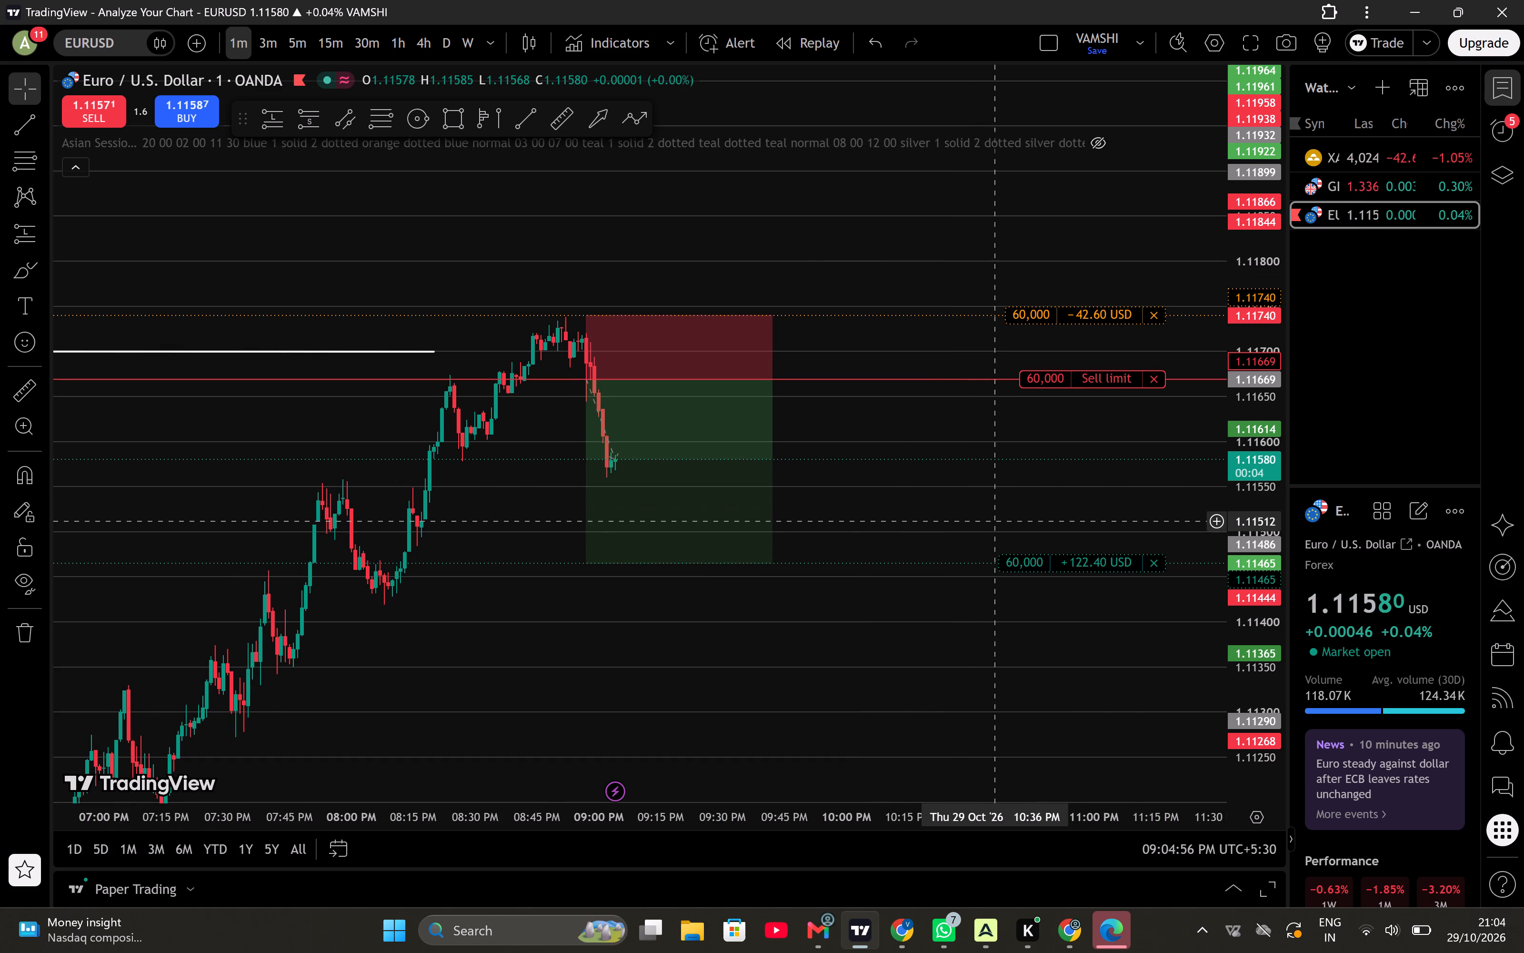
pyautogui.moveTo(984, 509); pyautogui.dragTo(973, 492)
pyautogui.moveTo(1068, 556); pyautogui.dragTo(1081, 537)
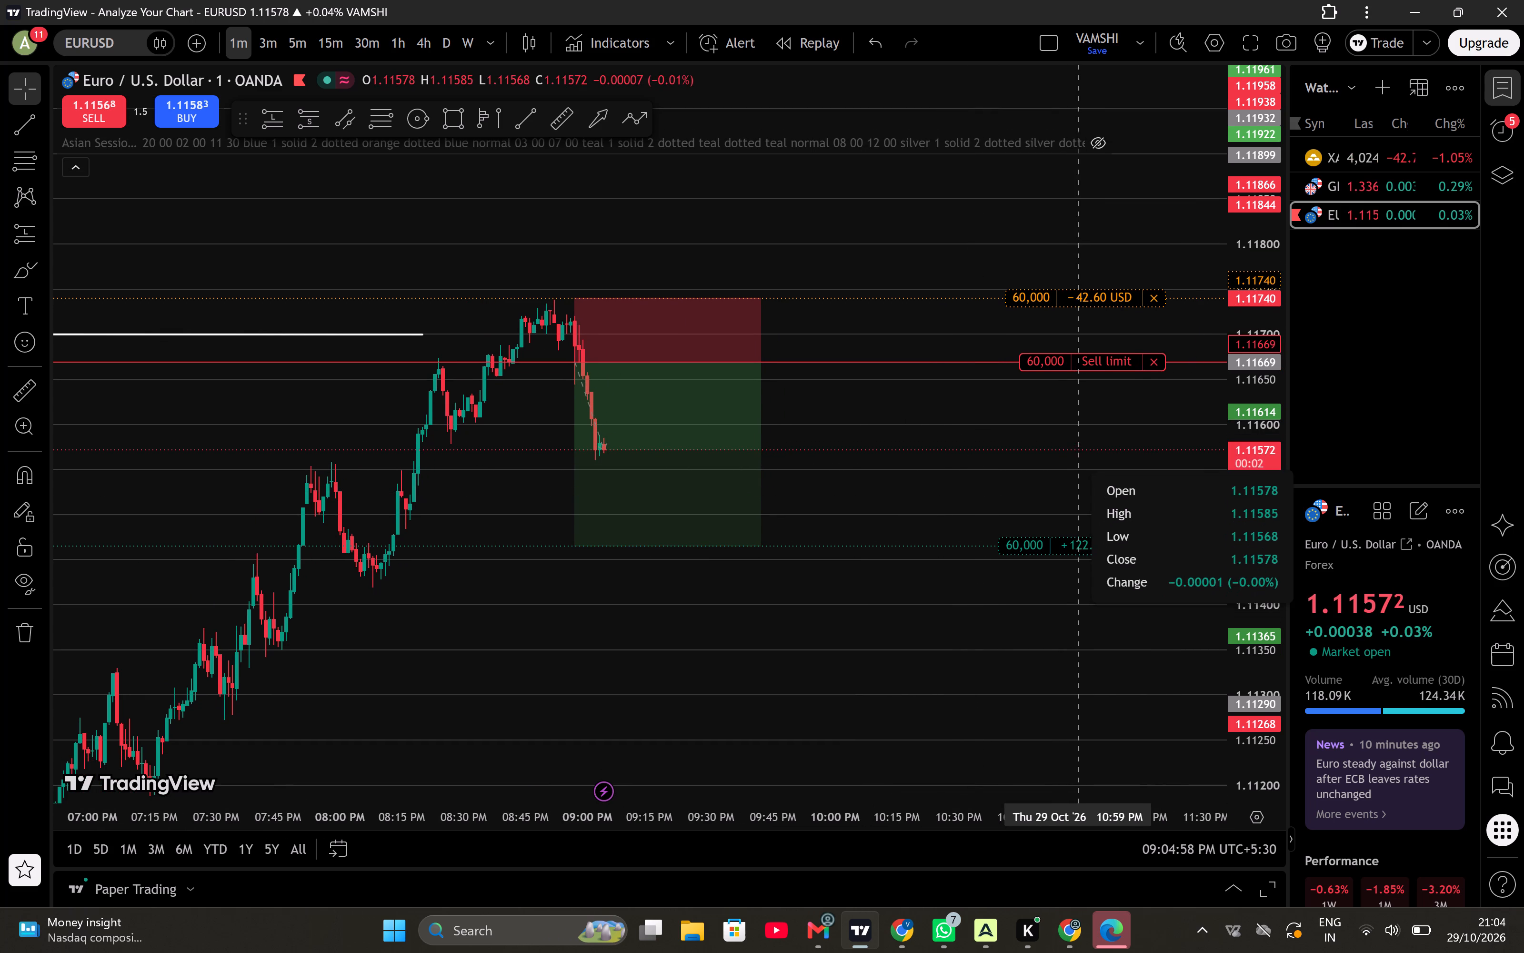
pyautogui.moveTo(1081, 537); pyautogui.dragTo(1080, 538)
pyautogui.click(1080, 544)
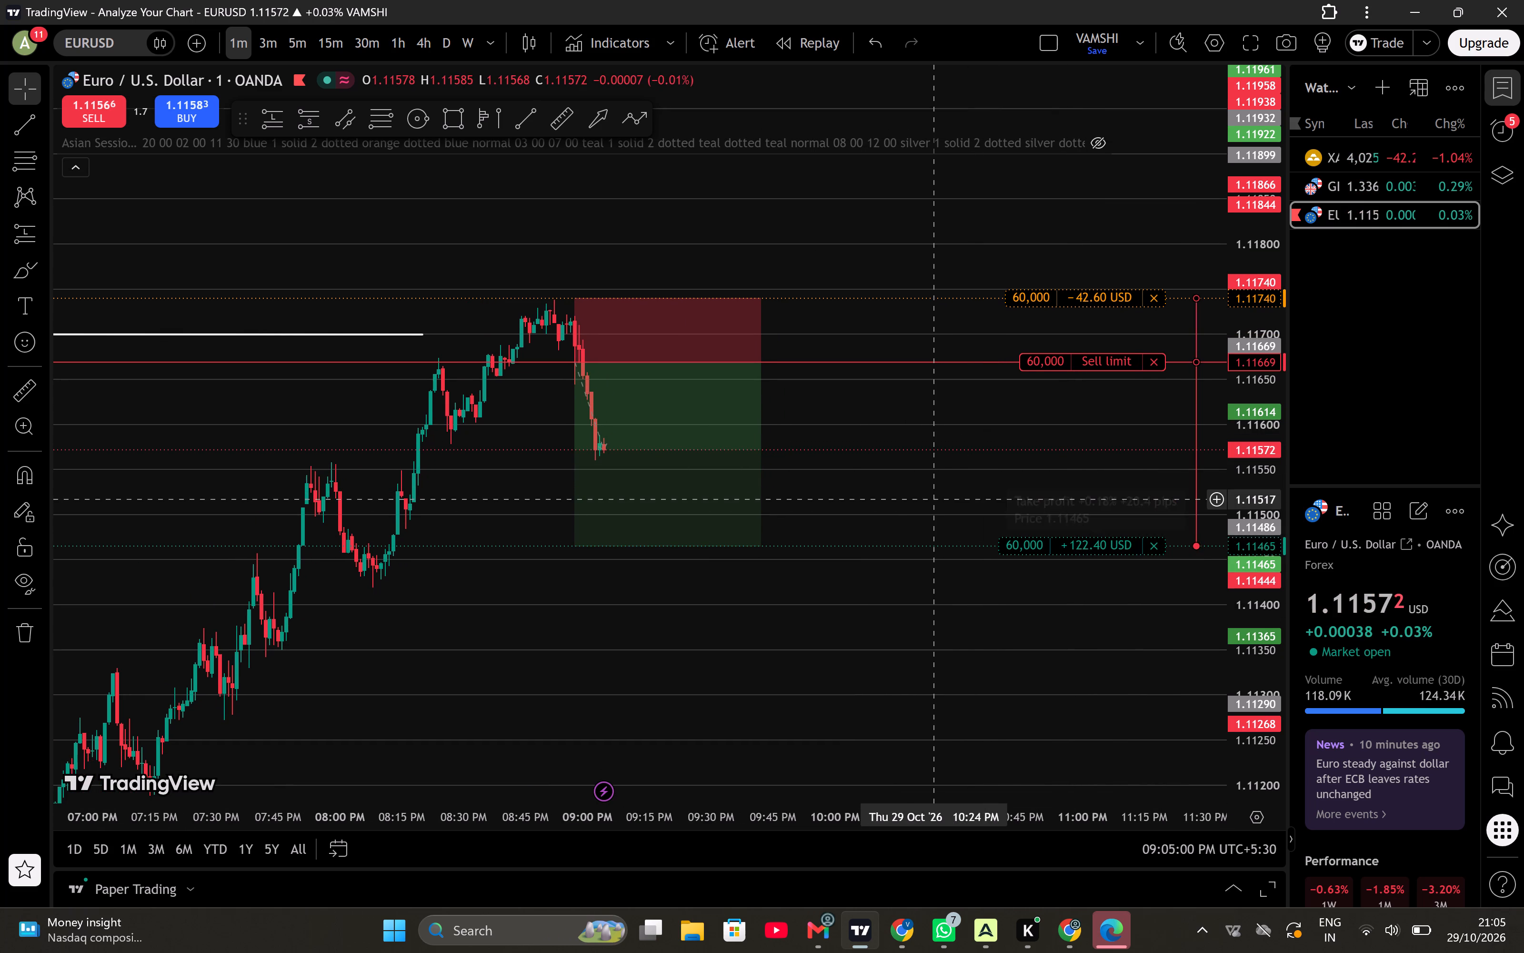
pyautogui.click(933, 500)
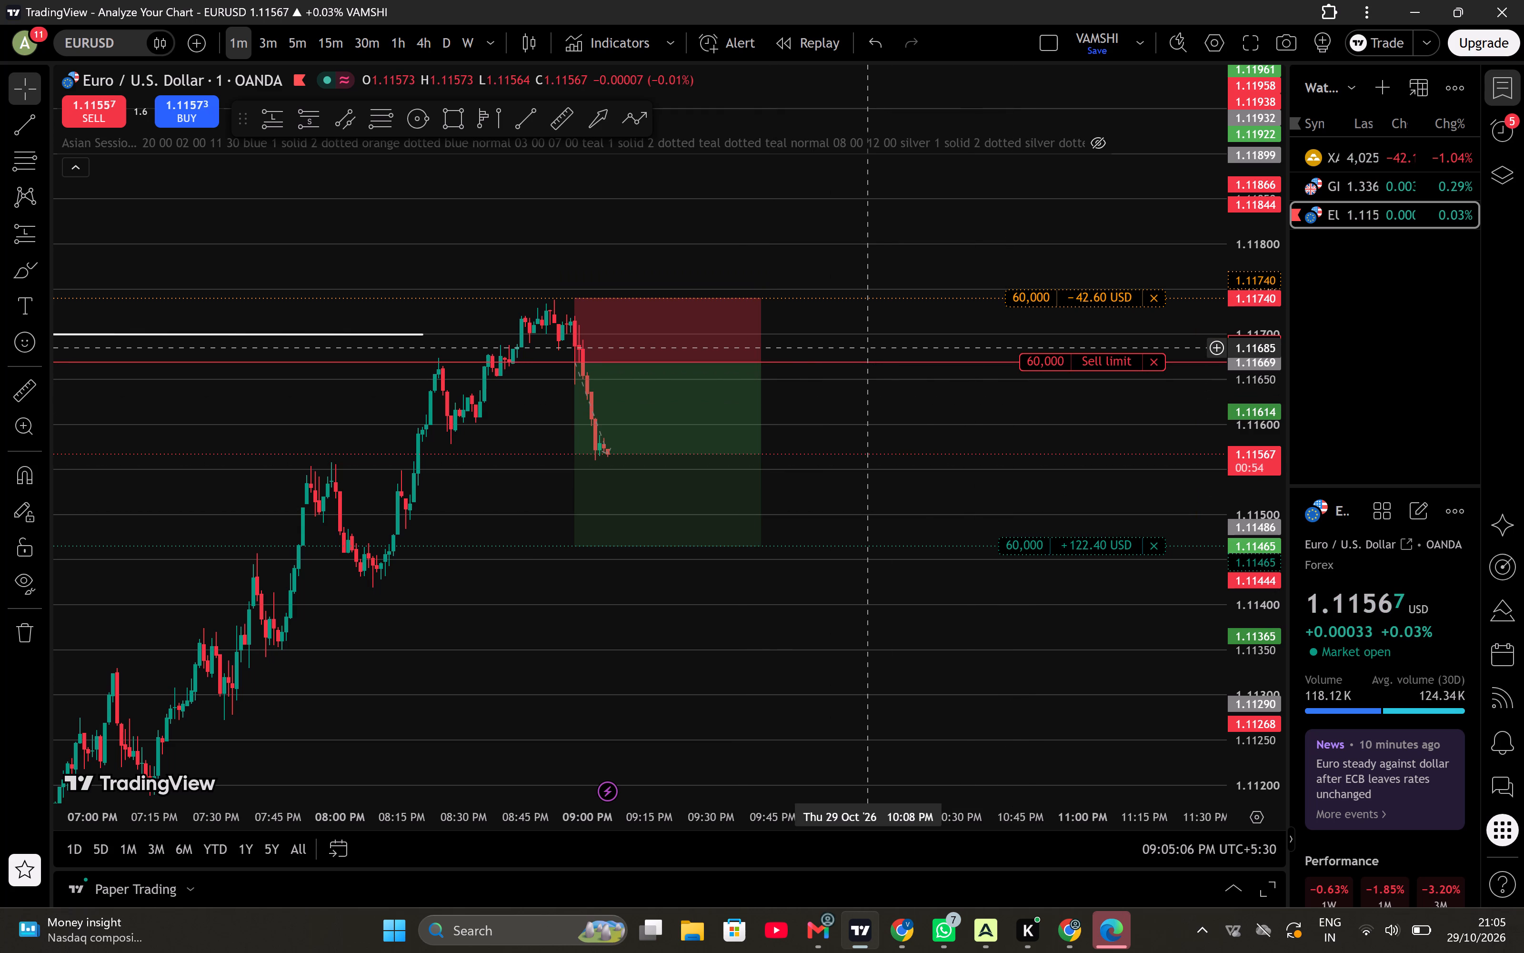
# Draw a short horizontal trend line on the 1-minute EURUSD chart at about 1.11683, ending at about 08:57 PM.
pyautogui.moveTo(1258, 531); pyautogui.dragTo(1280, 47)
pyautogui.scroll(1, 1056, 323)
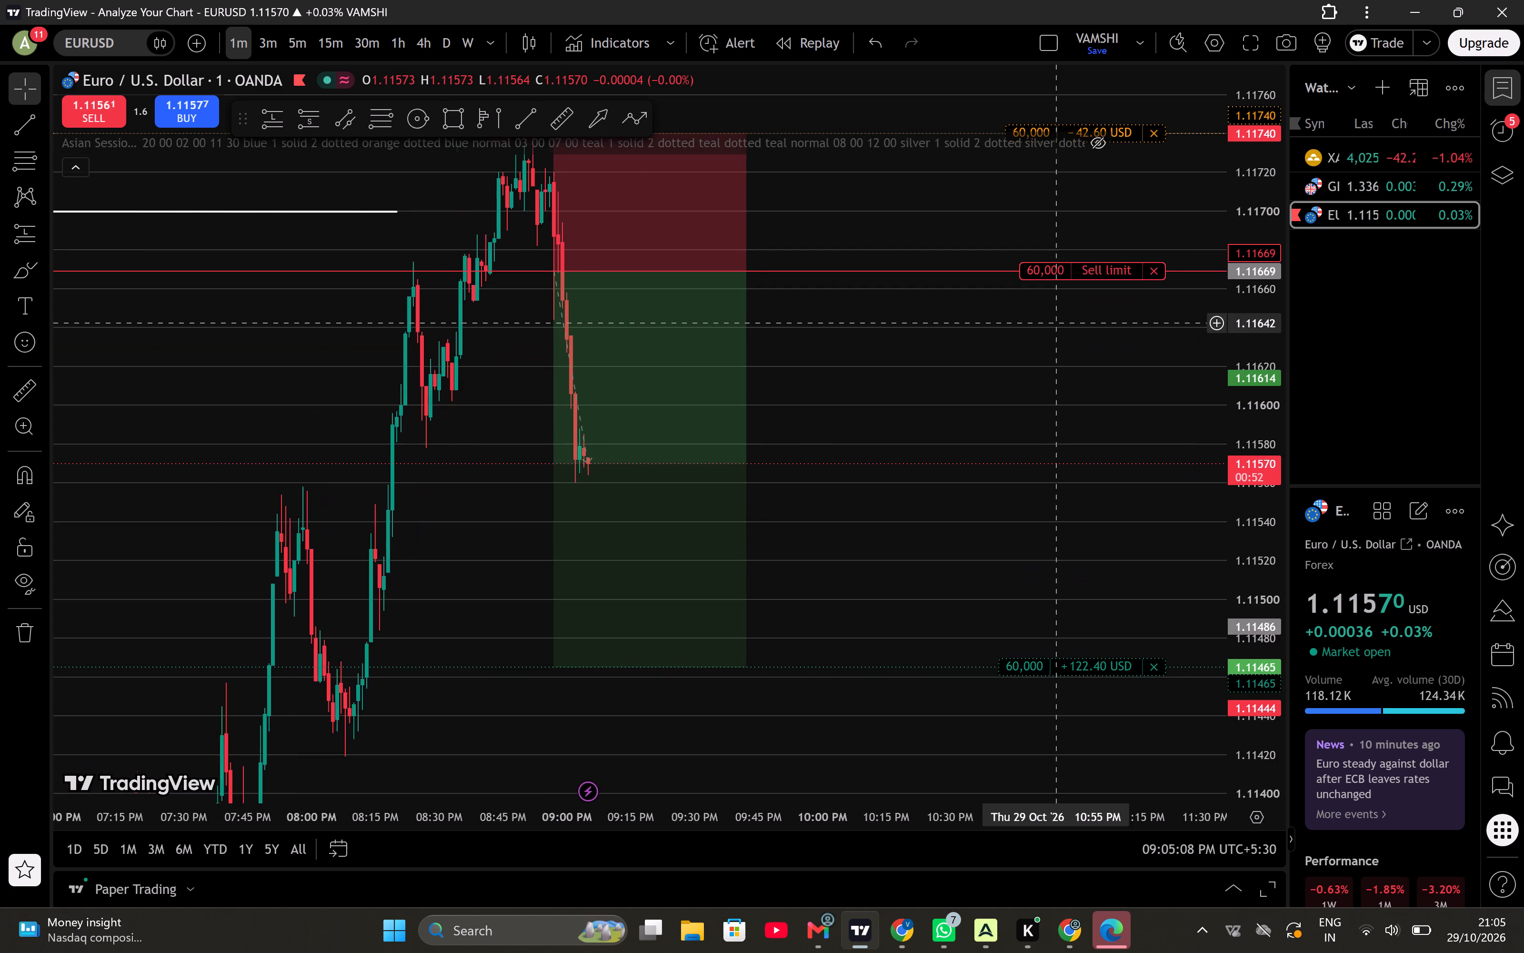
pyautogui.moveTo(788, 471); pyautogui.dragTo(1057, 590)
pyautogui.scroll(1, 1057, 590)
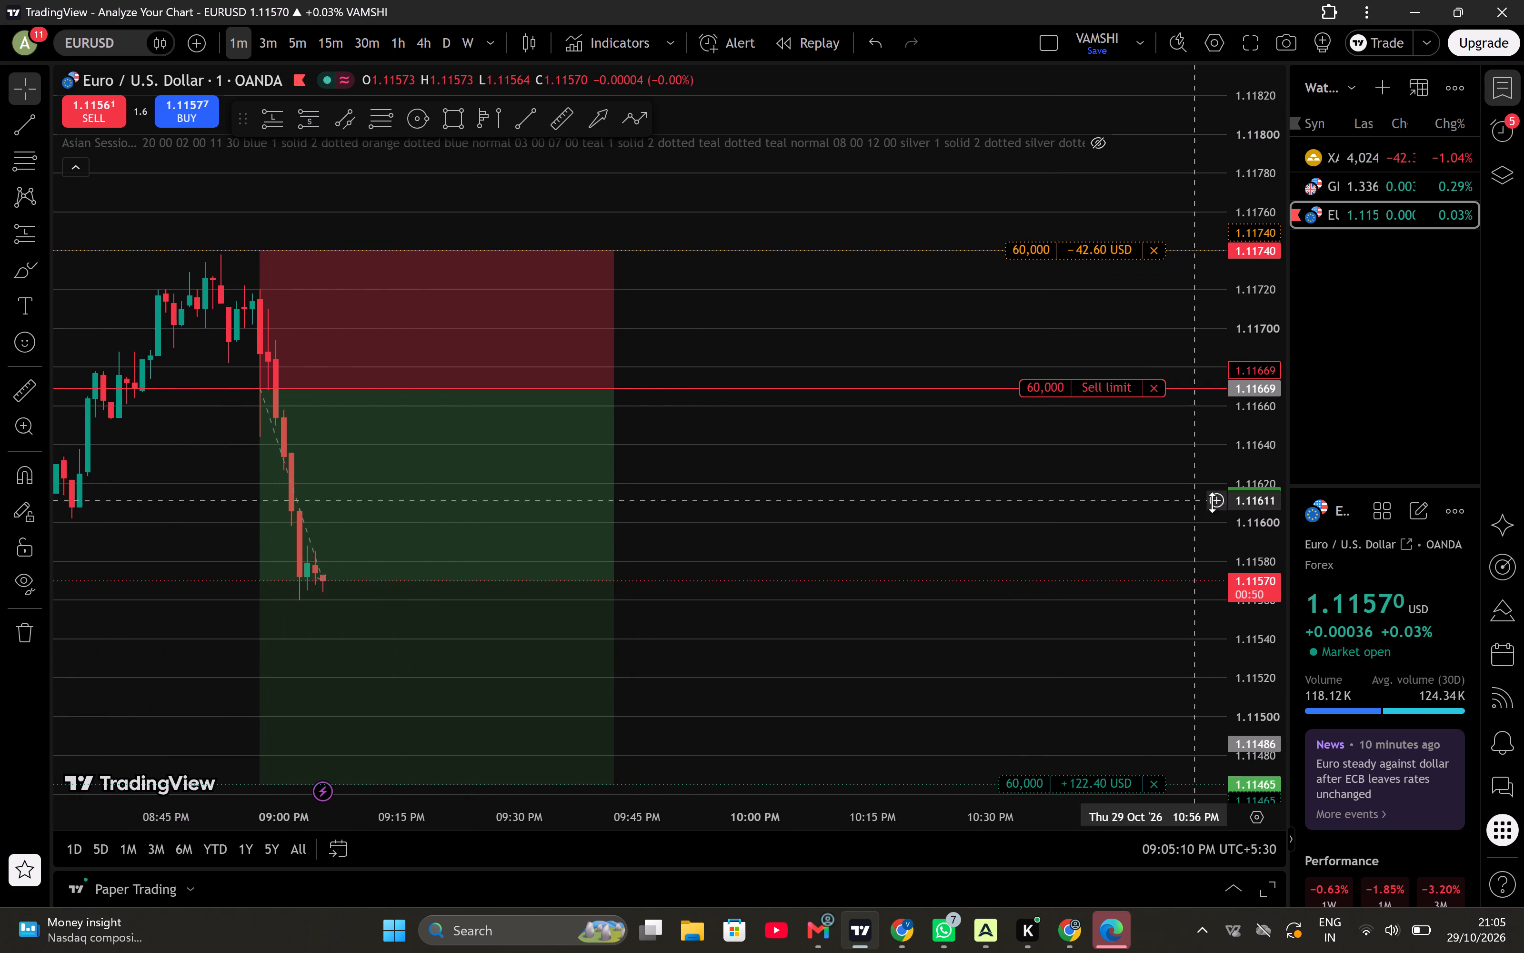
pyautogui.moveTo(1243, 552); pyautogui.dragTo(1231, 340)
pyautogui.moveTo(932, 503); pyautogui.dragTo(1270, 572)
pyautogui.scroll(1, 1270, 572)
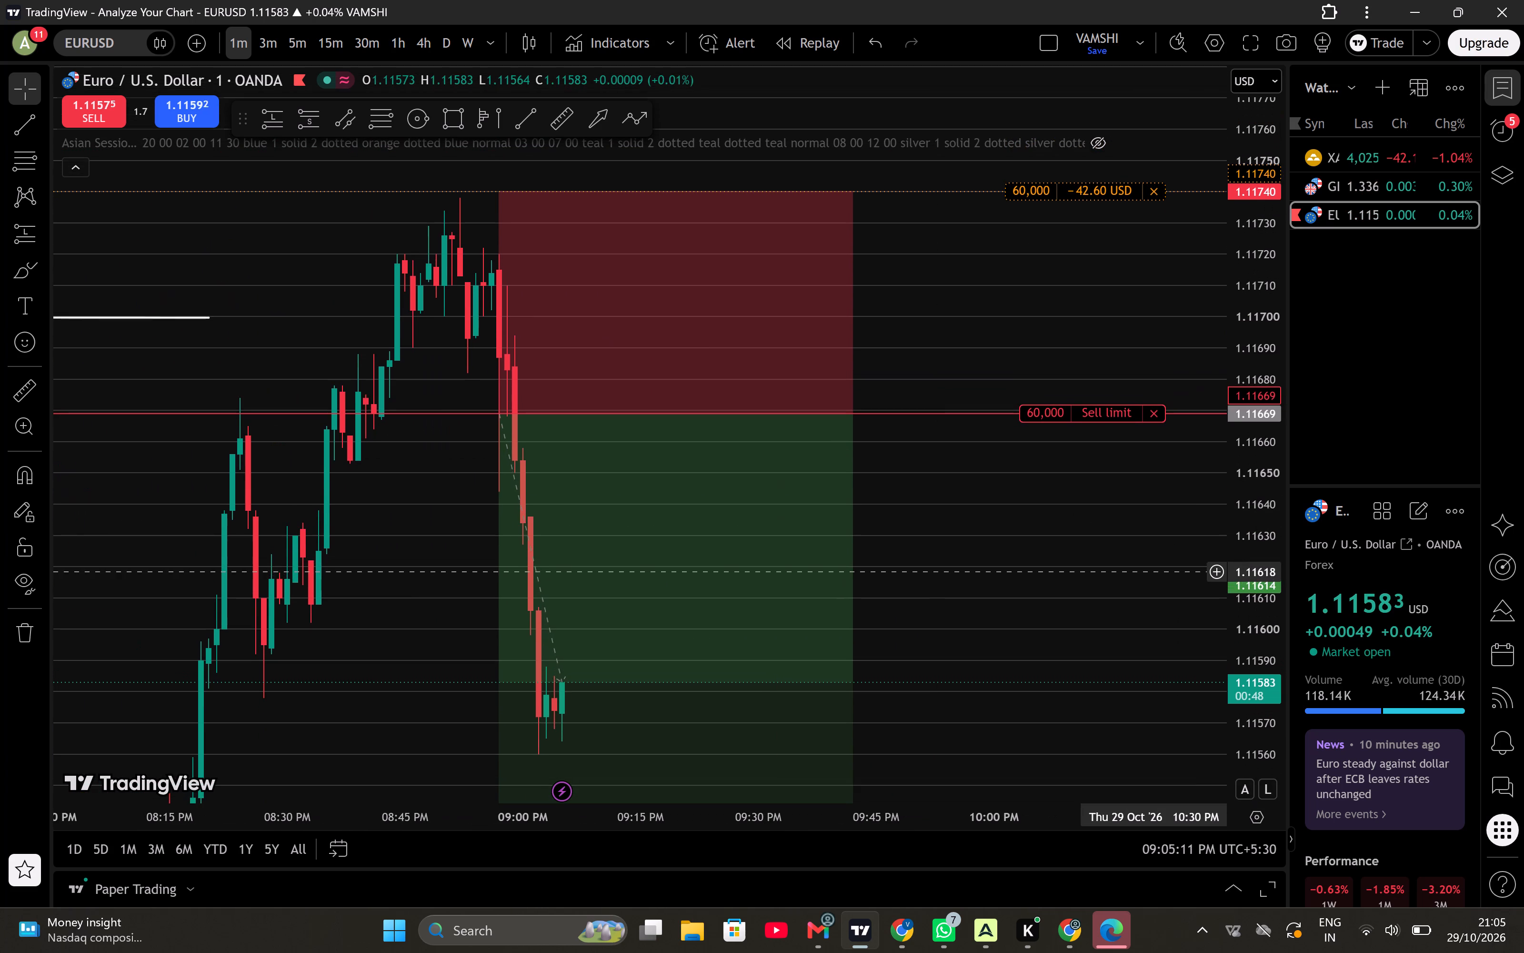
pyautogui.click(537, 115)
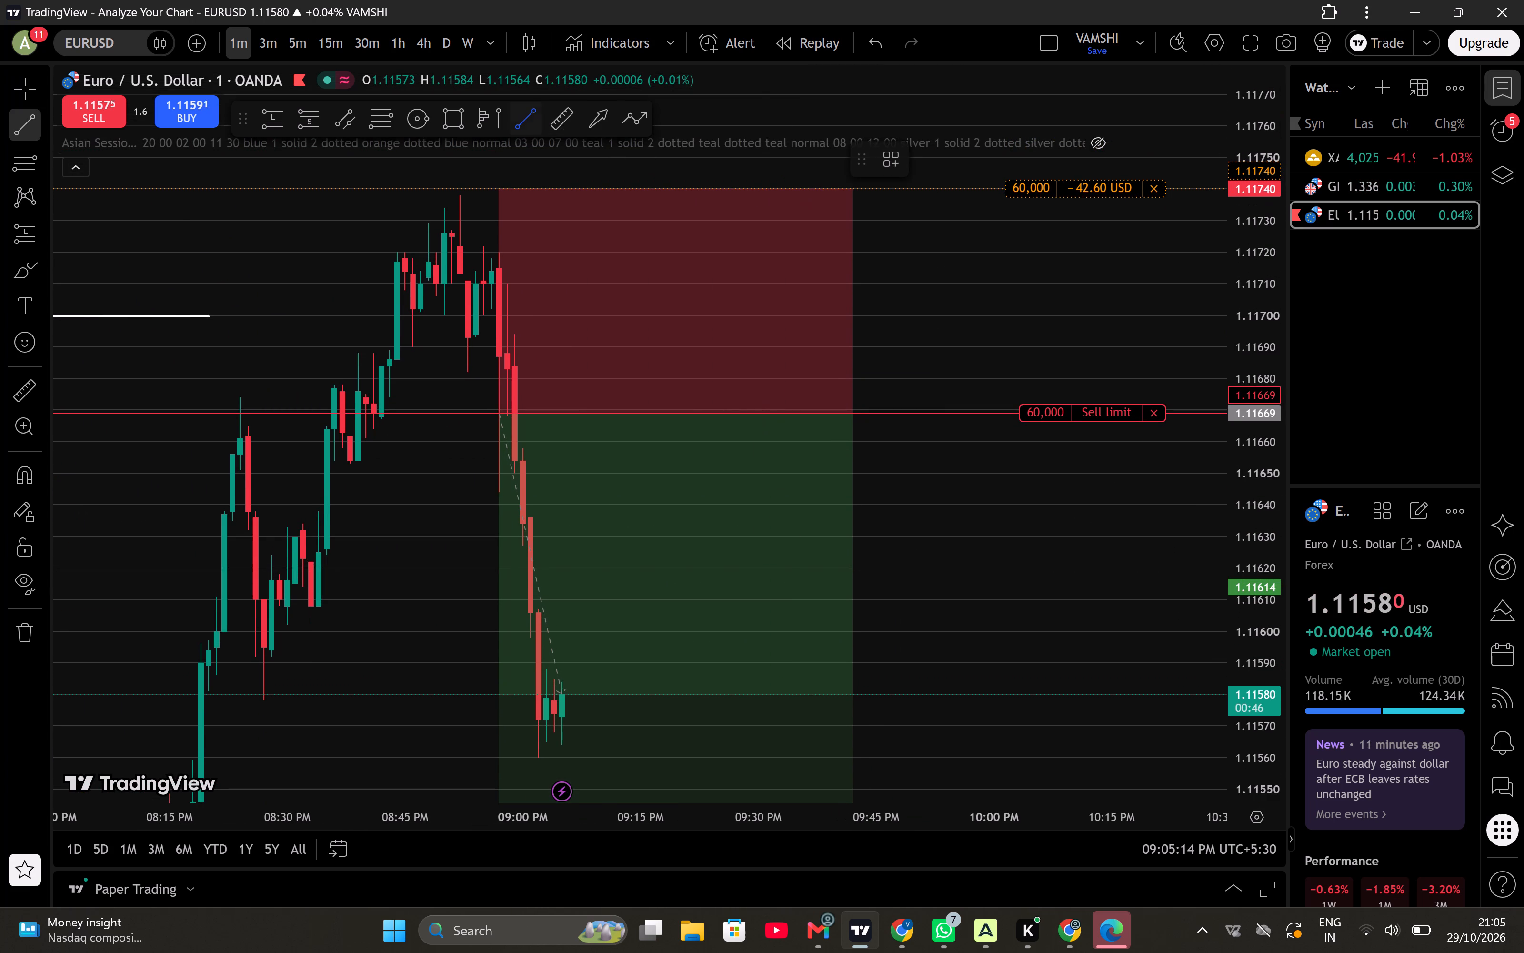
pyautogui.moveTo(469, 370); pyautogui.dragTo(509, 370)
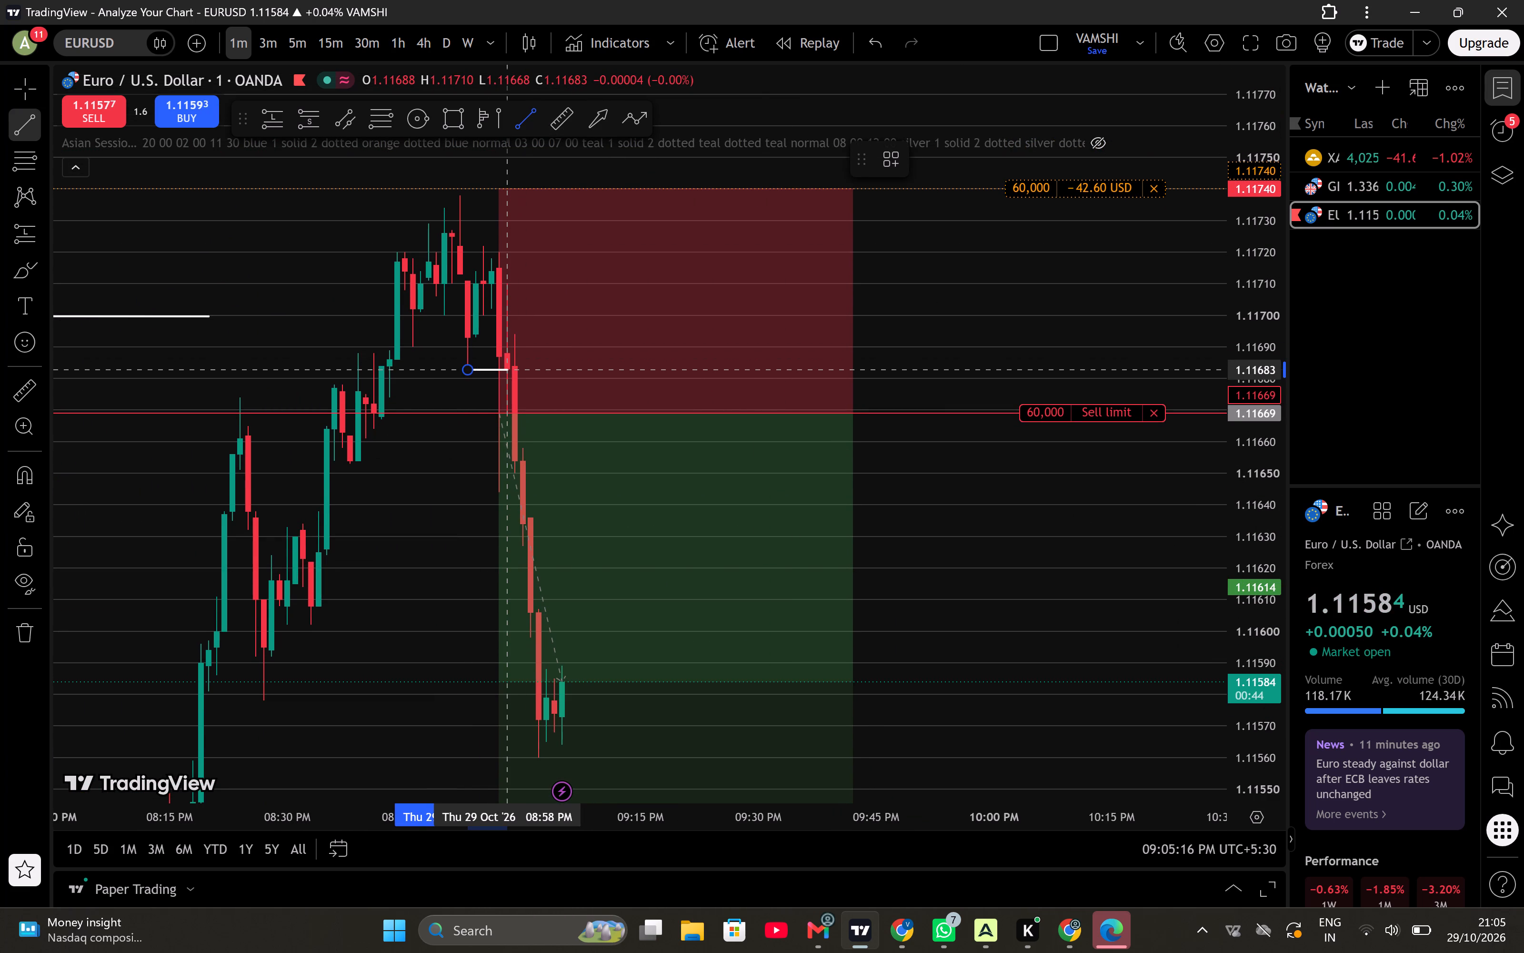
pyautogui.click(498, 370)
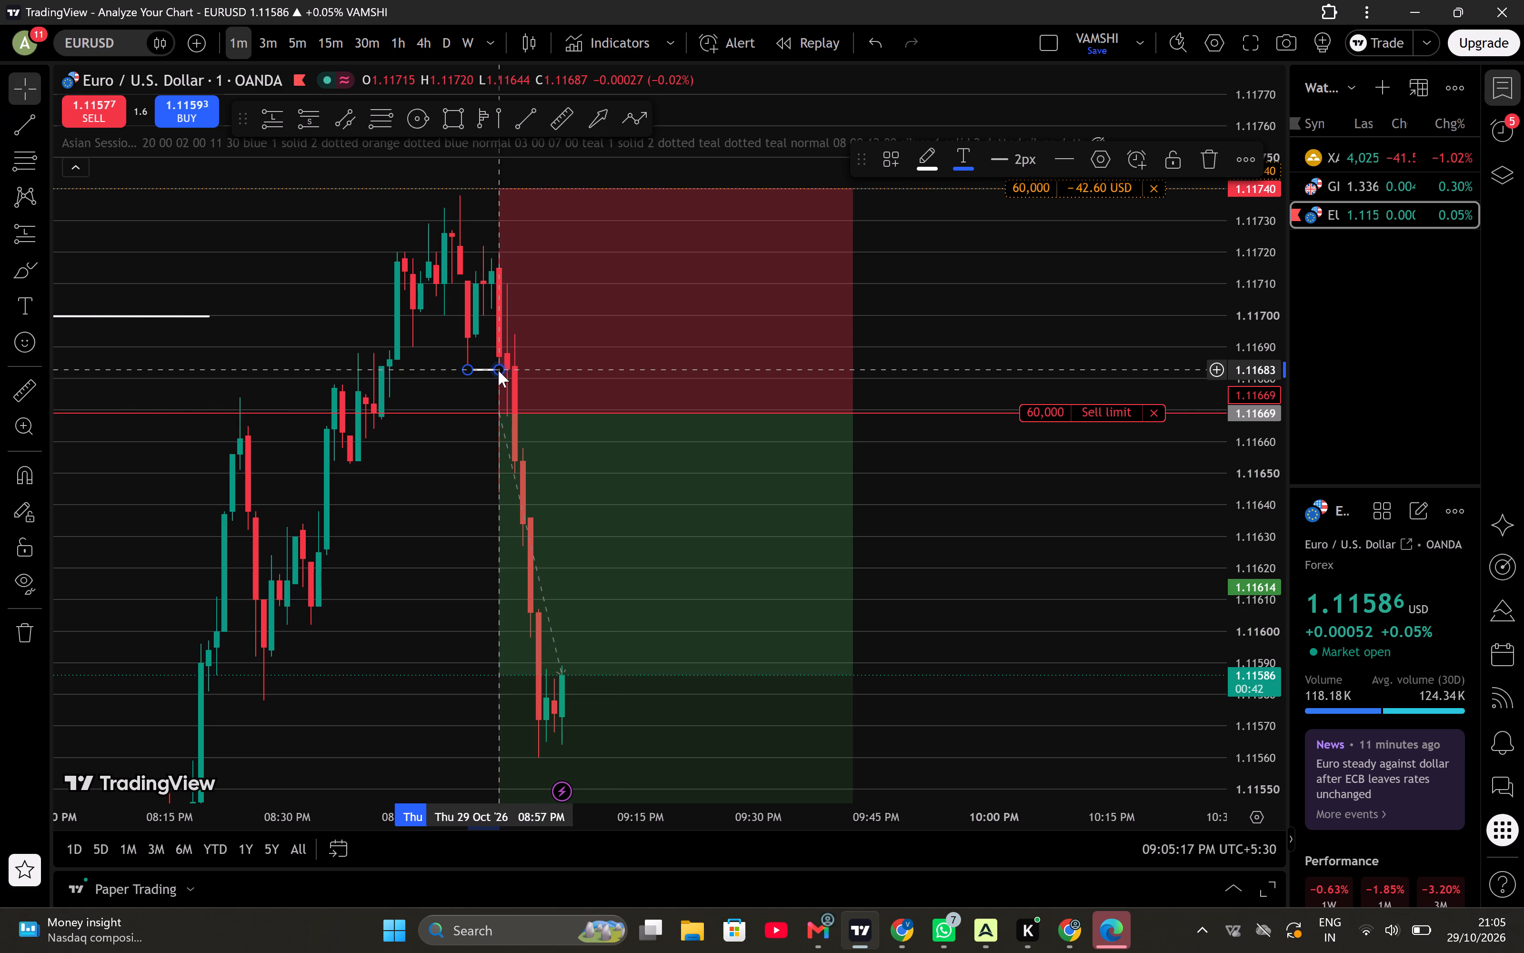
pyautogui.click(882, 508)
# Examine the 1-minute EURUSD price action around the new line against the sell limit order's entry, stop loss and take profit.
pyautogui.scroll(1, 882, 508)
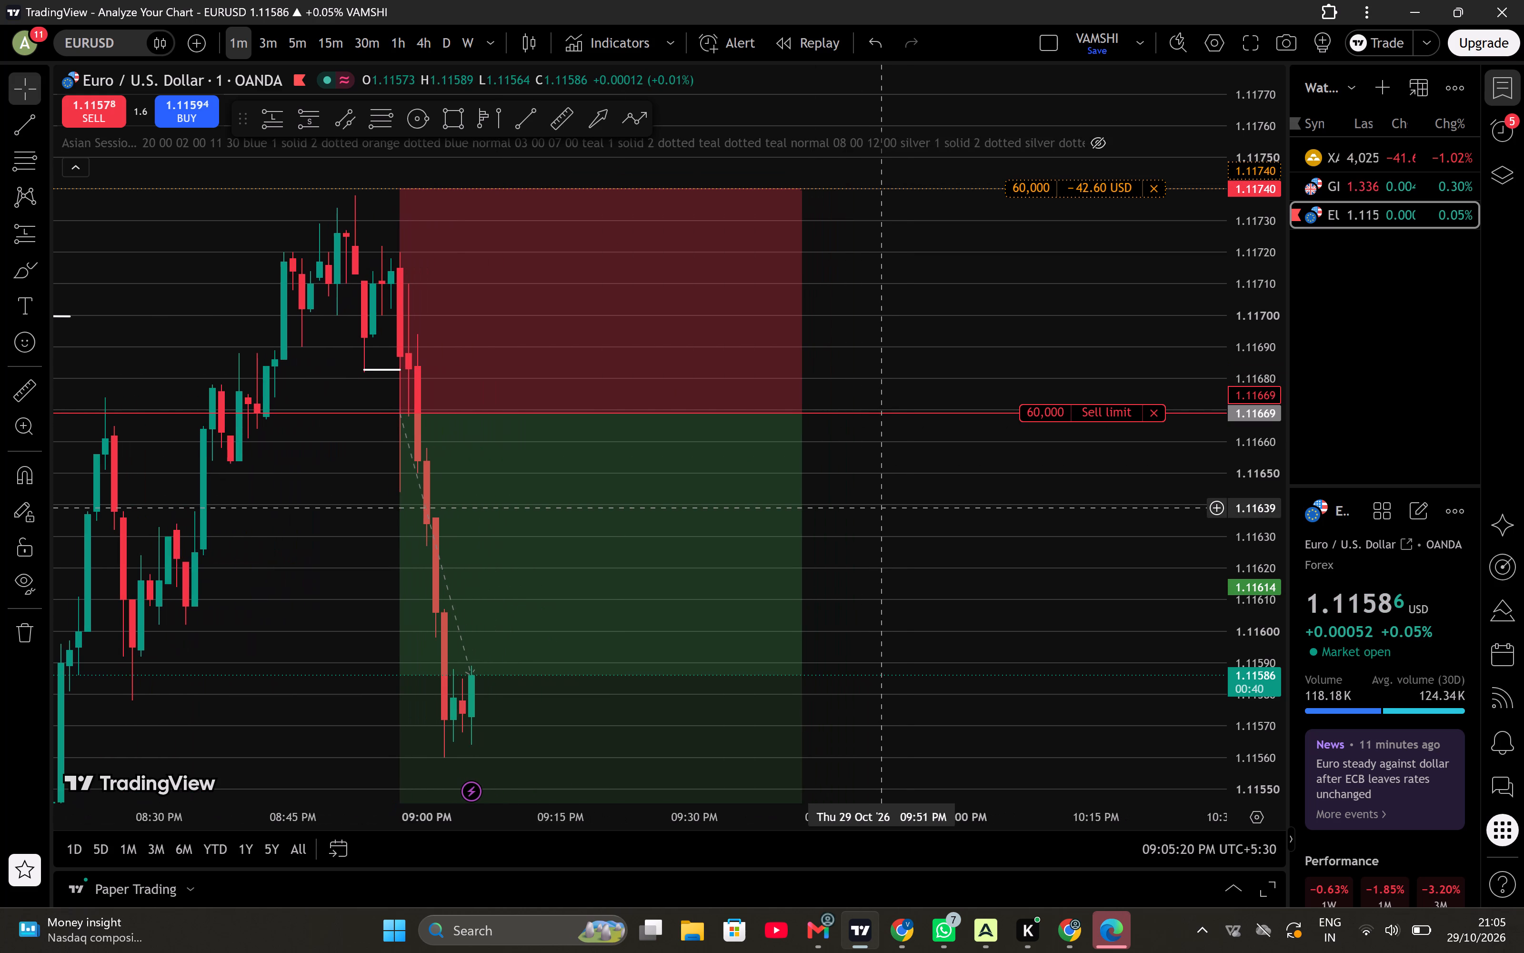
pyautogui.moveTo(911, 348); pyautogui.dragTo(1107, 246)
pyautogui.moveTo(1240, 154); pyautogui.dragTo(1247, 487)
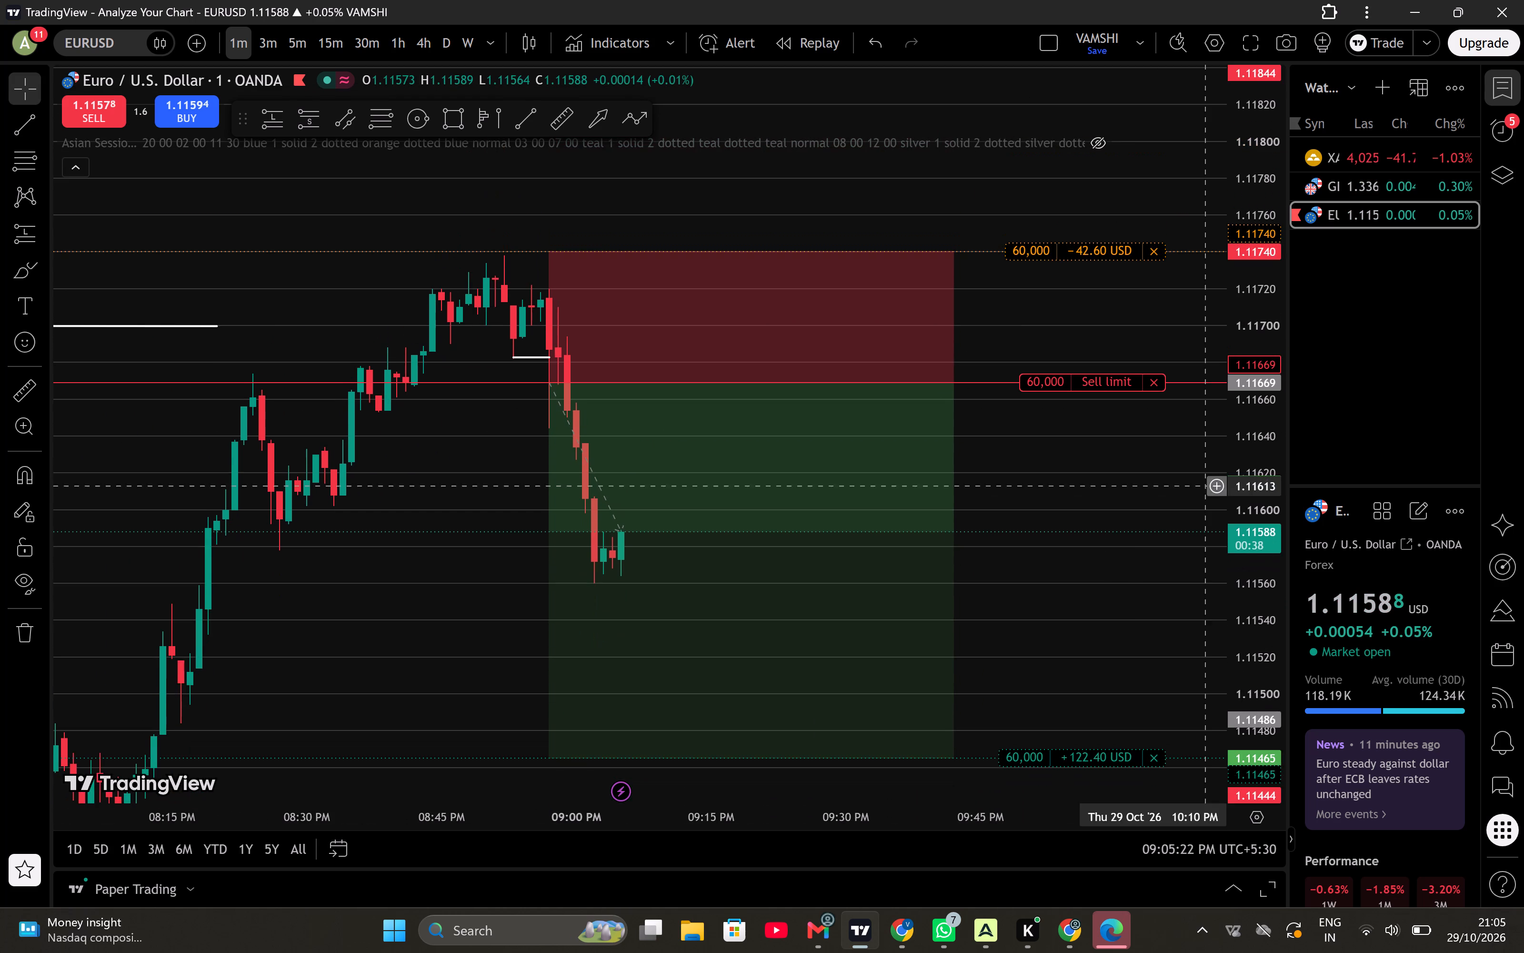
pyautogui.moveTo(1107, 496); pyautogui.dragTo(1154, 335)
pyautogui.scroll(-2, 1102, 470)
pyautogui.moveTo(1125, 473); pyautogui.dragTo(1056, 470)
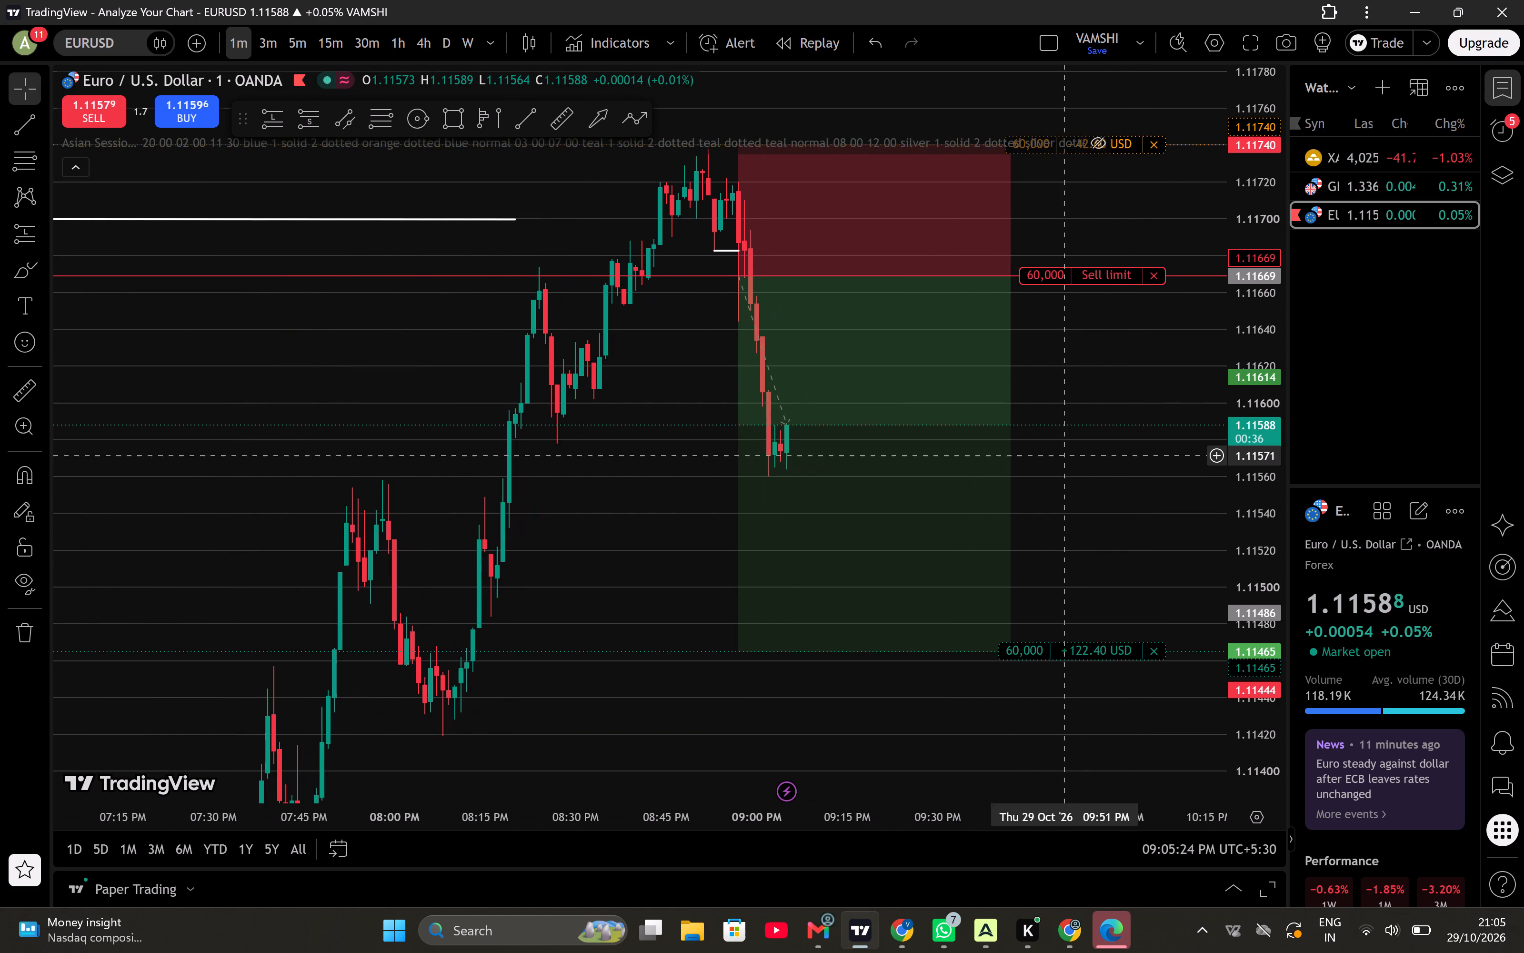
pyautogui.moveTo(1269, 141); pyautogui.dragTo(1278, 396)
pyautogui.moveTo(1149, 424); pyautogui.dragTo(1046, 454)
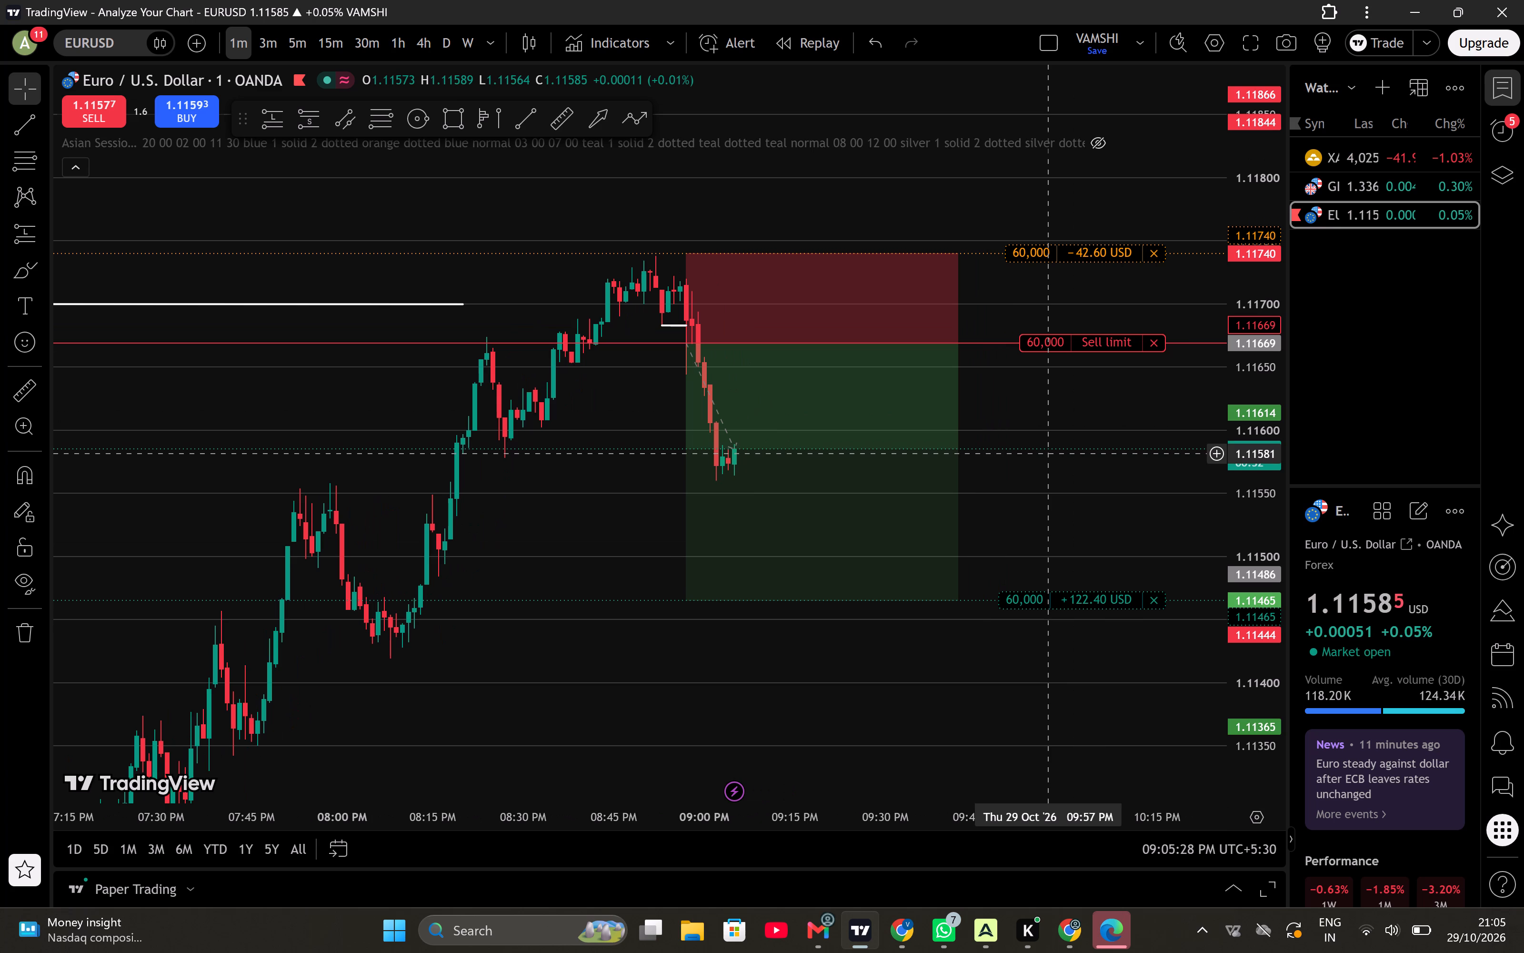
pyautogui.click(1046, 454)
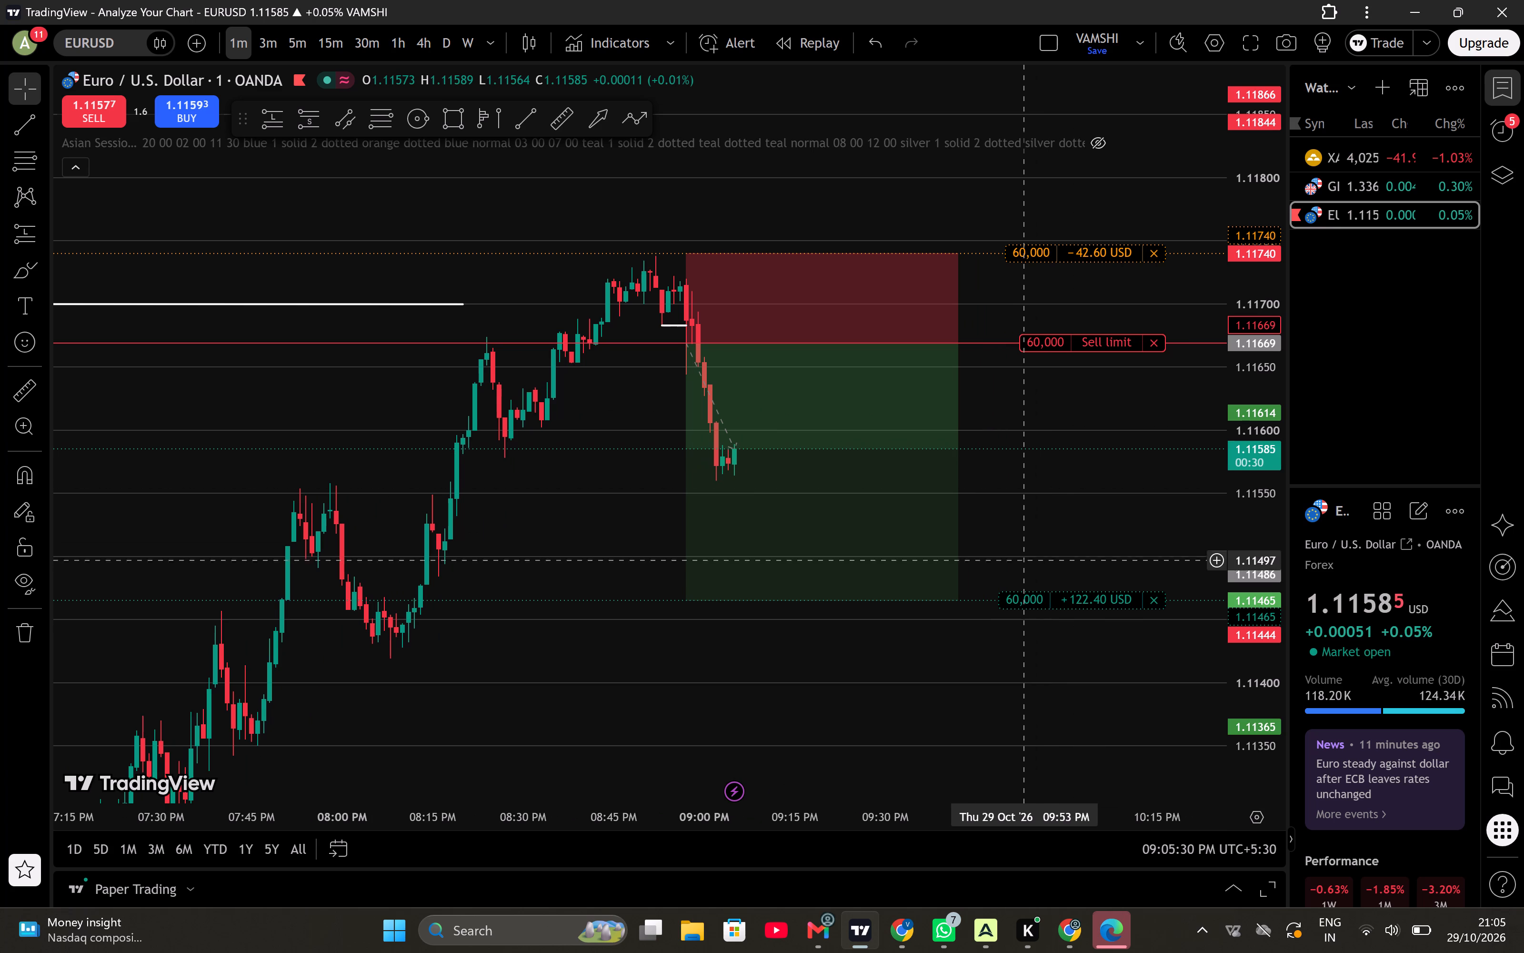
pyautogui.moveTo(1027, 567); pyautogui.dragTo(1031, 466)
# Compare the EURUSD setup on the 5-minute and 3-minute charts and return to the 1-minute chart.
pyautogui.click(310, 37)
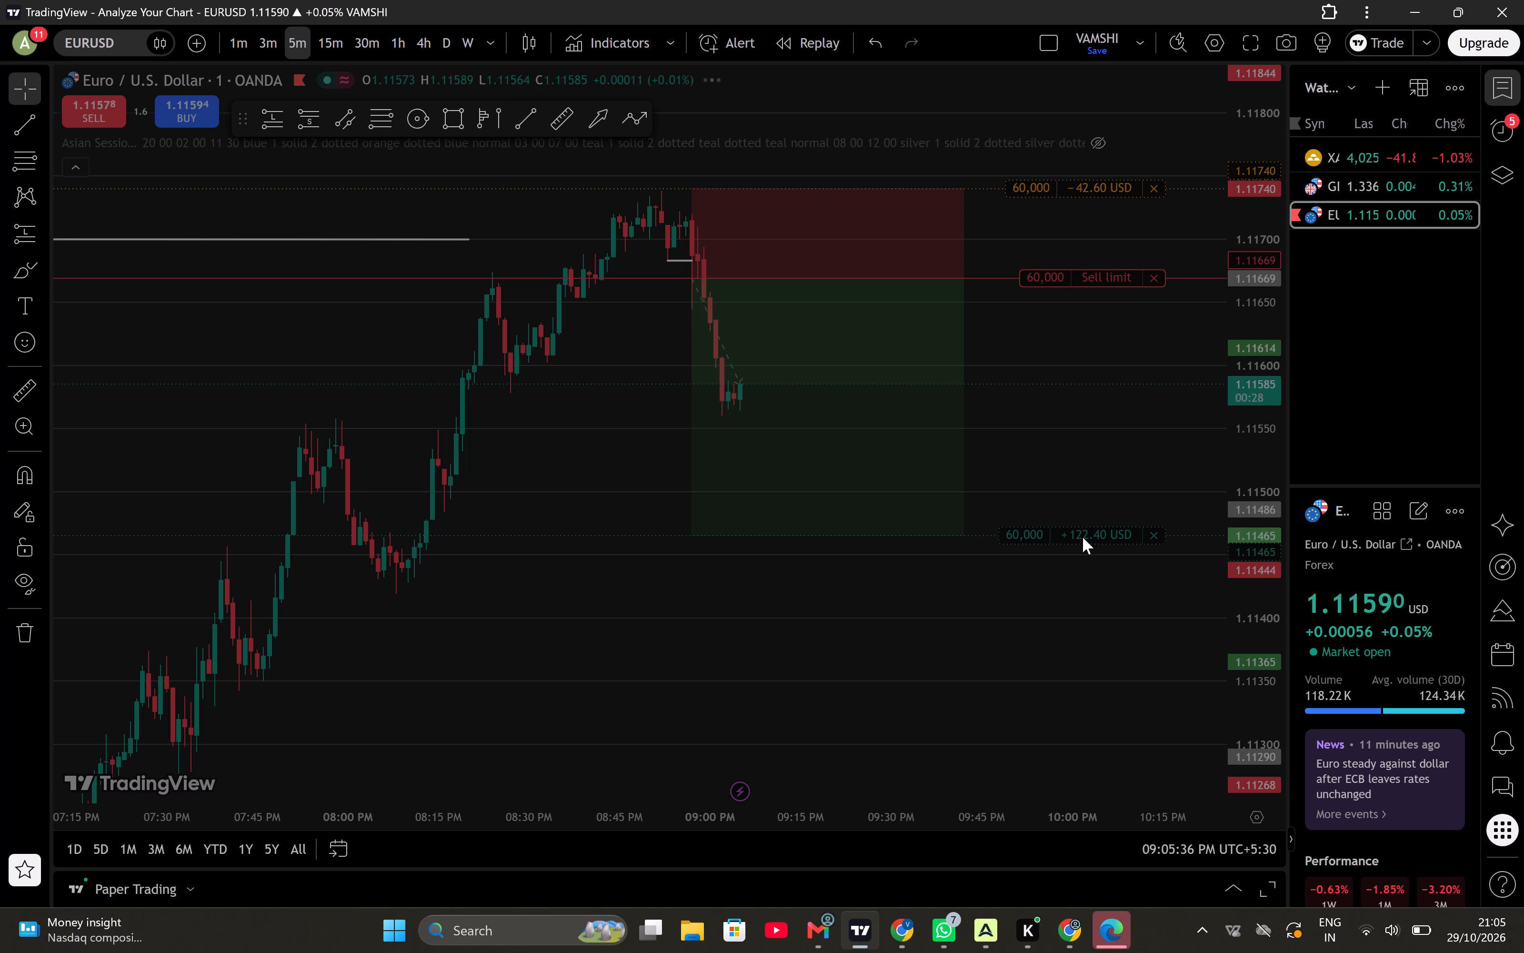
pyautogui.moveTo(1083, 537); pyautogui.dragTo(1079, 460)
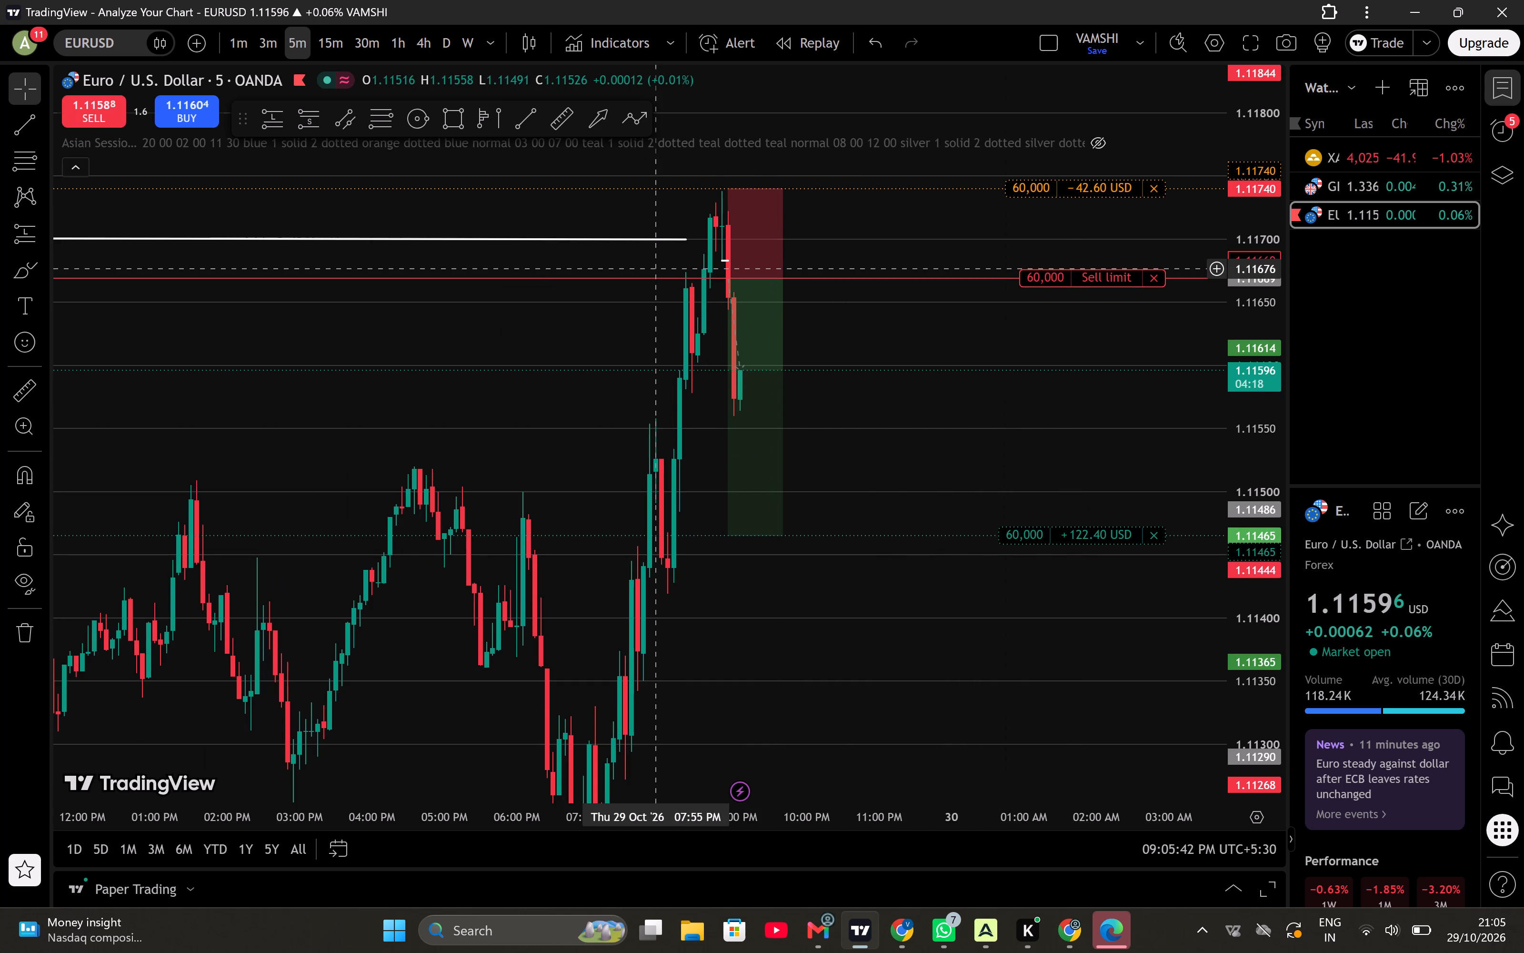
pyautogui.click(267, 41)
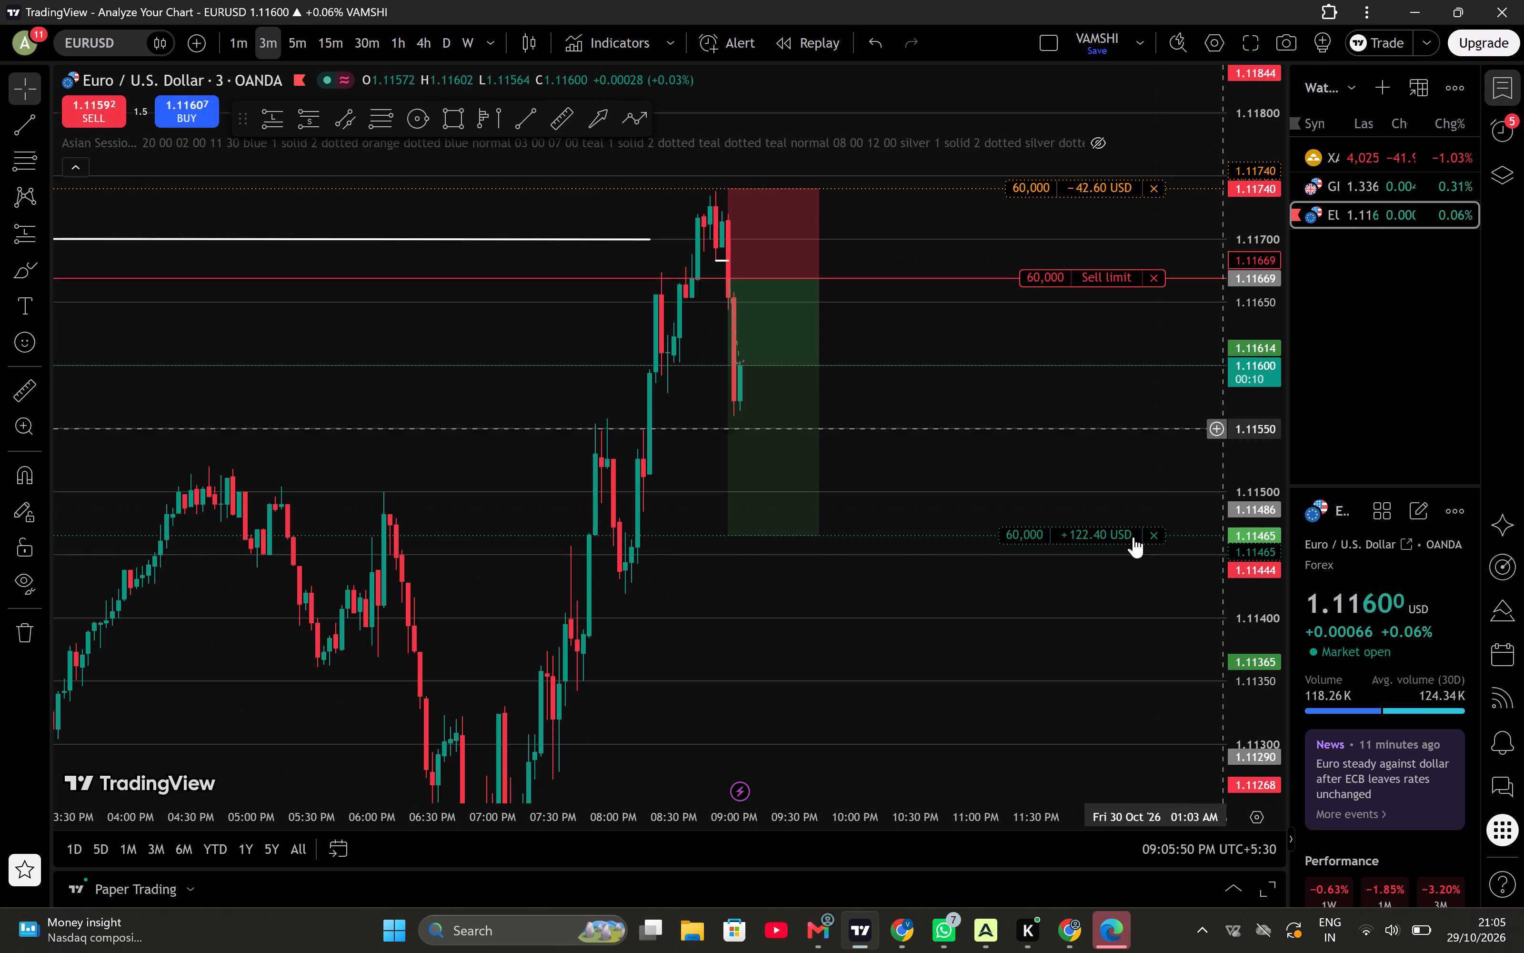
pyautogui.click(1044, 540)
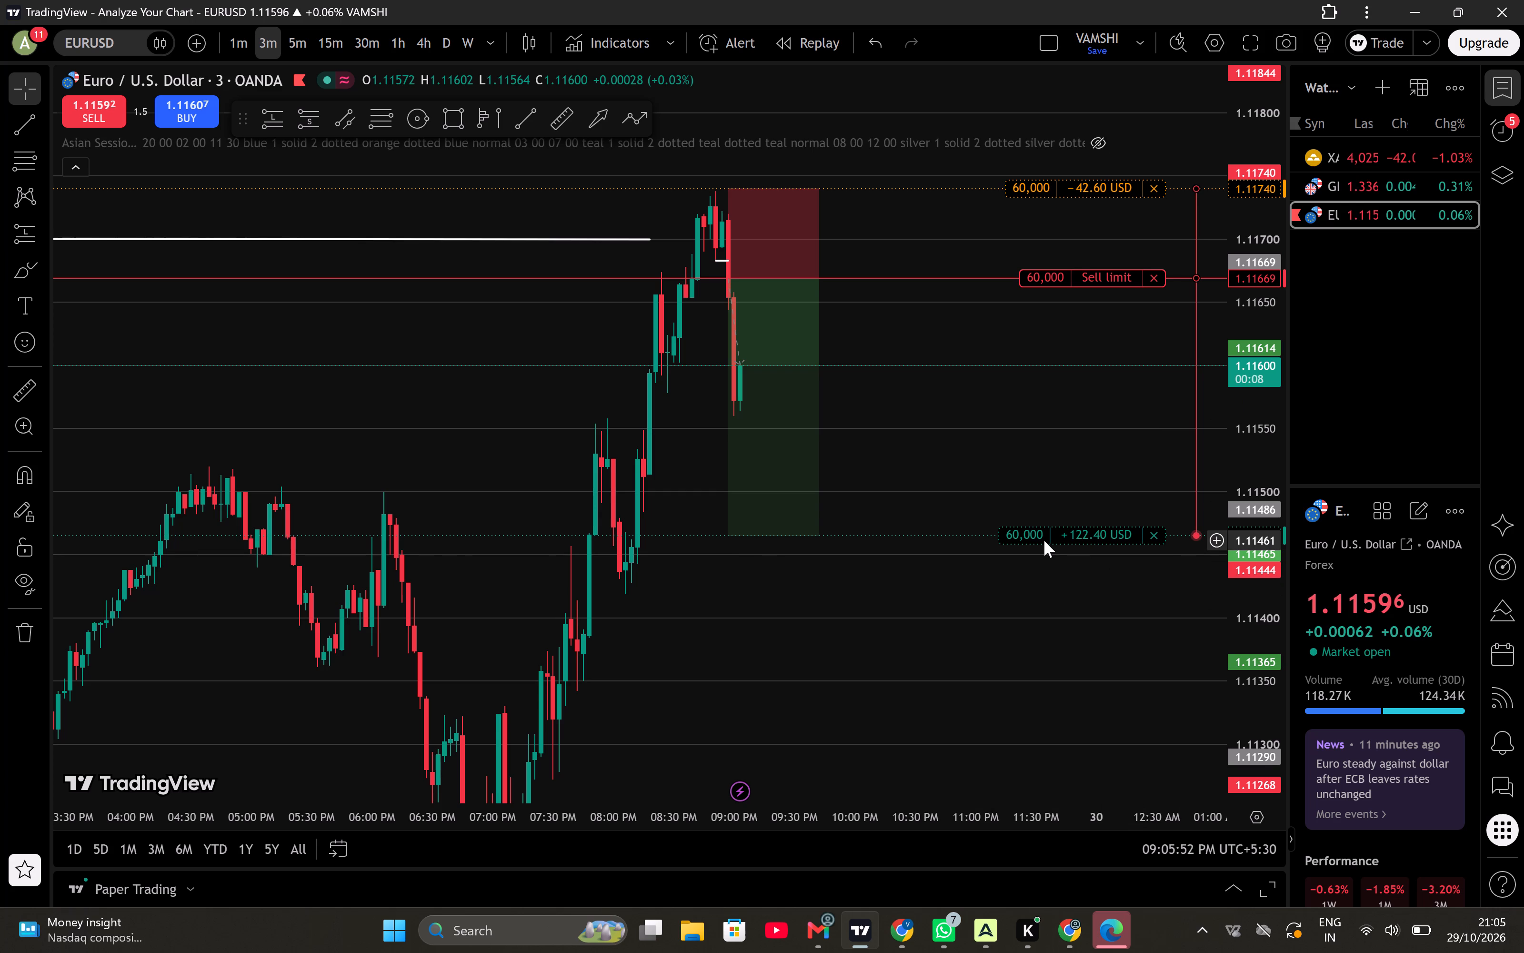
pyautogui.click(241, 35)
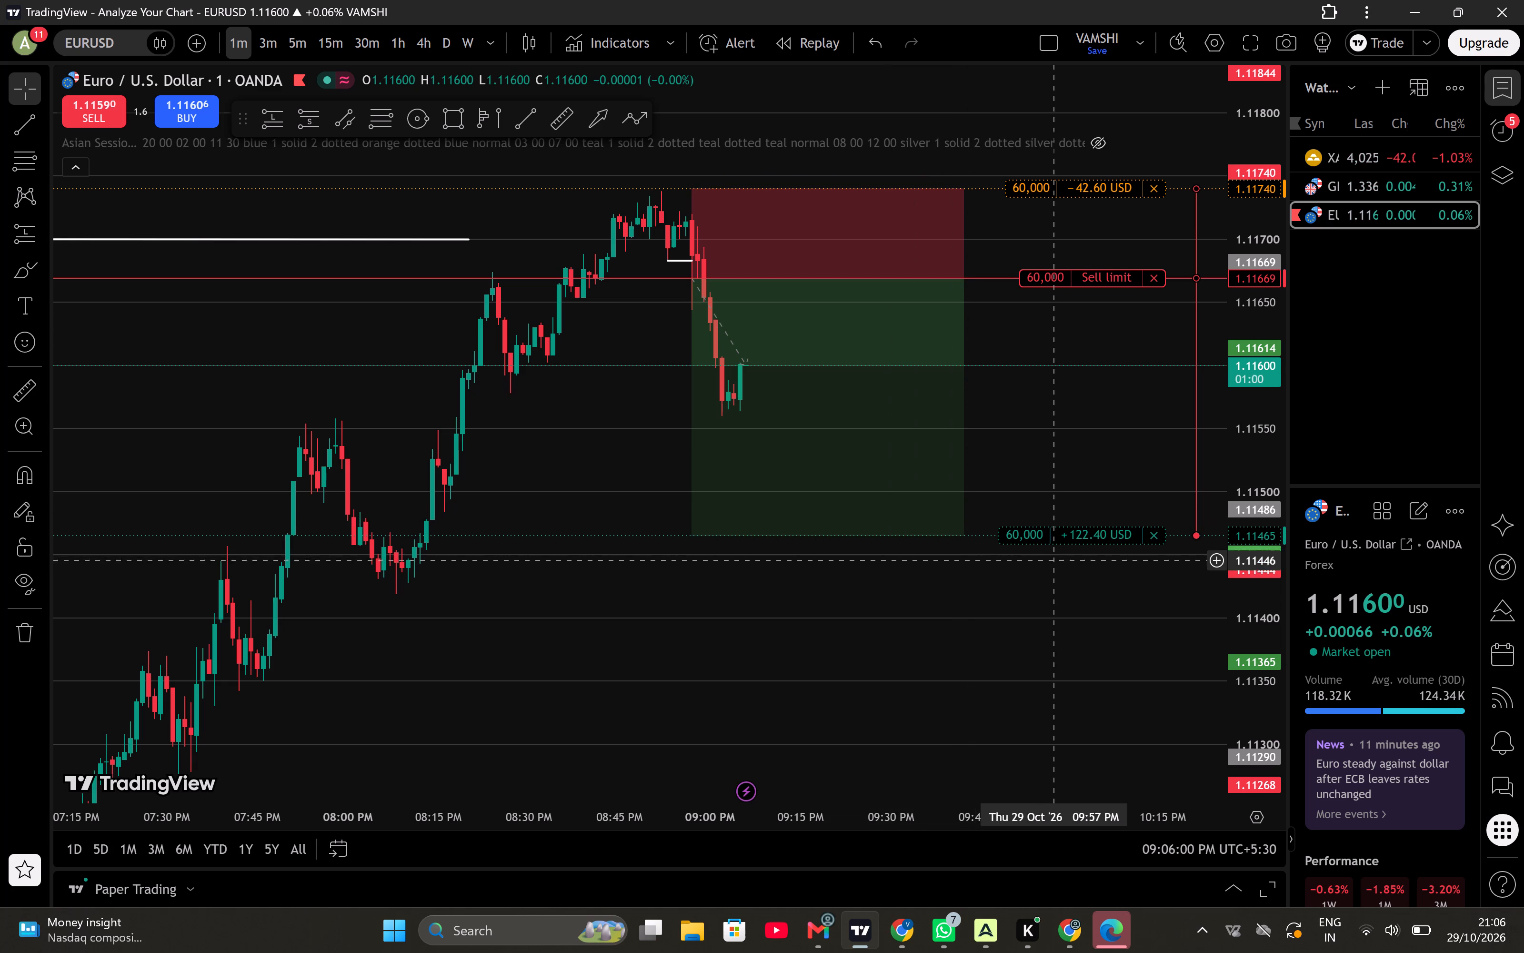
# Move the EURUSD sell limit order's take profit line to 1.11502.
pyautogui.moveTo(1079, 533); pyautogui.dragTo(1073, 480)
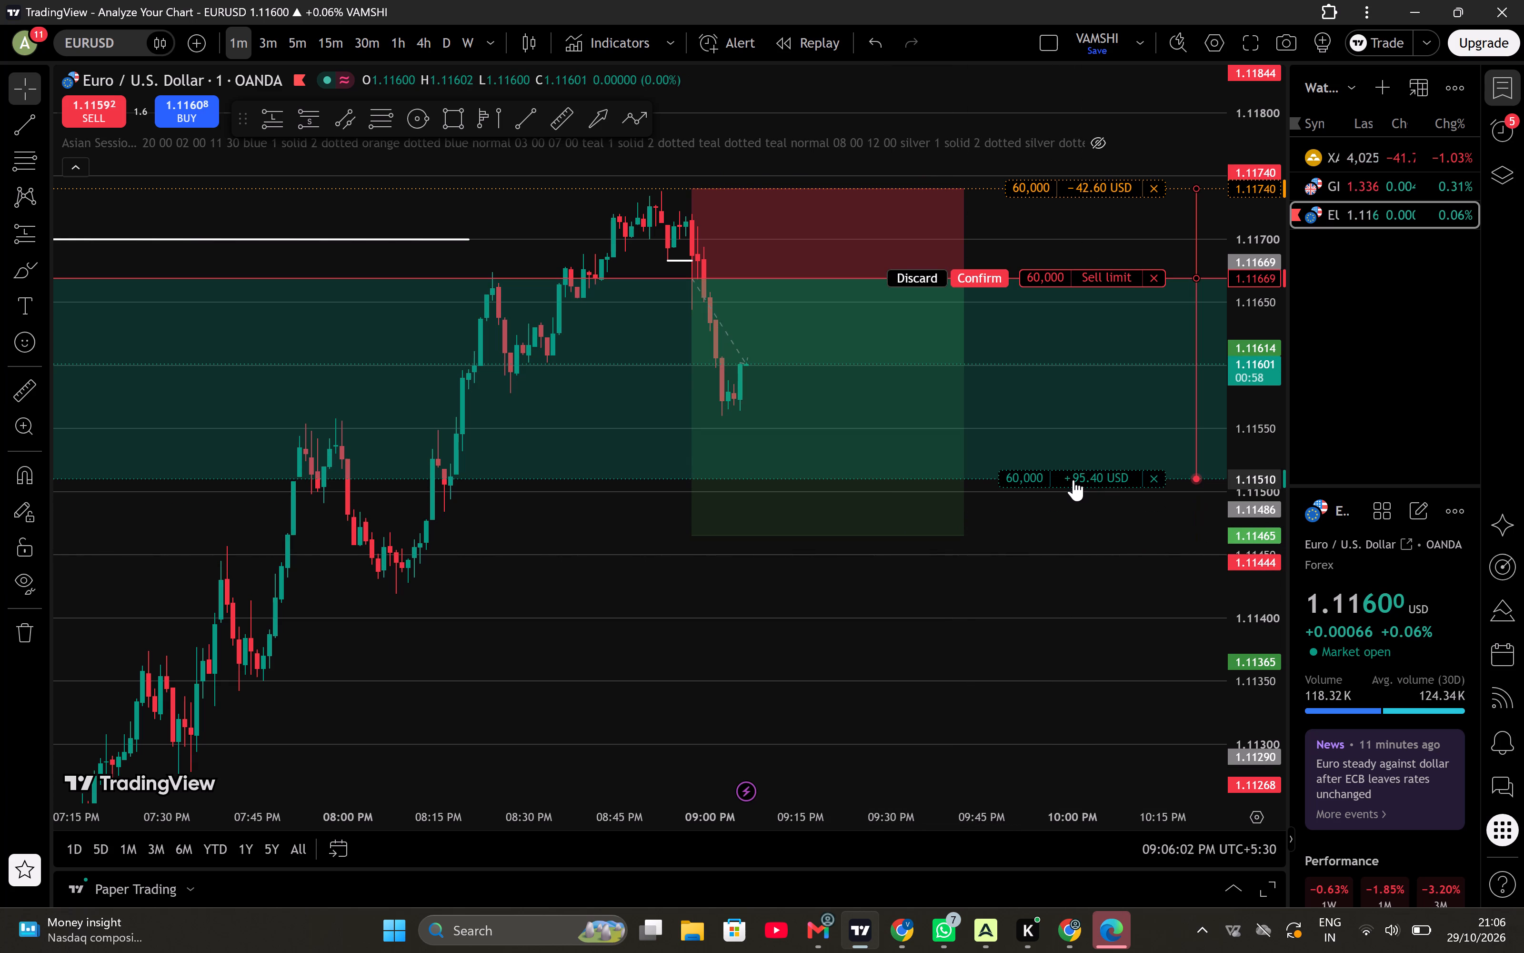
pyautogui.moveTo(1073, 480); pyautogui.dragTo(1062, 489)
# Raise the EURUSD short position's target to 1.11504, close to the order's take profit line.
pyautogui.moveTo(693, 530); pyautogui.dragTo(693, 509)
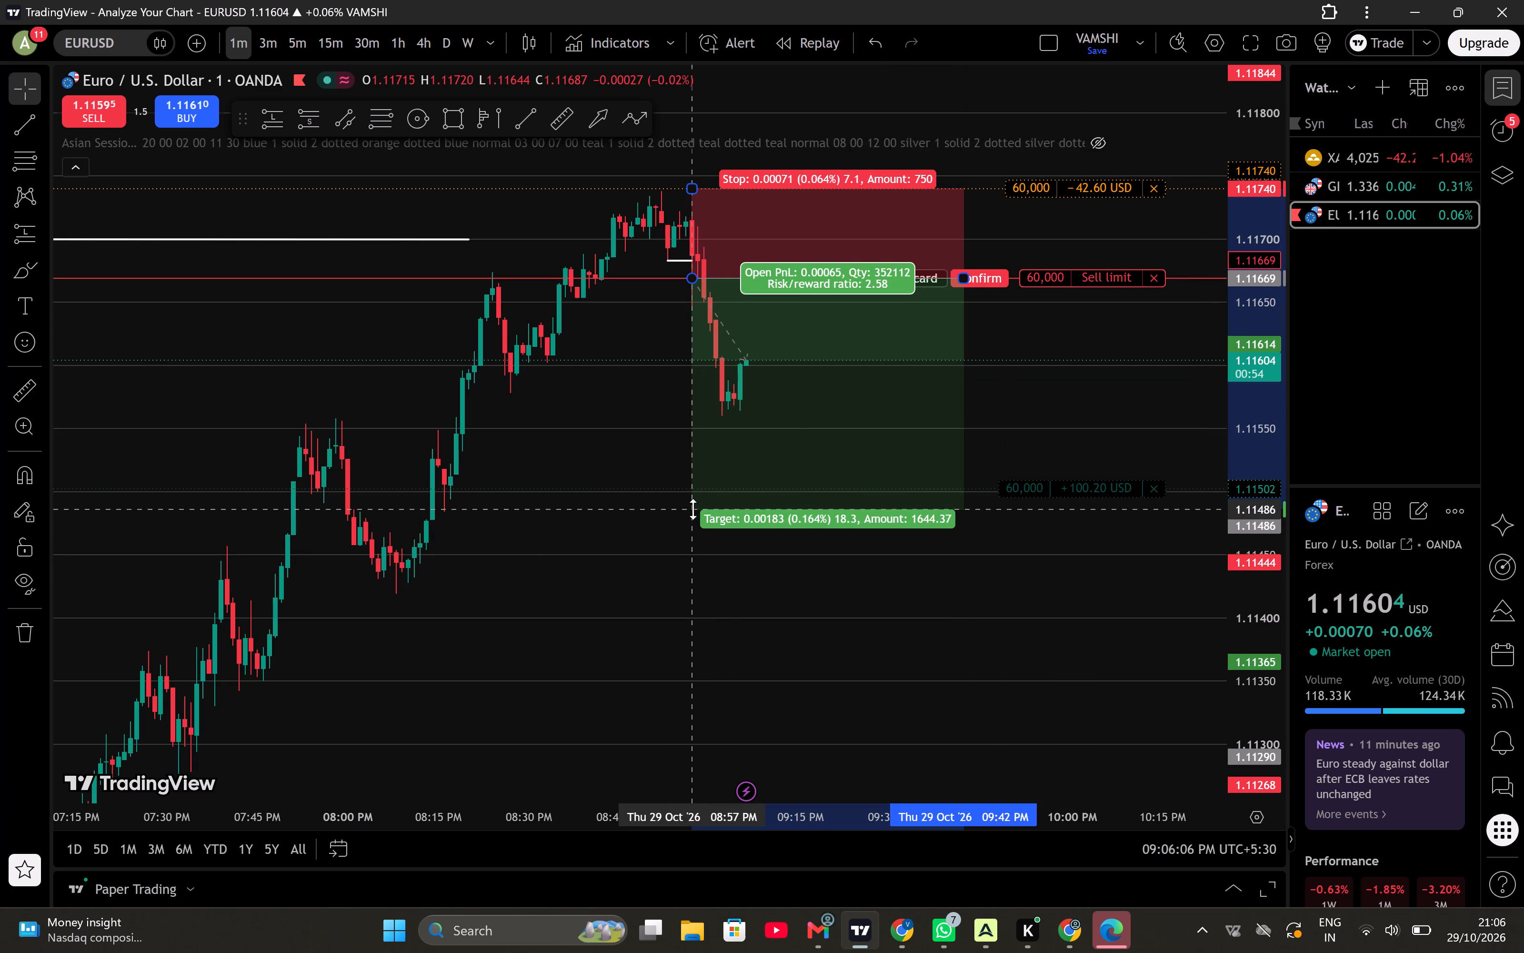
pyautogui.moveTo(693, 509); pyautogui.dragTo(690, 488)
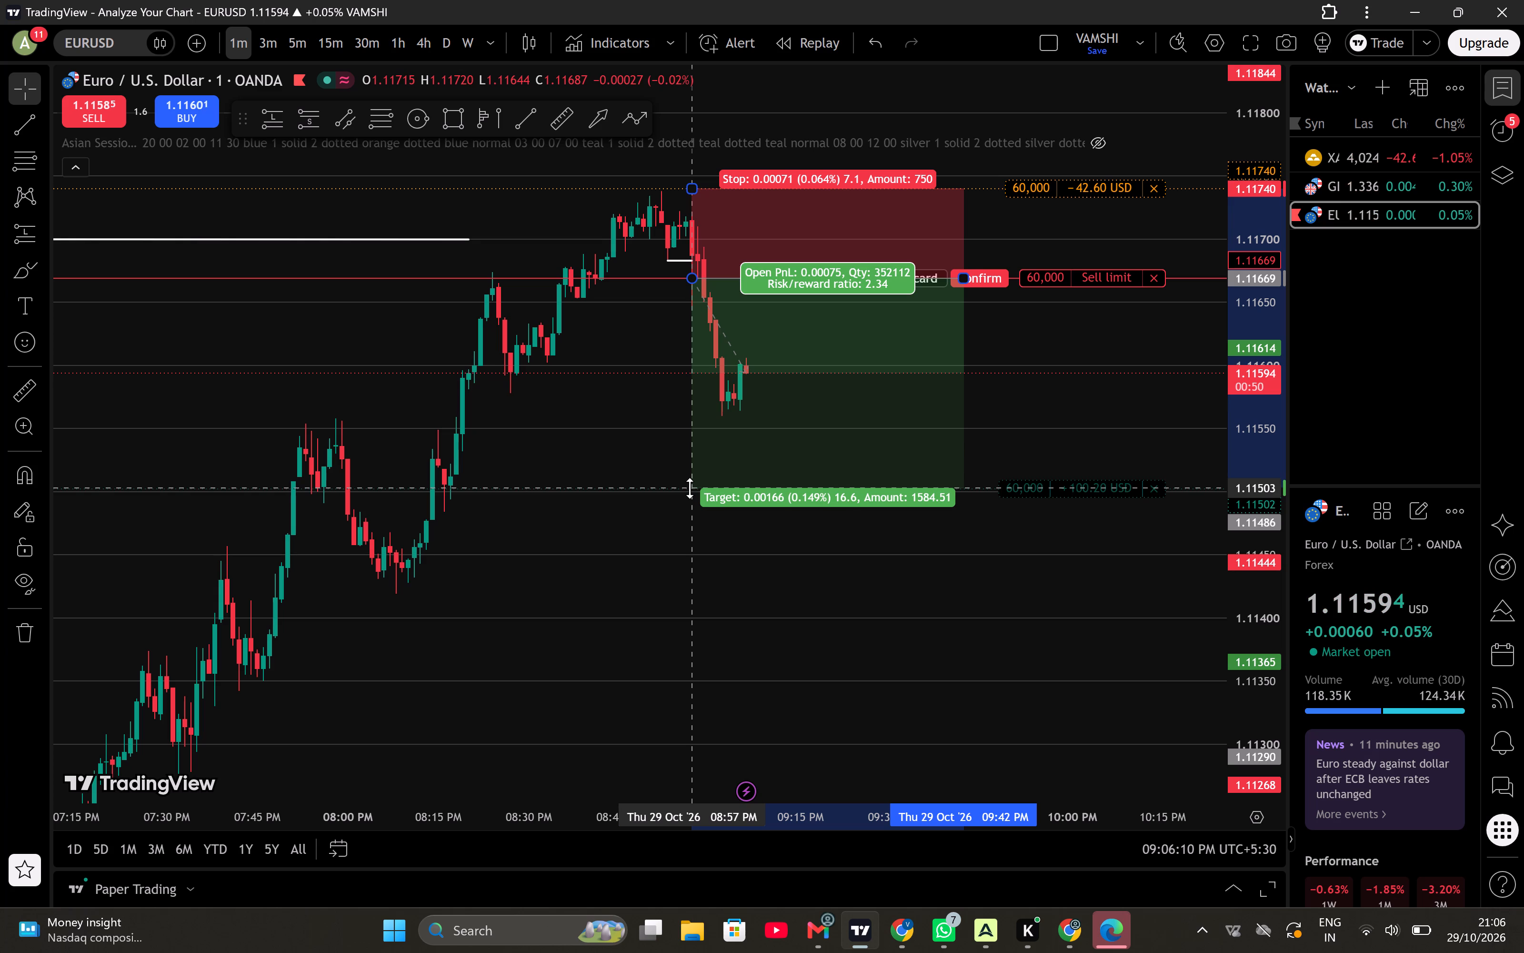
pyautogui.moveTo(690, 488); pyautogui.dragTo(684, 487)
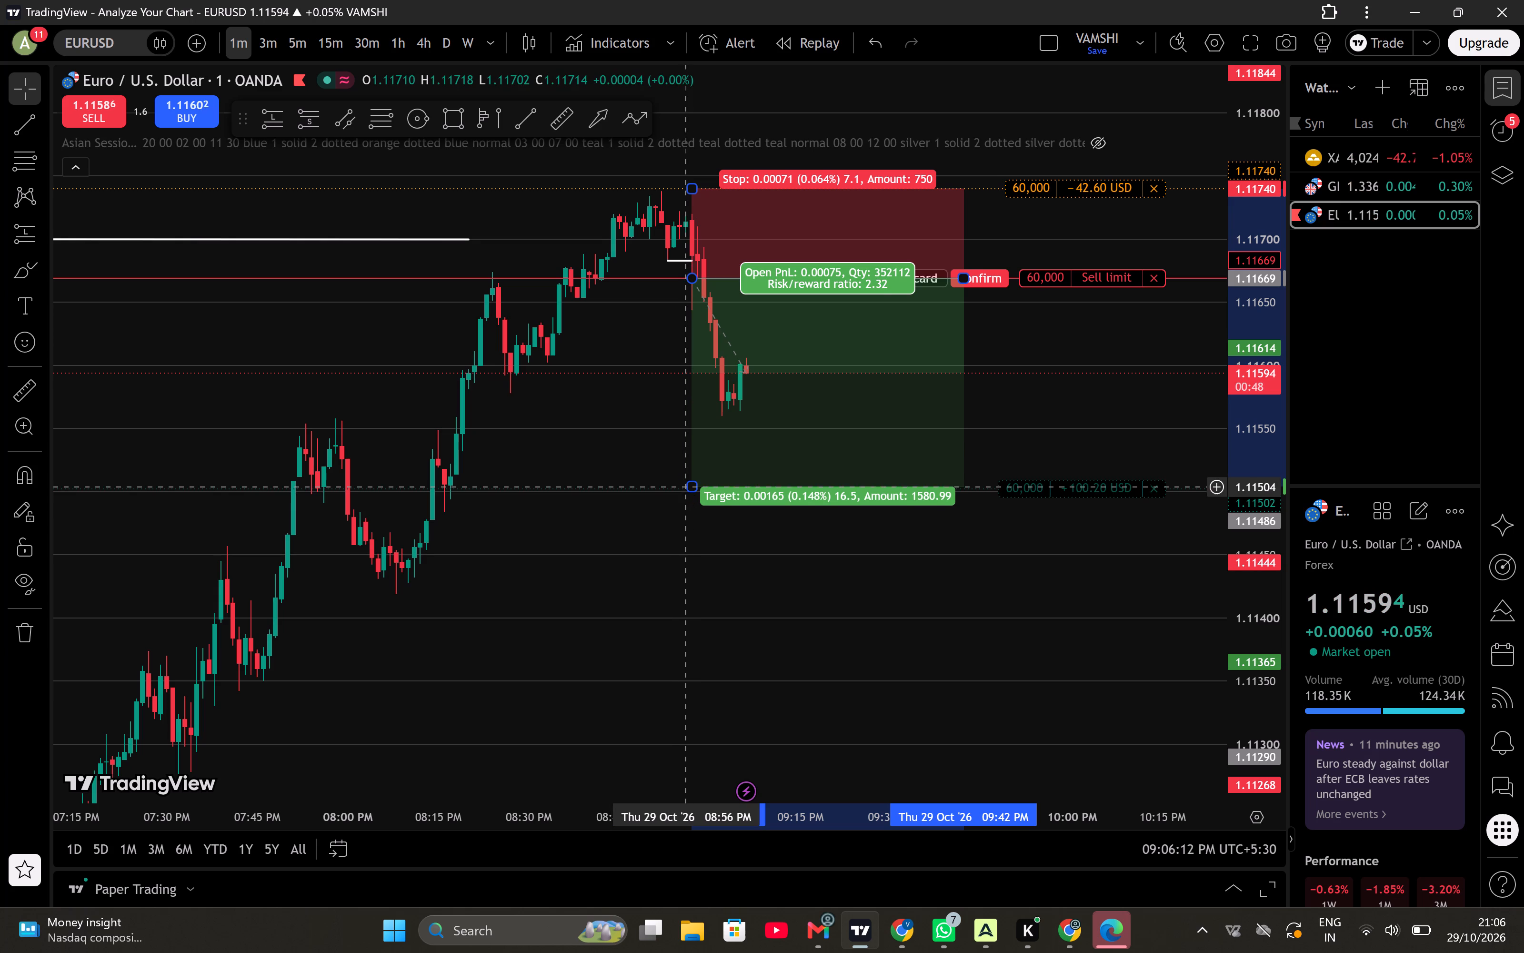
pyautogui.click(1109, 400)
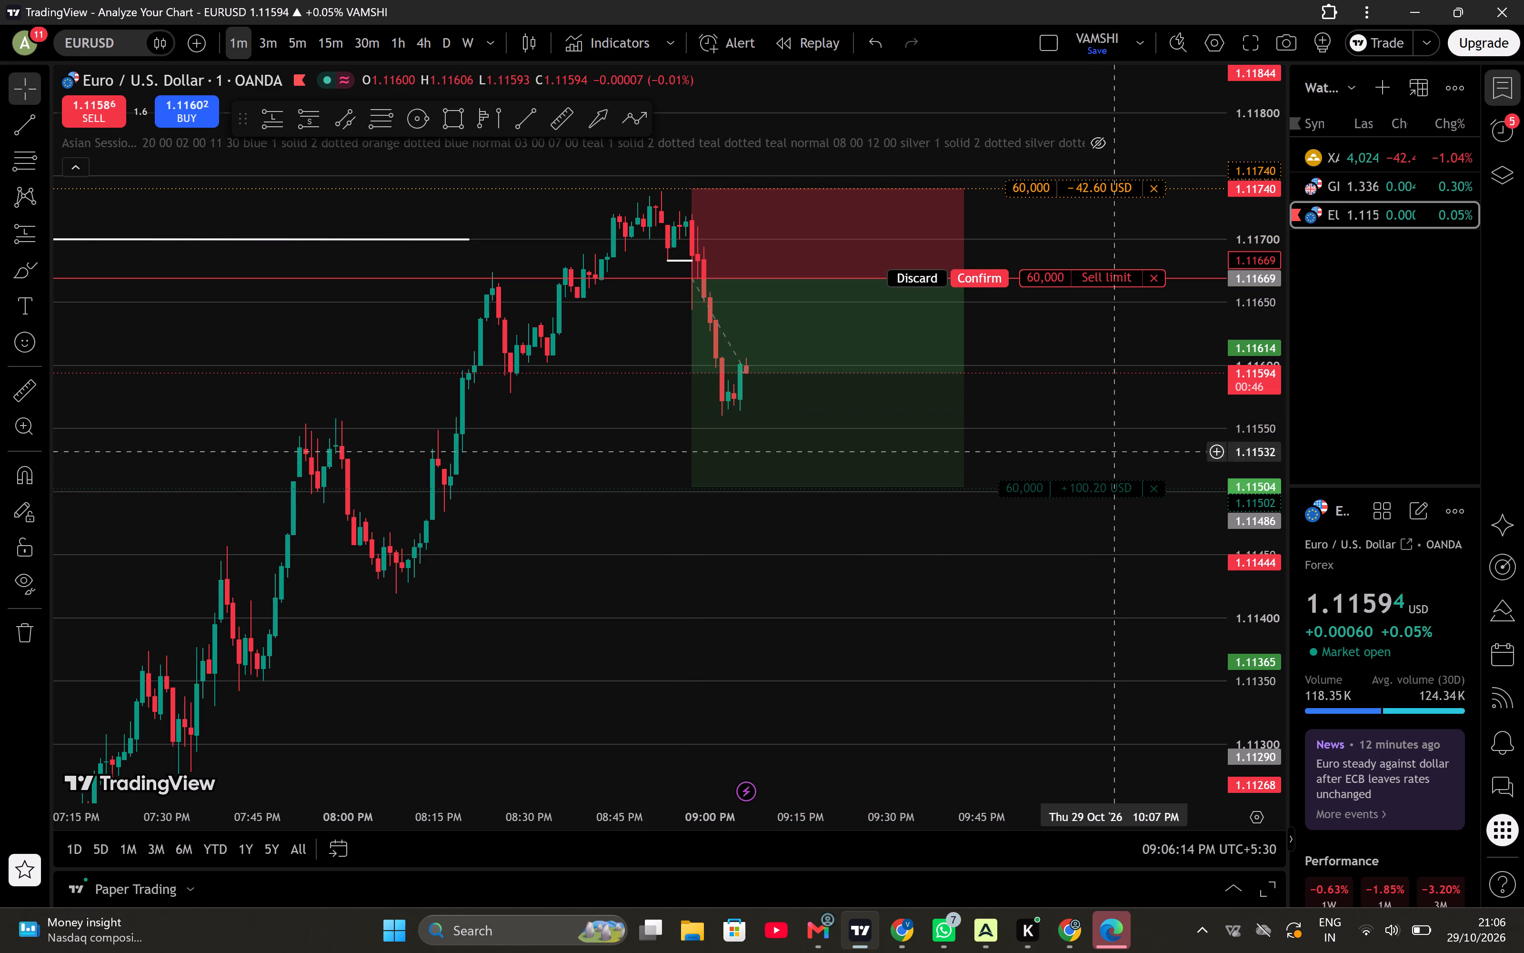
# Review the adjusted EURUSD short position and order levels on the 1-minute chart, dismissing the news notification.
pyautogui.click(1115, 487)
pyautogui.moveTo(1114, 547); pyautogui.dragTo(1135, 688)
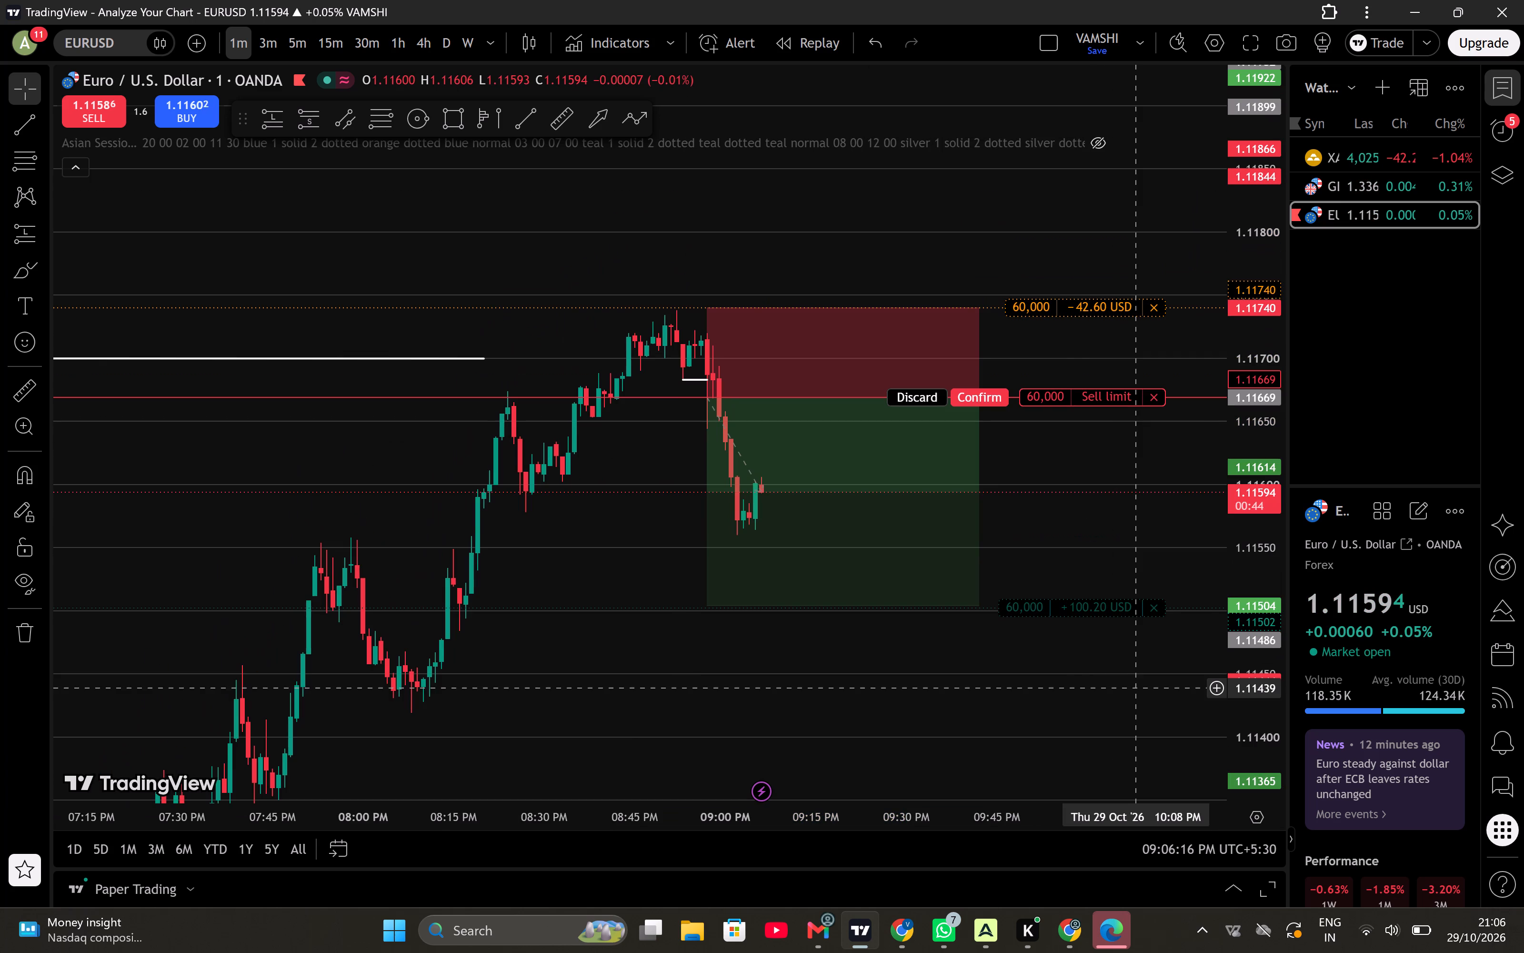
pyautogui.scroll(-1, 1077, 474)
pyautogui.moveTo(1139, 512); pyautogui.dragTo(1082, 529)
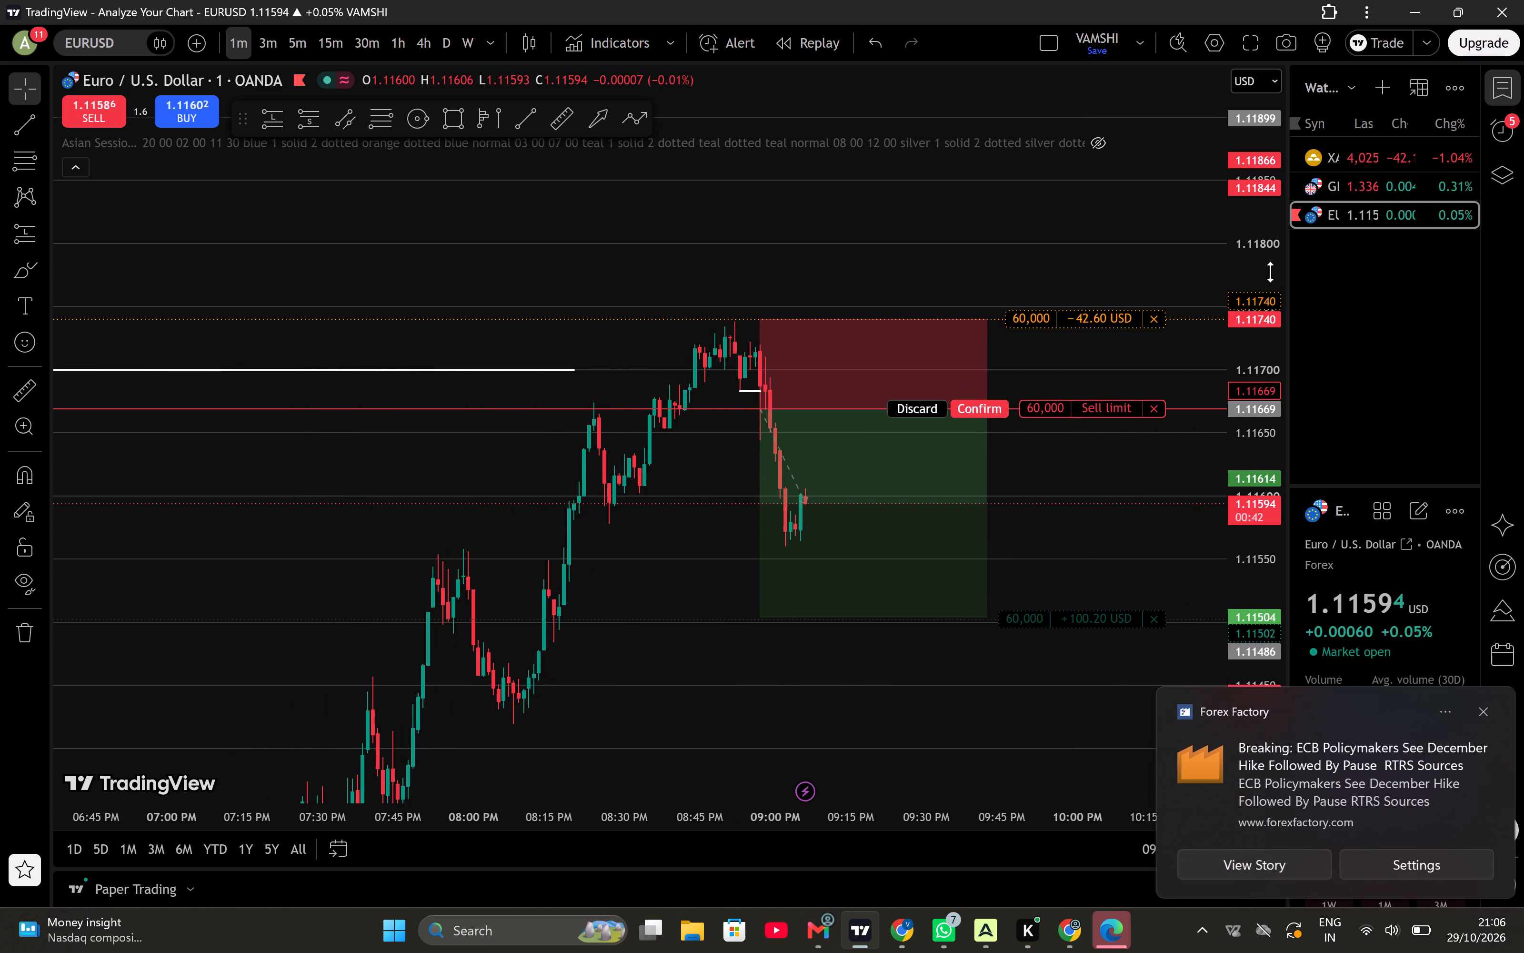
pyautogui.moveTo(1270, 272); pyautogui.dragTo(1270, 437)
pyautogui.moveTo(1149, 463); pyautogui.dragTo(1051, 486)
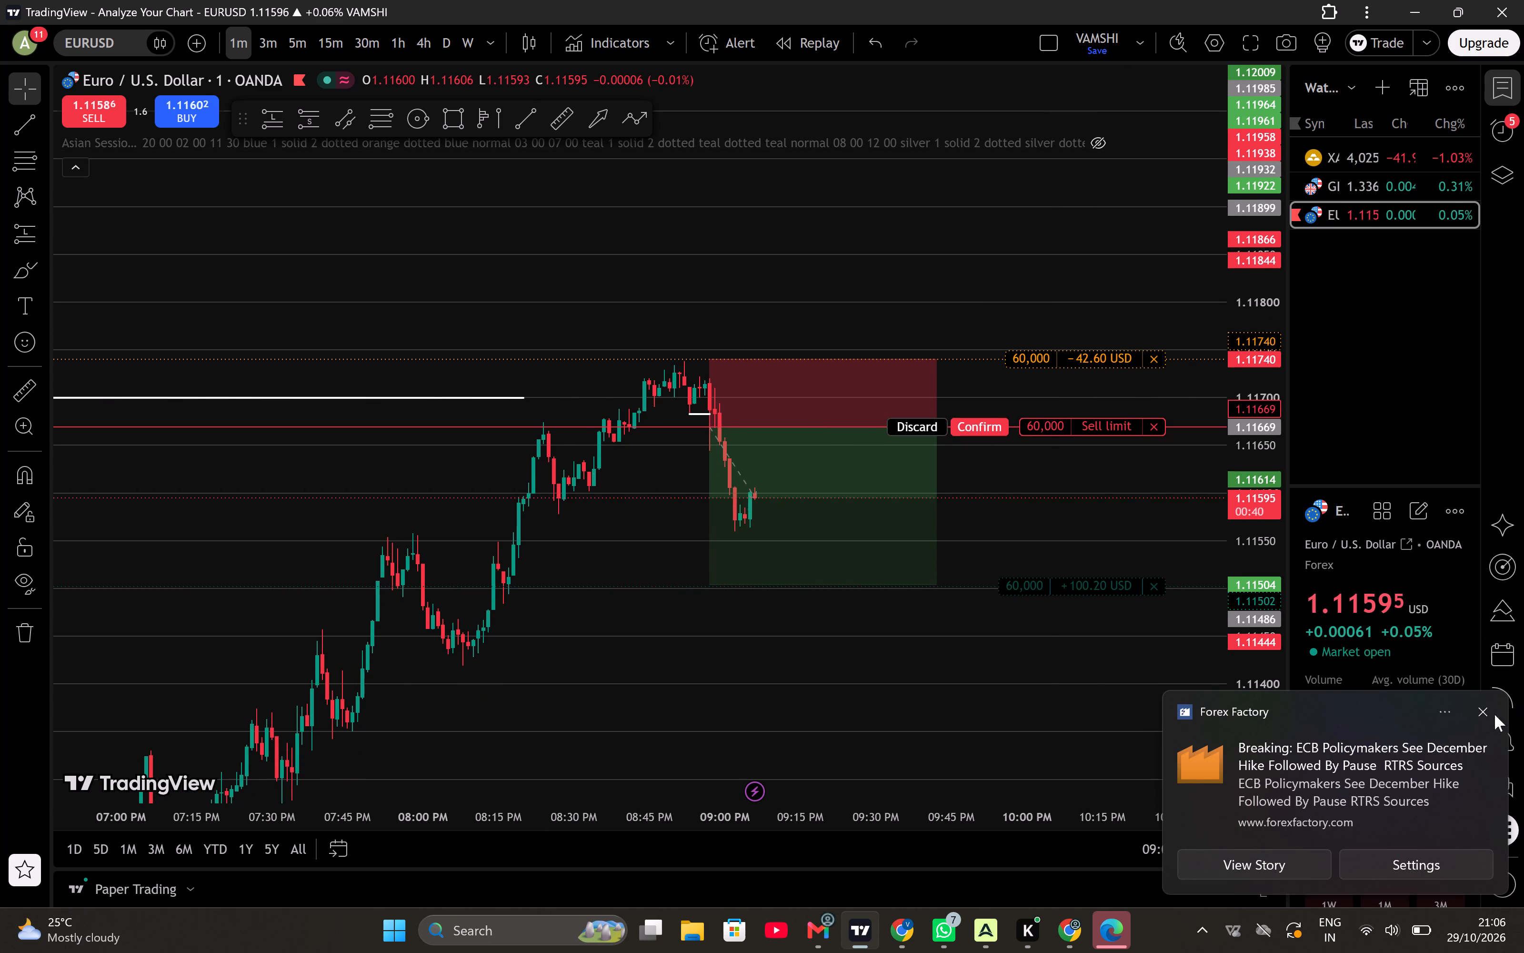
pyautogui.click(1471, 717)
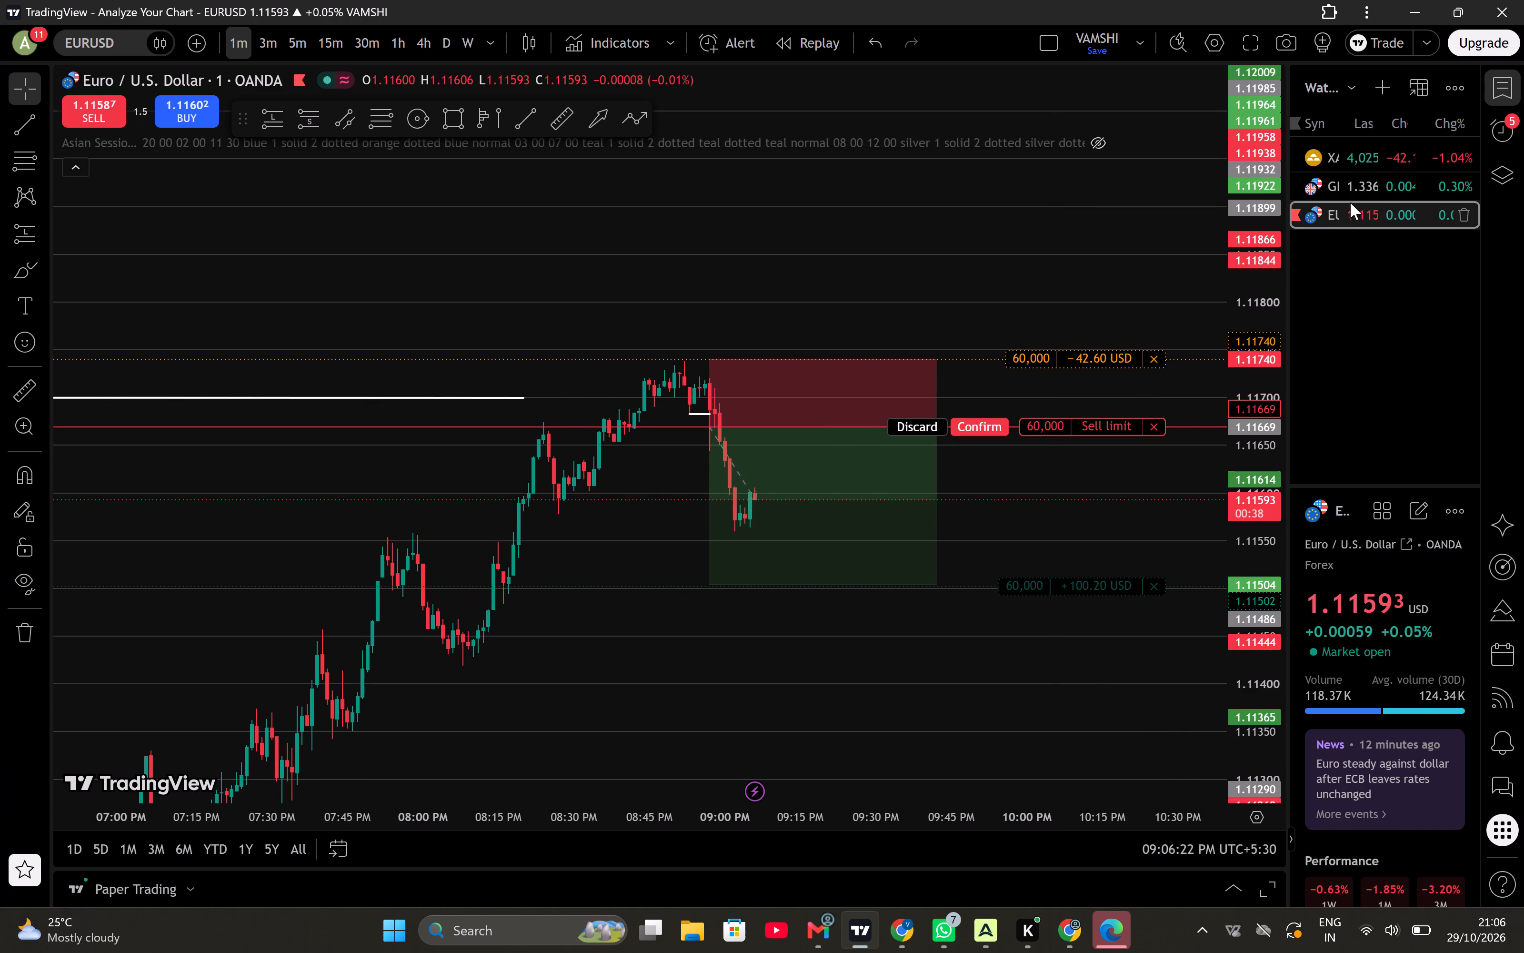
# On the GBPUSD chart, shift the short position earlier to start at about 09:30 PM, keeping its entry at 1.33779.
pyautogui.click(1356, 190)
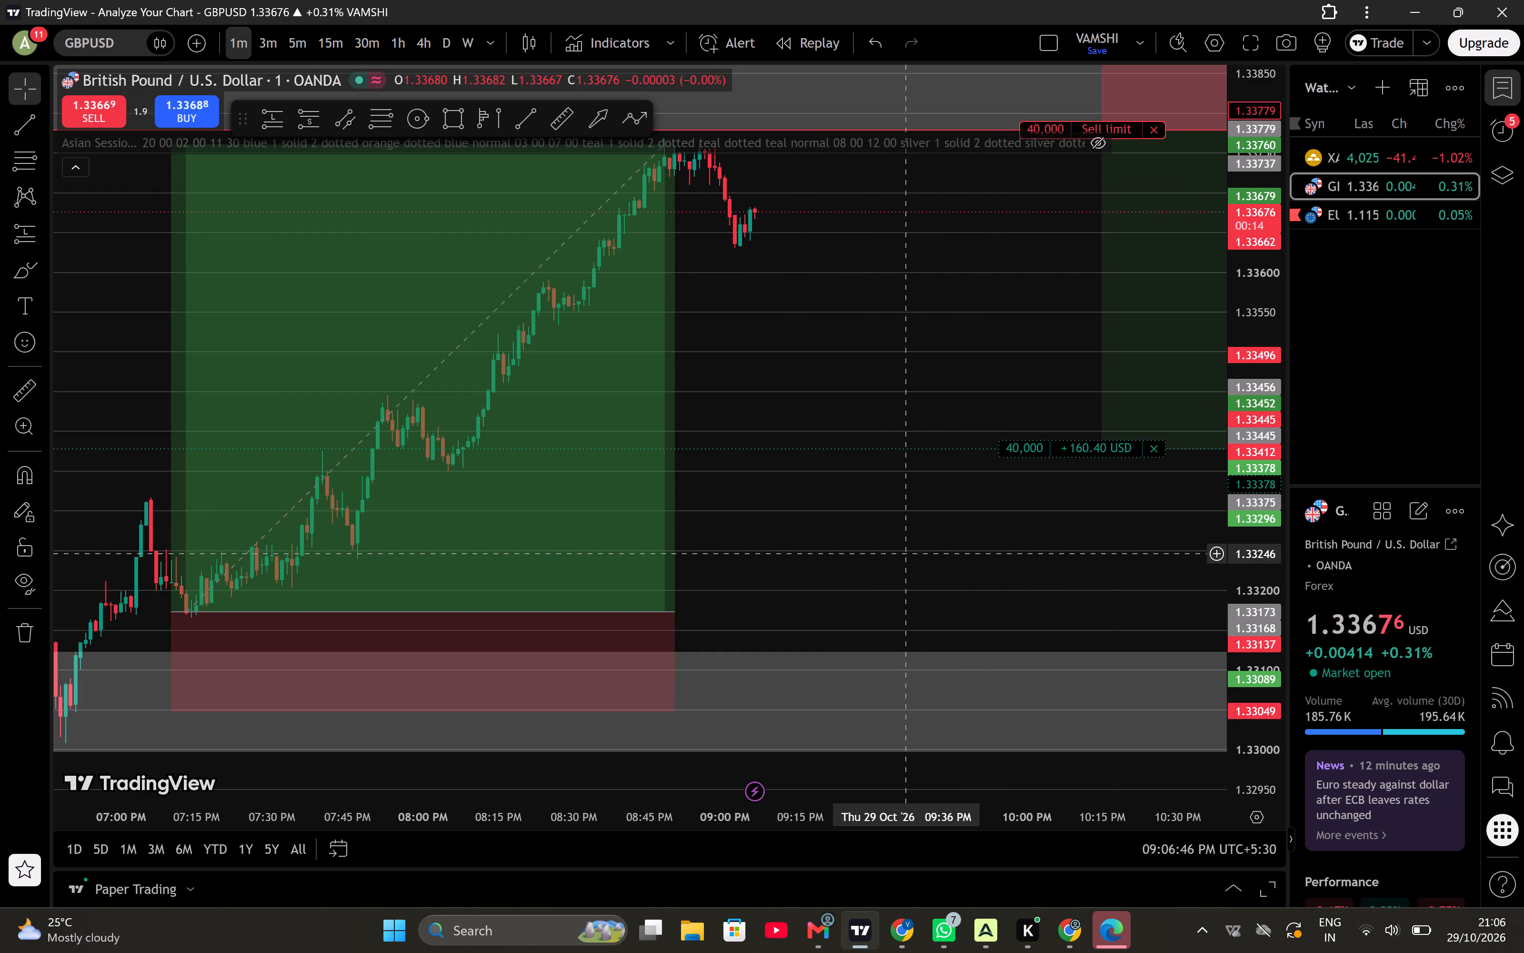
pyautogui.moveTo(916, 201); pyautogui.dragTo(876, 457)
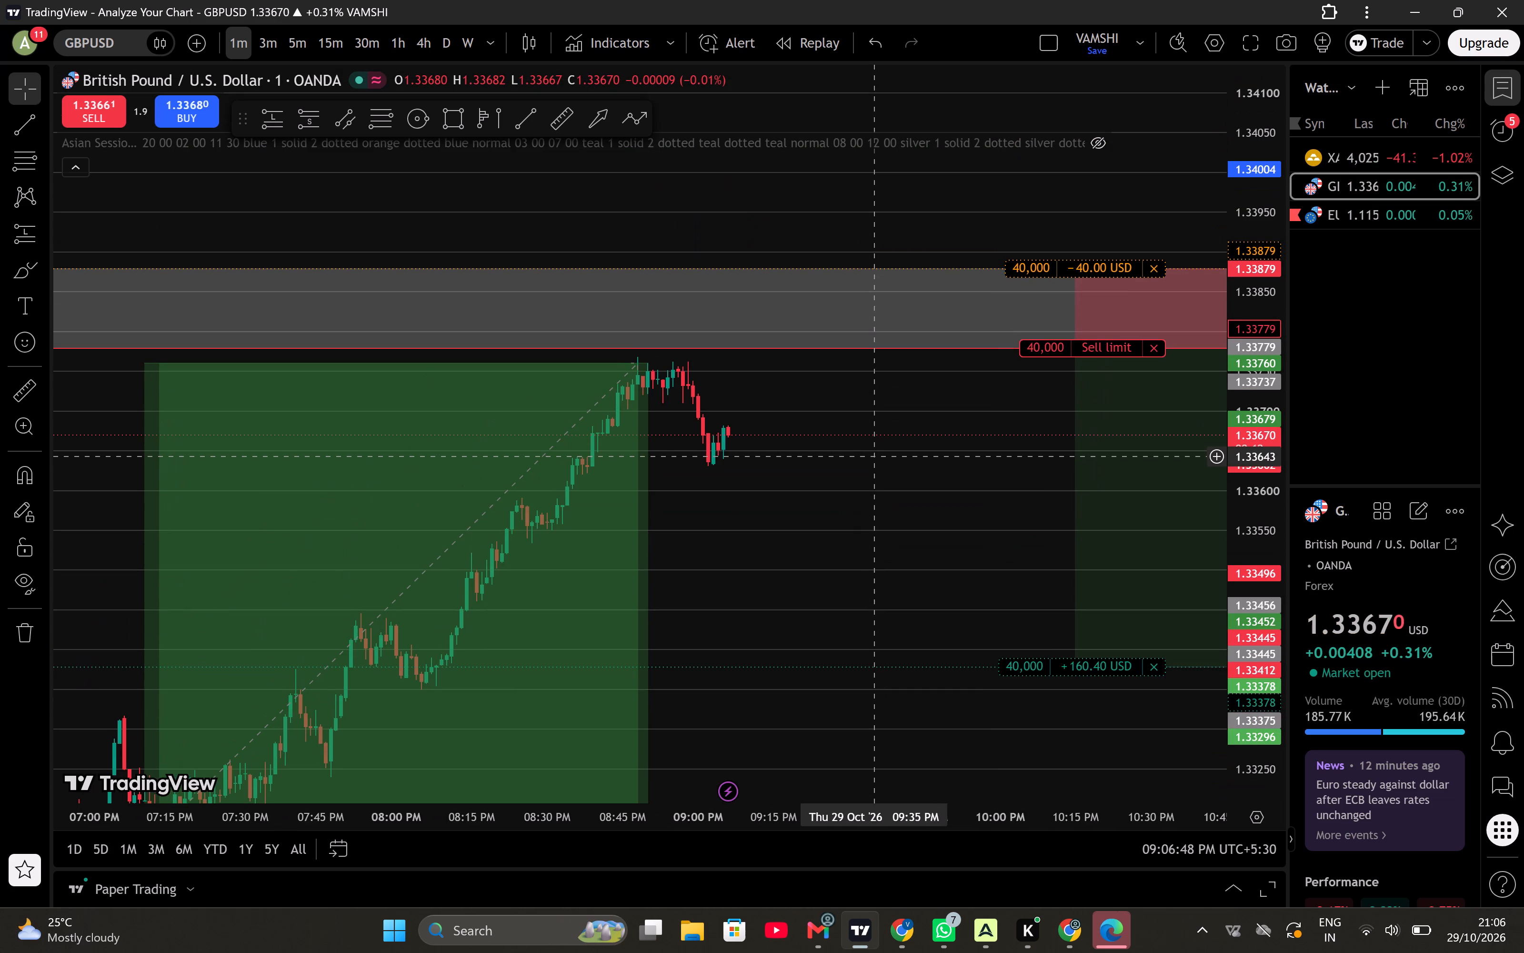
pyautogui.moveTo(915, 519); pyautogui.dragTo(793, 537)
pyautogui.scroll(-3, 793, 537)
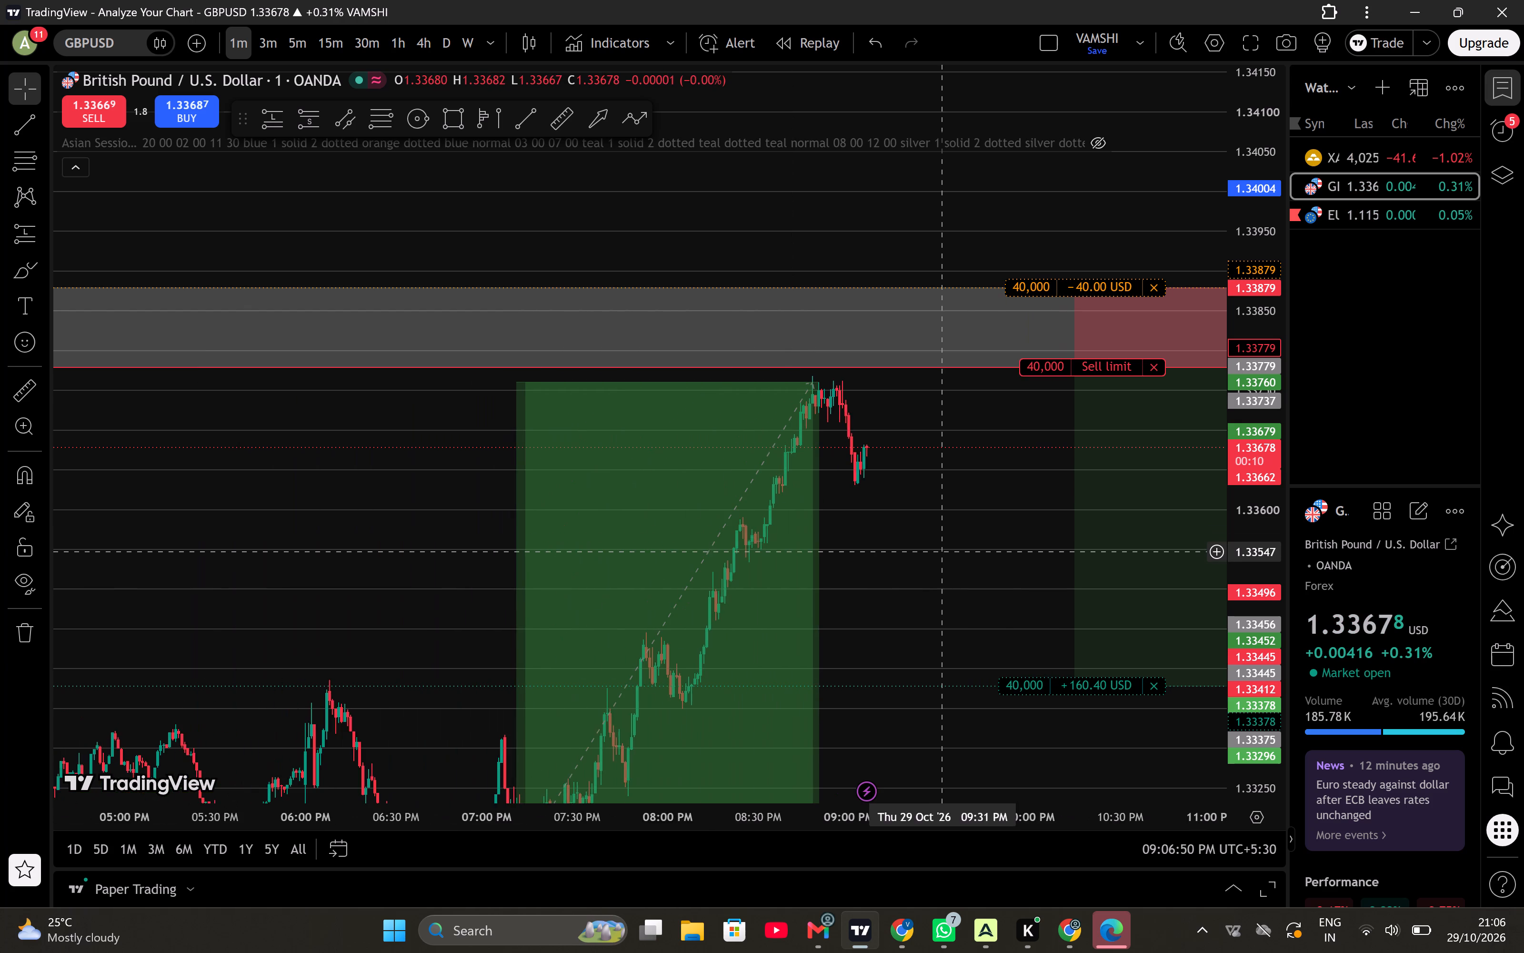
pyautogui.moveTo(942, 552); pyautogui.dragTo(780, 553)
pyautogui.moveTo(886, 561); pyautogui.dragTo(694, 574)
pyautogui.click(885, 486)
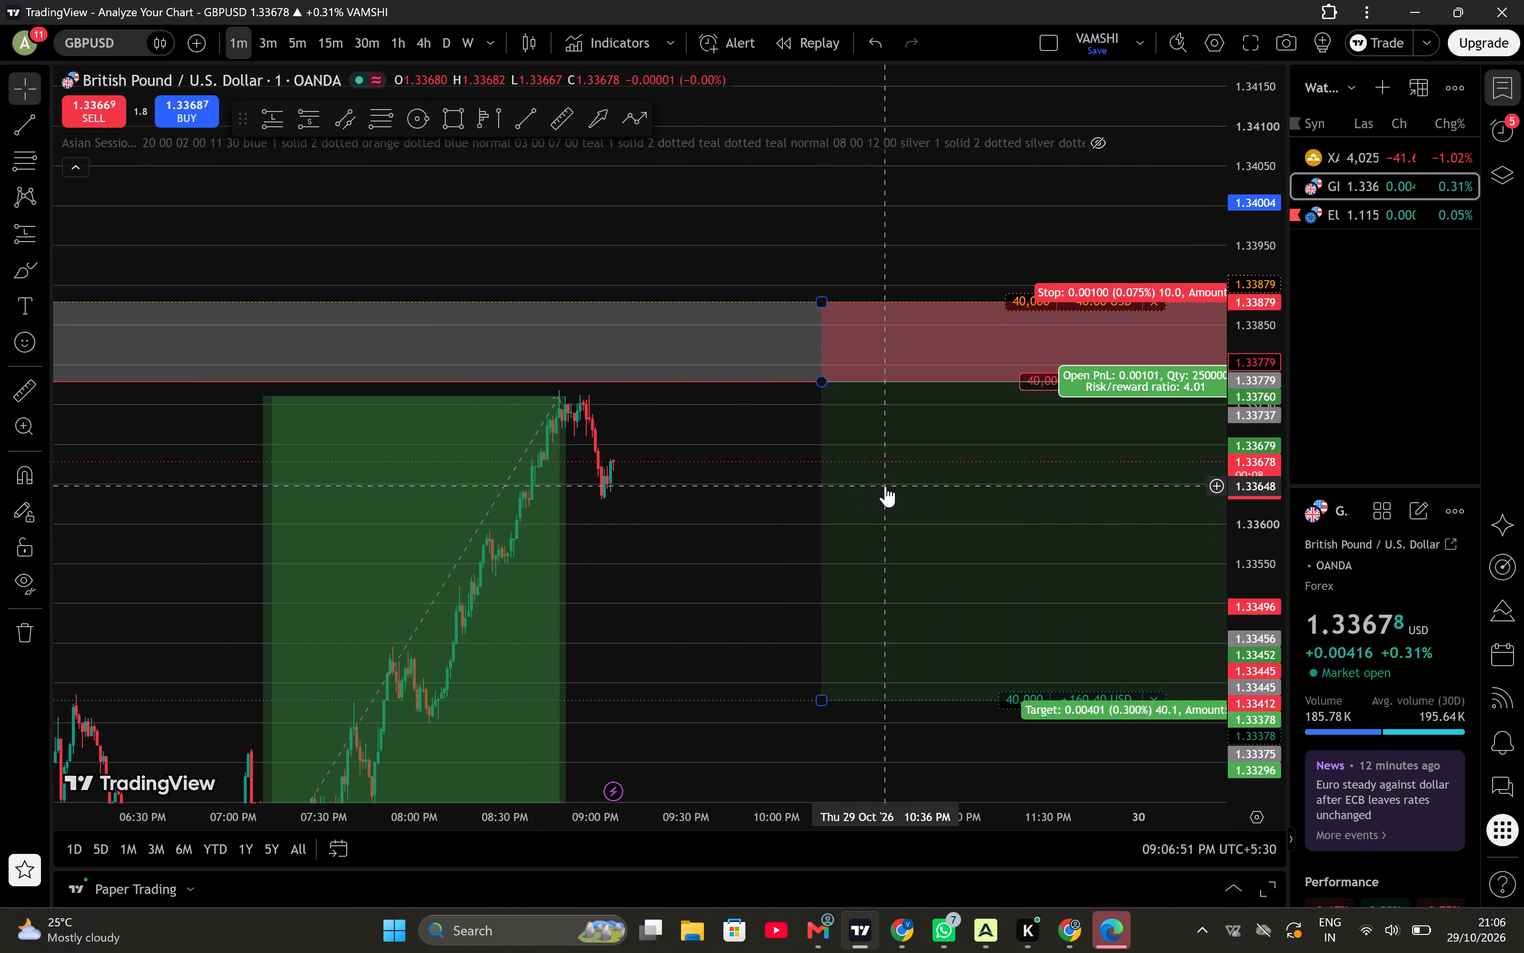
pyautogui.moveTo(840, 401); pyautogui.dragTo(738, 403)
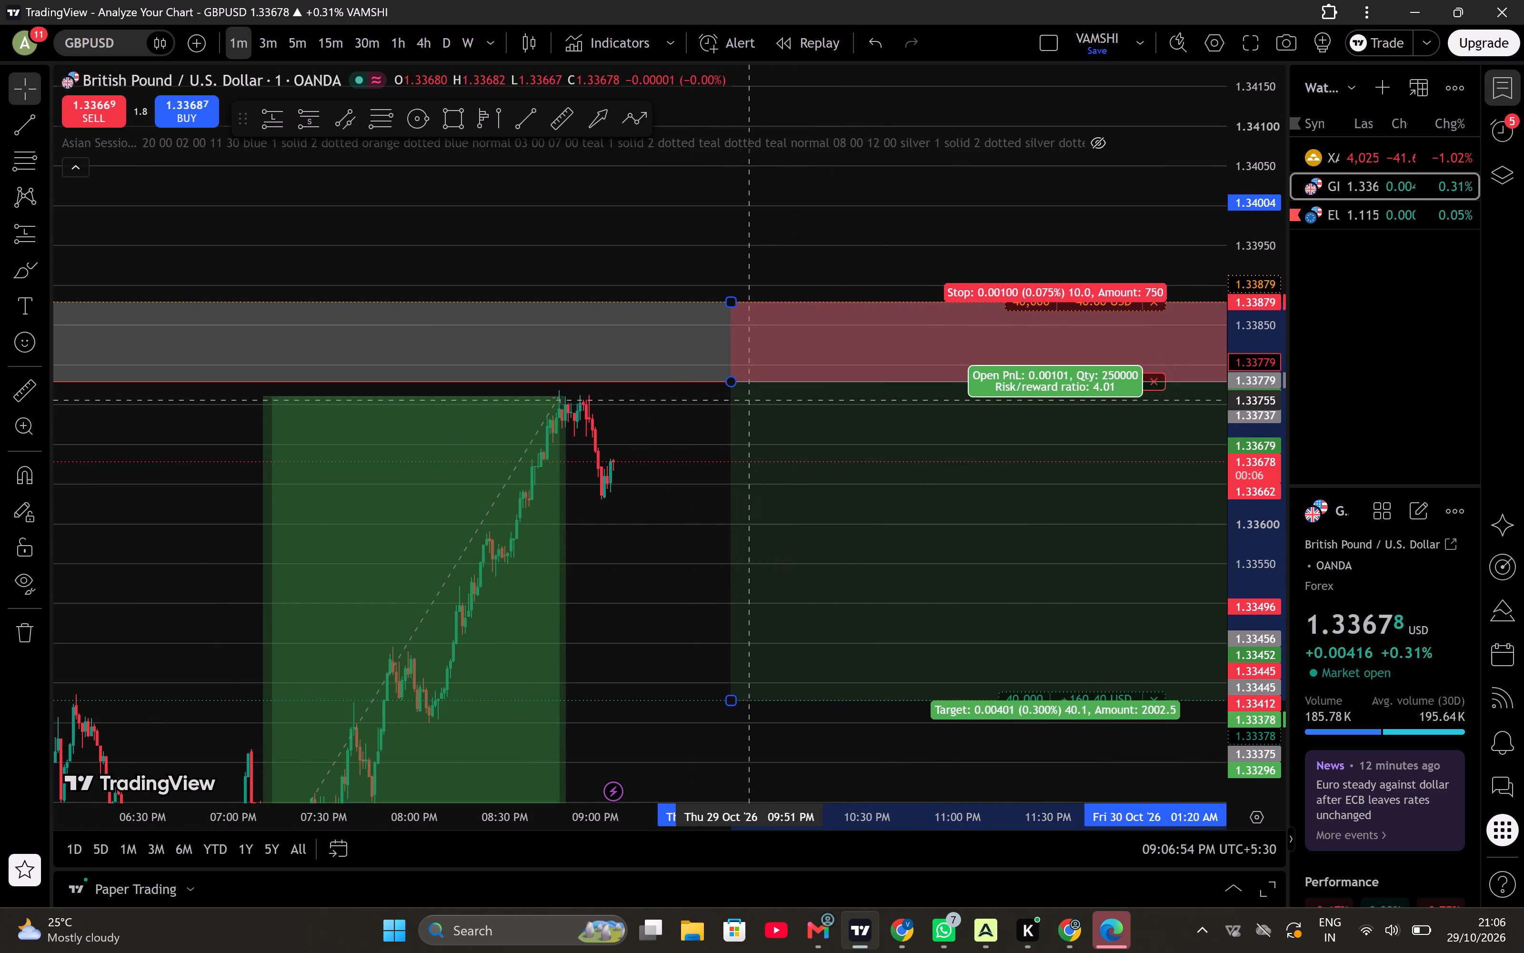
pyautogui.moveTo(738, 403); pyautogui.dragTo(695, 399)
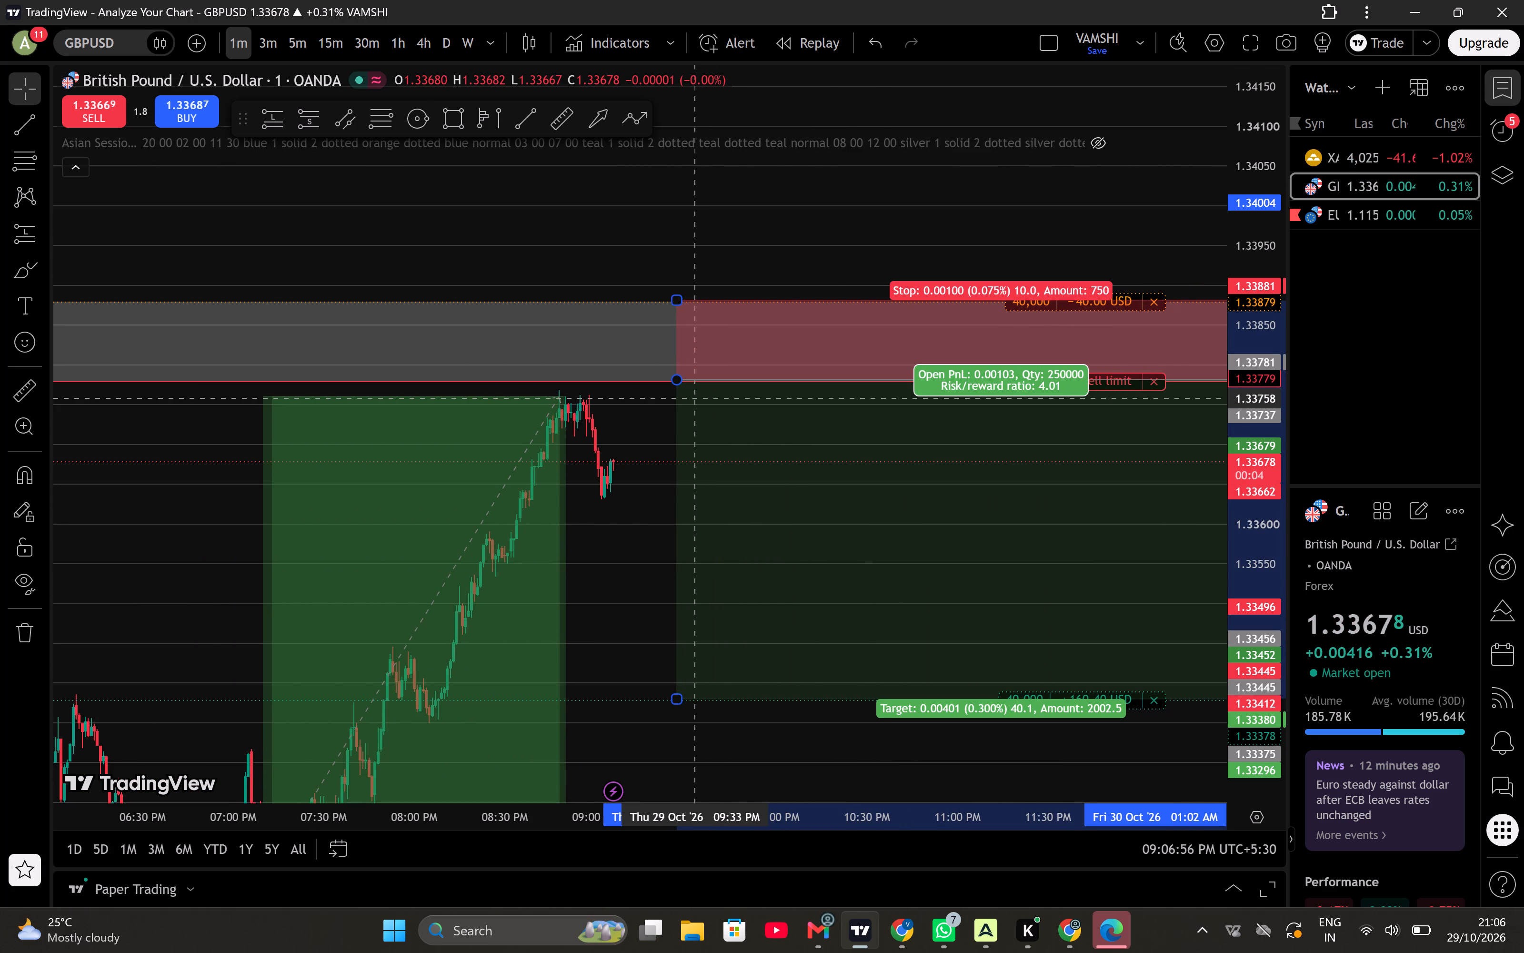
pyautogui.moveTo(695, 399); pyautogui.dragTo(704, 401)
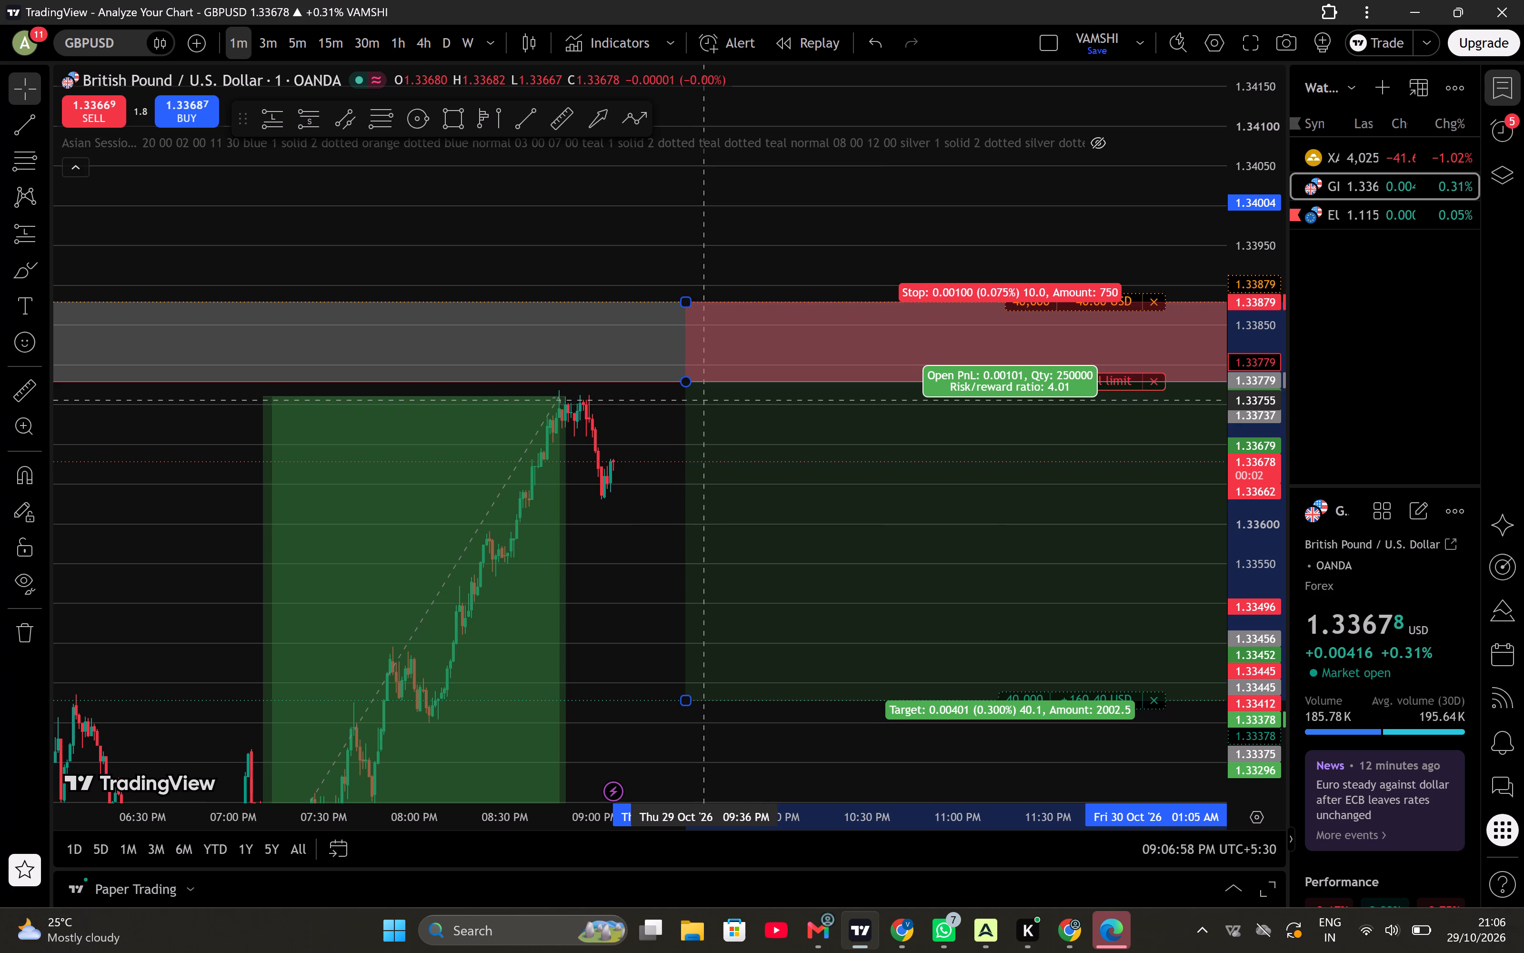
pyautogui.moveTo(704, 401); pyautogui.dragTo(704, 400)
pyautogui.click(704, 400)
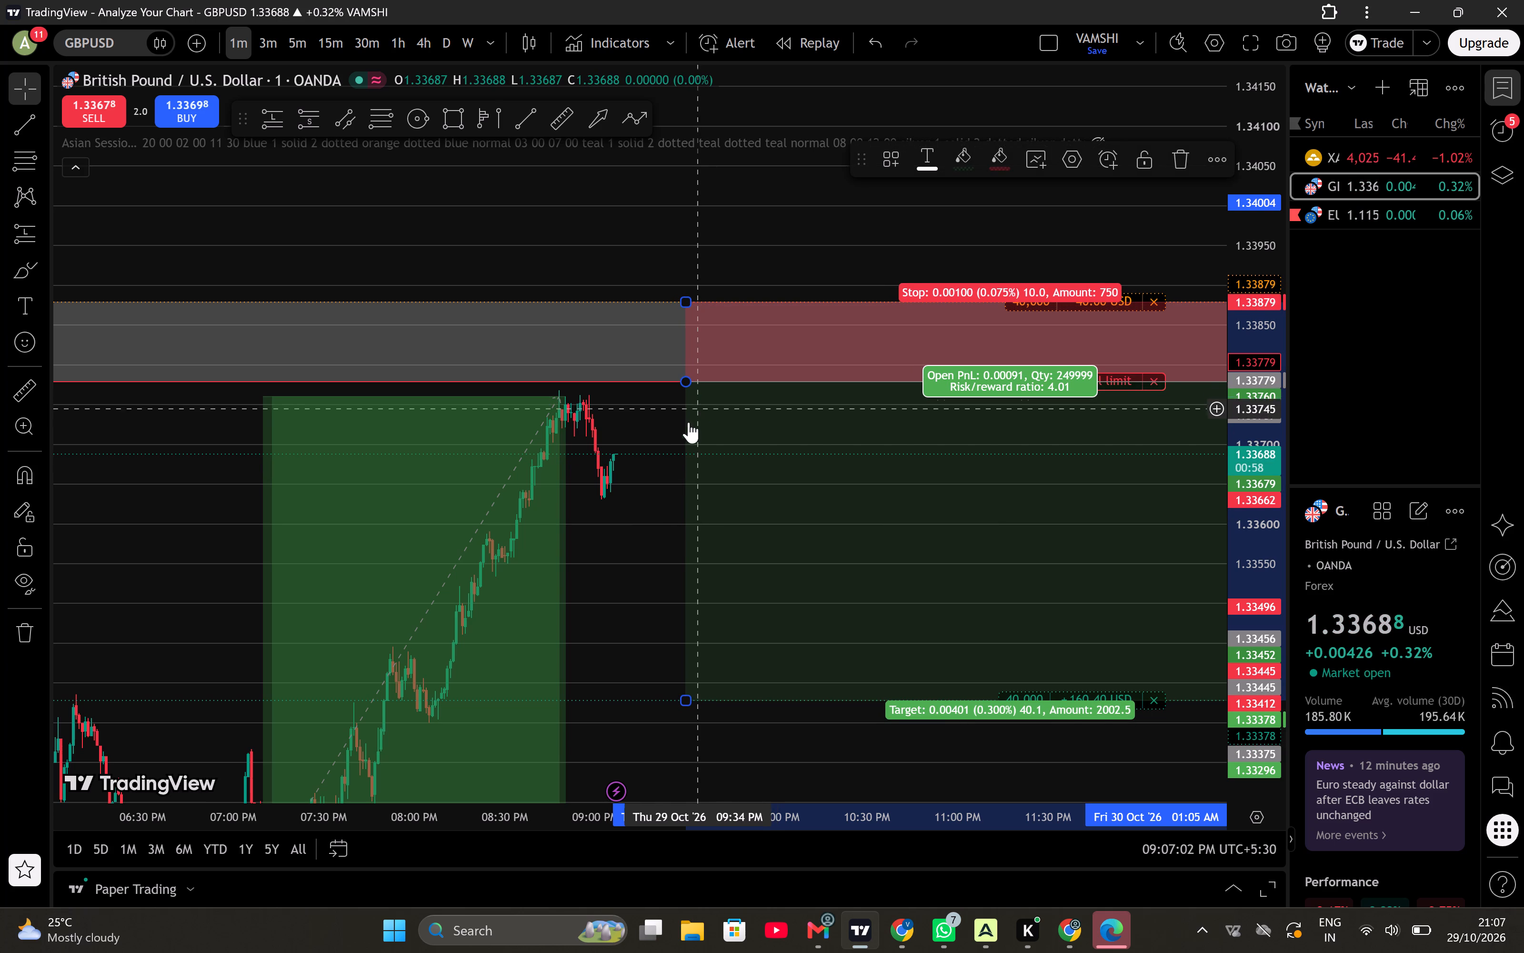
pyautogui.click(660, 456)
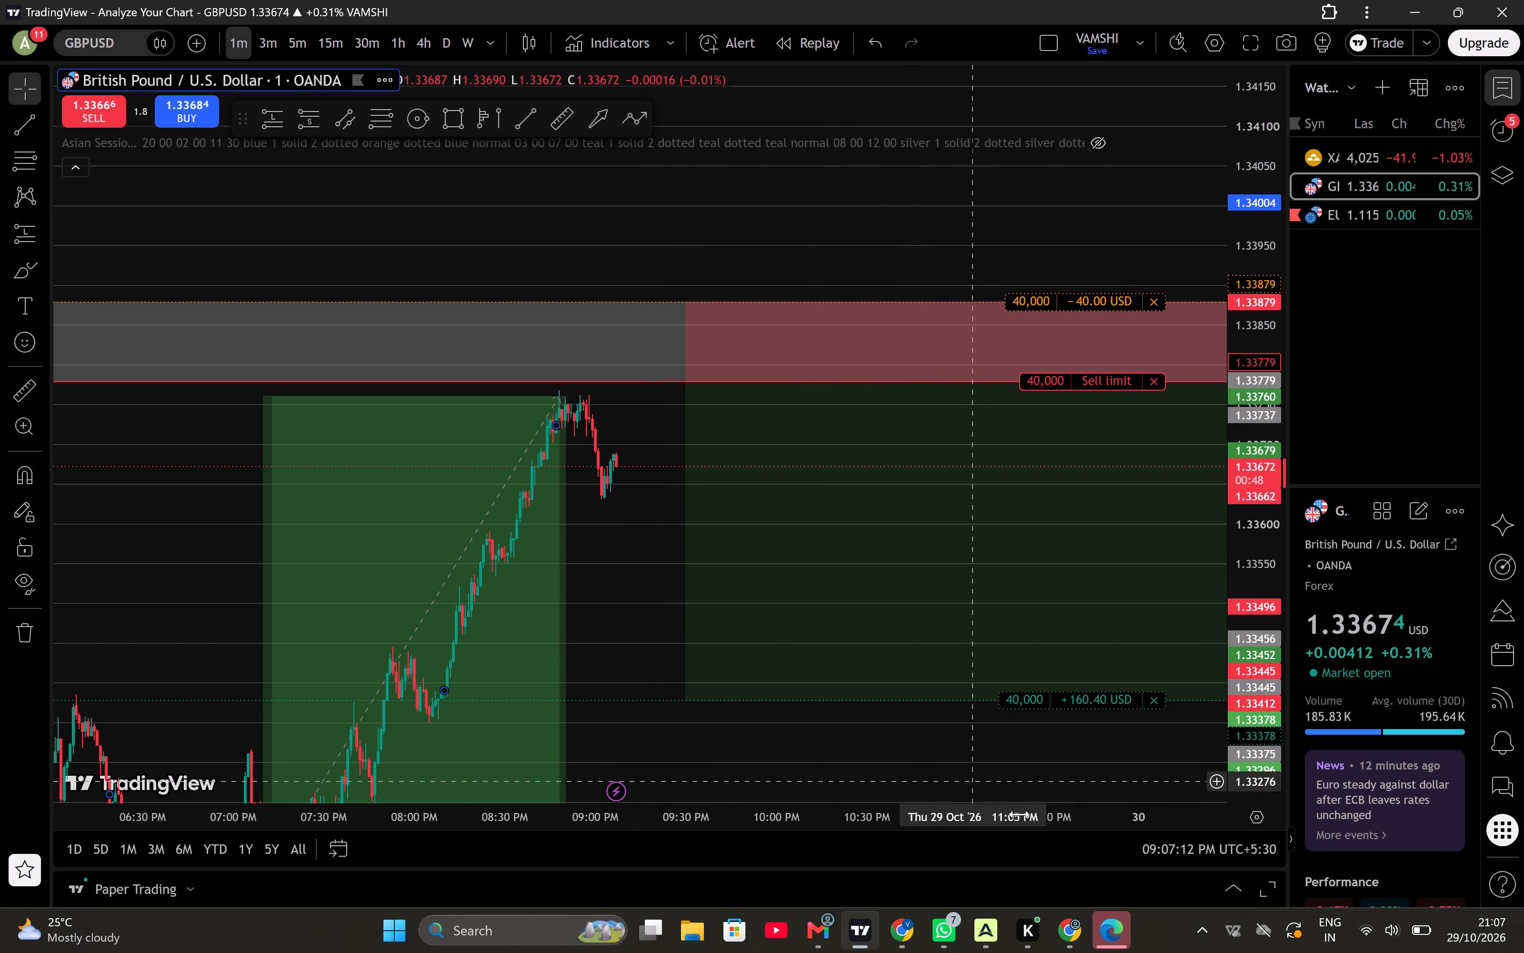
pyautogui.moveTo(1007, 731); pyautogui.dragTo(987, 671)
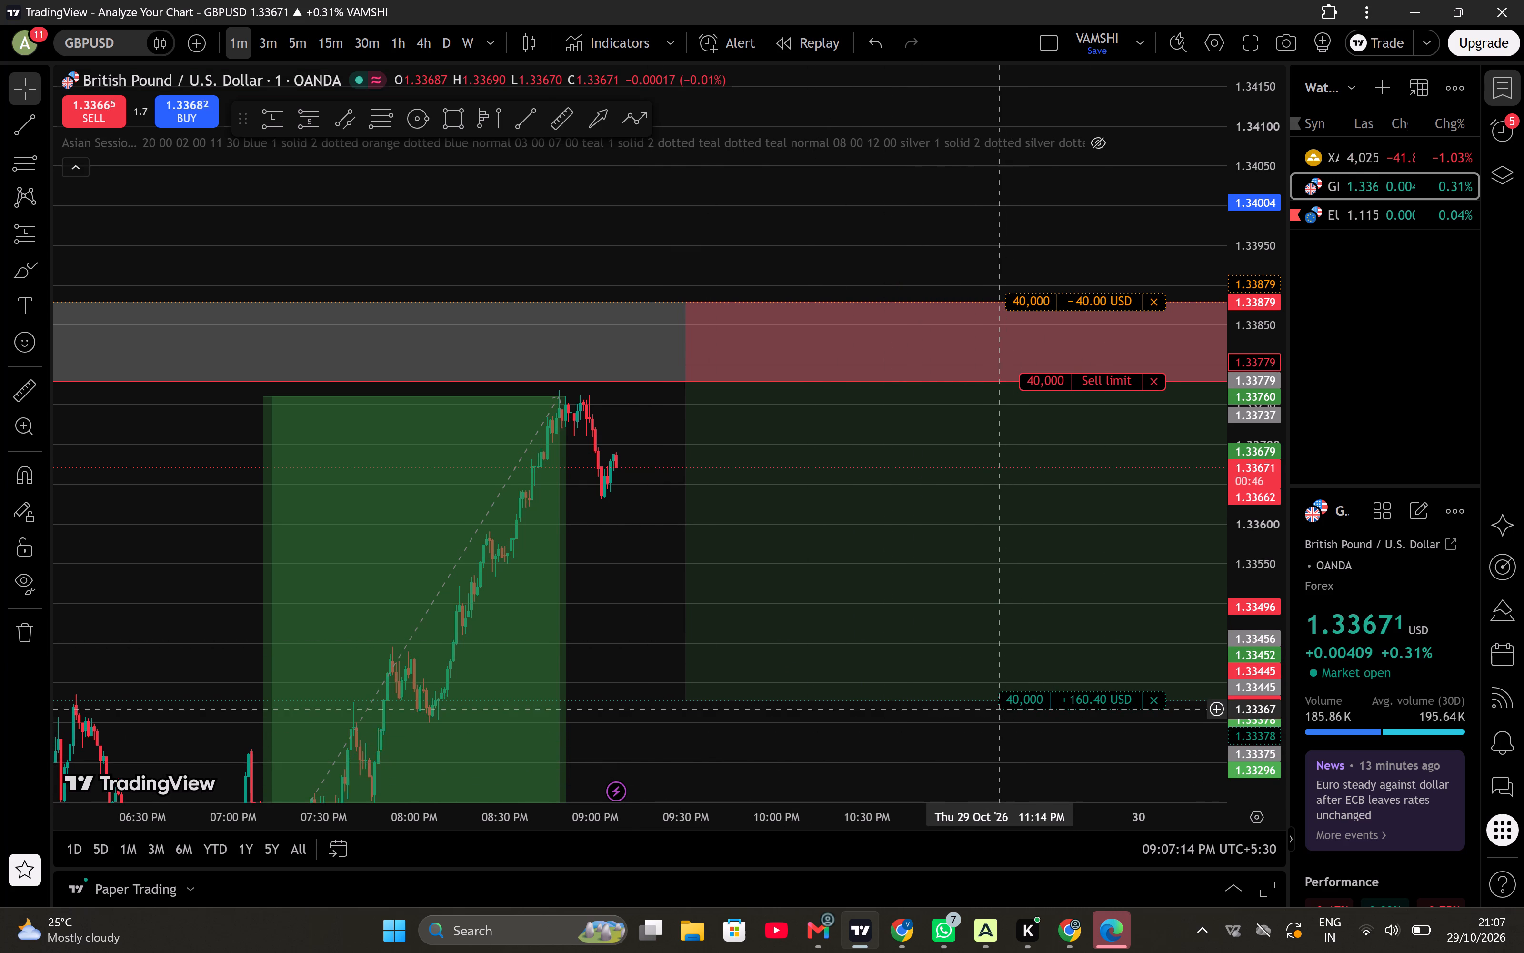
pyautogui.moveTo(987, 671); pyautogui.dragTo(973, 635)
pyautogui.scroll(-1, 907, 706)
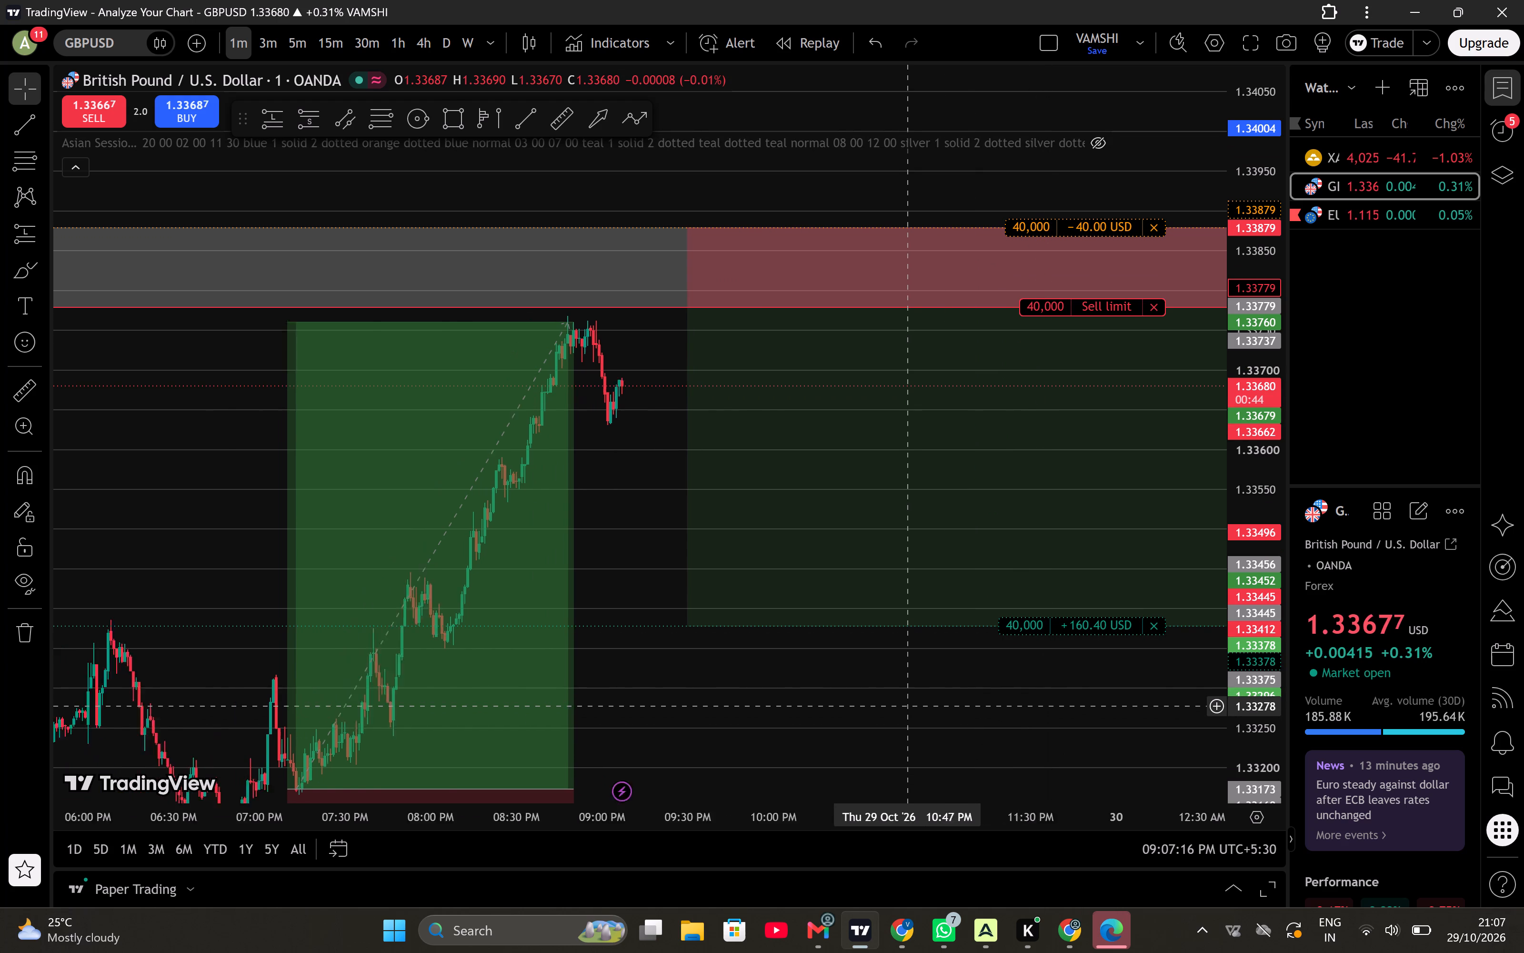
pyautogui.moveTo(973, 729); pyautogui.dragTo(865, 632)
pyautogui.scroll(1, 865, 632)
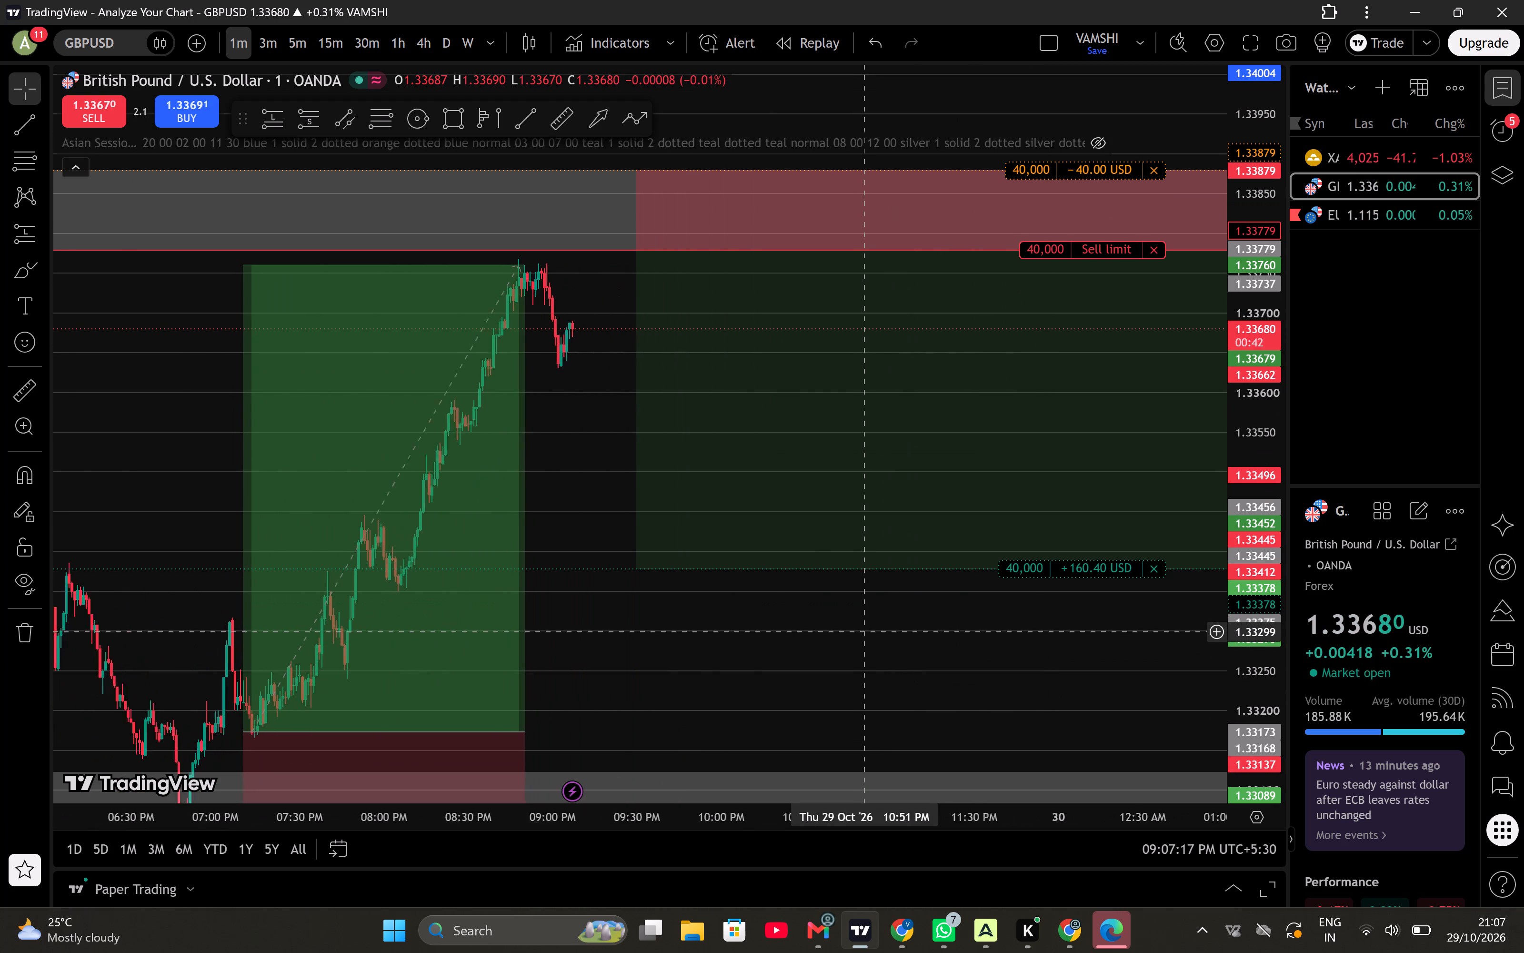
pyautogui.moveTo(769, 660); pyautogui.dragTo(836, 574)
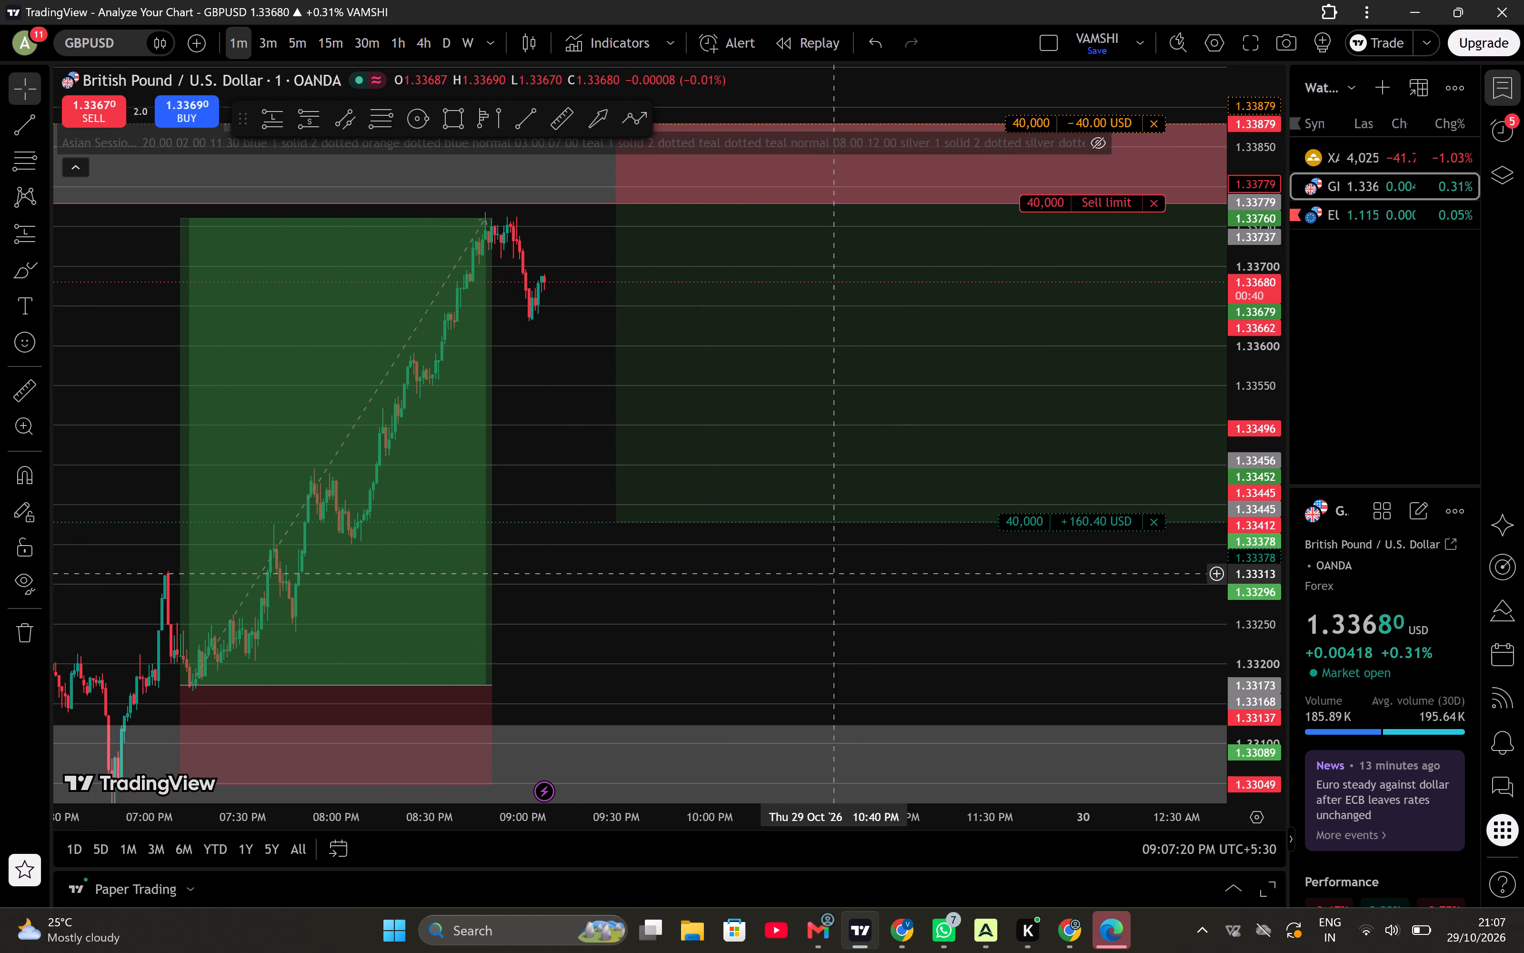
# On the 15-minute XAUUSD chart, place a paper-trading market buy order for 10 units.
pyautogui.click(1308, 151)
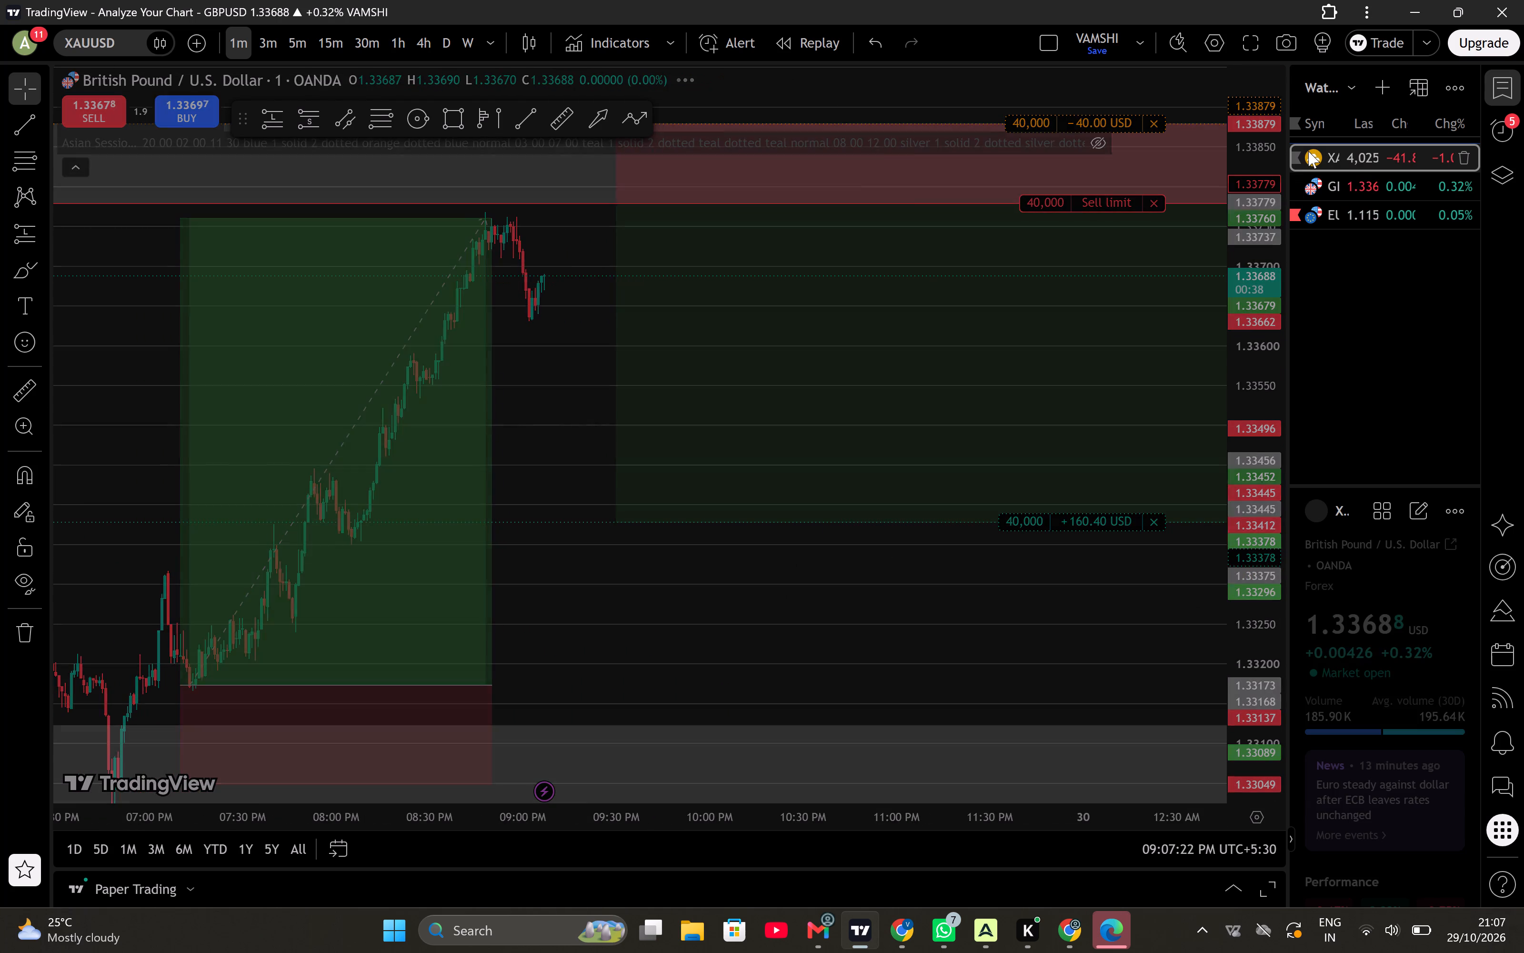
pyautogui.moveTo(709, 581); pyautogui.dragTo(977, 503)
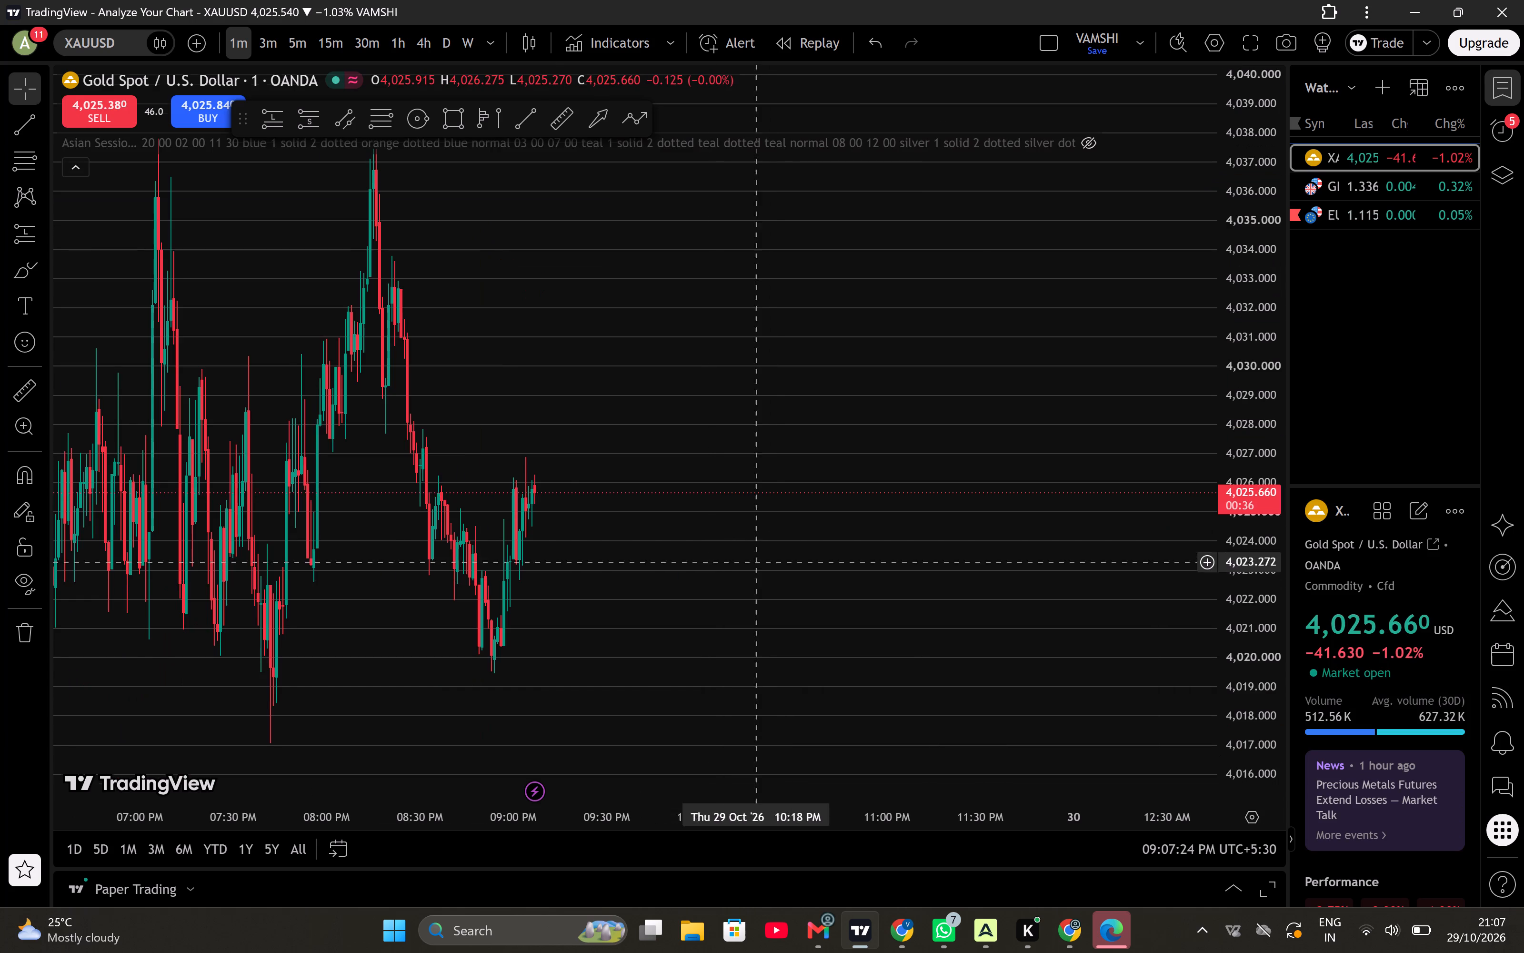
pyautogui.moveTo(977, 503); pyautogui.dragTo(1023, 495)
pyautogui.moveTo(1272, 170); pyautogui.dragTo(1251, 535)
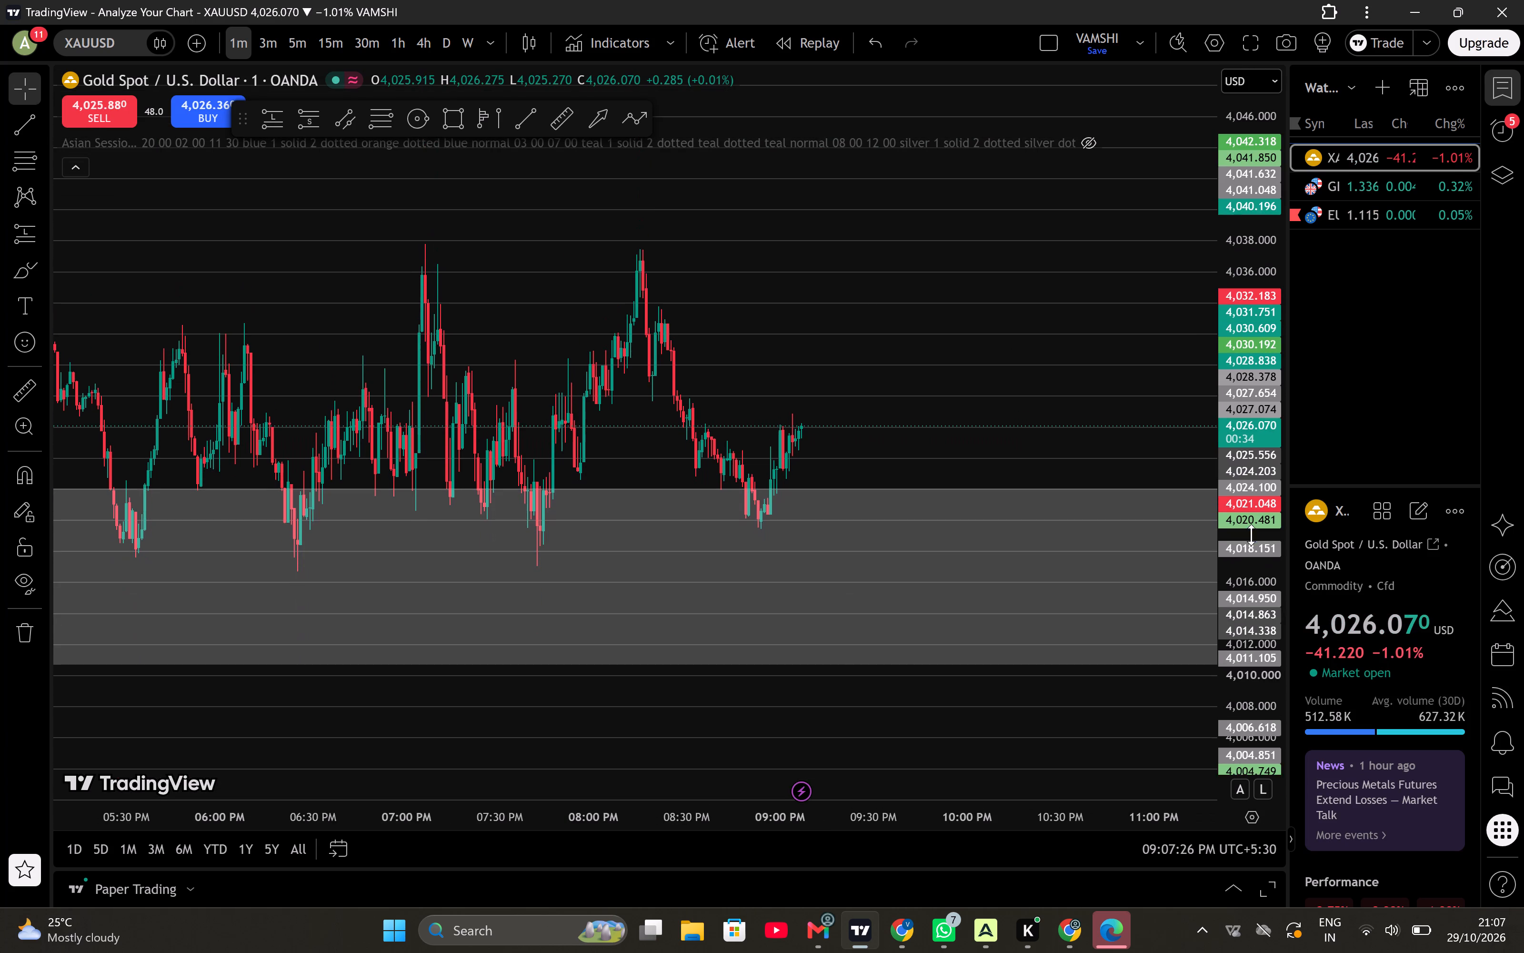
pyautogui.moveTo(824, 344); pyautogui.dragTo(692, 409)
pyautogui.click(337, 37)
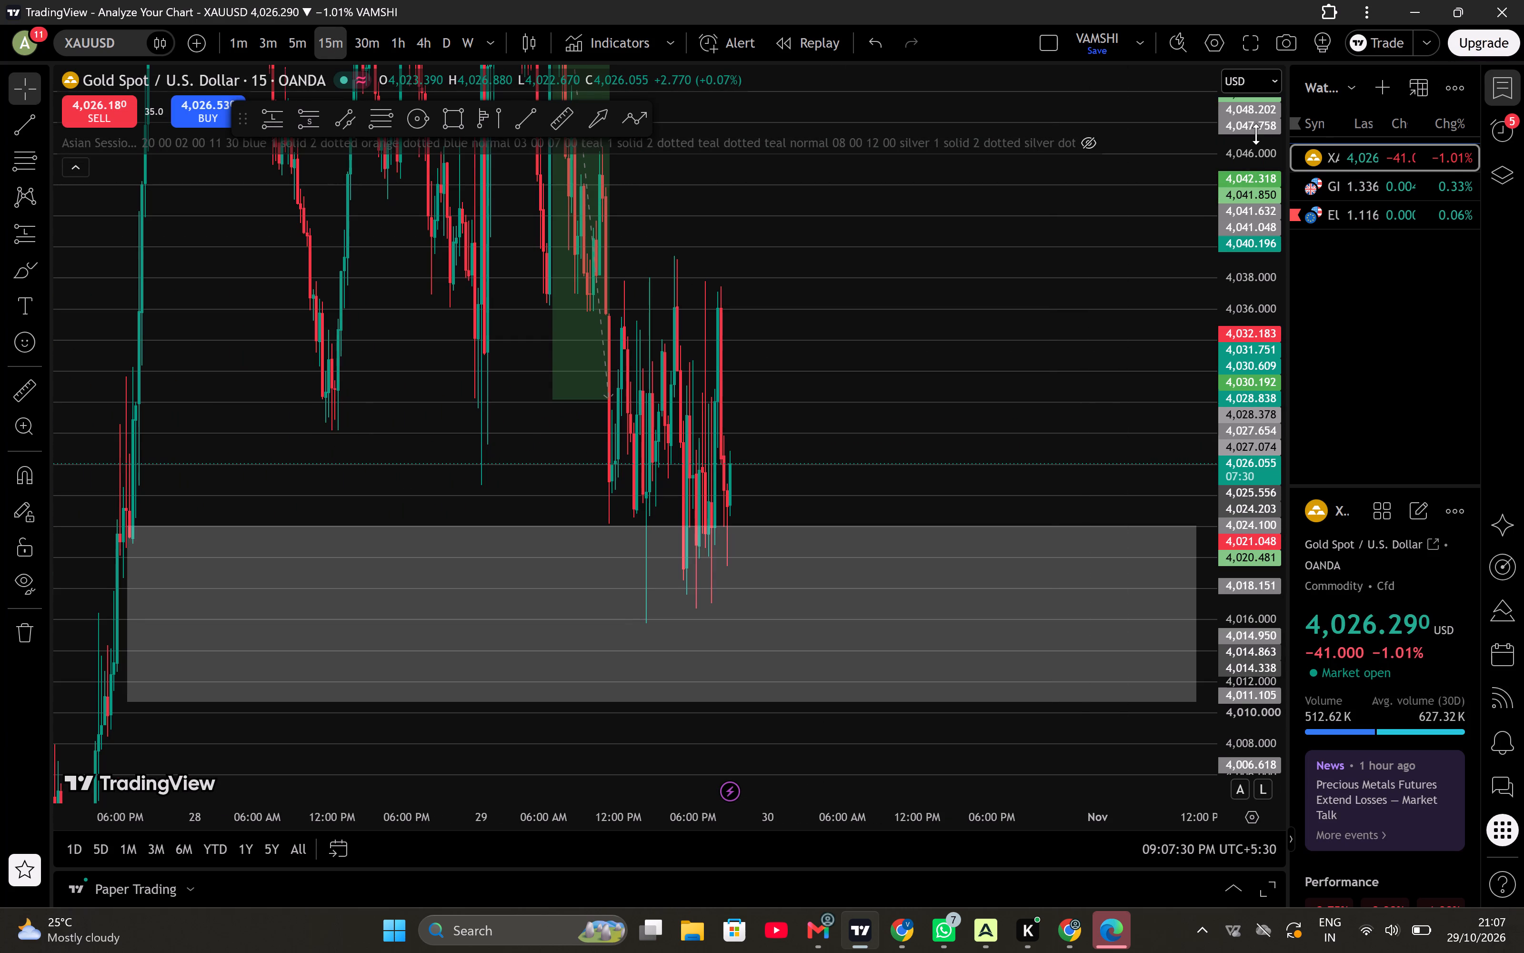
pyautogui.moveTo(1256, 134); pyautogui.dragTo(1340, 556)
pyautogui.scroll(1, 980, 395)
pyautogui.click(723, 519)
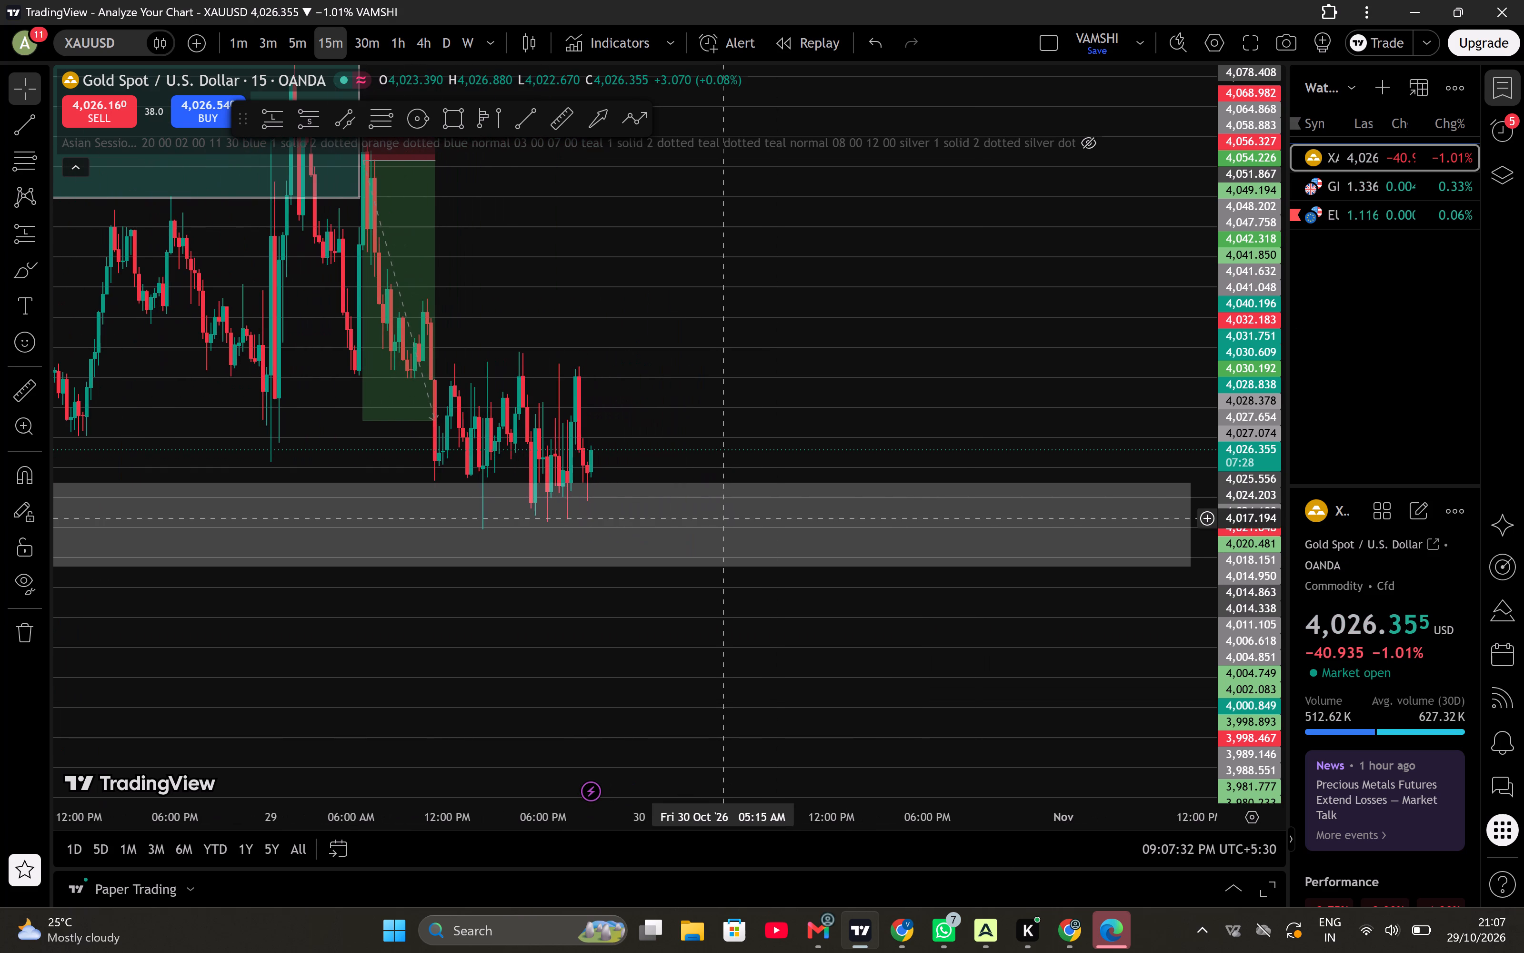
pyautogui.moveTo(695, 424); pyautogui.dragTo(787, 449)
pyautogui.click(183, 103)
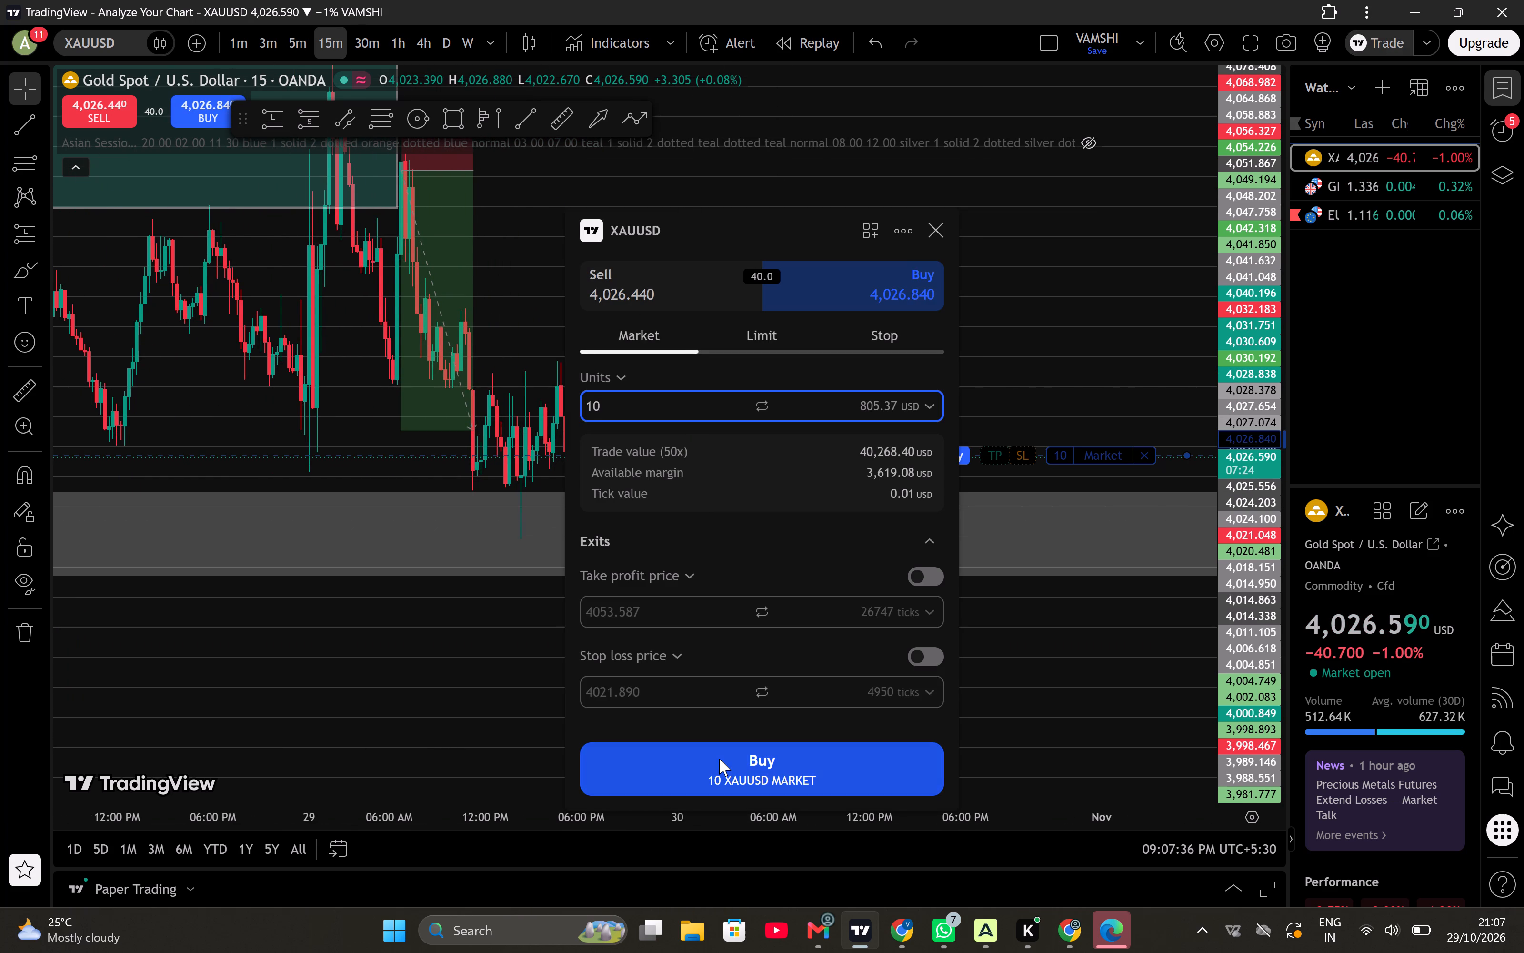
pyautogui.click(719, 759)
# Add a stop loss at 4,021.889 and a take profit at 4,041.939 to the XAUUSD long trade.
pyautogui.moveTo(1129, 323); pyautogui.dragTo(912, 394)
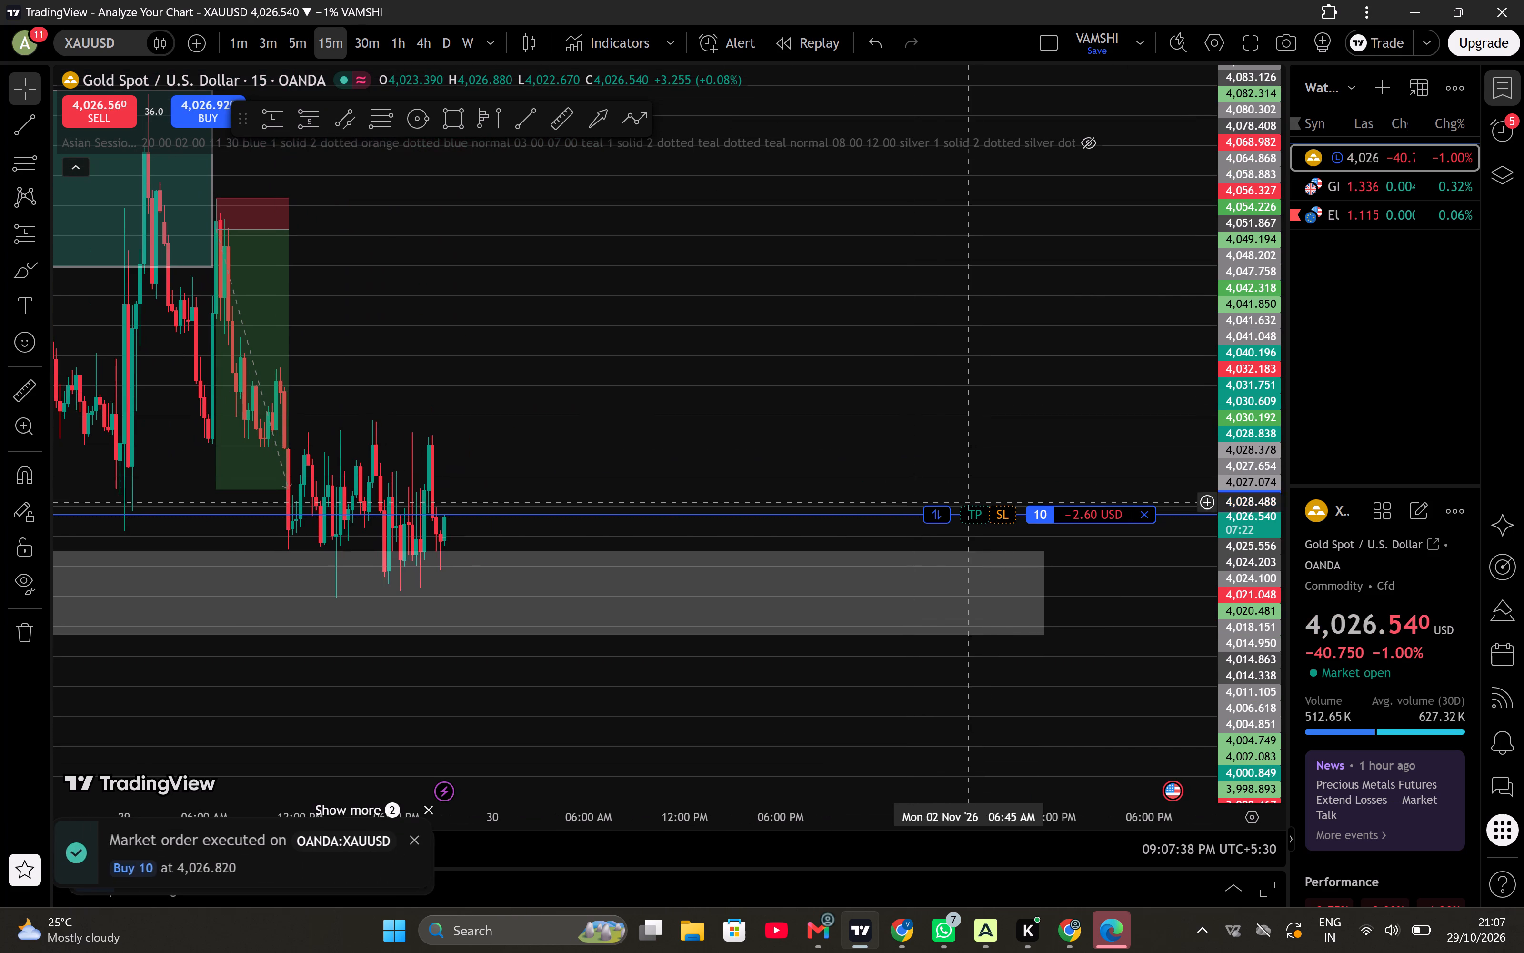
pyautogui.moveTo(998, 515); pyautogui.dragTo(995, 552)
pyautogui.moveTo(1000, 510); pyautogui.dragTo(999, 431)
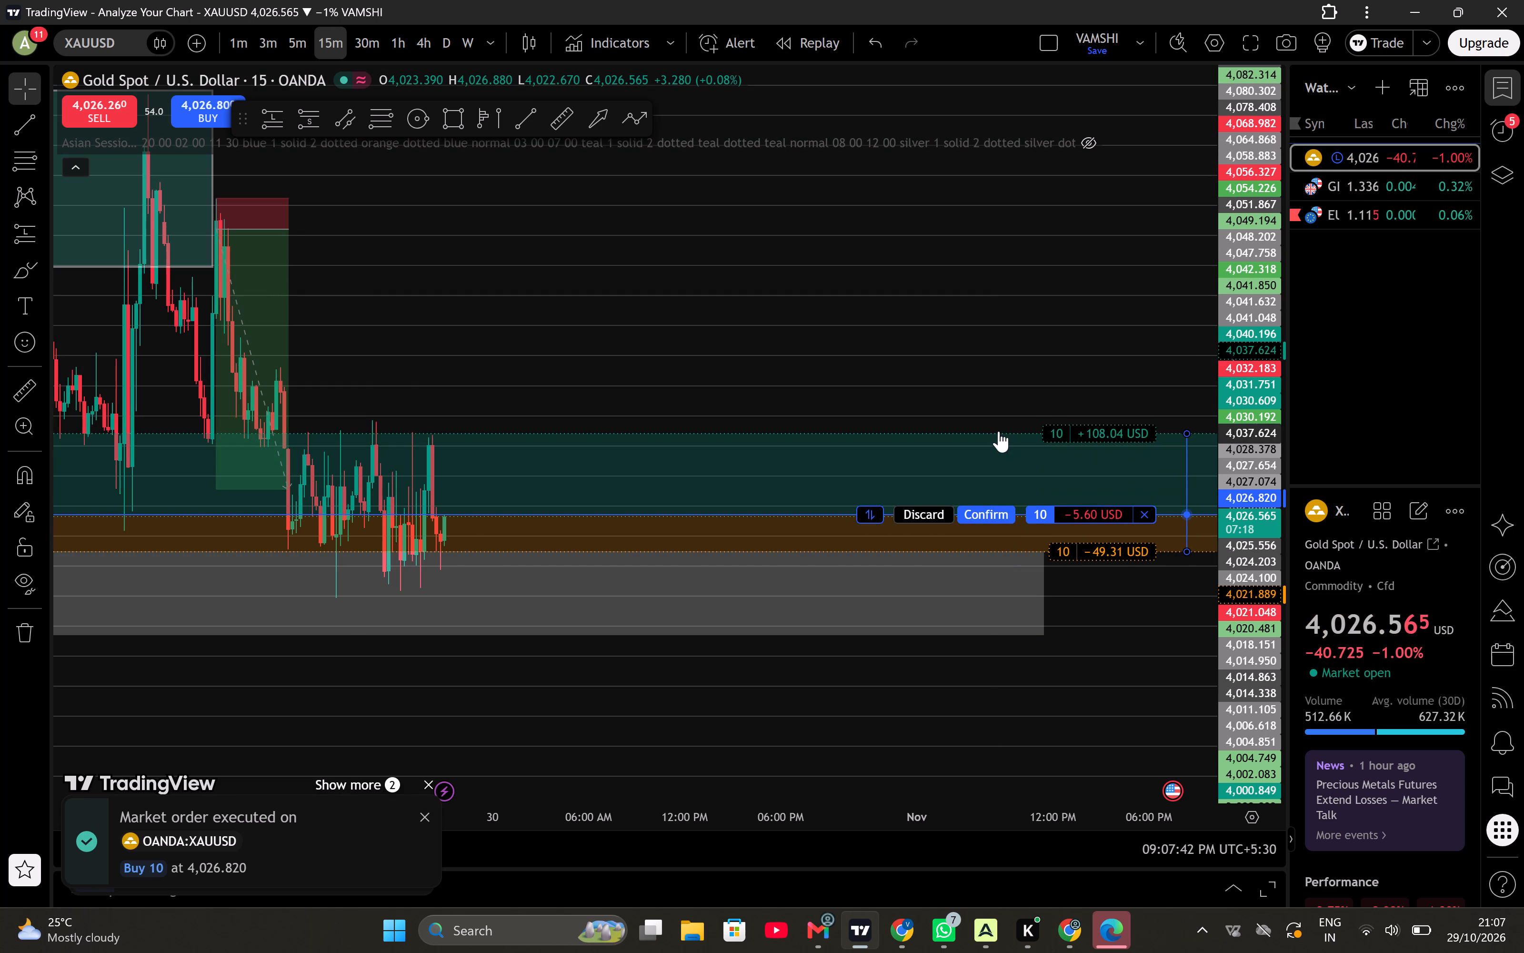
pyautogui.moveTo(999, 431); pyautogui.dragTo(995, 403)
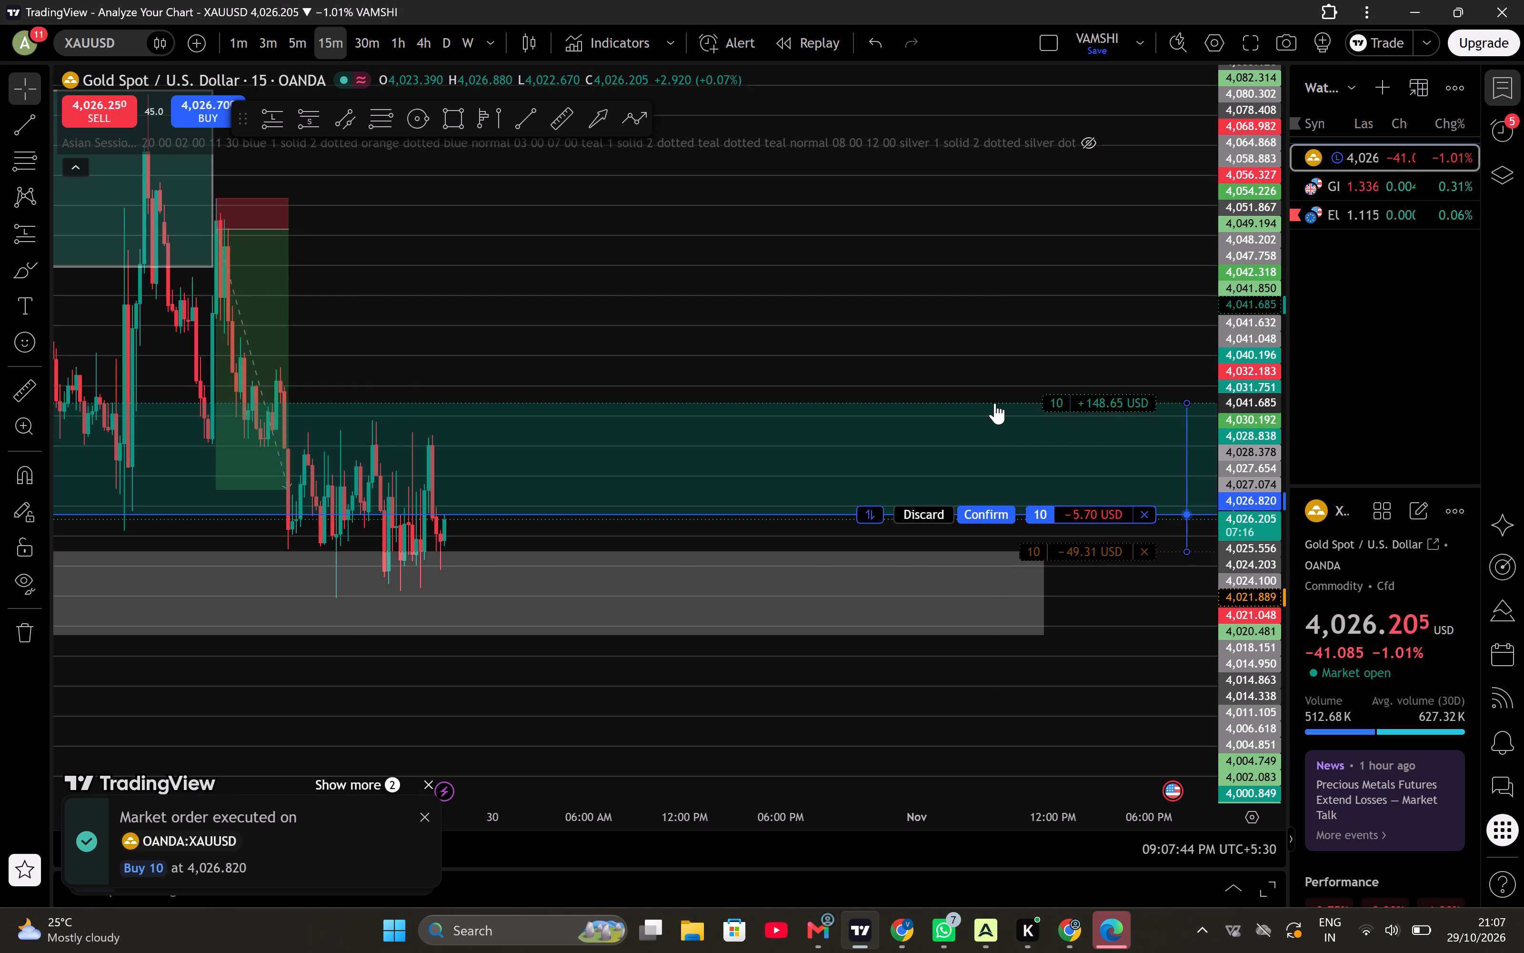
pyautogui.moveTo(995, 403); pyautogui.dragTo(995, 403)
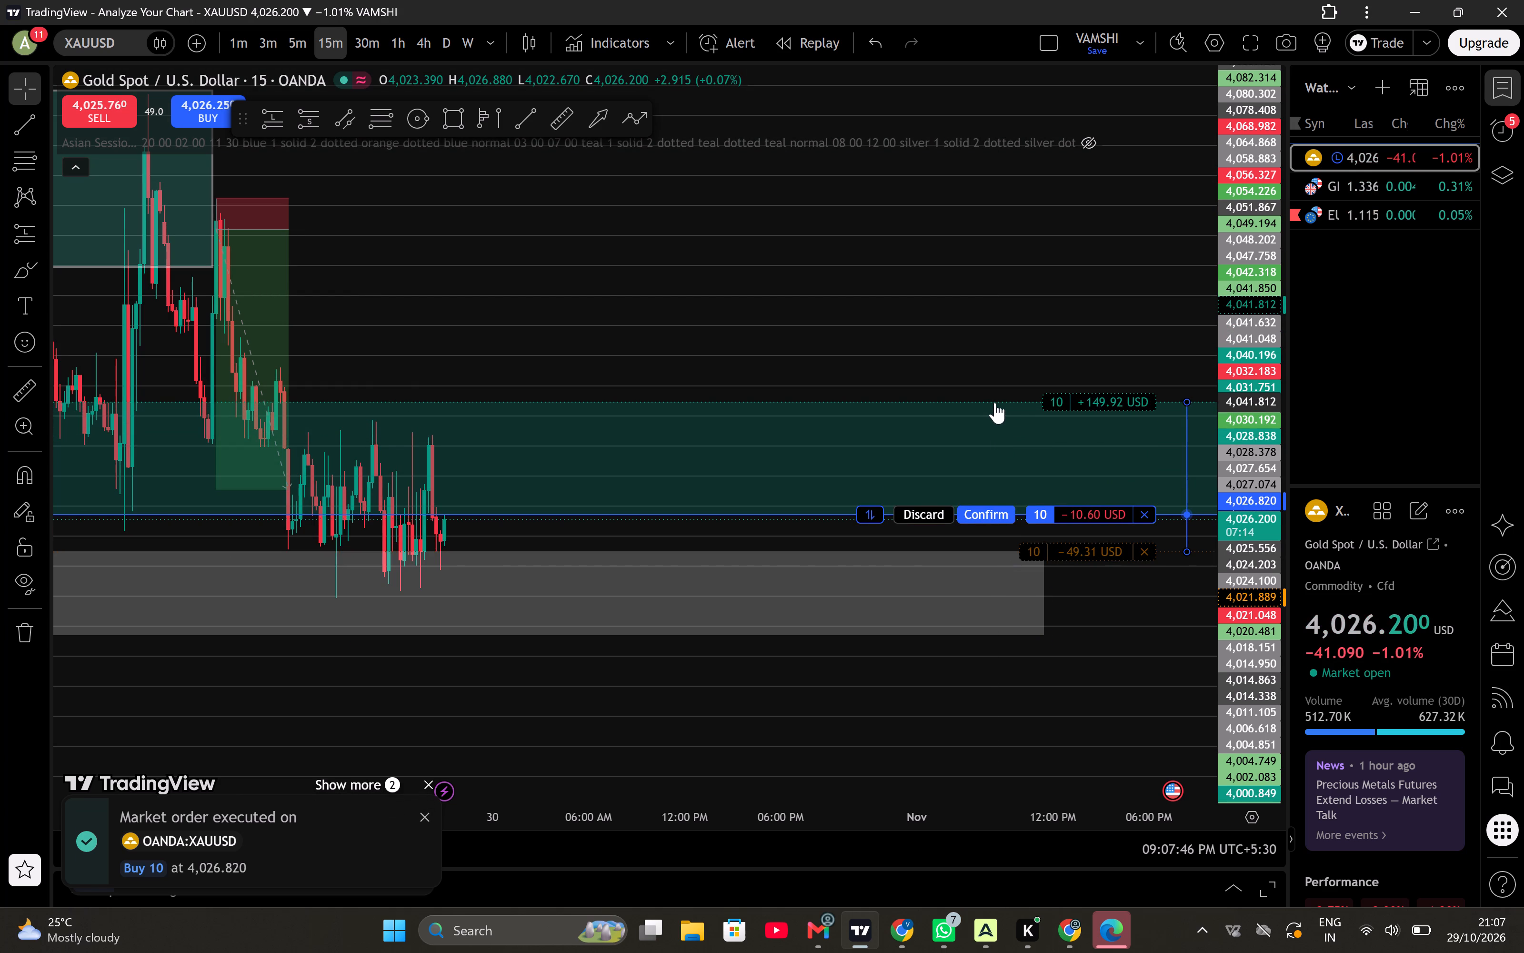
pyautogui.moveTo(995, 403); pyautogui.dragTo(993, 403)
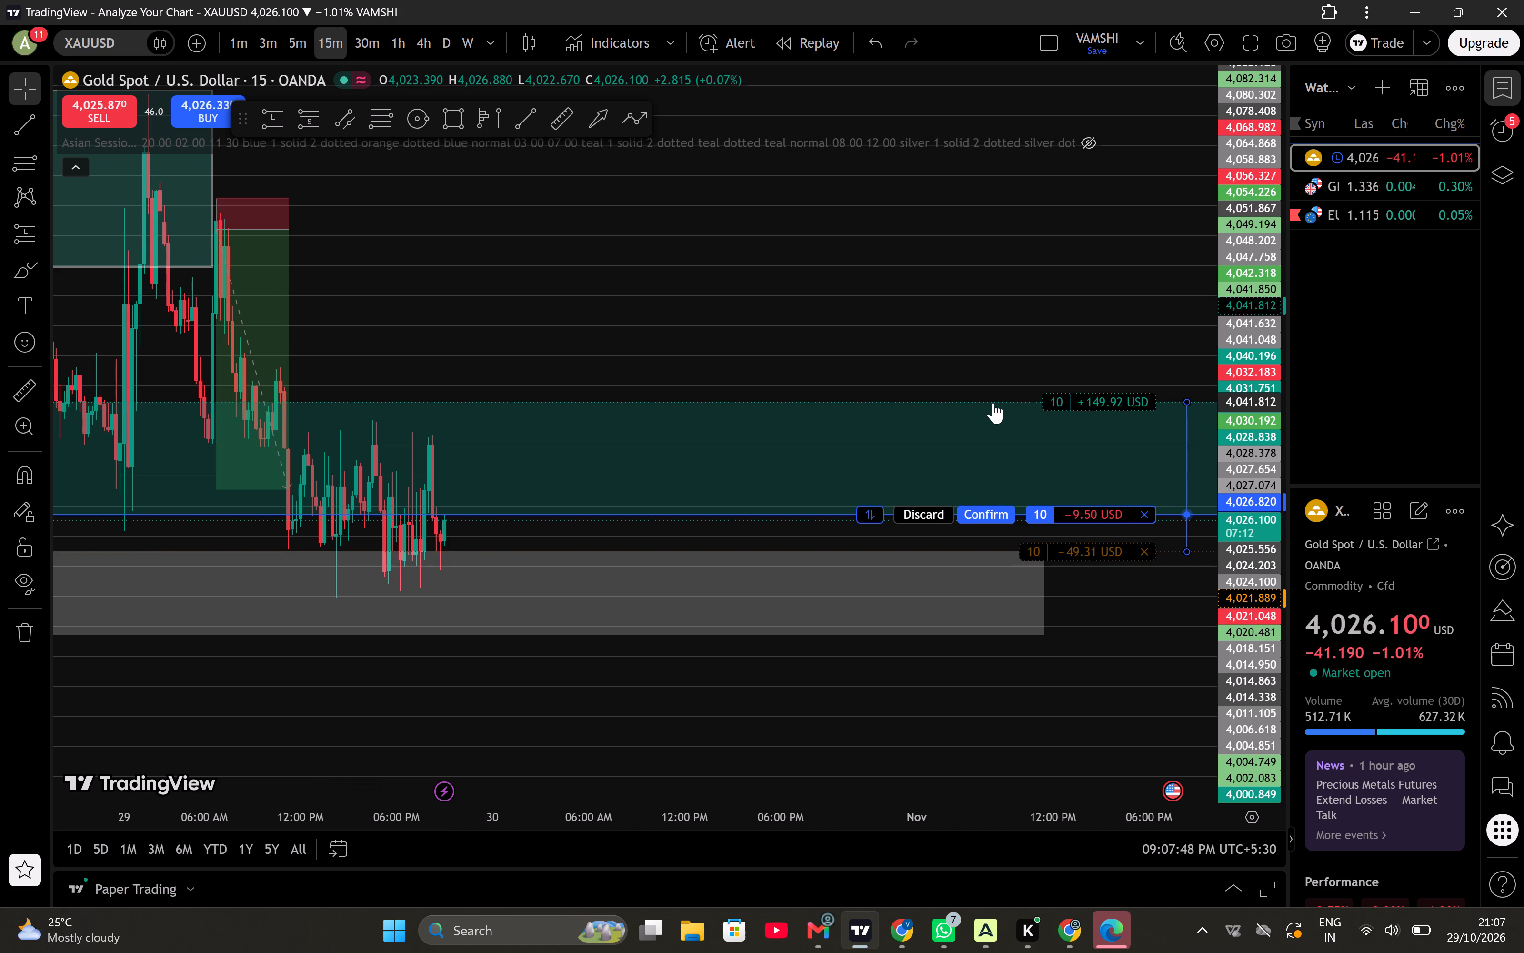
pyautogui.moveTo(993, 403); pyautogui.dragTo(988, 403)
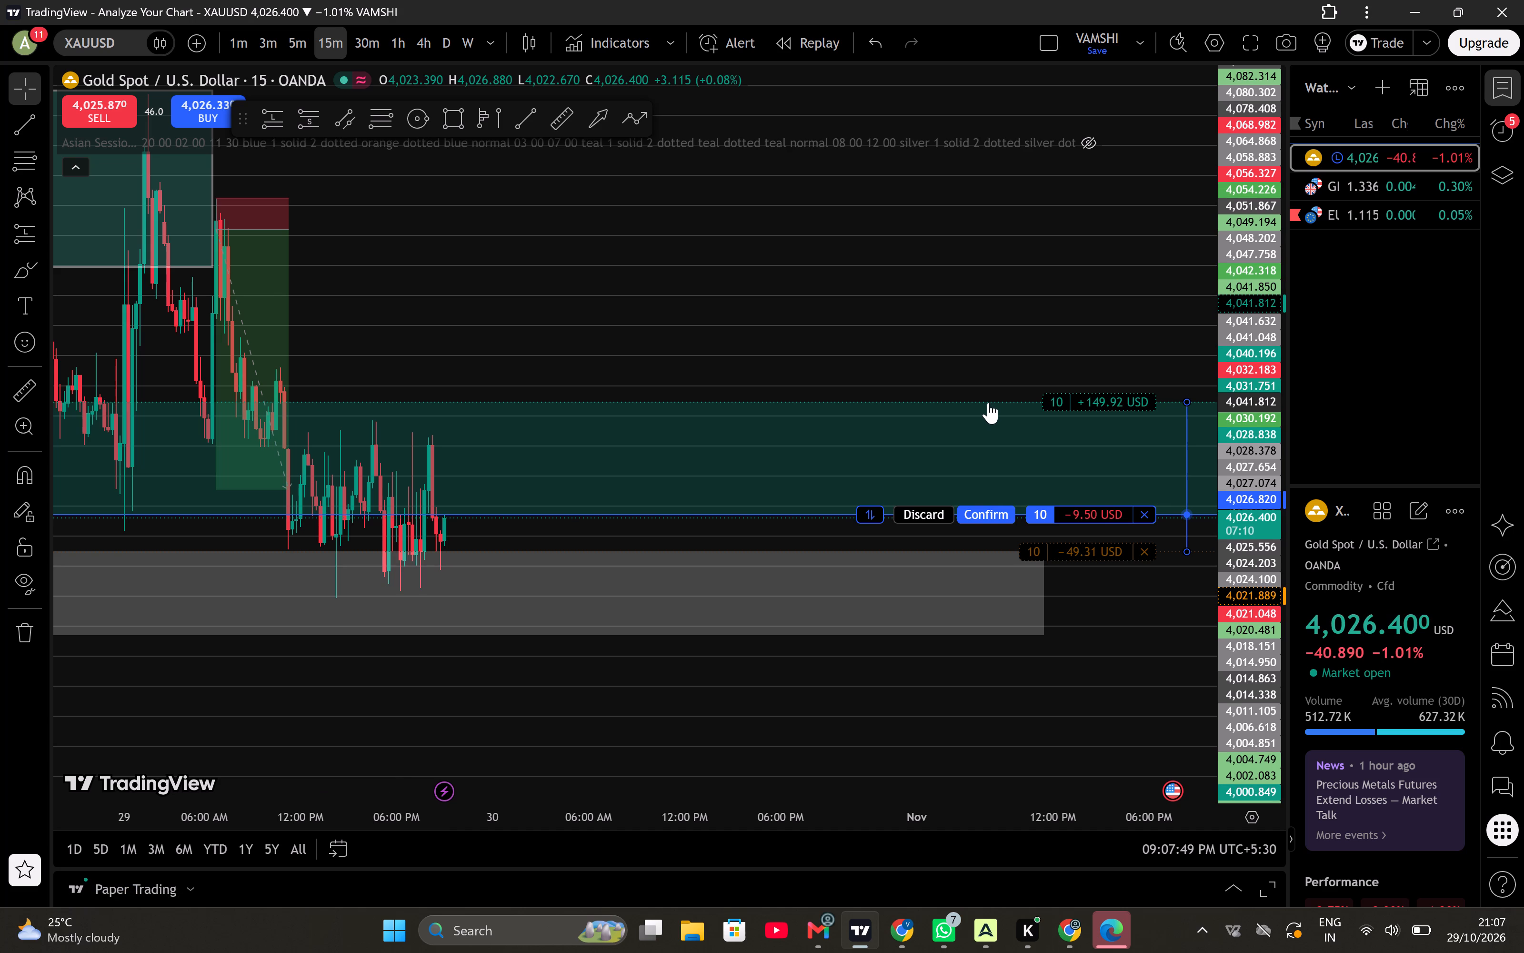
pyautogui.moveTo(988, 403); pyautogui.dragTo(990, 403)
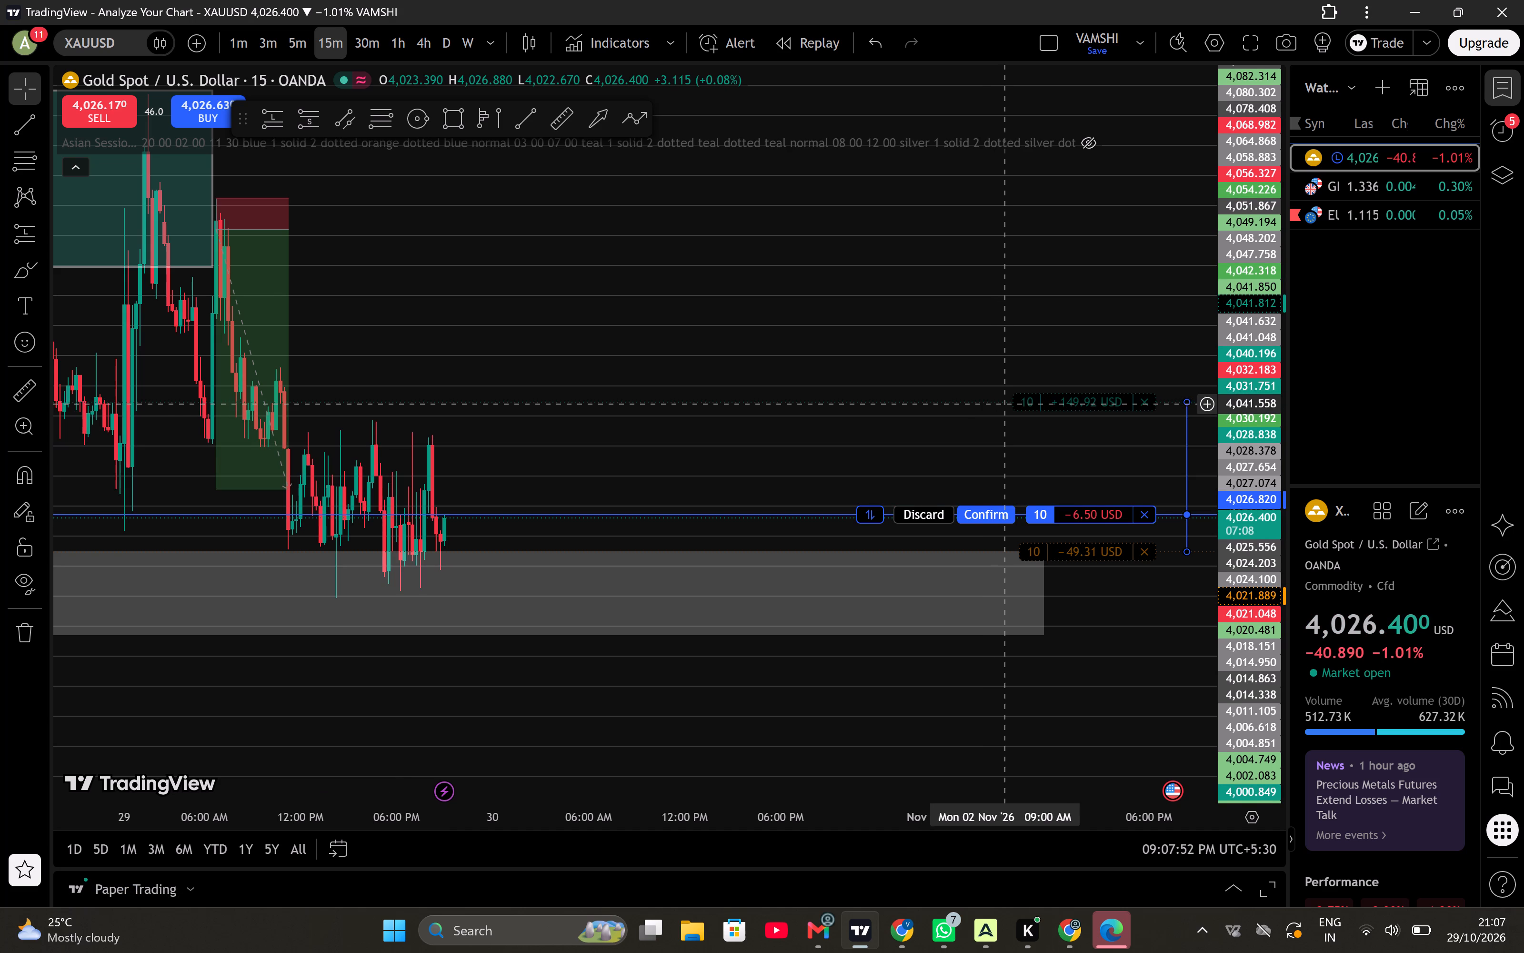
pyautogui.moveTo(1005, 404); pyautogui.dragTo(1011, 398)
pyautogui.moveTo(1038, 393); pyautogui.dragTo(1041, 390)
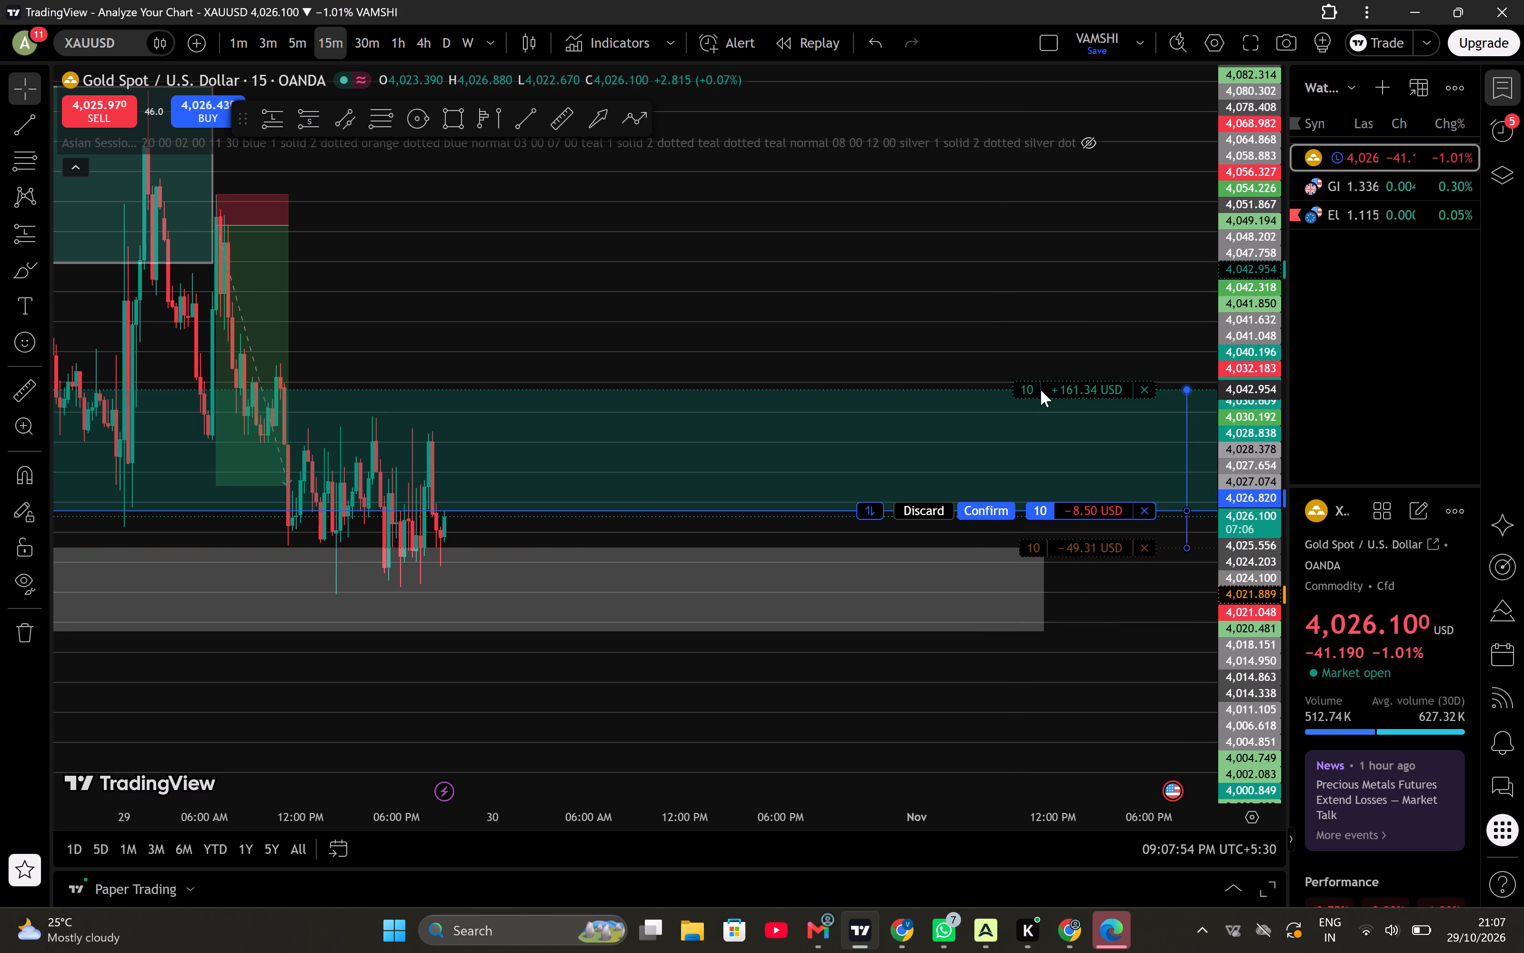
pyautogui.moveTo(1041, 390); pyautogui.dragTo(1034, 399)
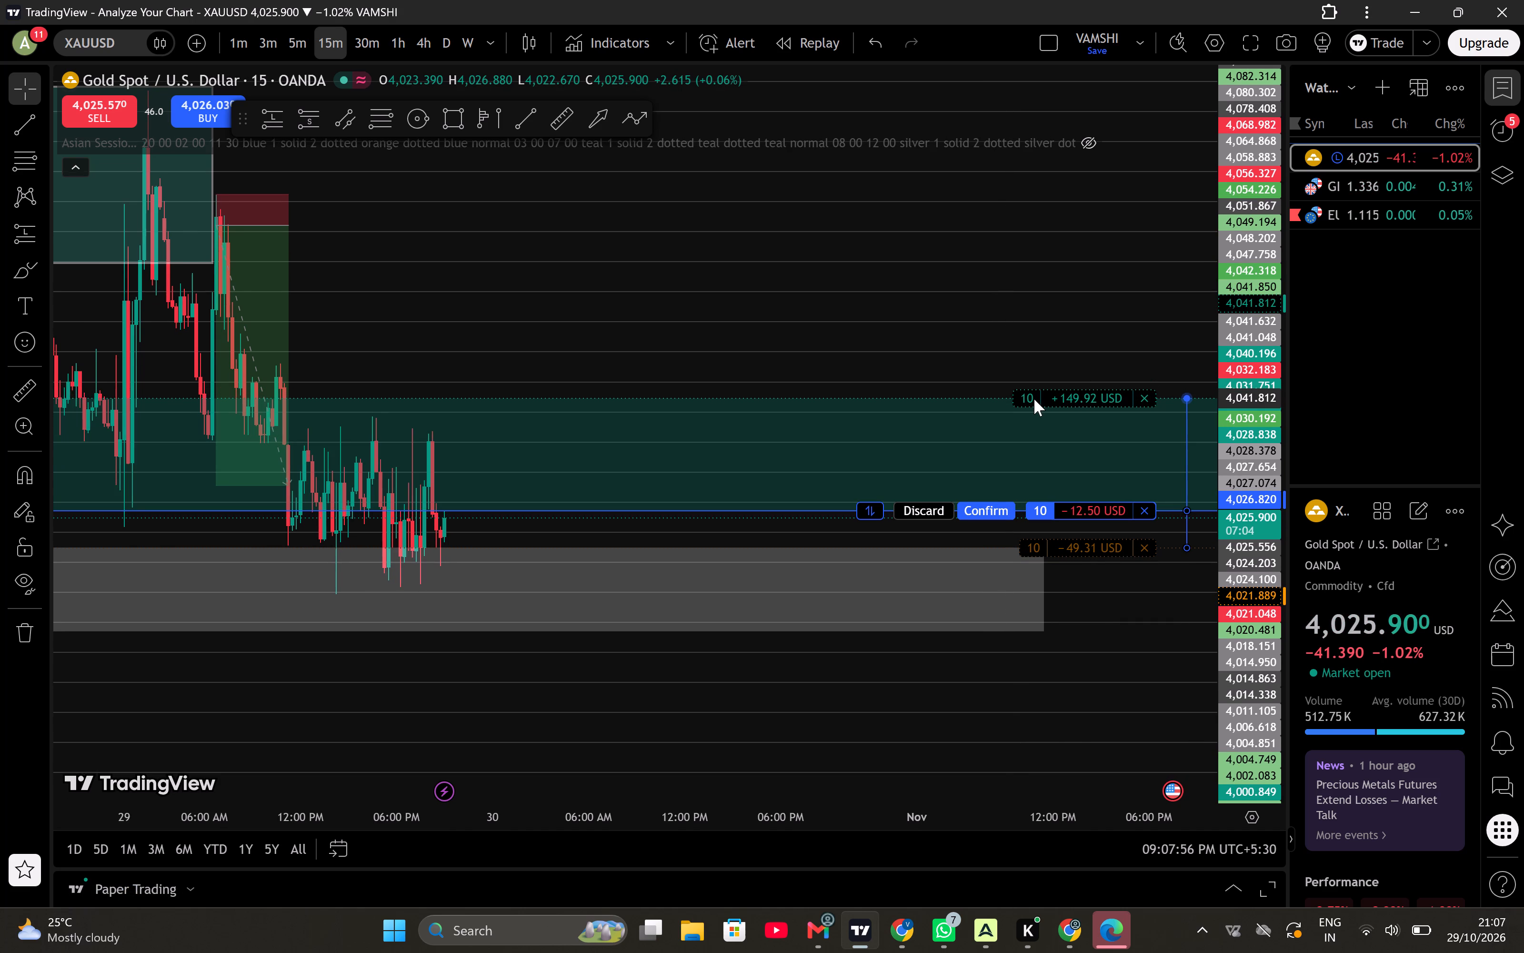
pyautogui.moveTo(1034, 399); pyautogui.dragTo(1034, 397)
pyautogui.click(998, 512)
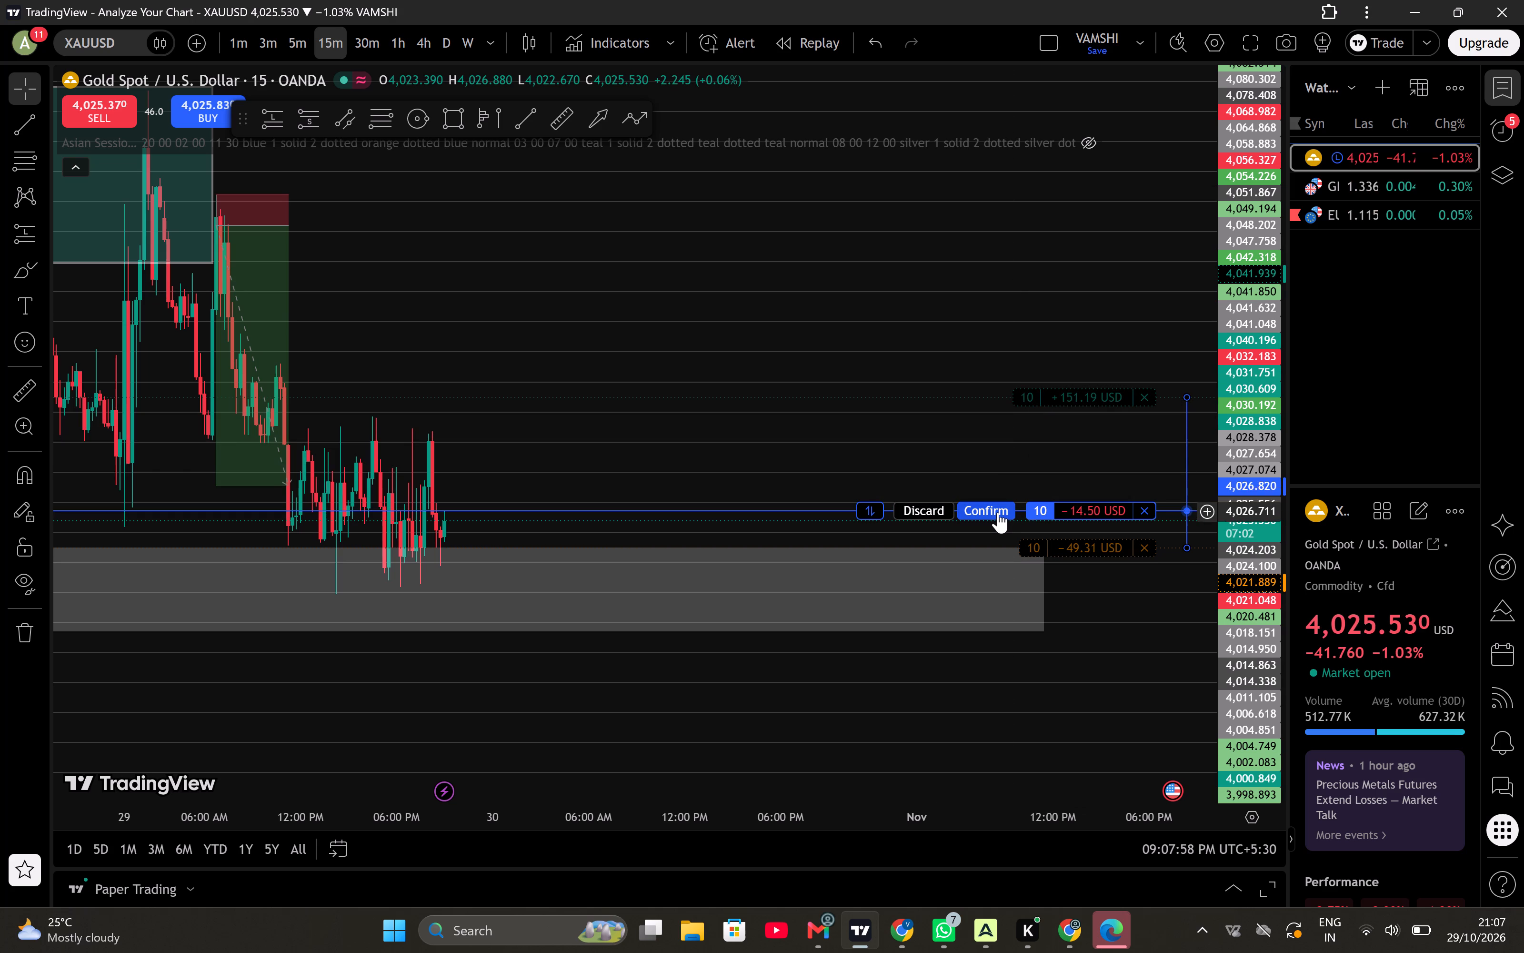
pyautogui.moveTo(1162, 435); pyautogui.dragTo(1160, 595)
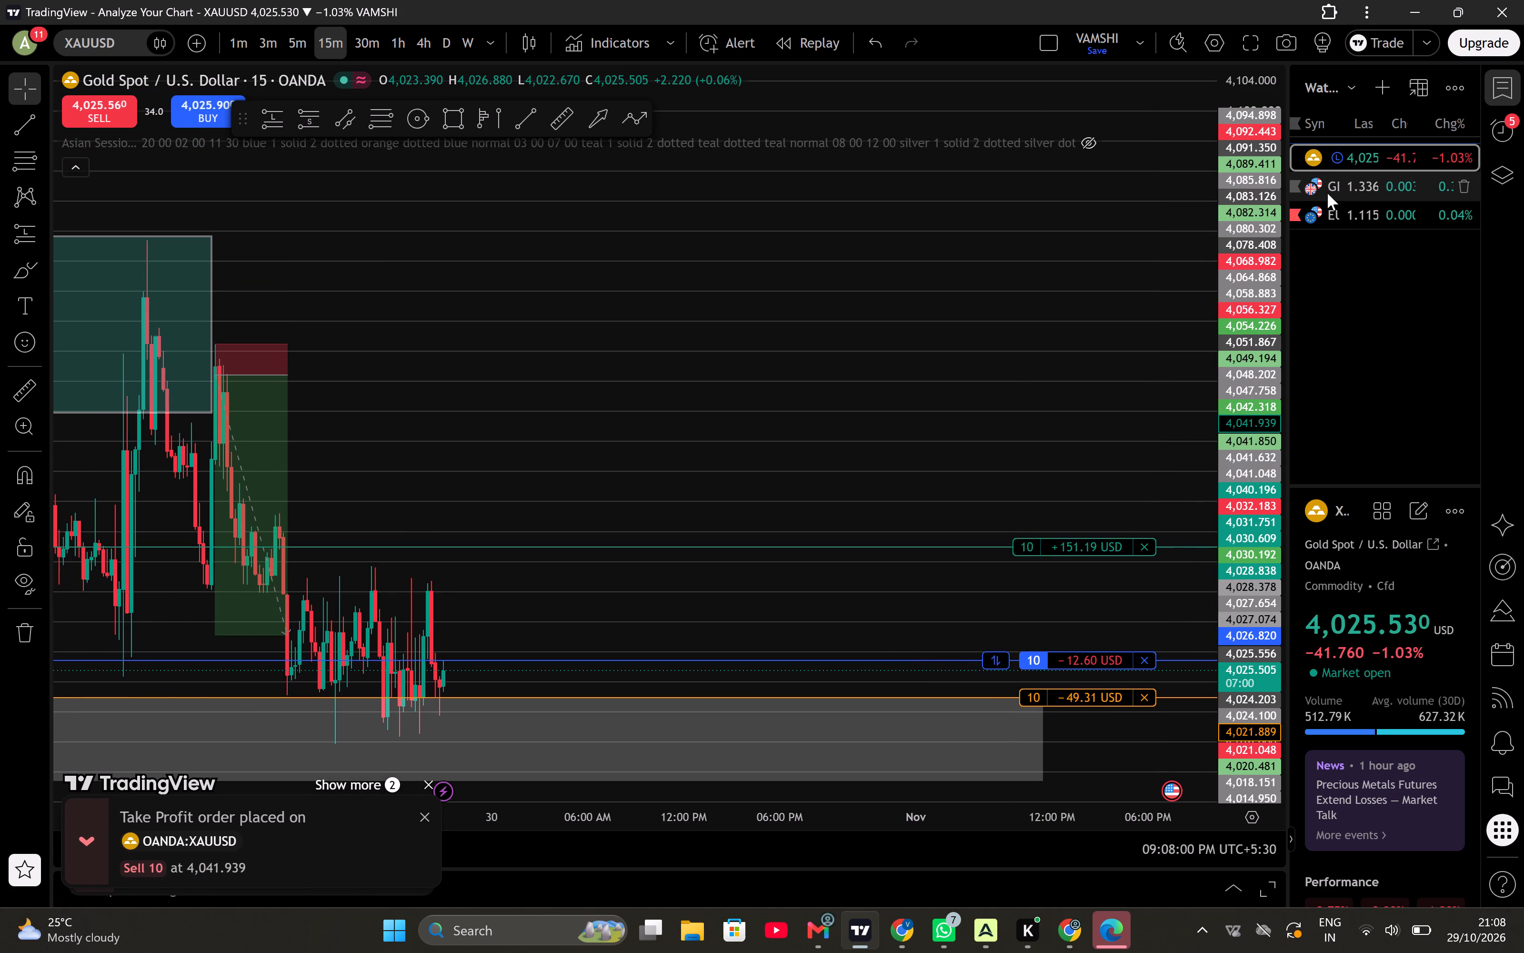
# Examine EURUSD price action against the sell limit order's levels on the 15-minute and 3-minute charts.
pyautogui.click(1327, 206)
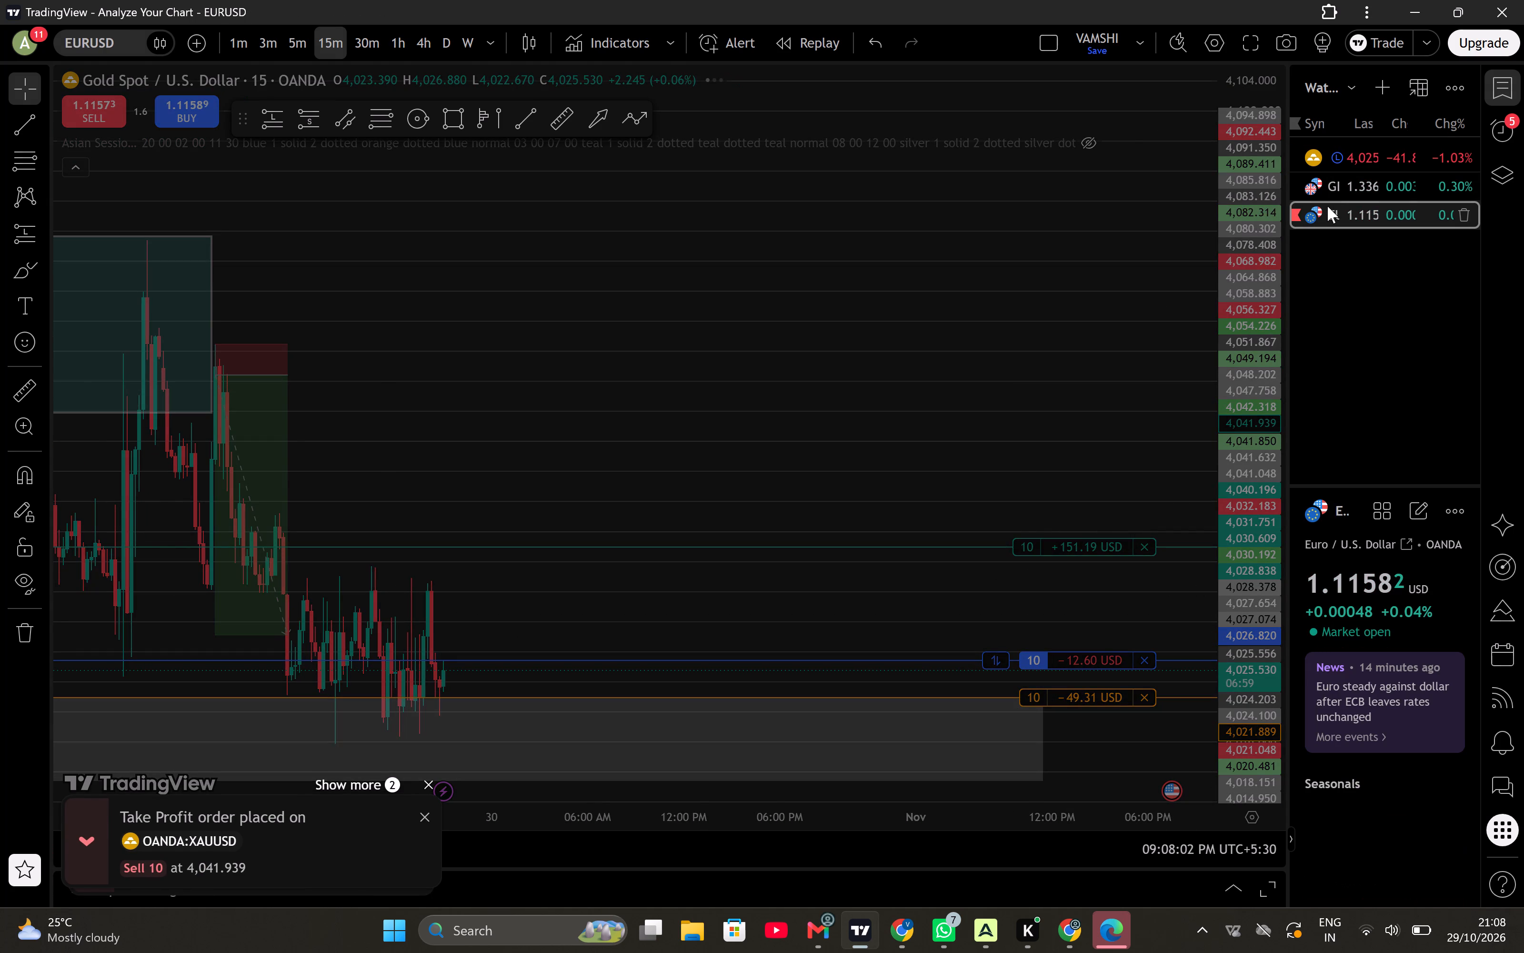
pyautogui.moveTo(1020, 588); pyautogui.dragTo(1168, 730)
pyautogui.moveTo(1241, 345); pyautogui.dragTo(1270, 591)
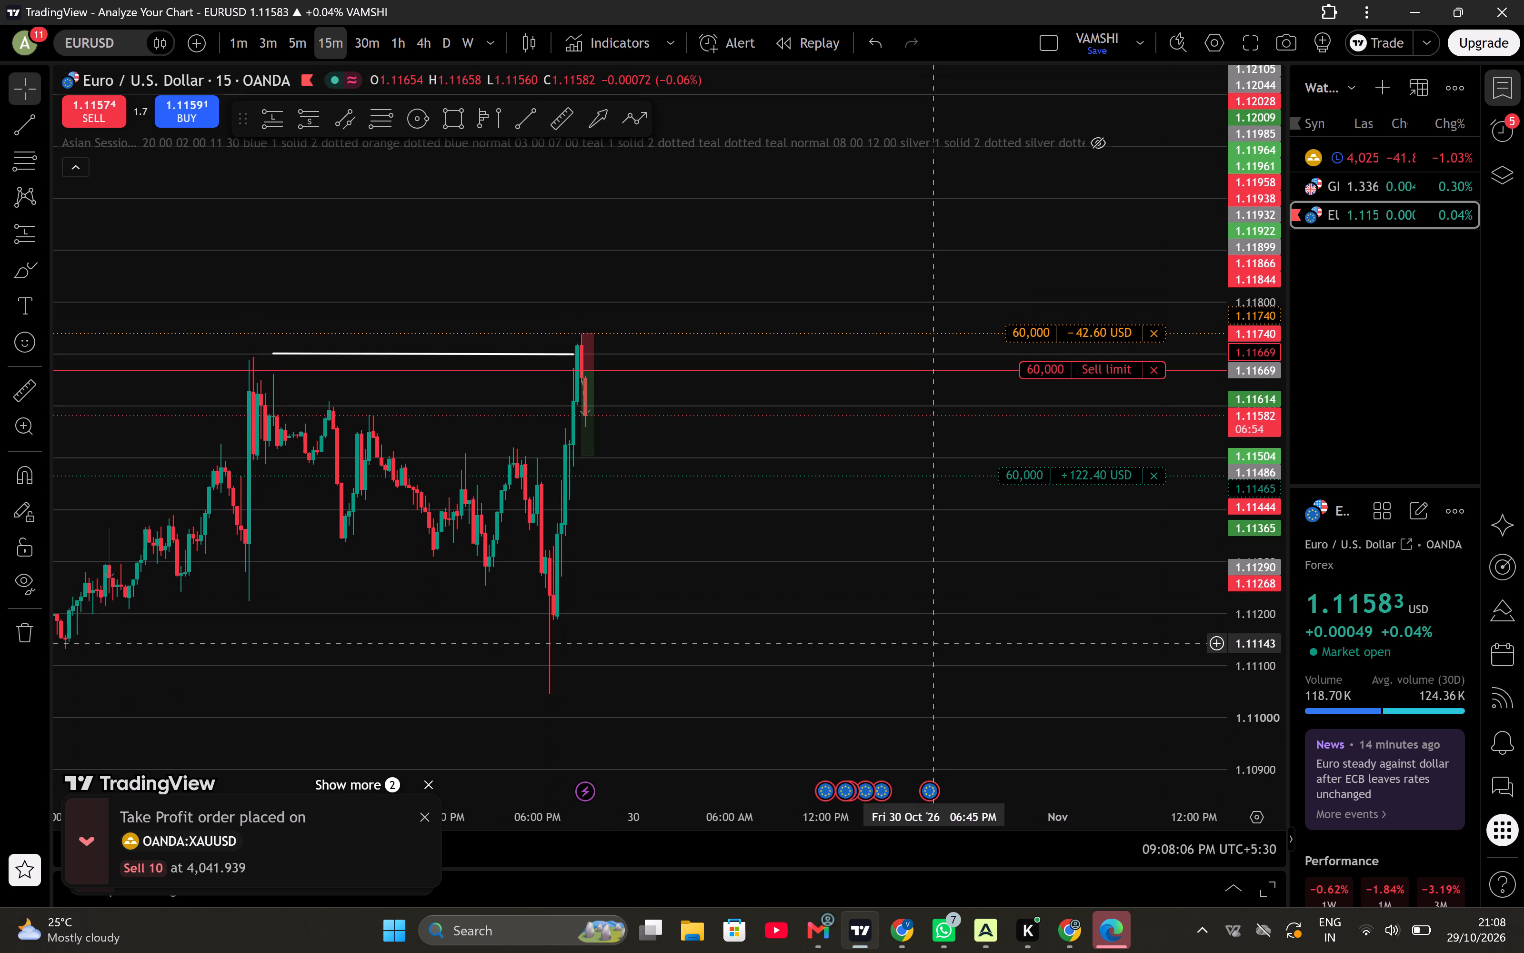
pyautogui.scroll(1, 935, 643)
pyautogui.moveTo(732, 580); pyautogui.dragTo(946, 564)
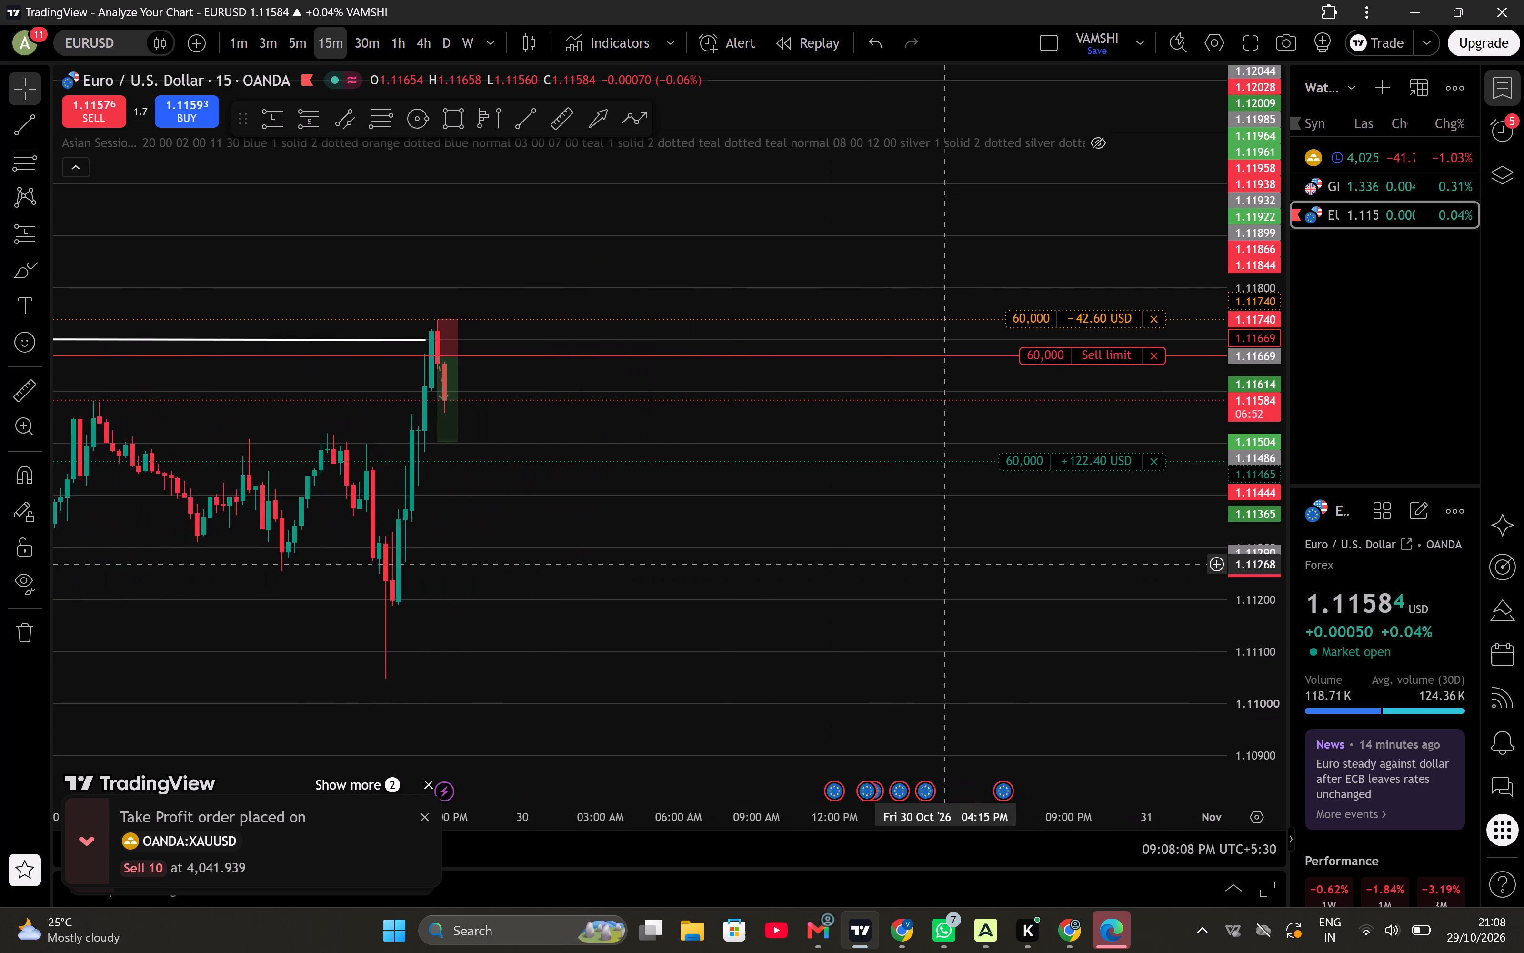
pyautogui.click(280, 53)
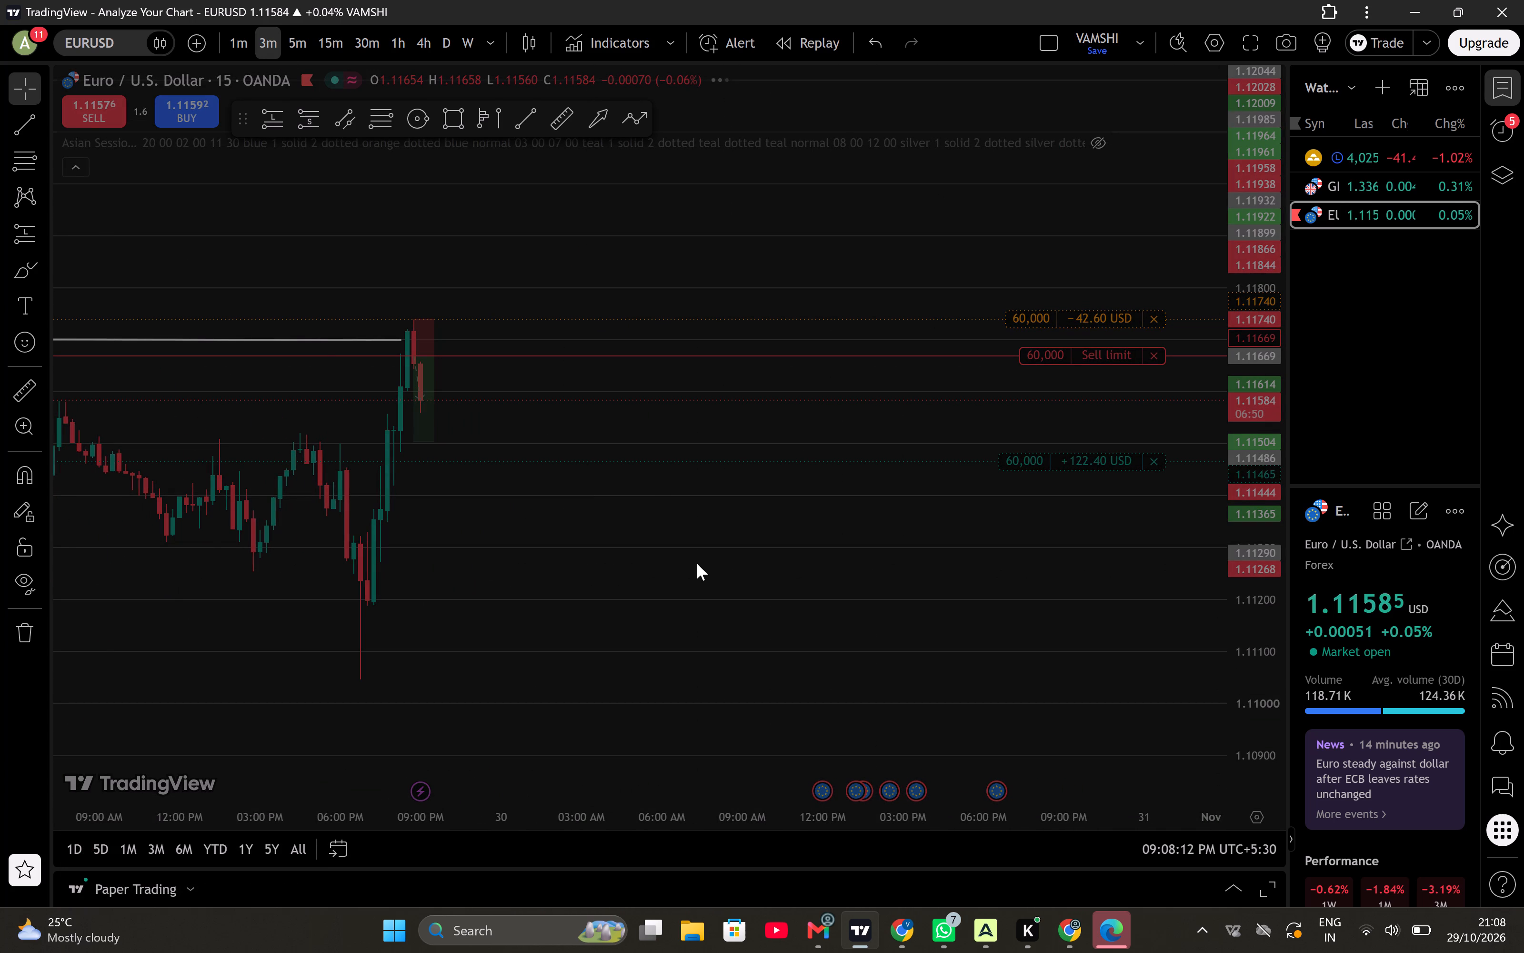
pyautogui.moveTo(757, 636); pyautogui.dragTo(956, 645)
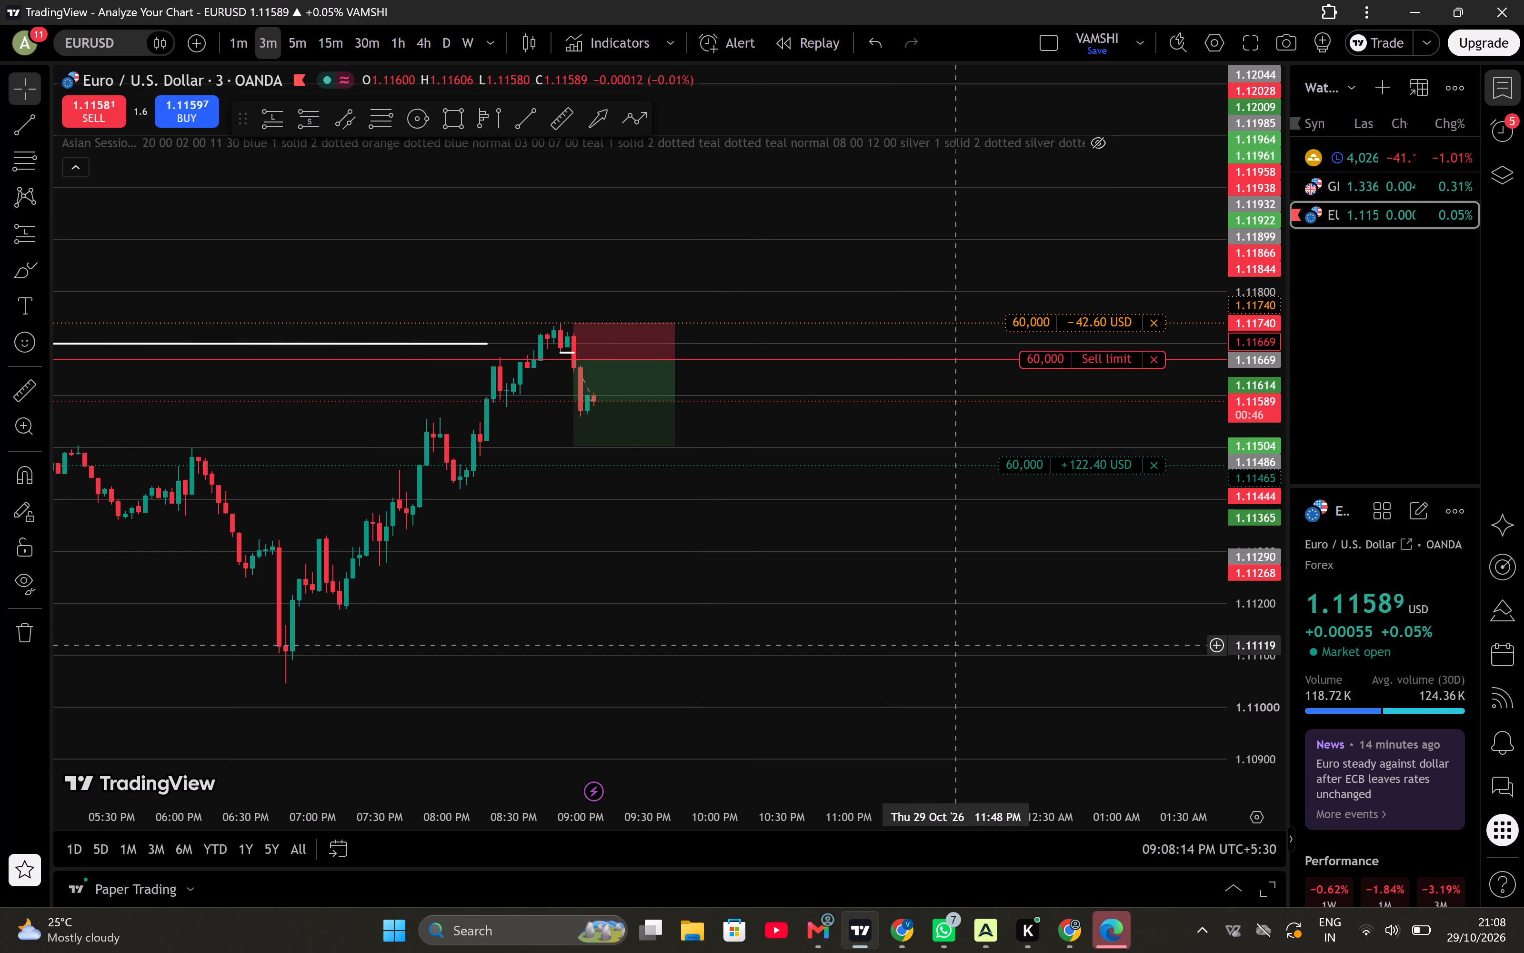
# On the 3-minute XAUUSD chart, draw a long position from 09:06 PM with its entry at about 4,026.82, matching the open trade.
pyautogui.click(1342, 166)
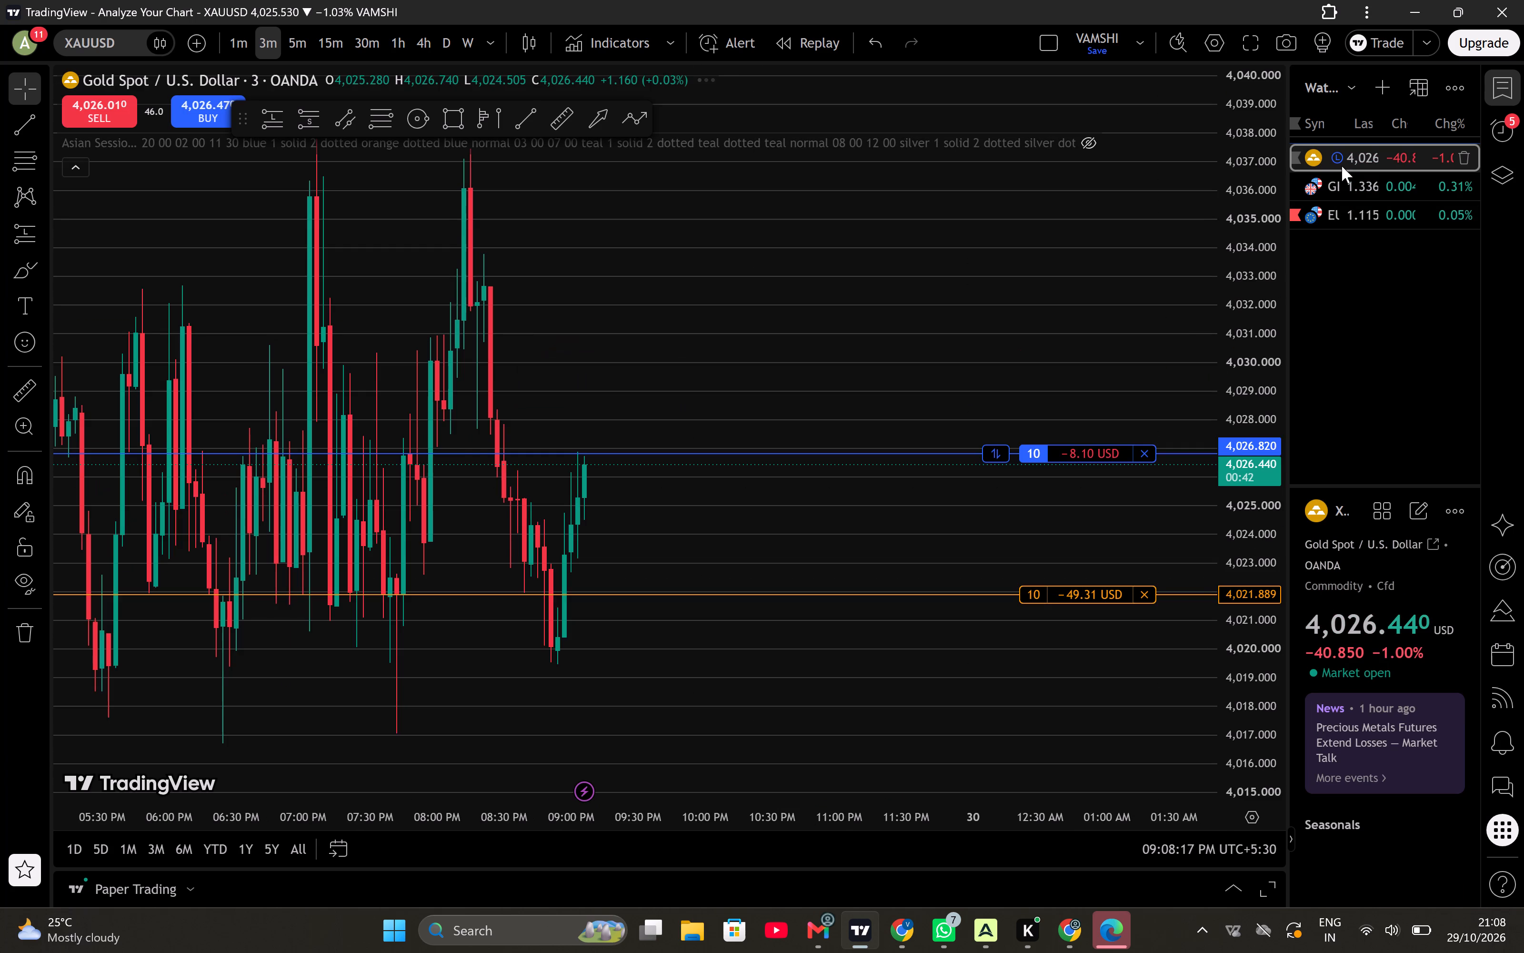
pyautogui.moveTo(850, 554); pyautogui.dragTo(1035, 599)
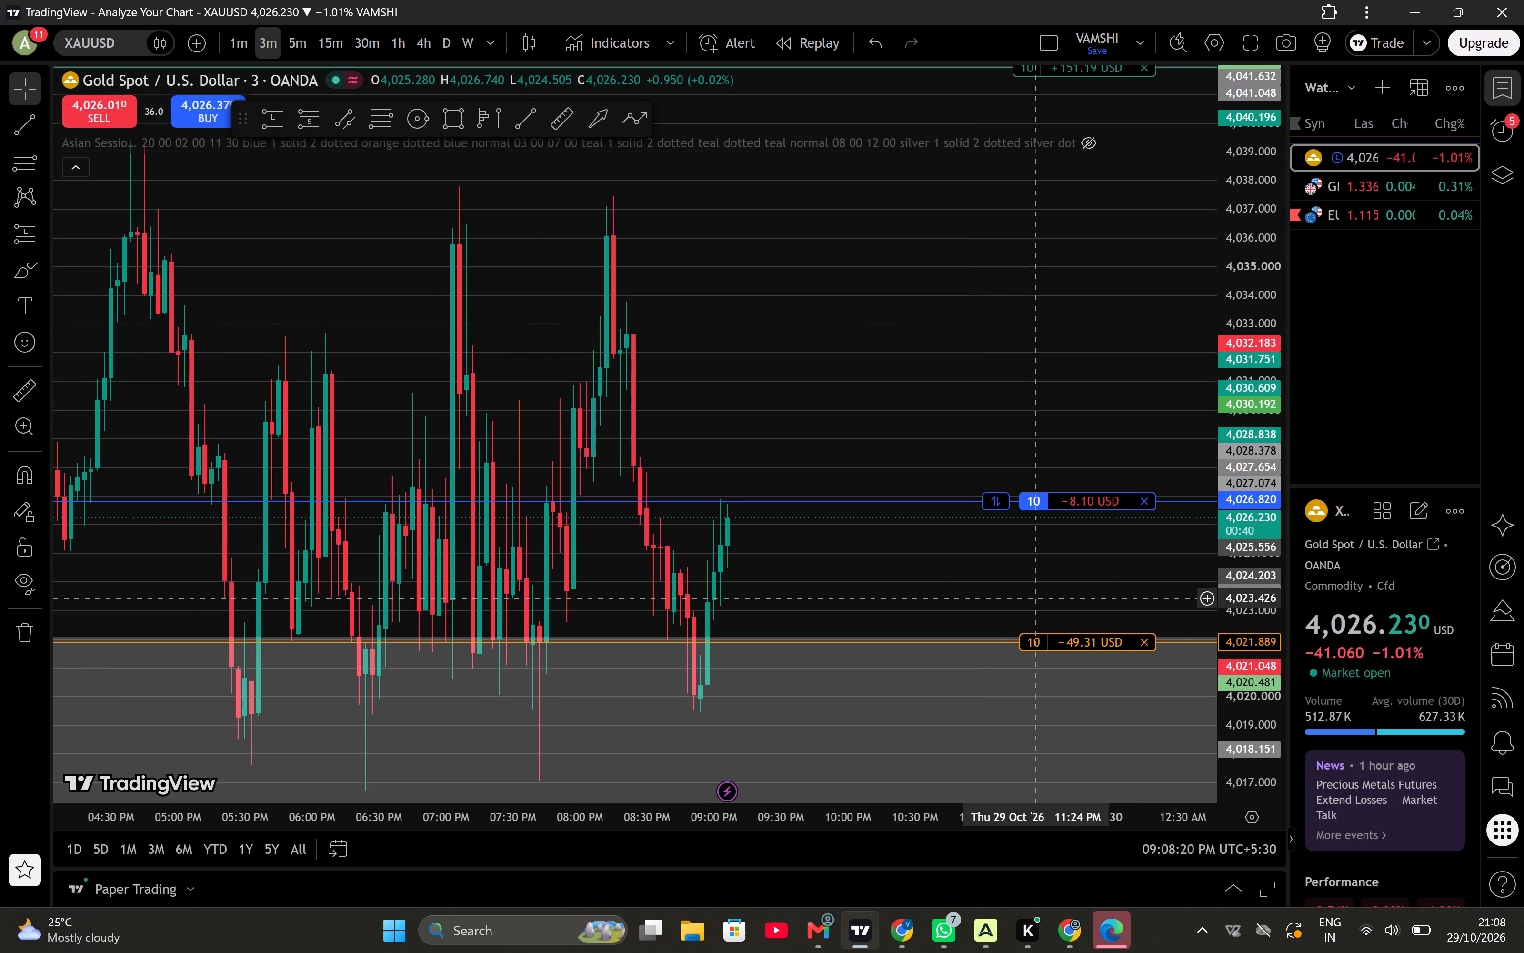
pyautogui.moveTo(1060, 570); pyautogui.dragTo(993, 618)
pyautogui.moveTo(1260, 267); pyautogui.dragTo(1288, 563)
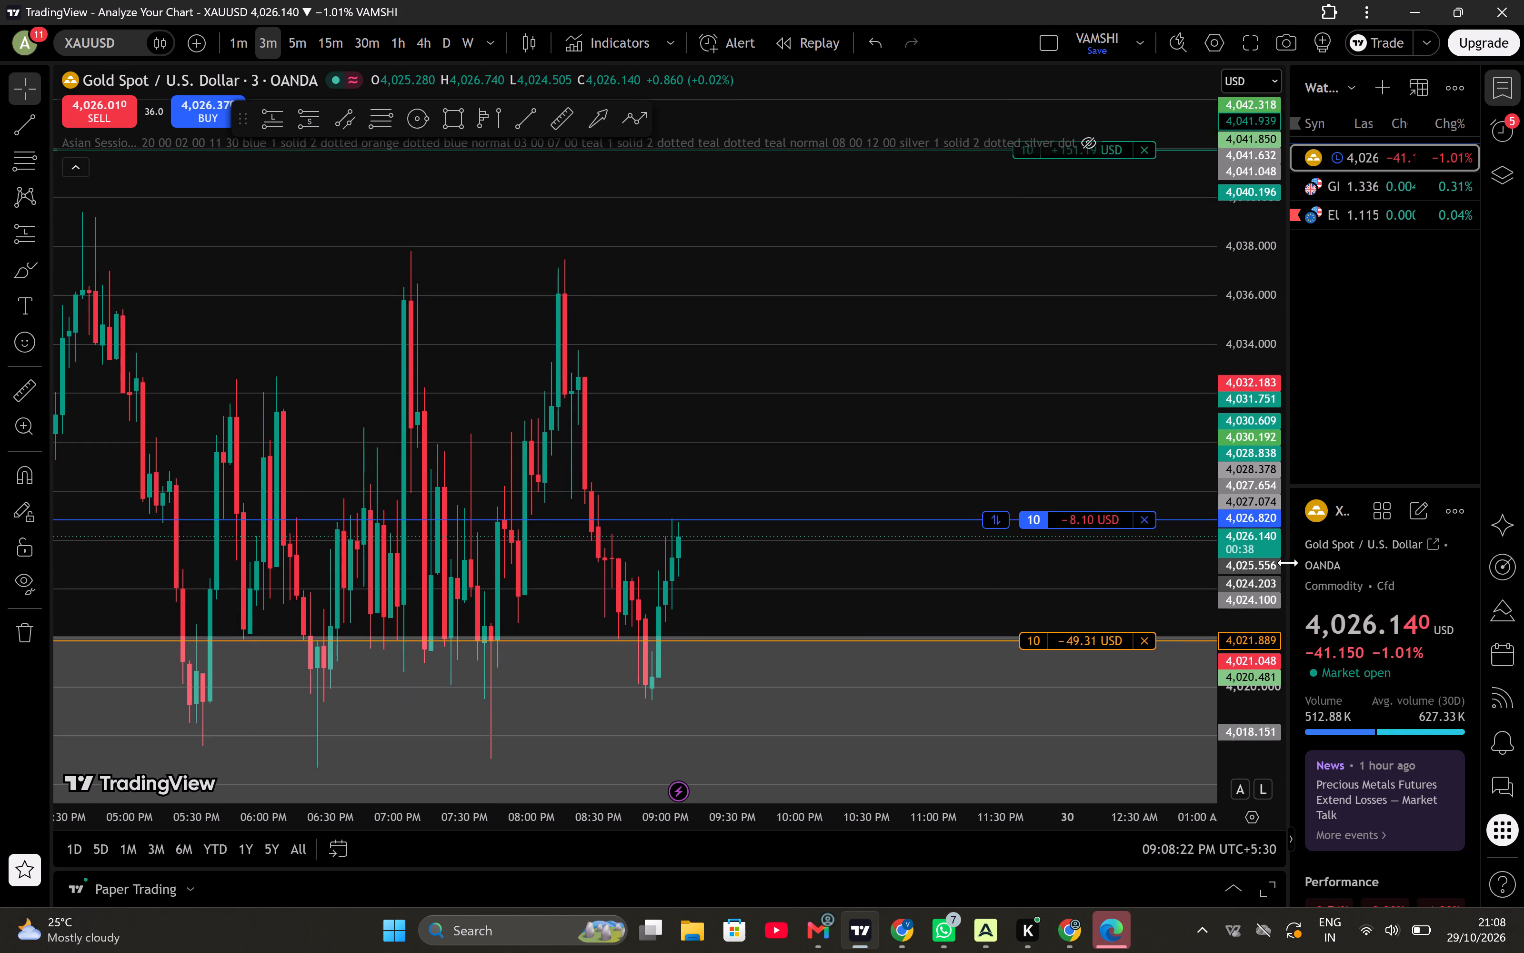
pyautogui.moveTo(1122, 543); pyautogui.dragTo(1032, 611)
pyautogui.scroll(1, 1032, 611)
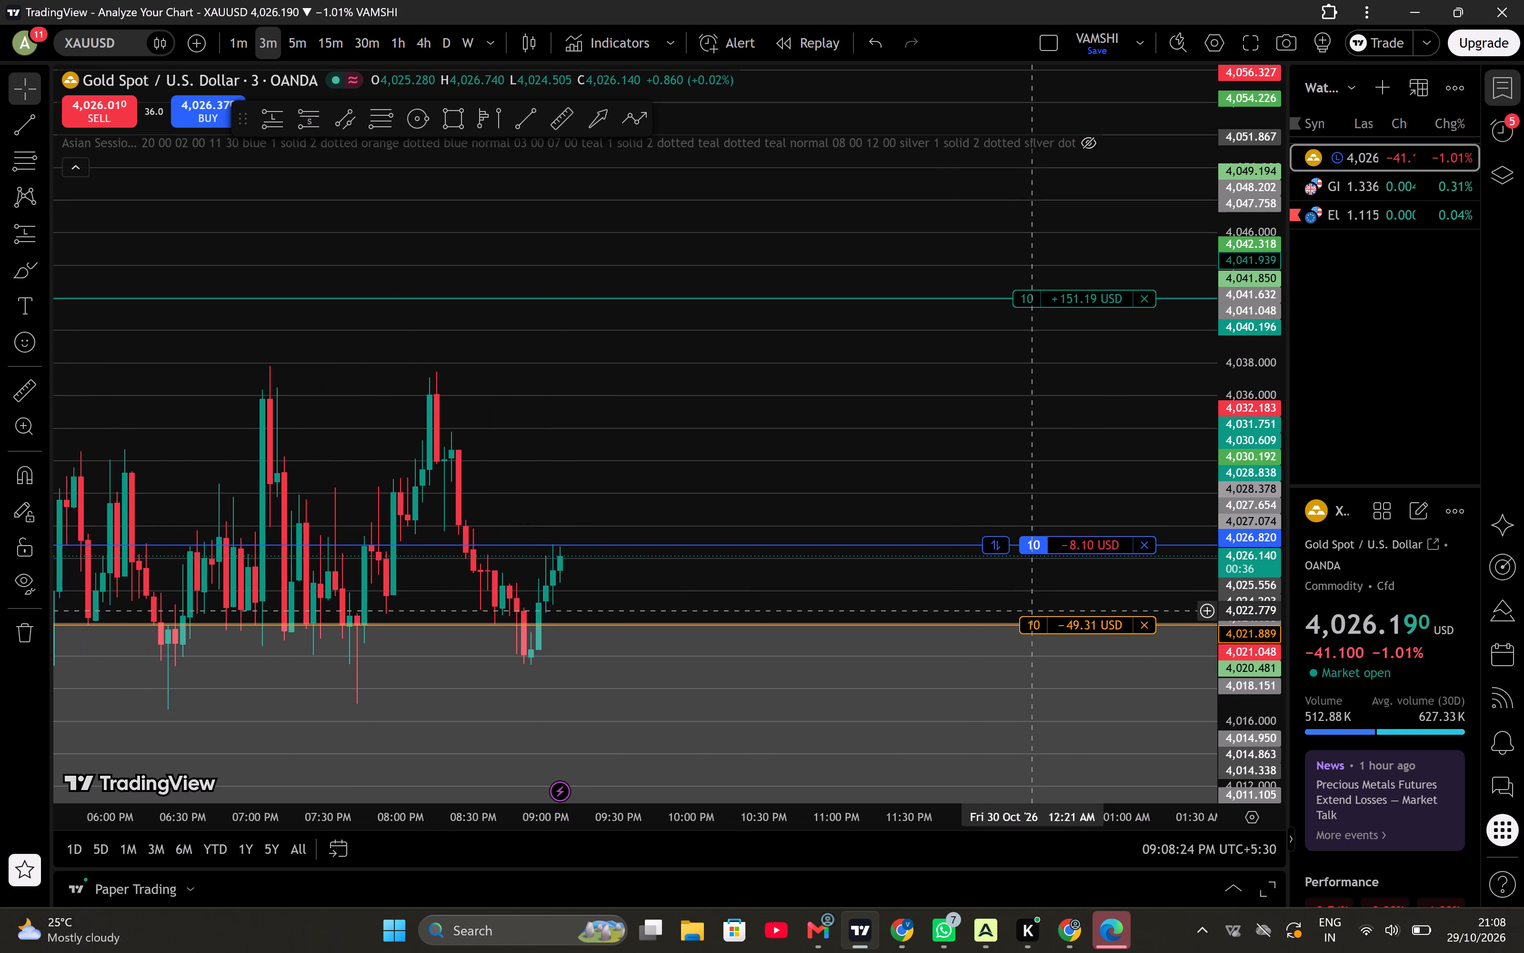
pyautogui.moveTo(916, 576); pyautogui.dragTo(961, 598)
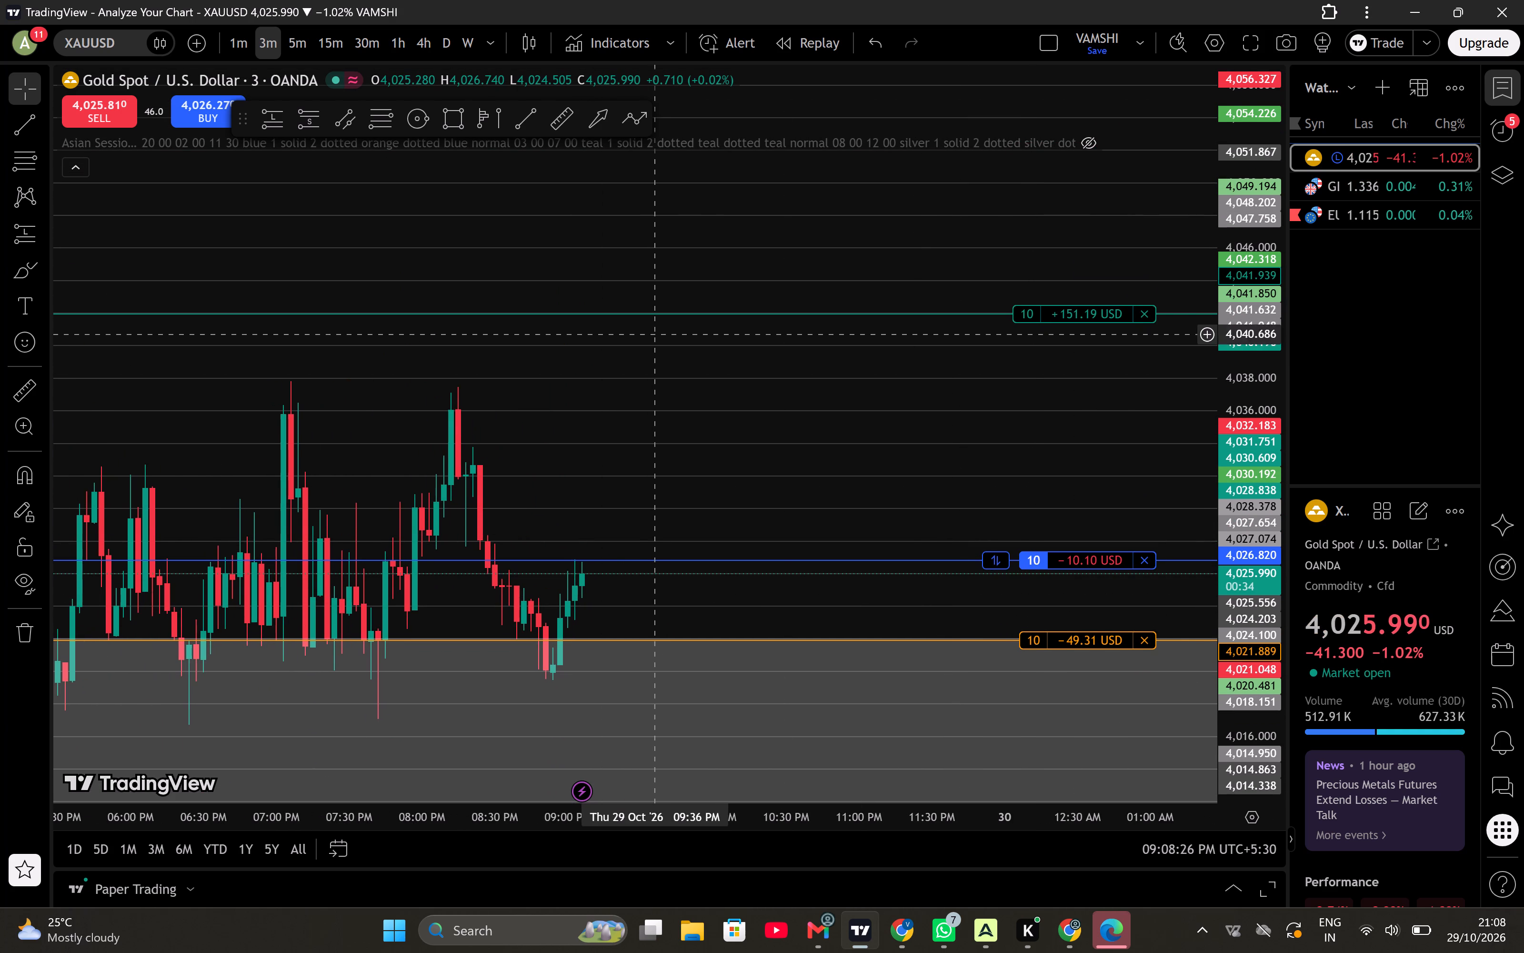
pyautogui.scroll(1, 662, 377)
pyautogui.moveTo(701, 459); pyautogui.dragTo(791, 384)
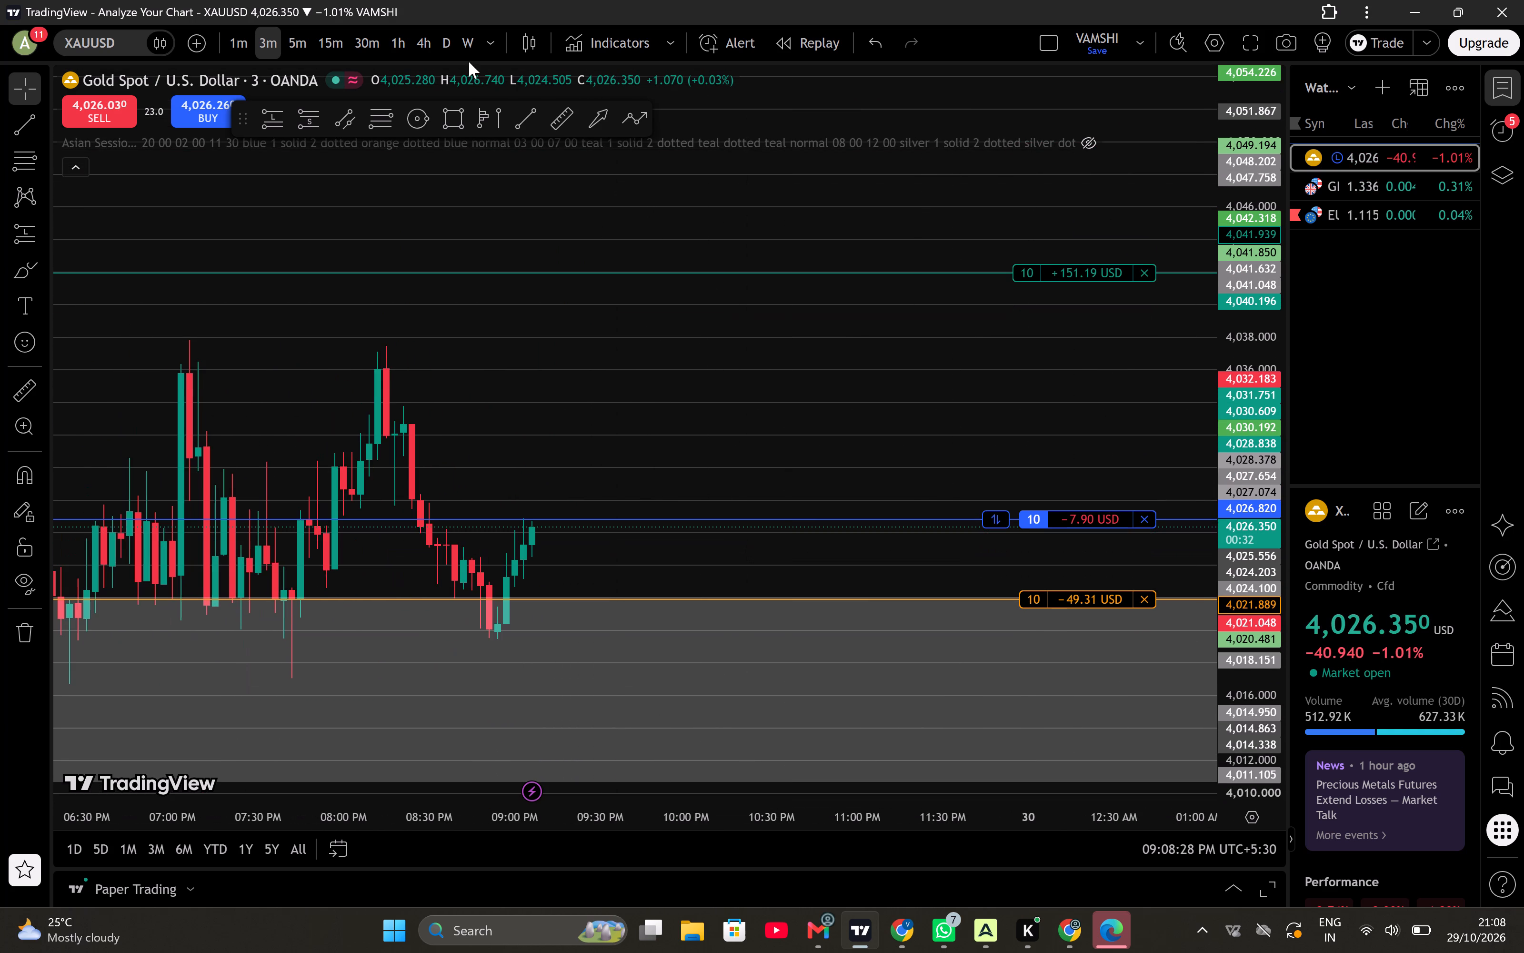
pyautogui.click(312, 121)
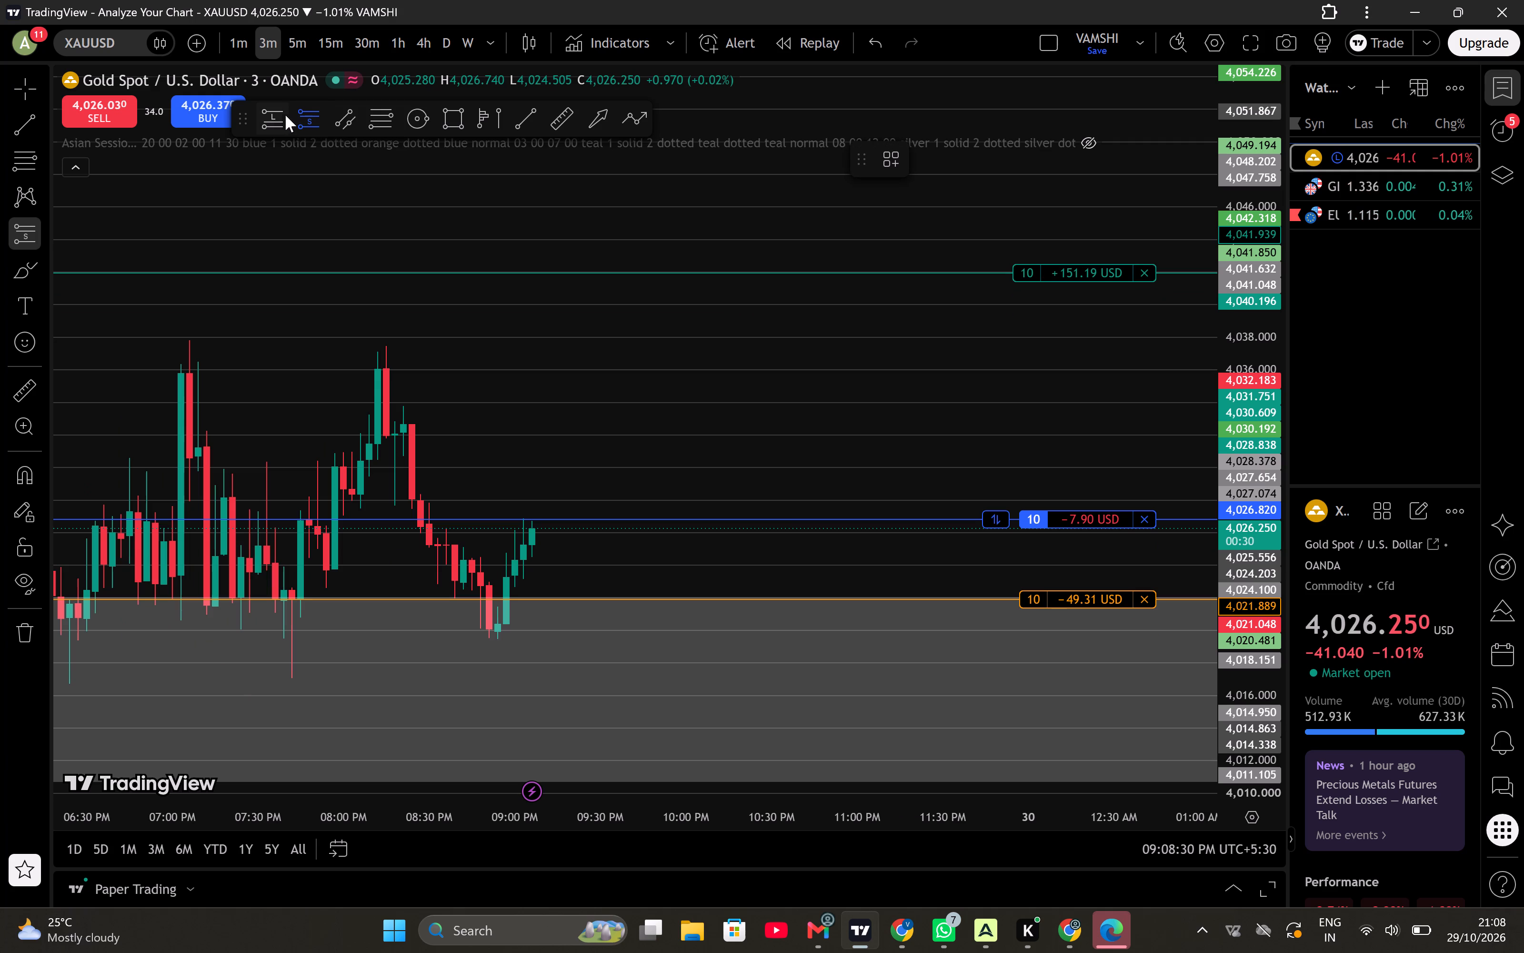
pyautogui.click(283, 114)
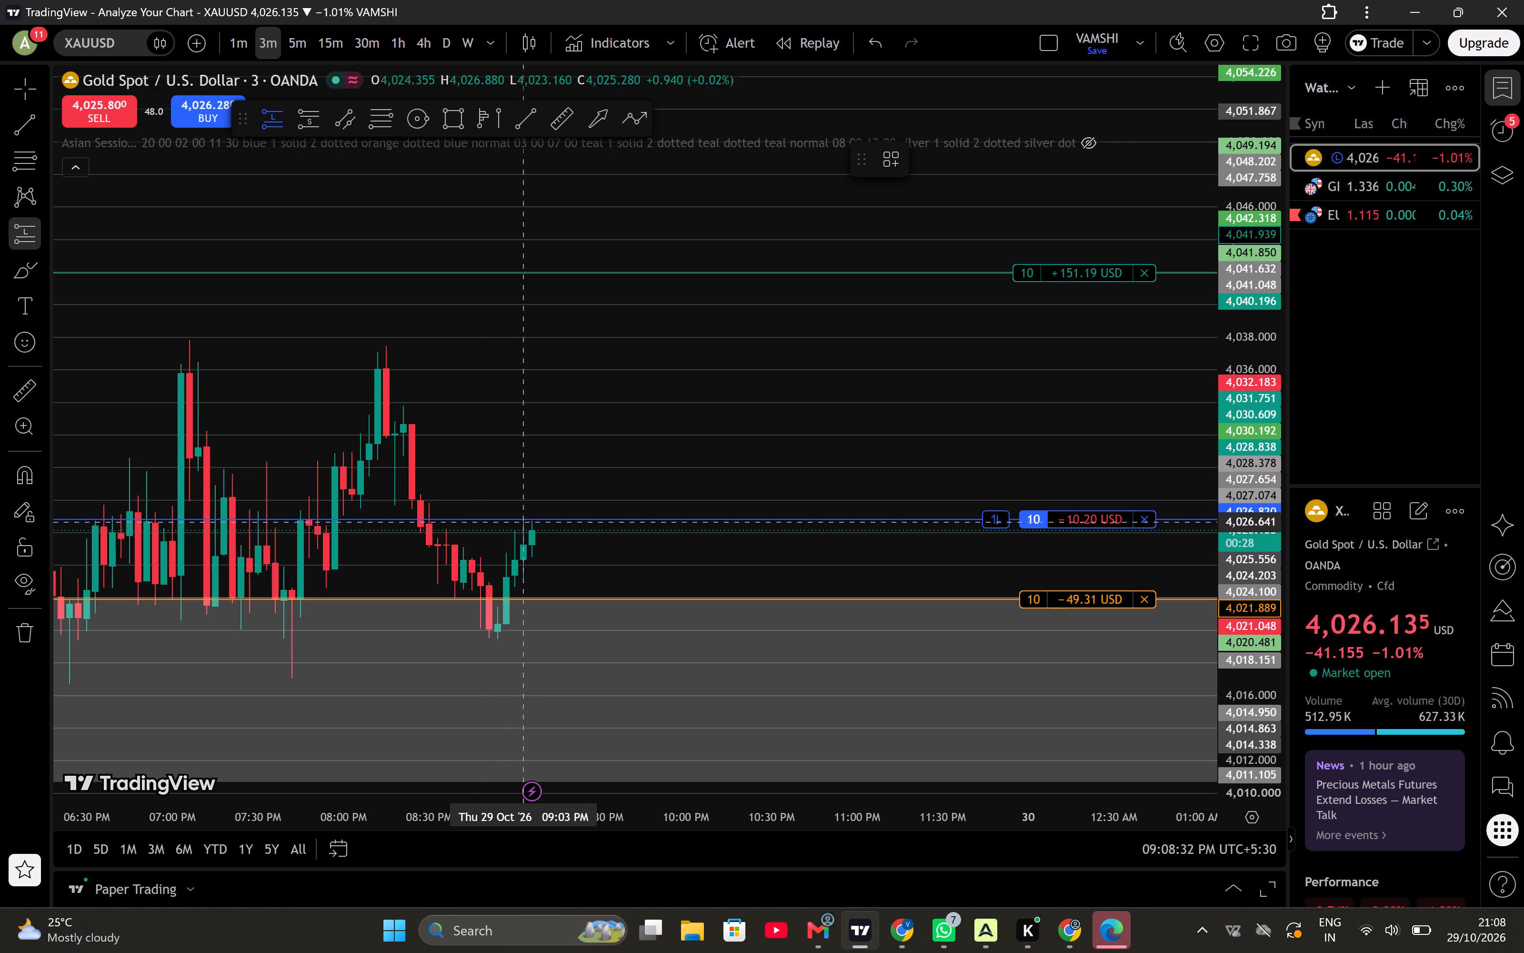
pyautogui.click(531, 519)
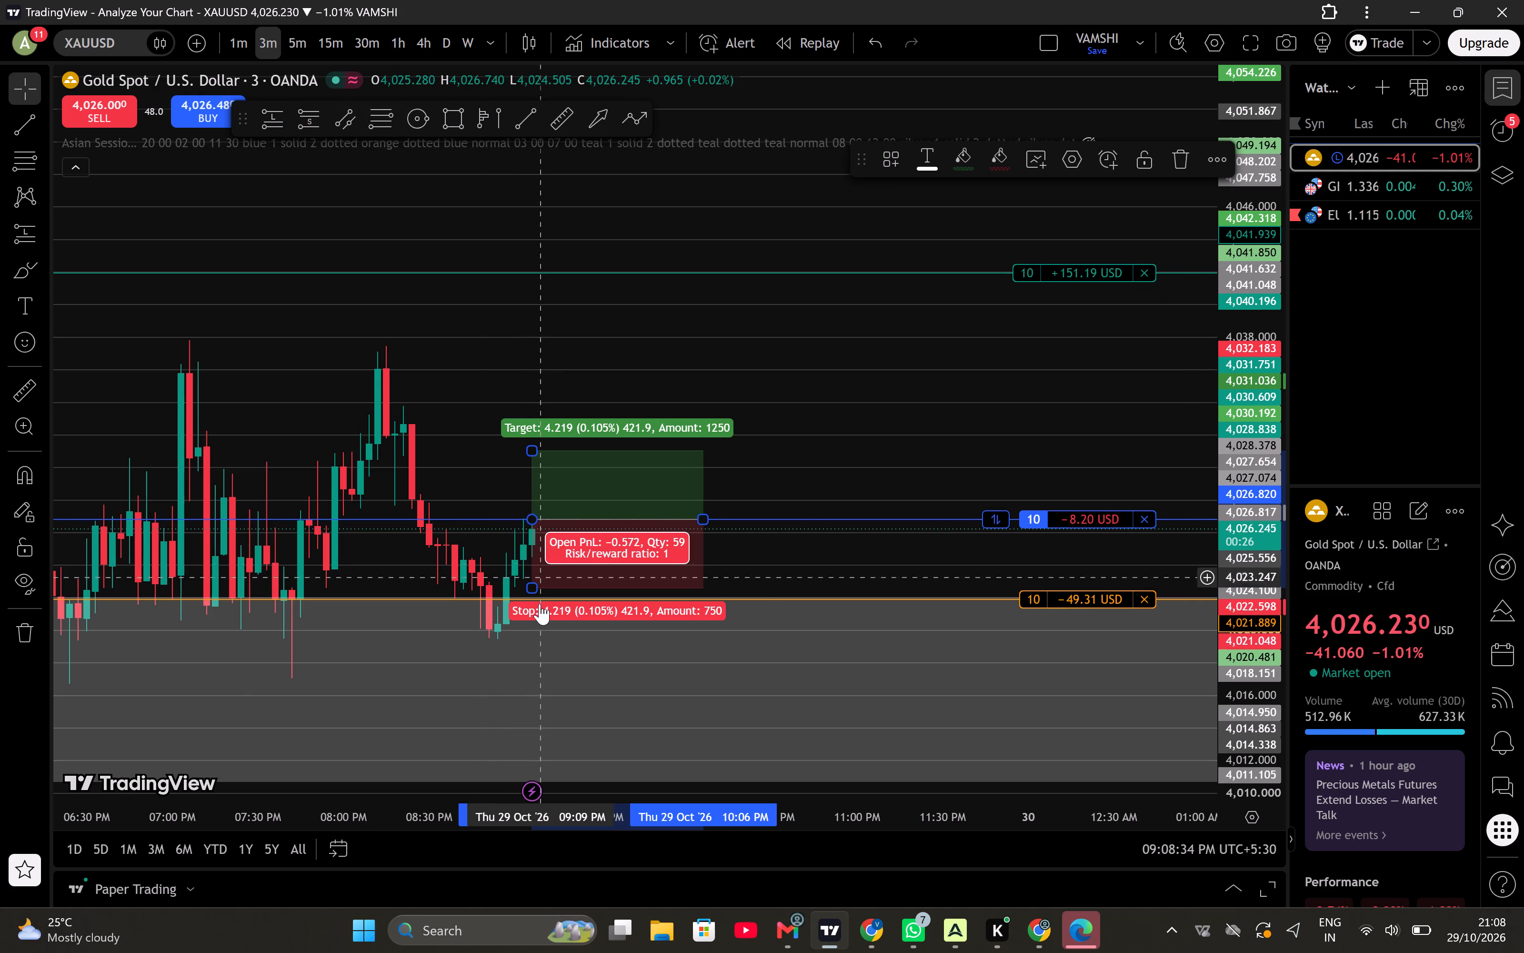
# Lower the XAUUSD long position drawing's stop to about 4,021.90, close to the trade's stop loss line.
pyautogui.moveTo(531, 588); pyautogui.dragTo(549, 600)
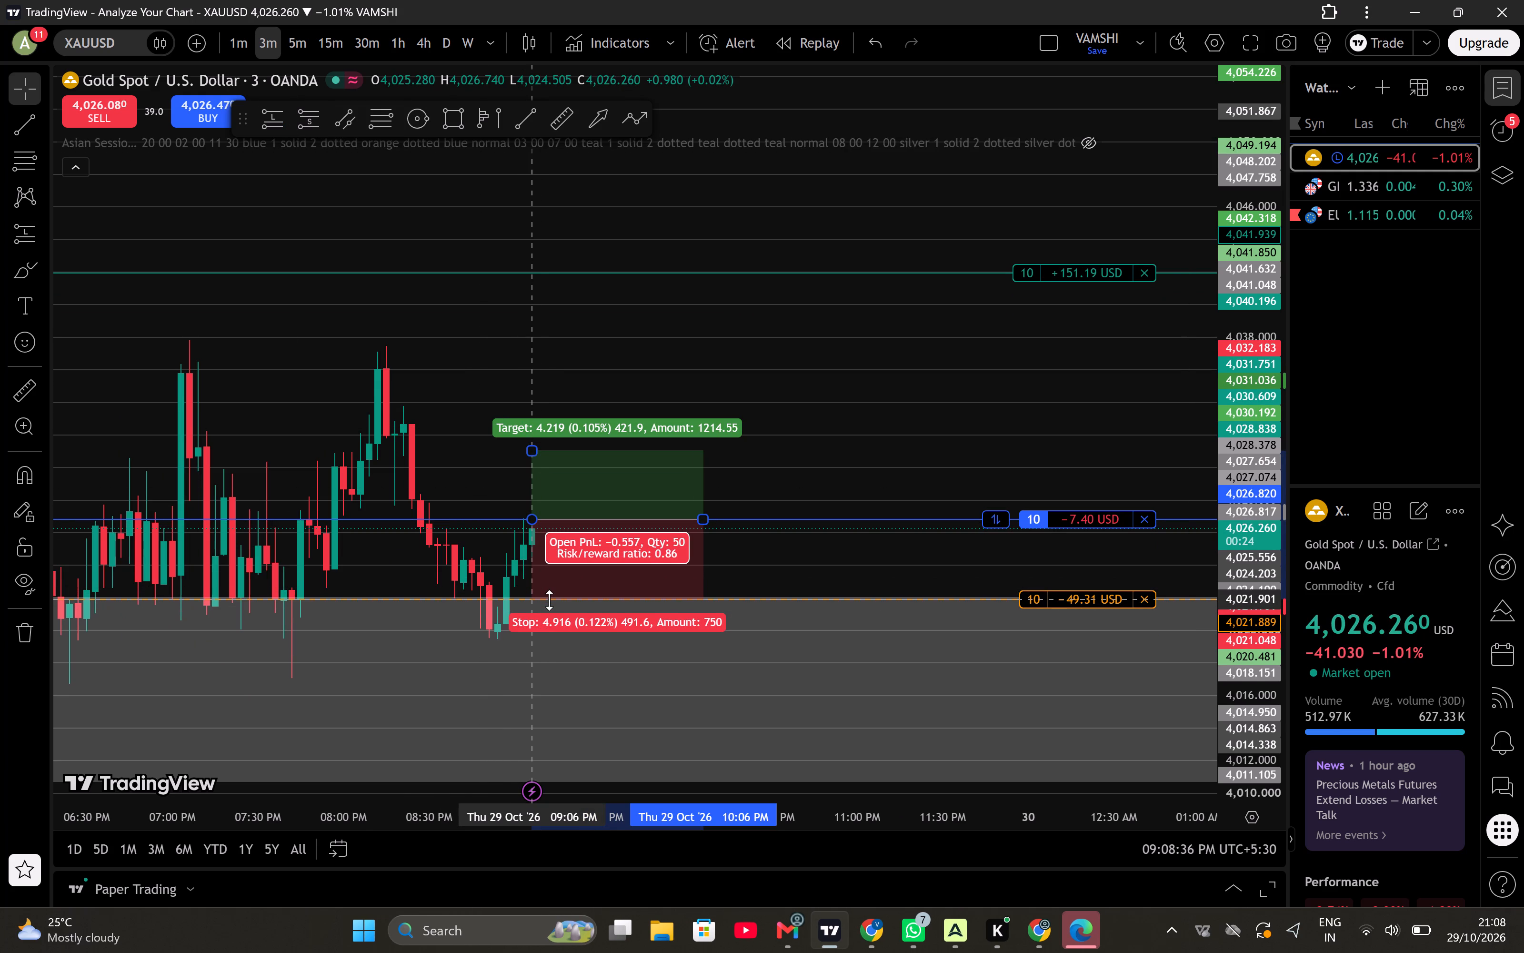
# Fit the XAUUSD long position drawing to the trade's exit lines, with its stop at about 4,021.84 and target at about 4,041.97.
pyautogui.moveTo(549, 600); pyautogui.dragTo(549, 600)
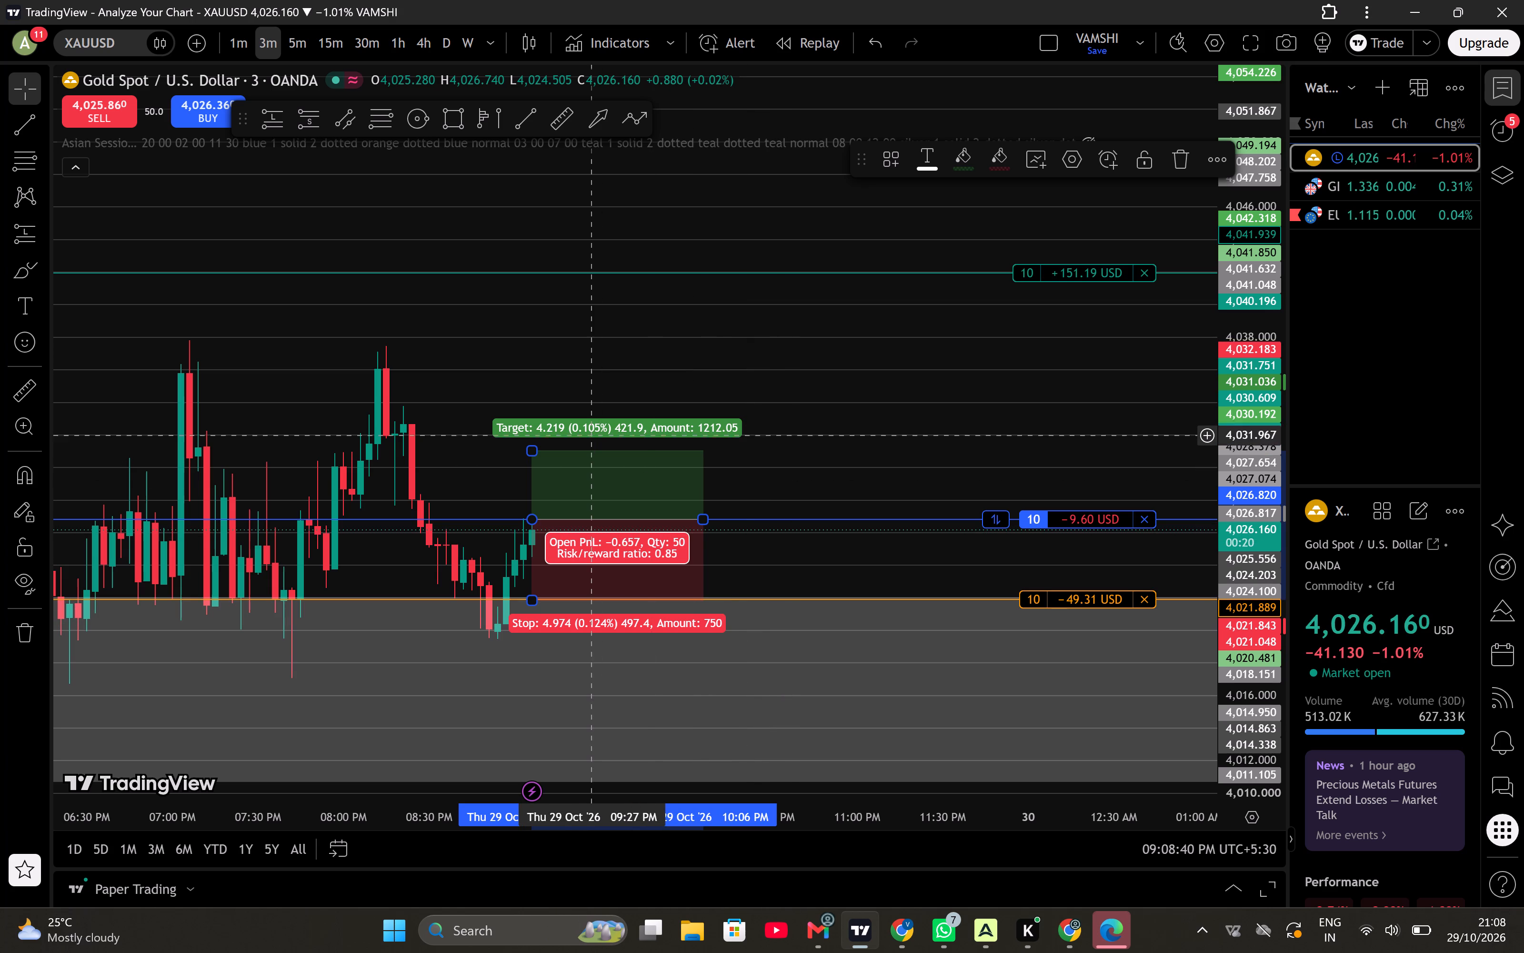
pyautogui.moveTo(531, 448); pyautogui.dragTo(531, 276)
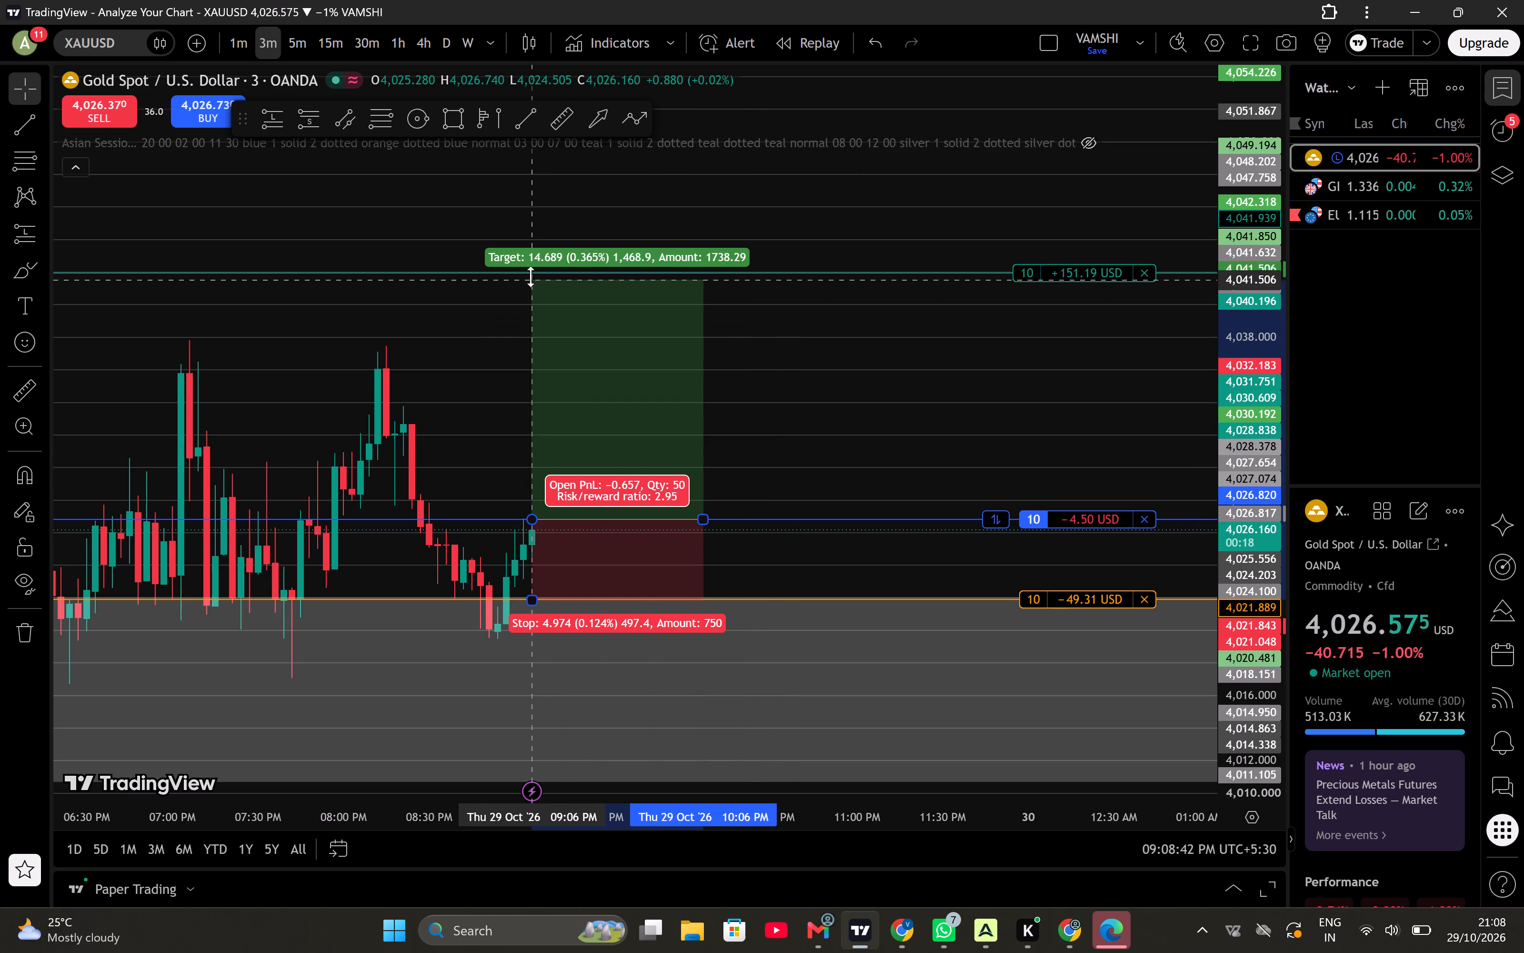
pyautogui.moveTo(531, 276); pyautogui.dragTo(527, 274)
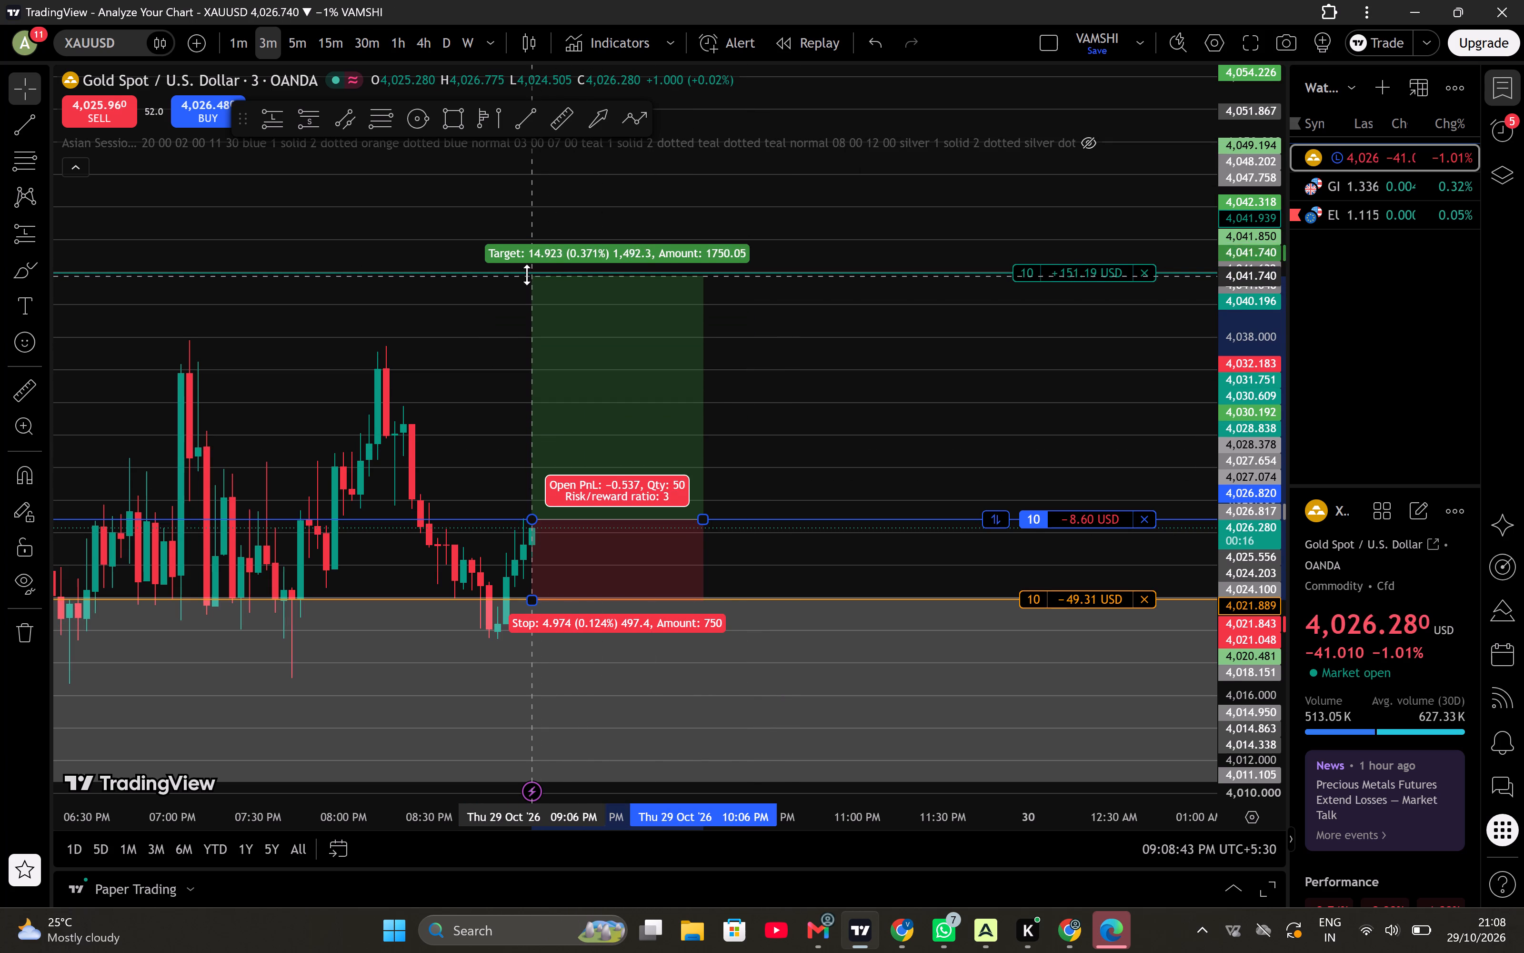
pyautogui.moveTo(527, 274); pyautogui.dragTo(526, 273)
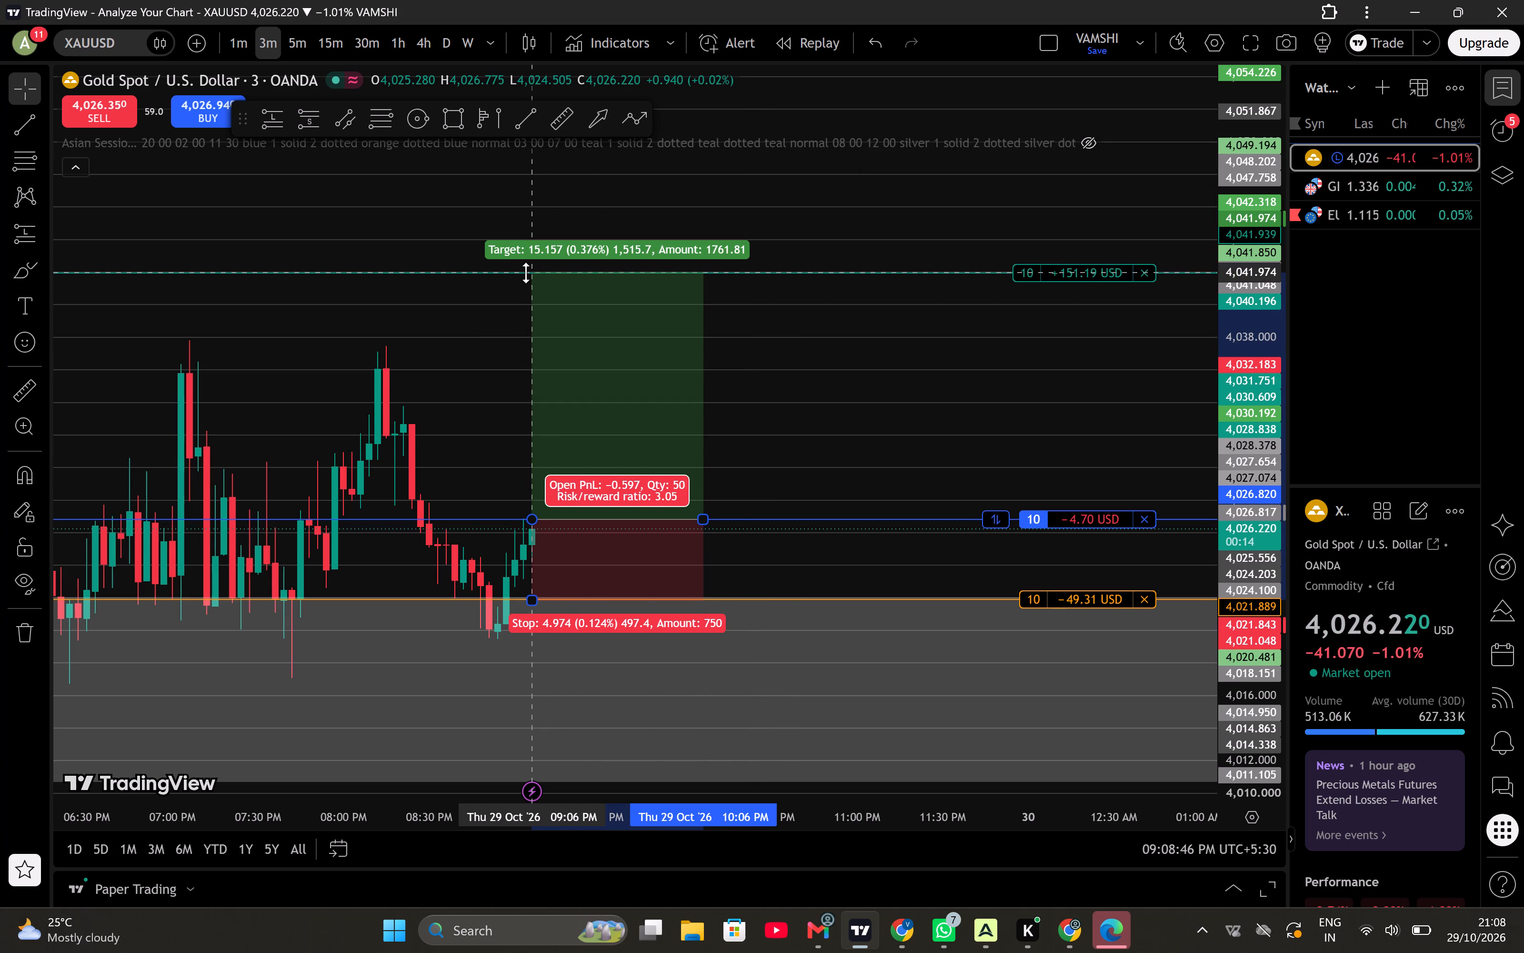
pyautogui.moveTo(526, 273); pyautogui.dragTo(525, 273)
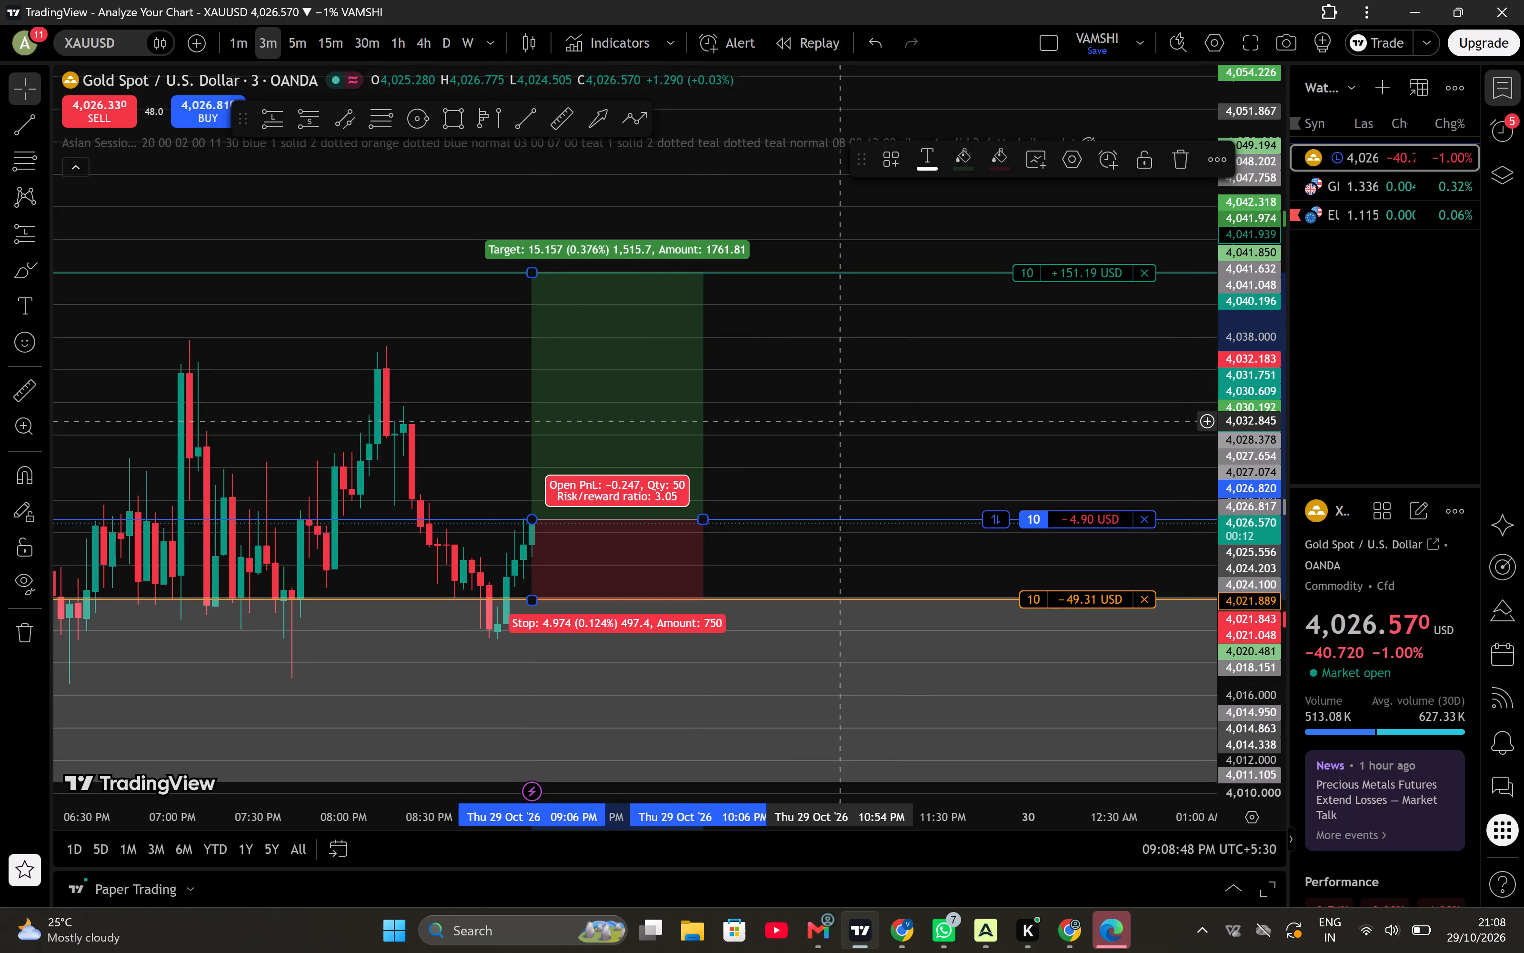
pyautogui.click(844, 421)
# Examine XAUUSD price action around the open trade's entry, stop loss and take profit on the 1-minute chart.
pyautogui.scroll(1, 784, 415)
pyautogui.click(242, 35)
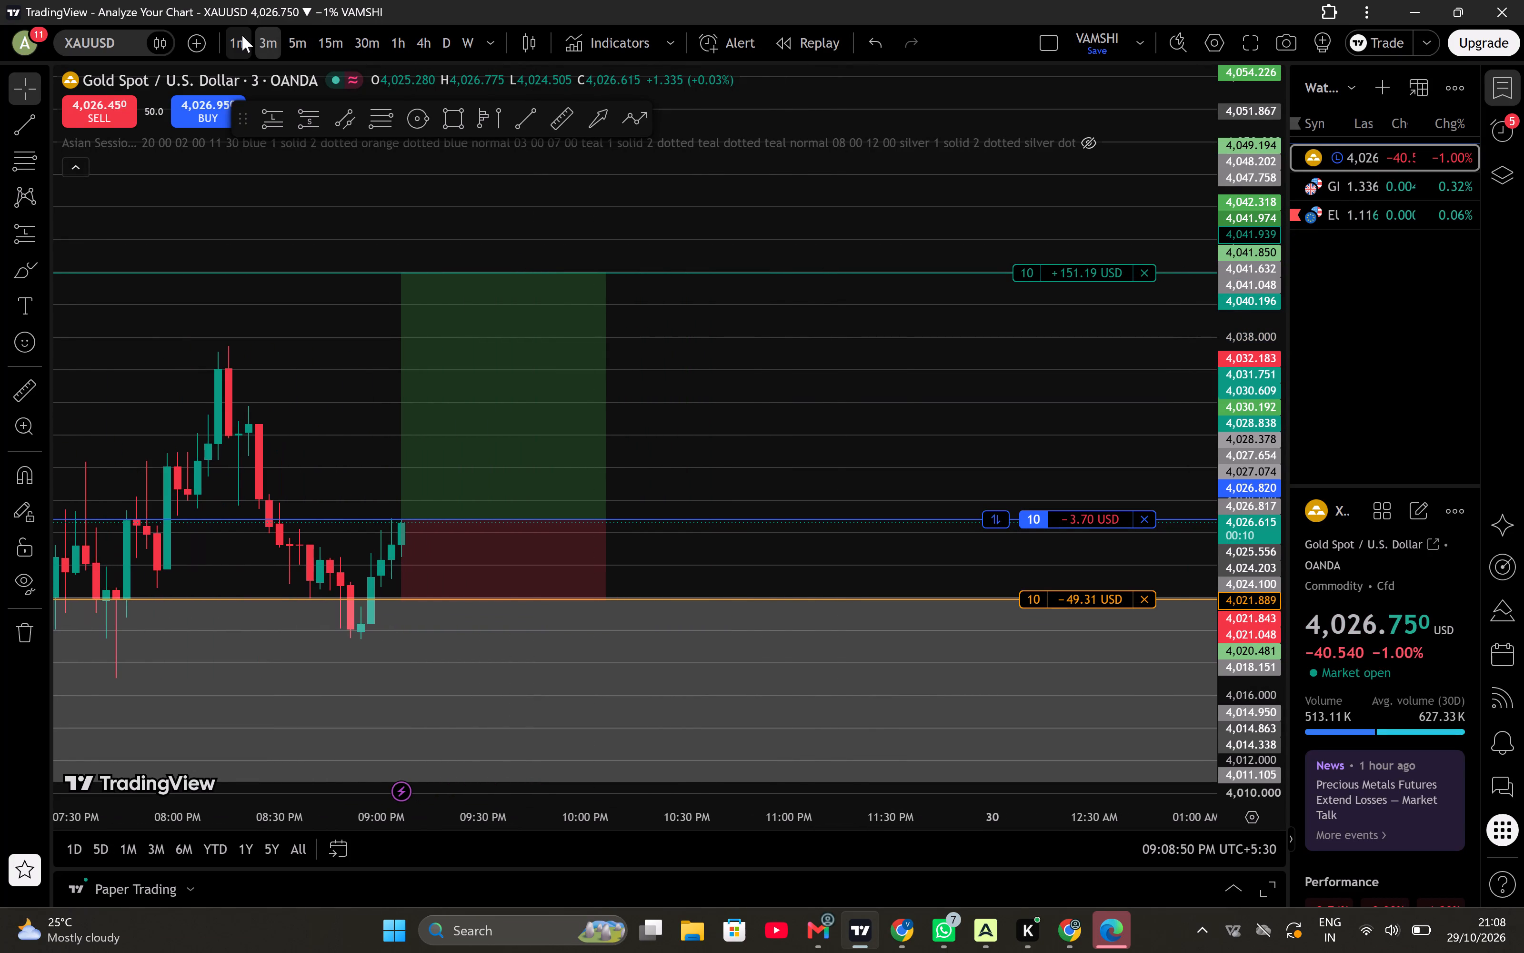
pyautogui.click(716, 430)
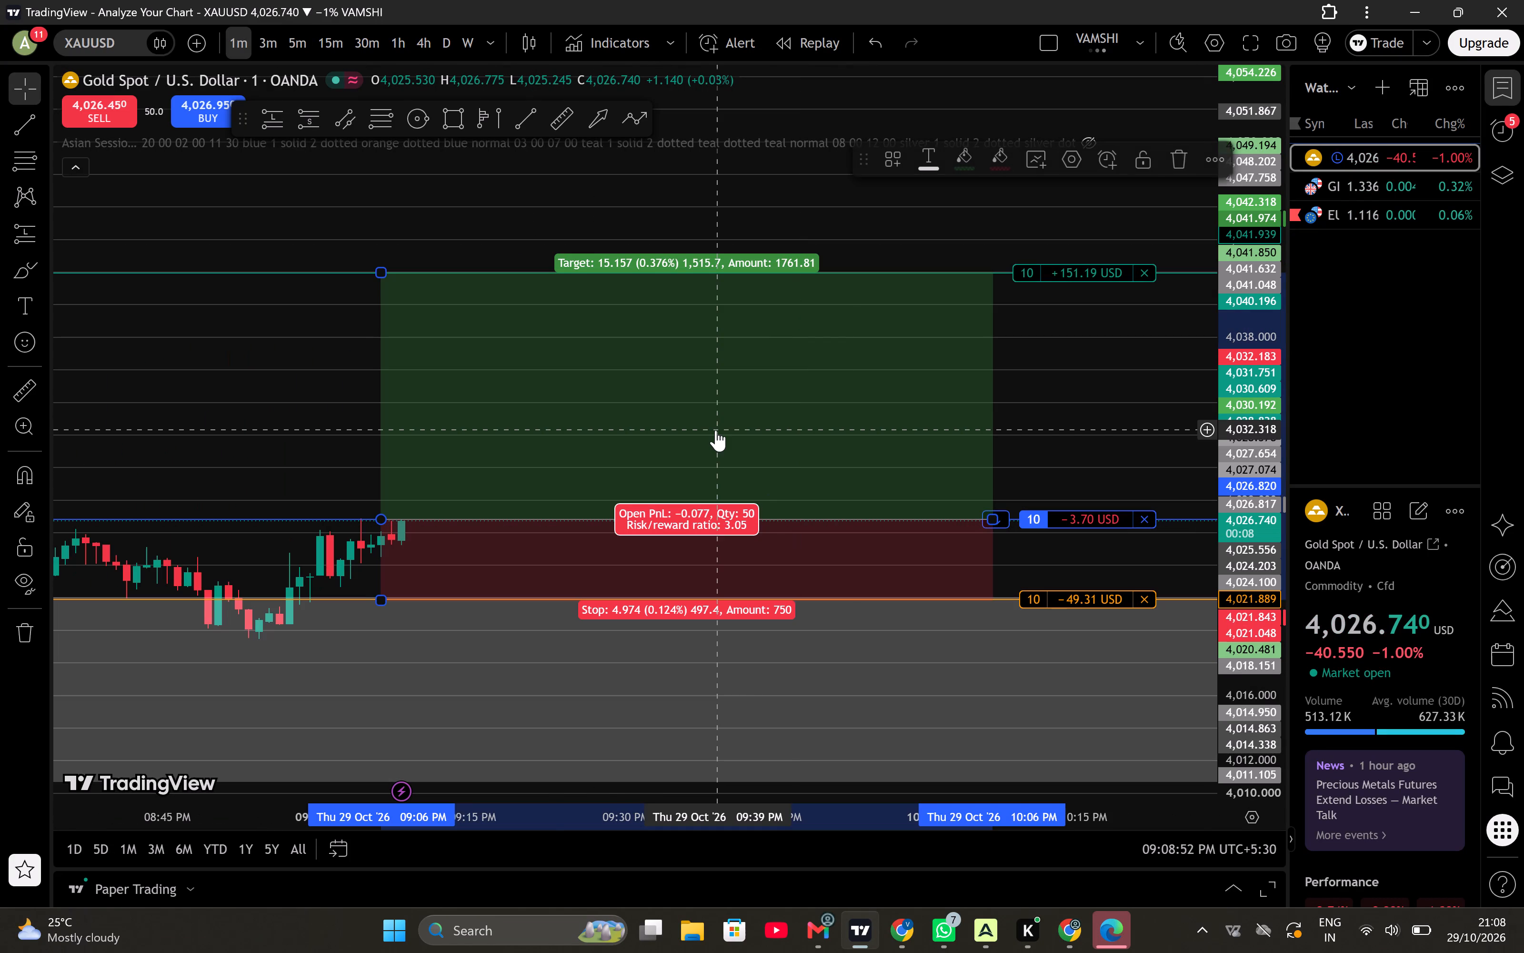
pyautogui.doubleClick(247, 447)
pyautogui.scroll(-2, 247, 447)
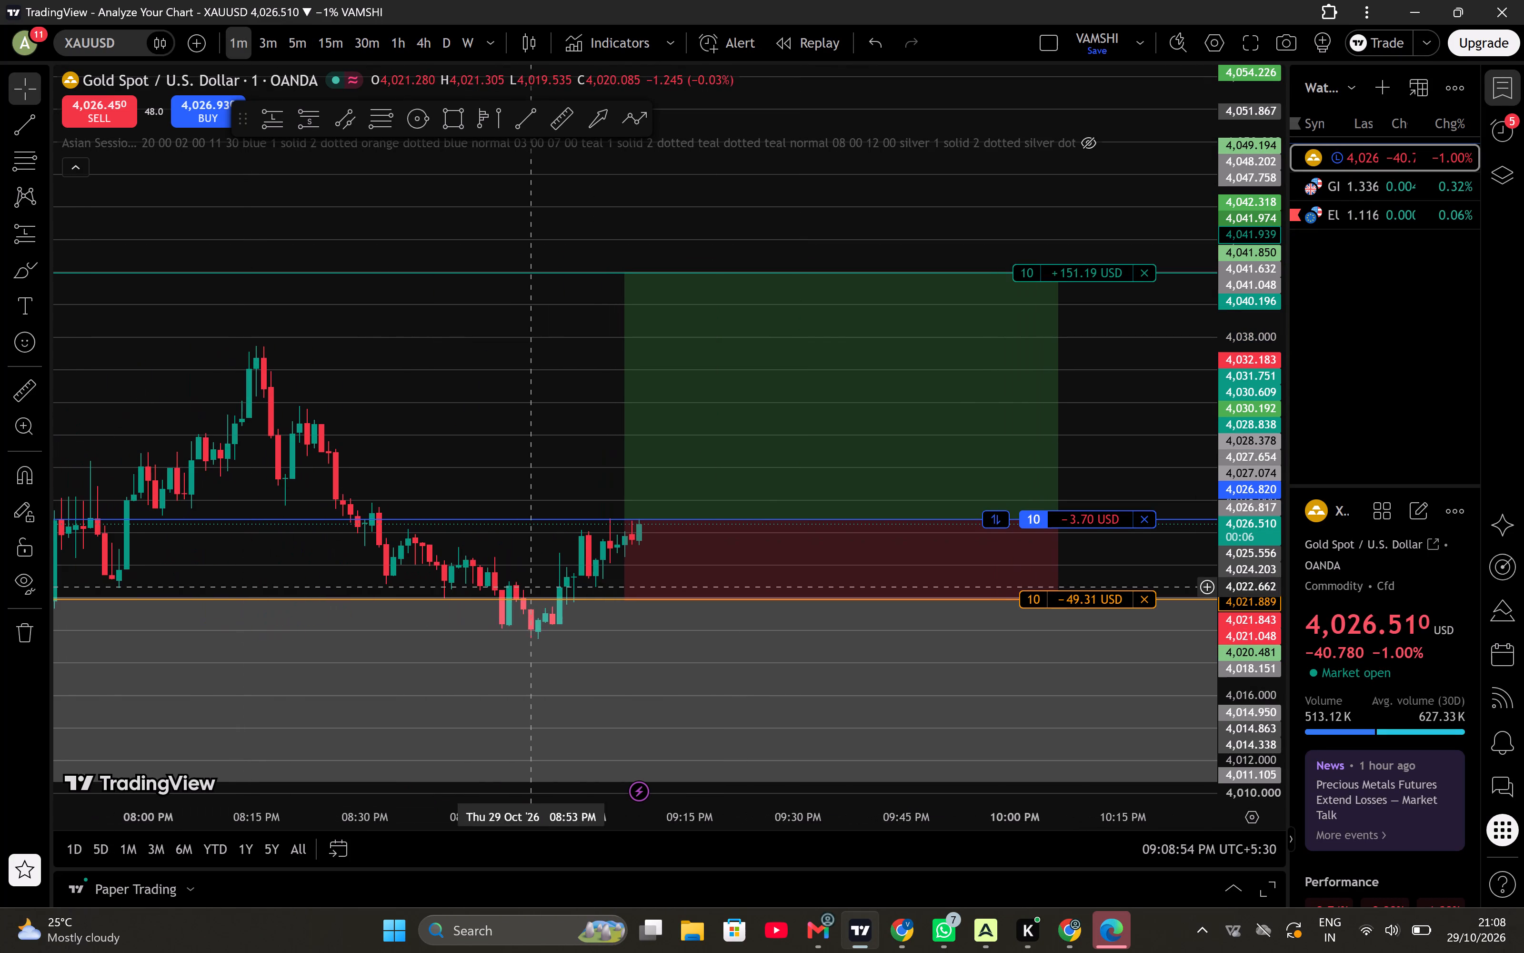
pyautogui.moveTo(571, 501); pyautogui.dragTo(425, 469)
pyautogui.scroll(1, 425, 469)
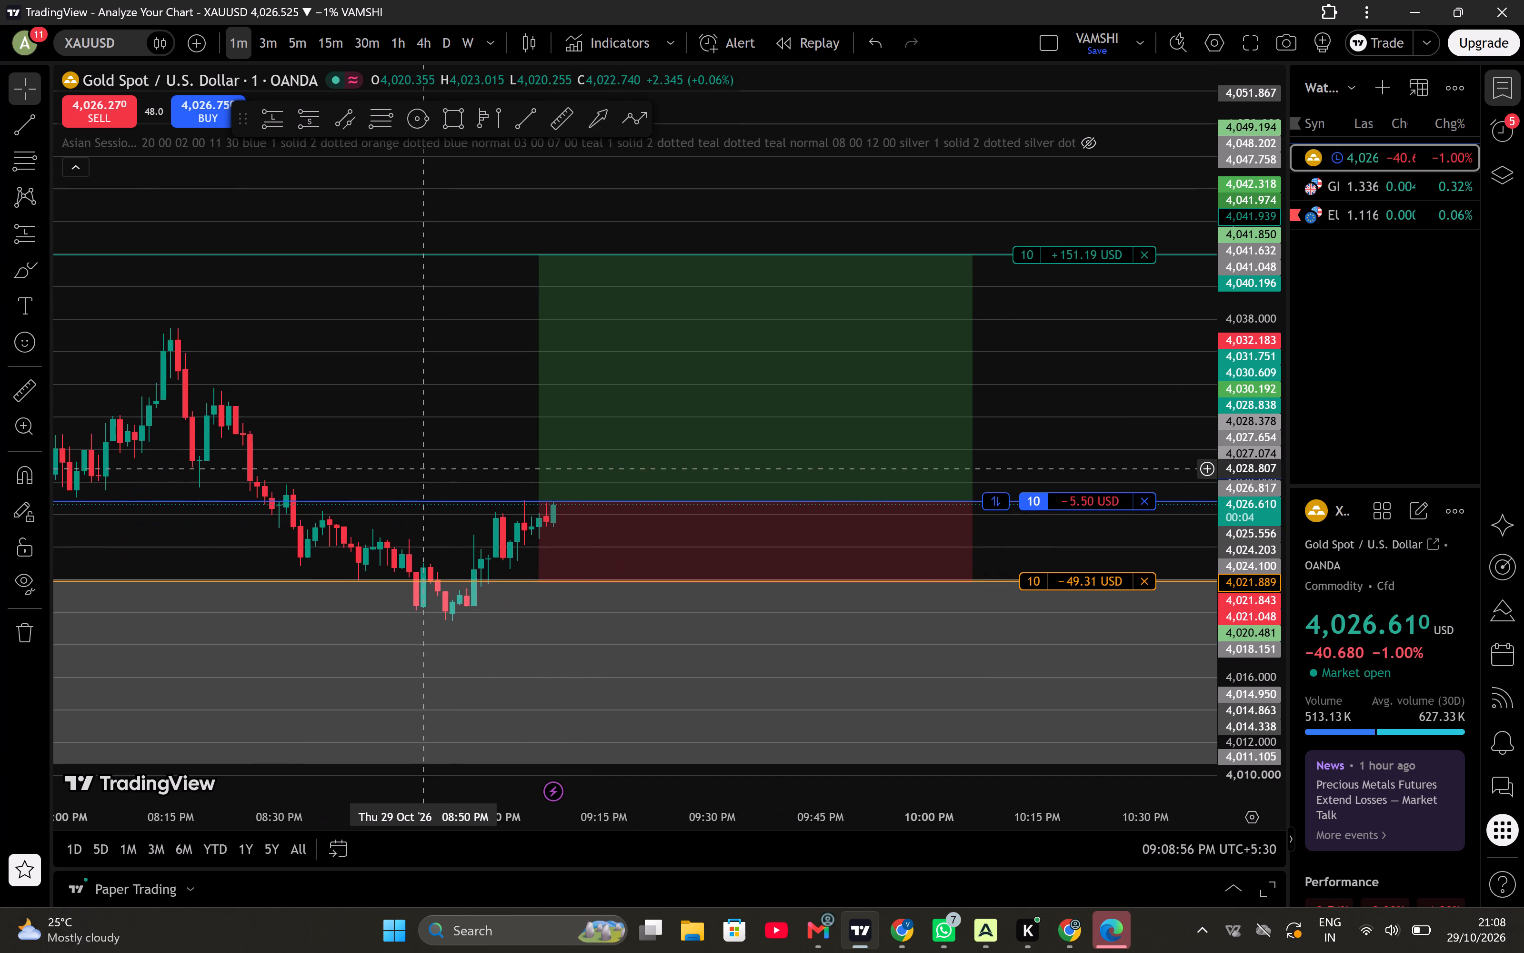
pyautogui.scroll(1, 425, 469)
pyautogui.moveTo(990, 415); pyautogui.dragTo(1041, 469)
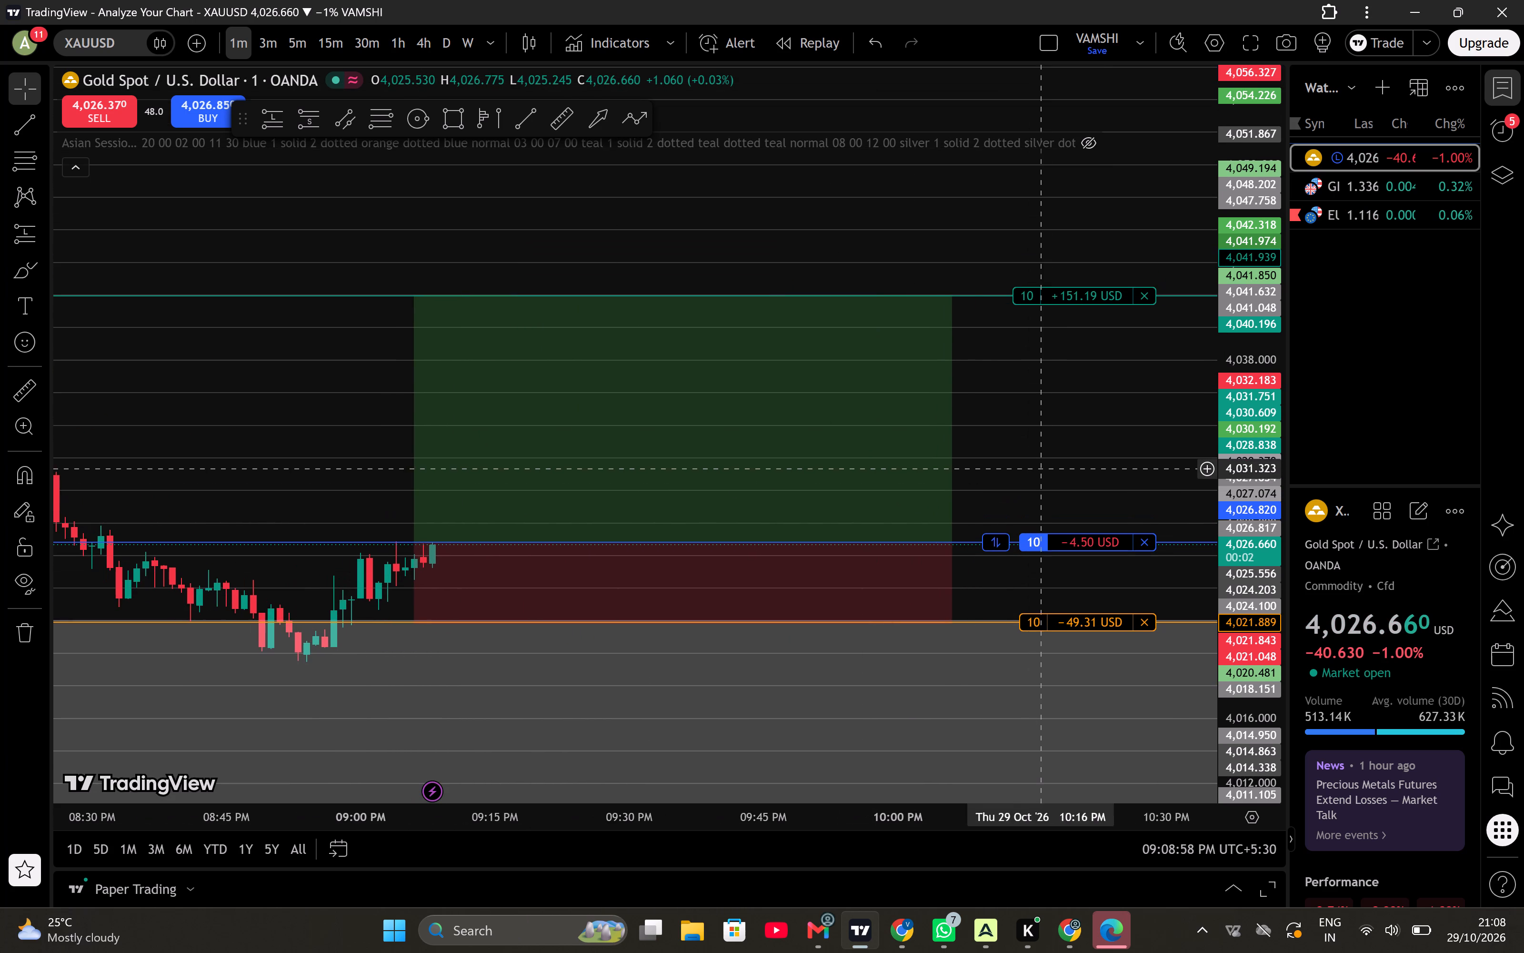
pyautogui.moveTo(1223, 555); pyautogui.dragTo(1214, 389)
pyautogui.moveTo(1104, 479); pyautogui.dragTo(1129, 265)
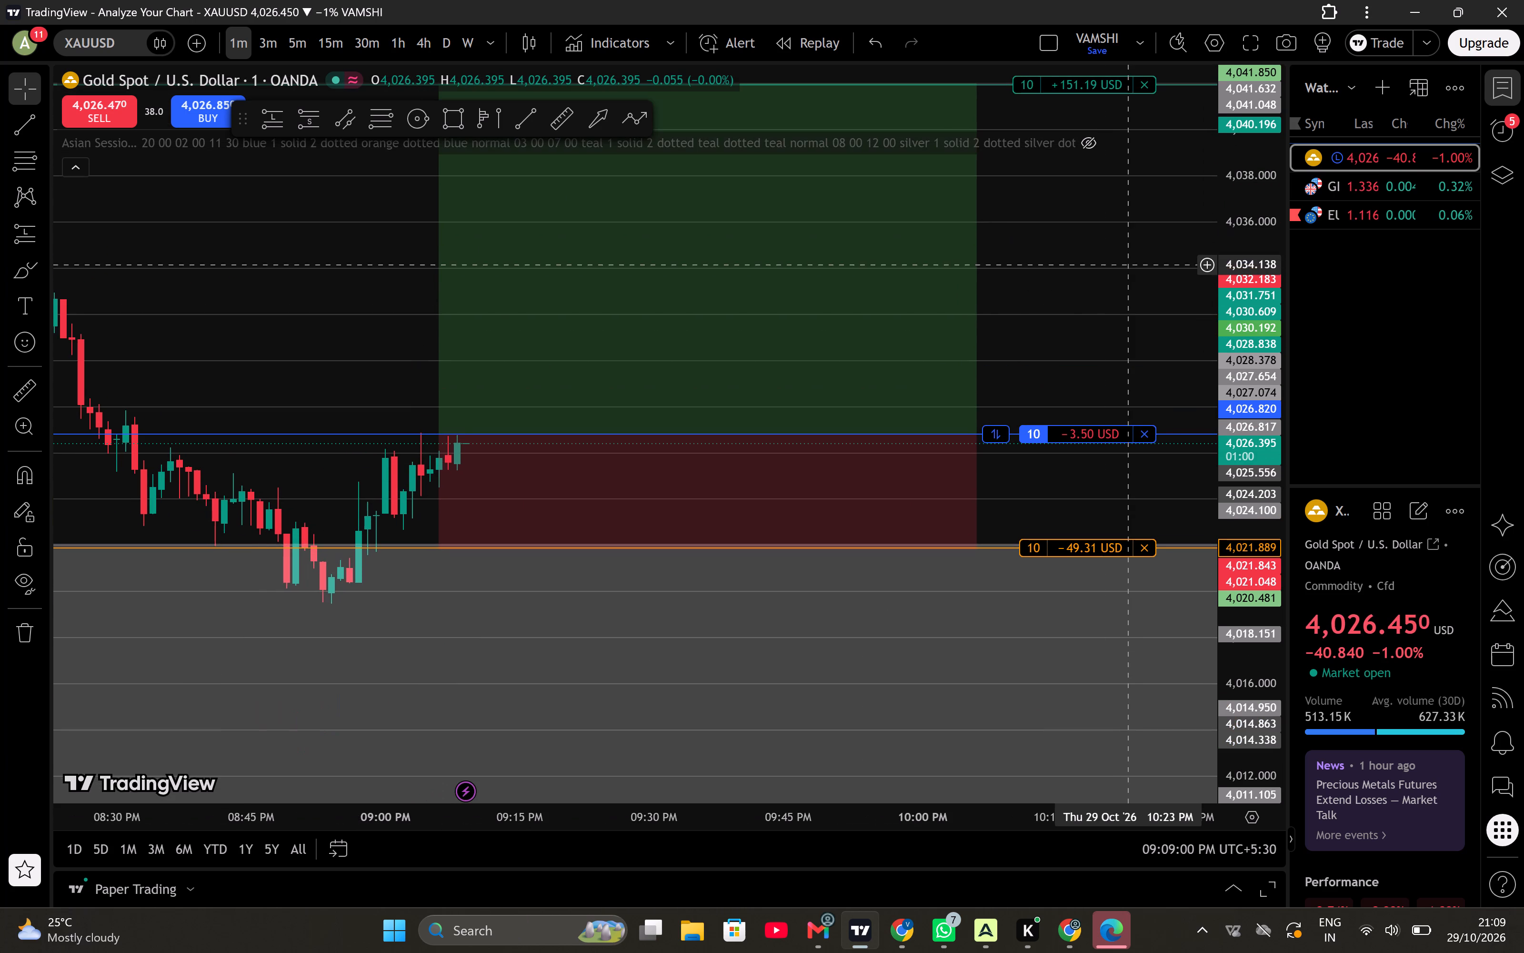
pyautogui.moveTo(1116, 330); pyautogui.dragTo(1099, 365)
pyautogui.scroll(1, 1099, 365)
pyautogui.moveTo(1245, 498); pyautogui.dragTo(1177, 301)
pyautogui.moveTo(1108, 343); pyautogui.dragTo(1223, 463)
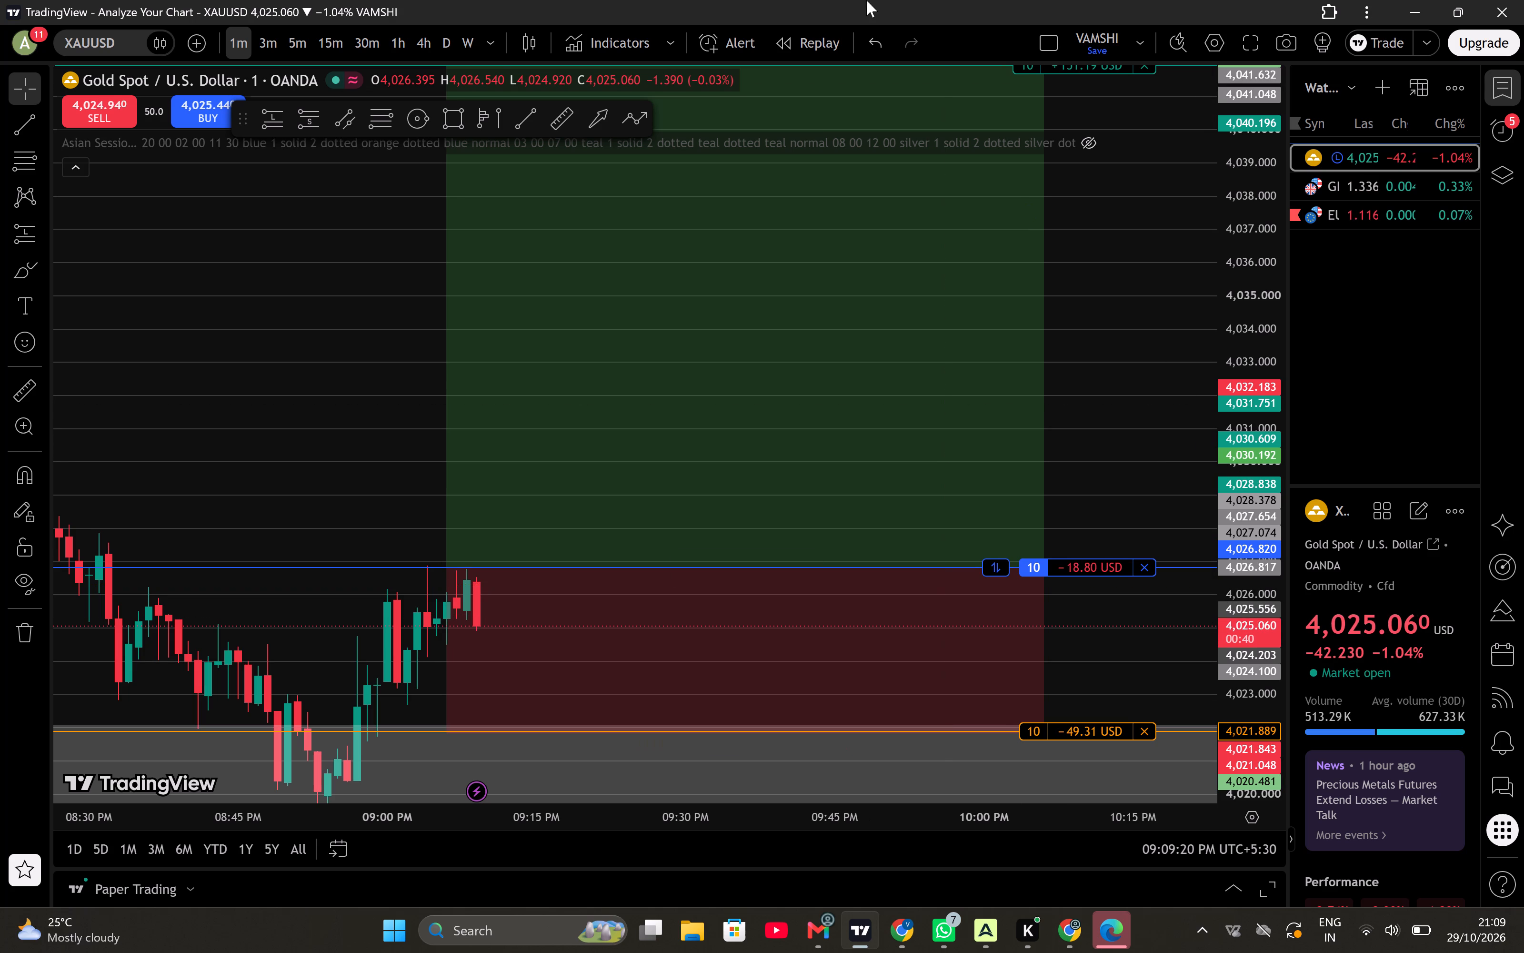
# Examine EURUSD price action against the sell limit order and short position drawing on the 15-minute and 3-minute charts.
pyautogui.click(317, 40)
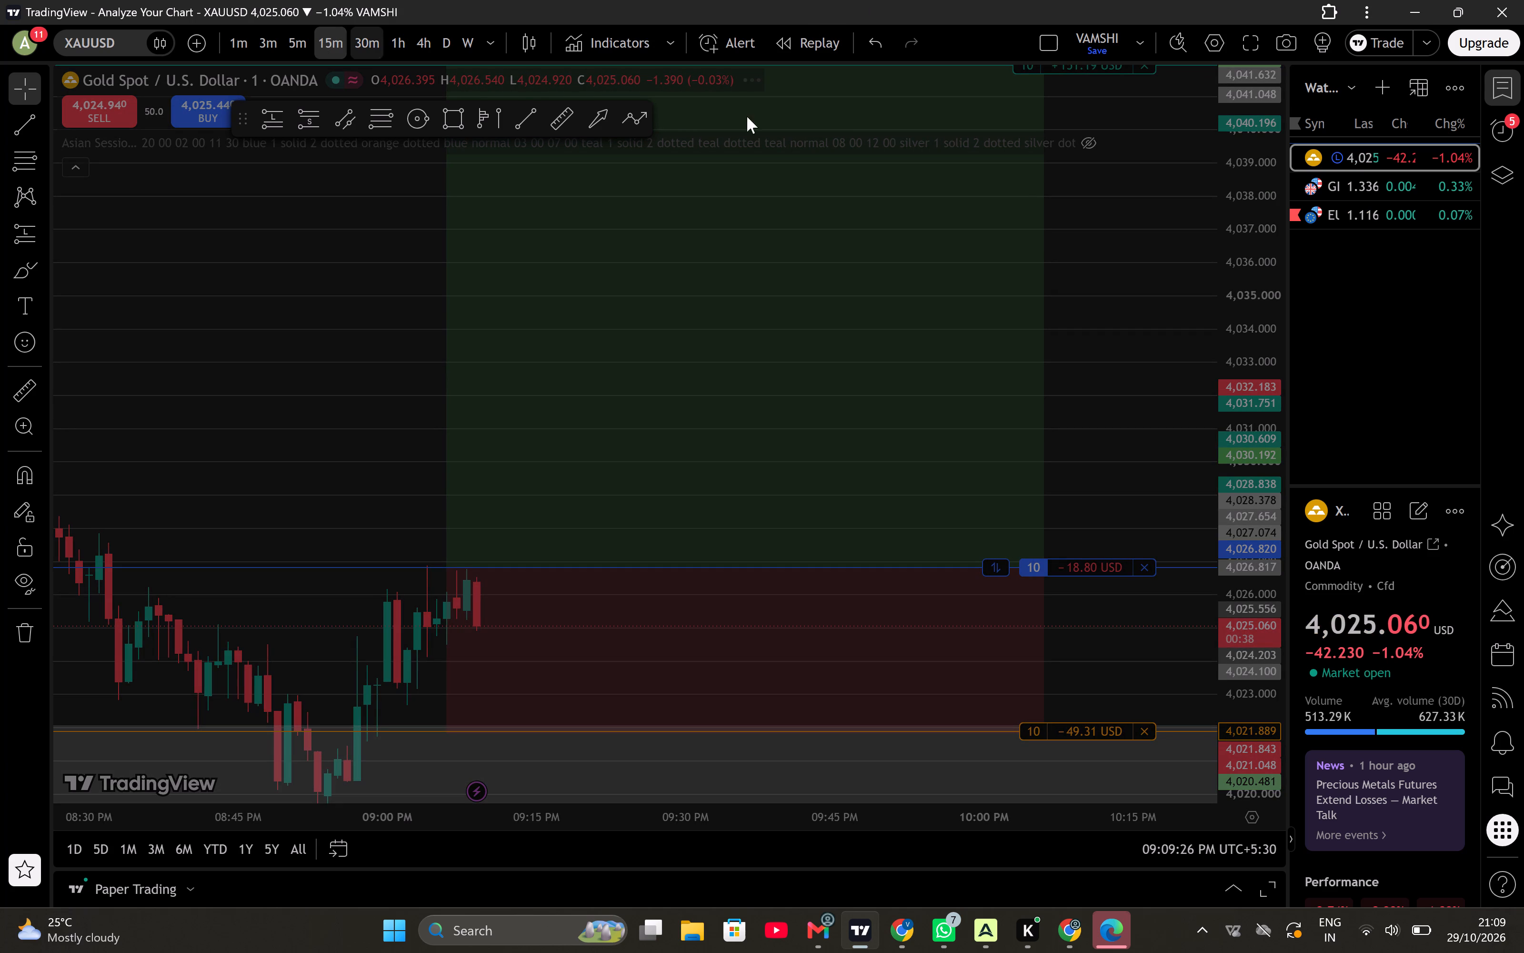
pyautogui.click(1384, 175)
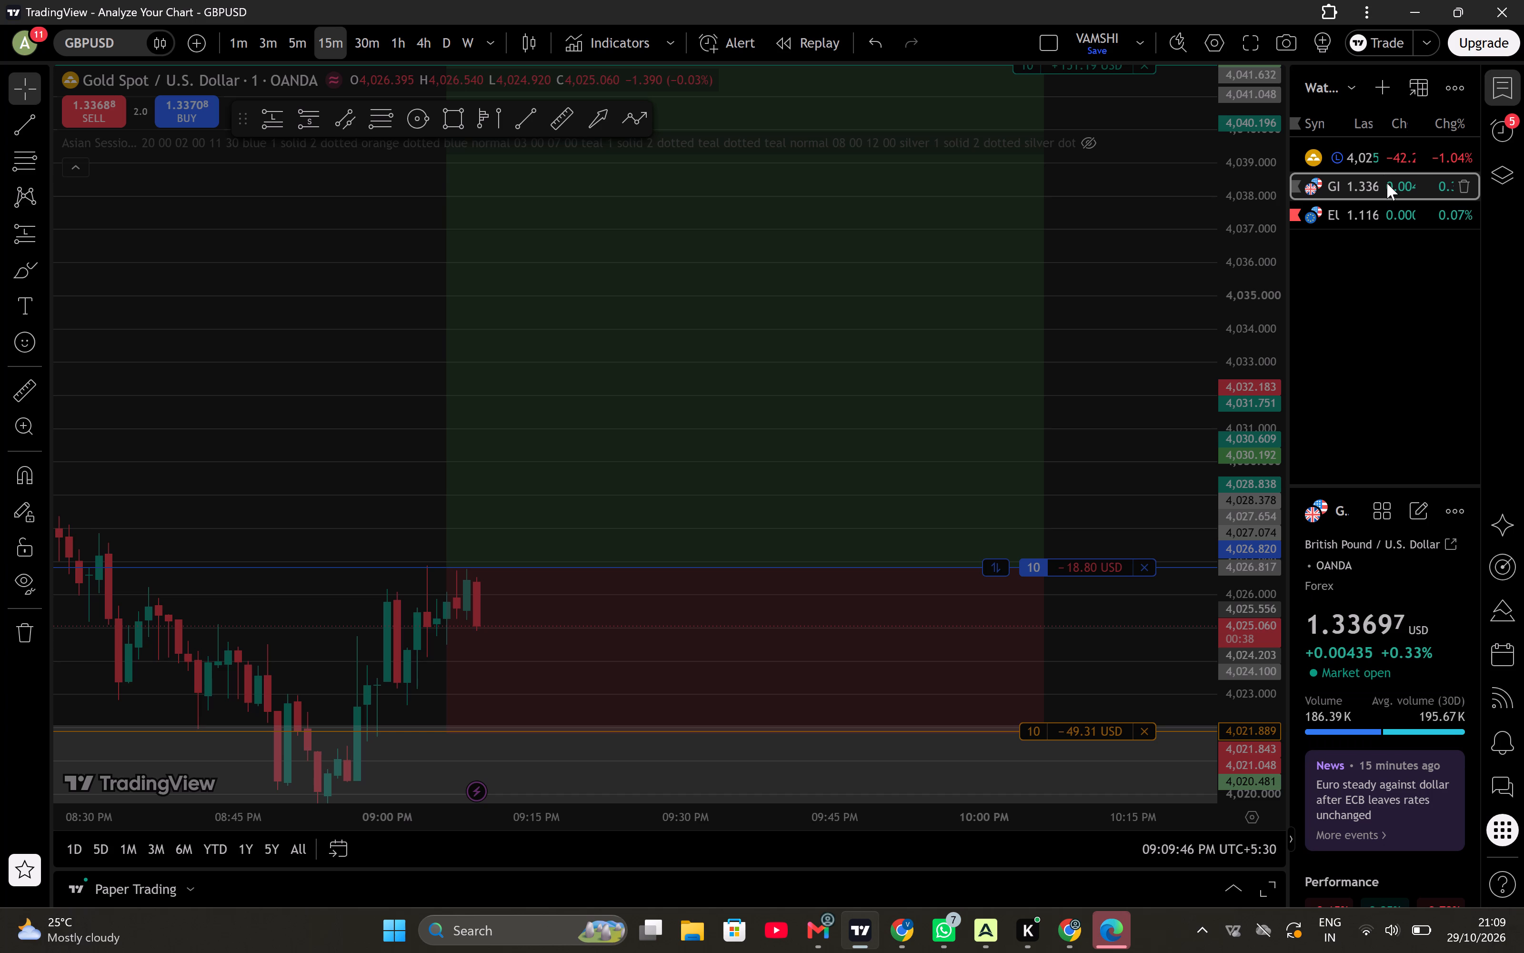
pyautogui.click(1383, 203)
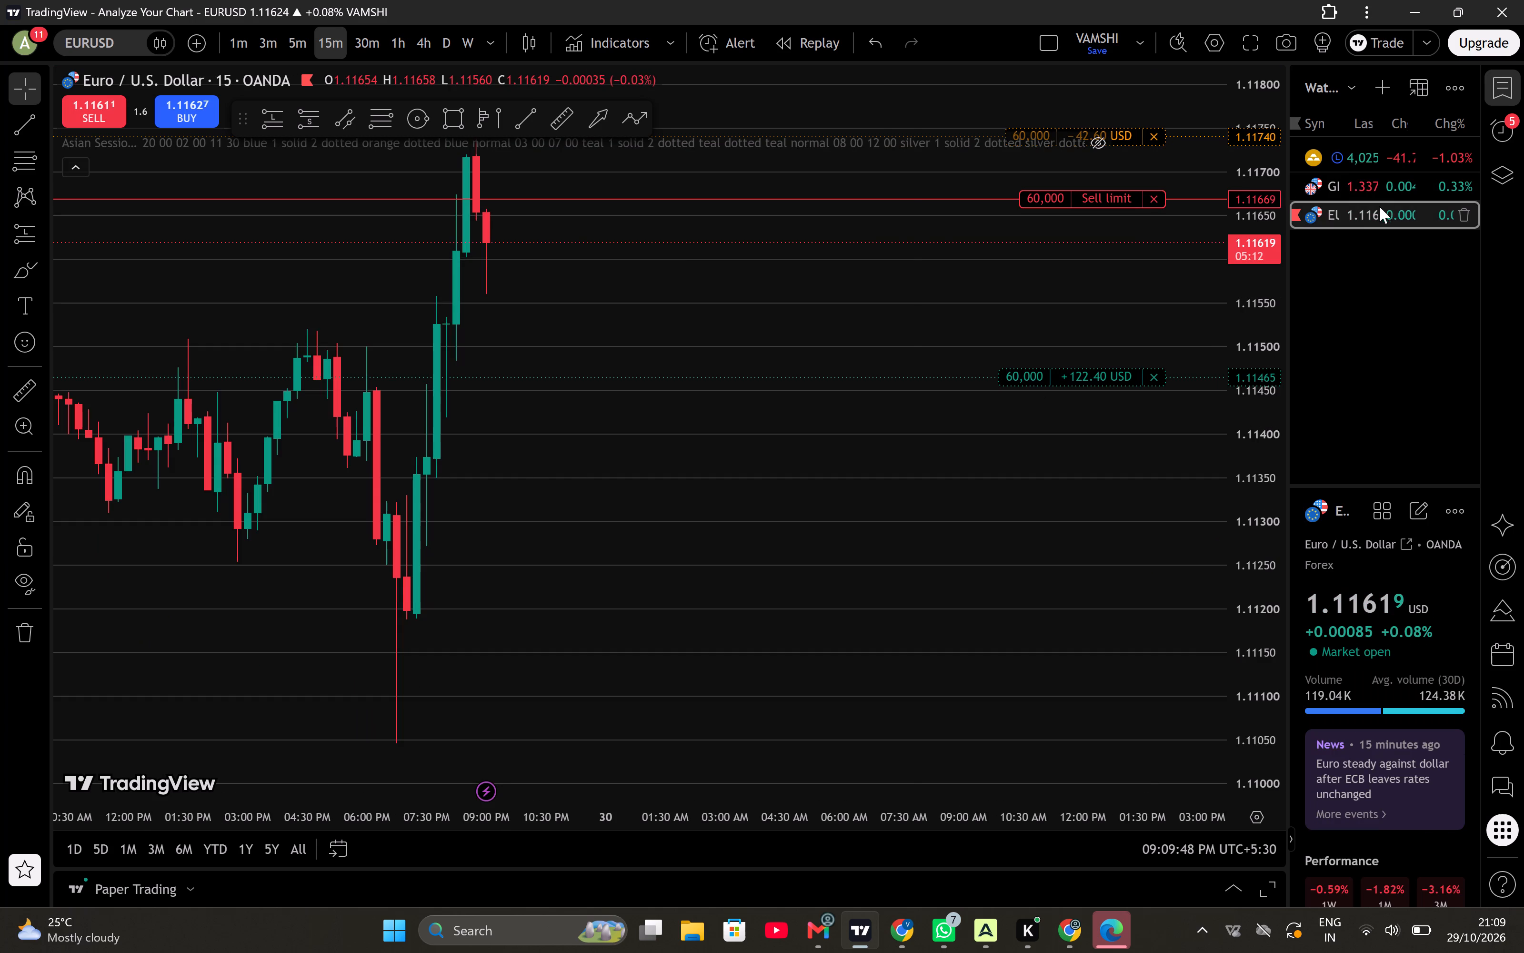
pyautogui.moveTo(883, 486); pyautogui.dragTo(1089, 676)
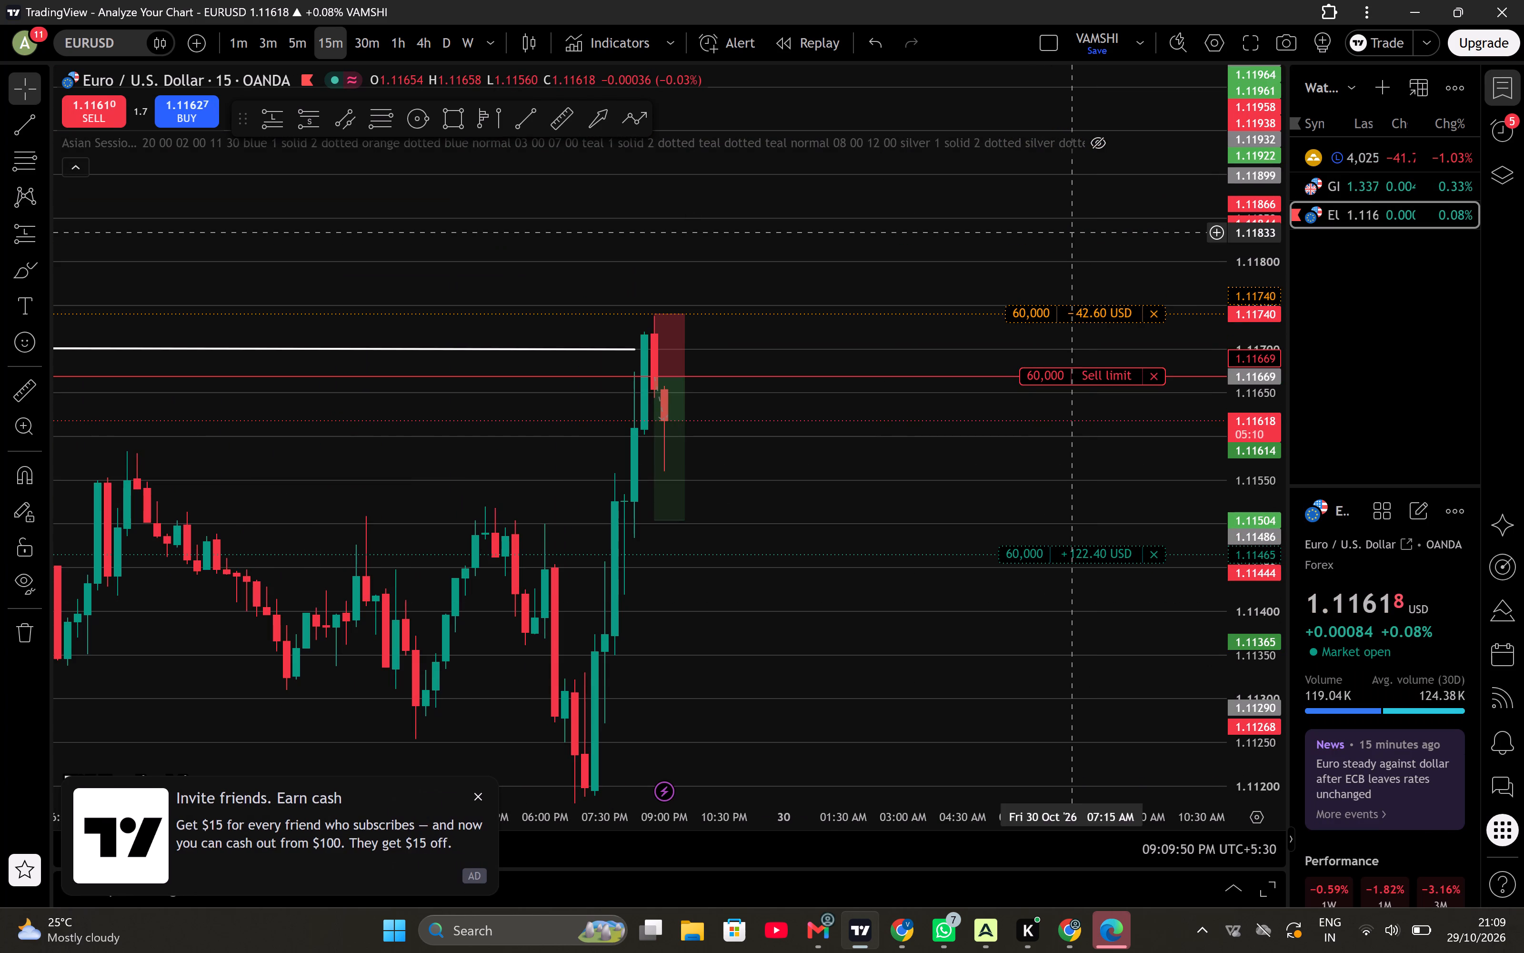
pyautogui.click(267, 54)
pyautogui.scroll(1, 786, 497)
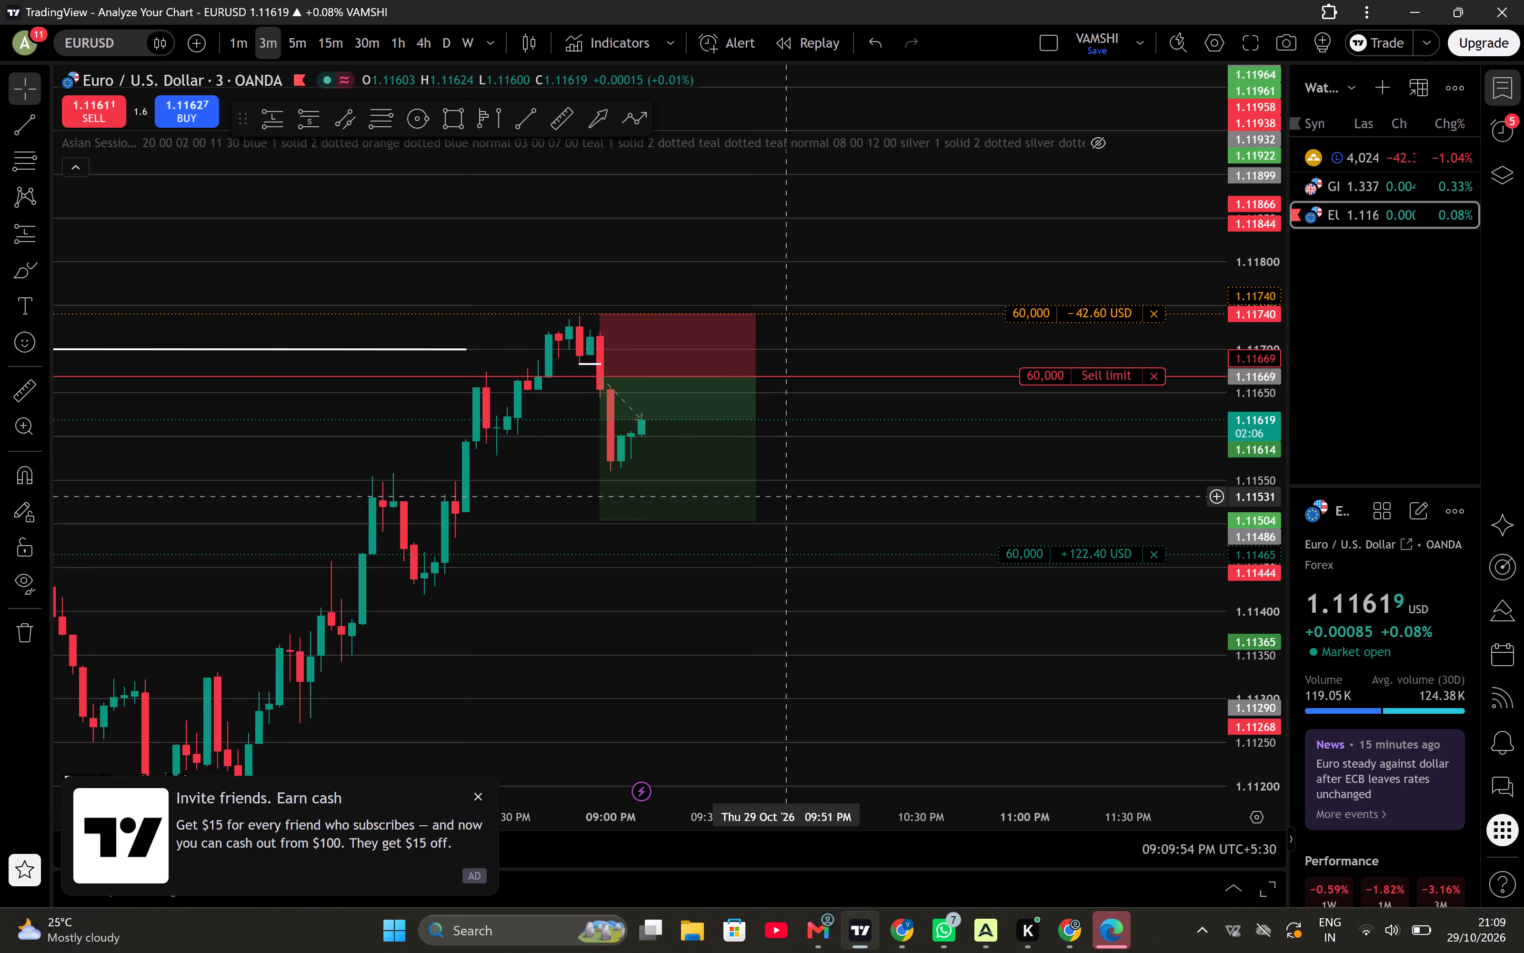
pyautogui.moveTo(868, 490); pyautogui.dragTo(771, 489)
pyautogui.moveTo(1256, 544); pyautogui.dragTo(1255, 426)
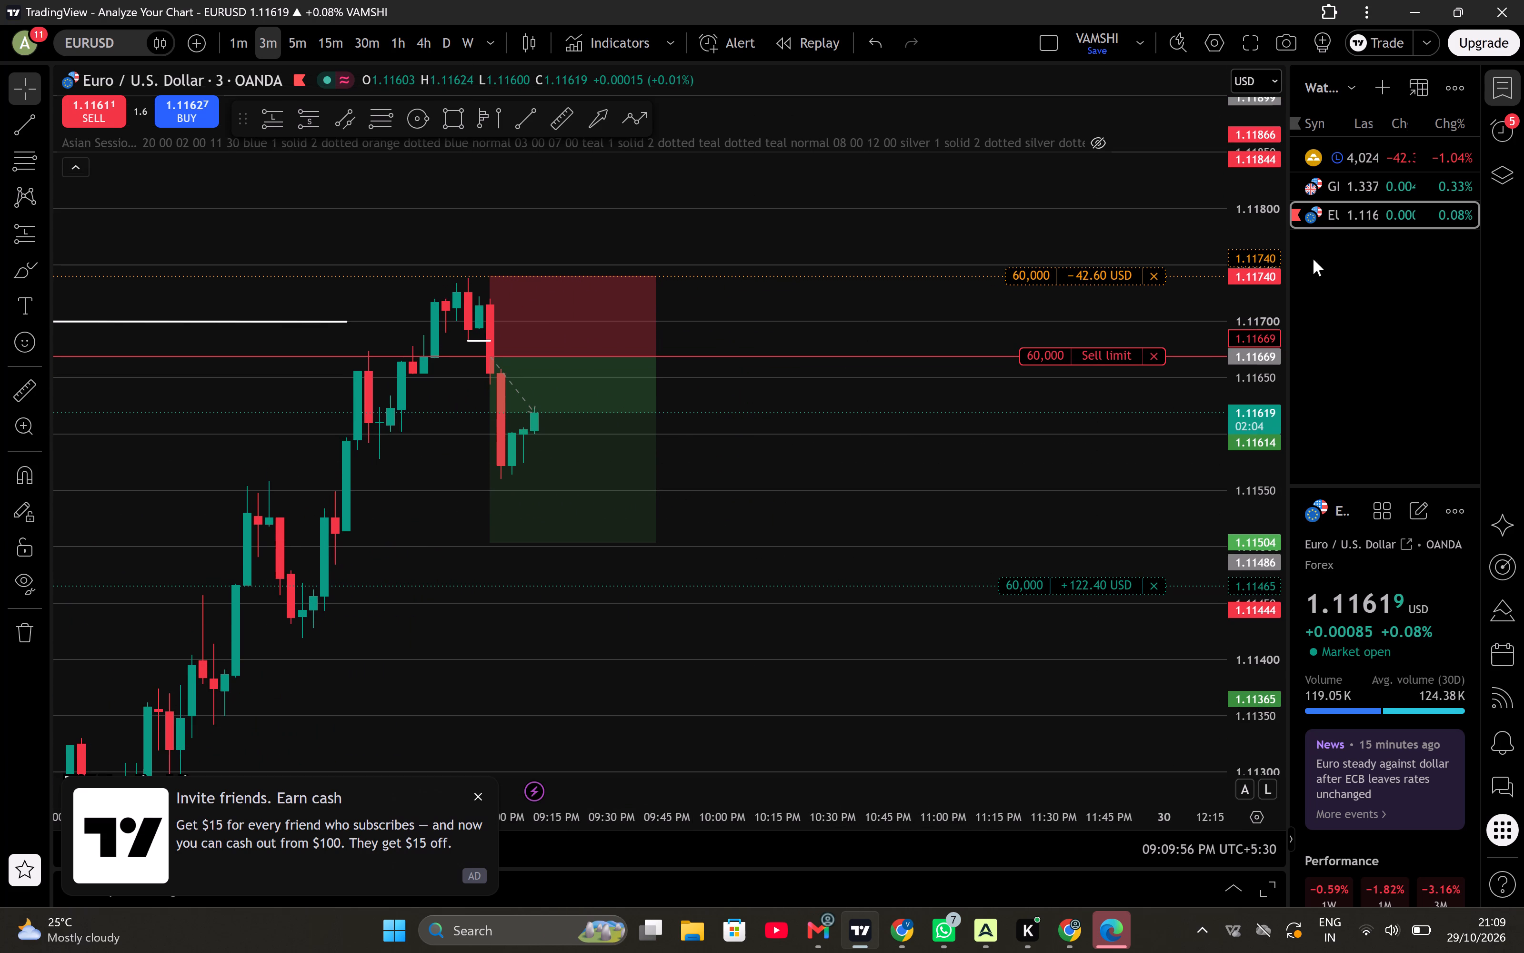
# Cancel the GBPUSD sell limit order for 40,000 units at 1.33779 and dismiss the resulting notifications.
pyautogui.click(1352, 187)
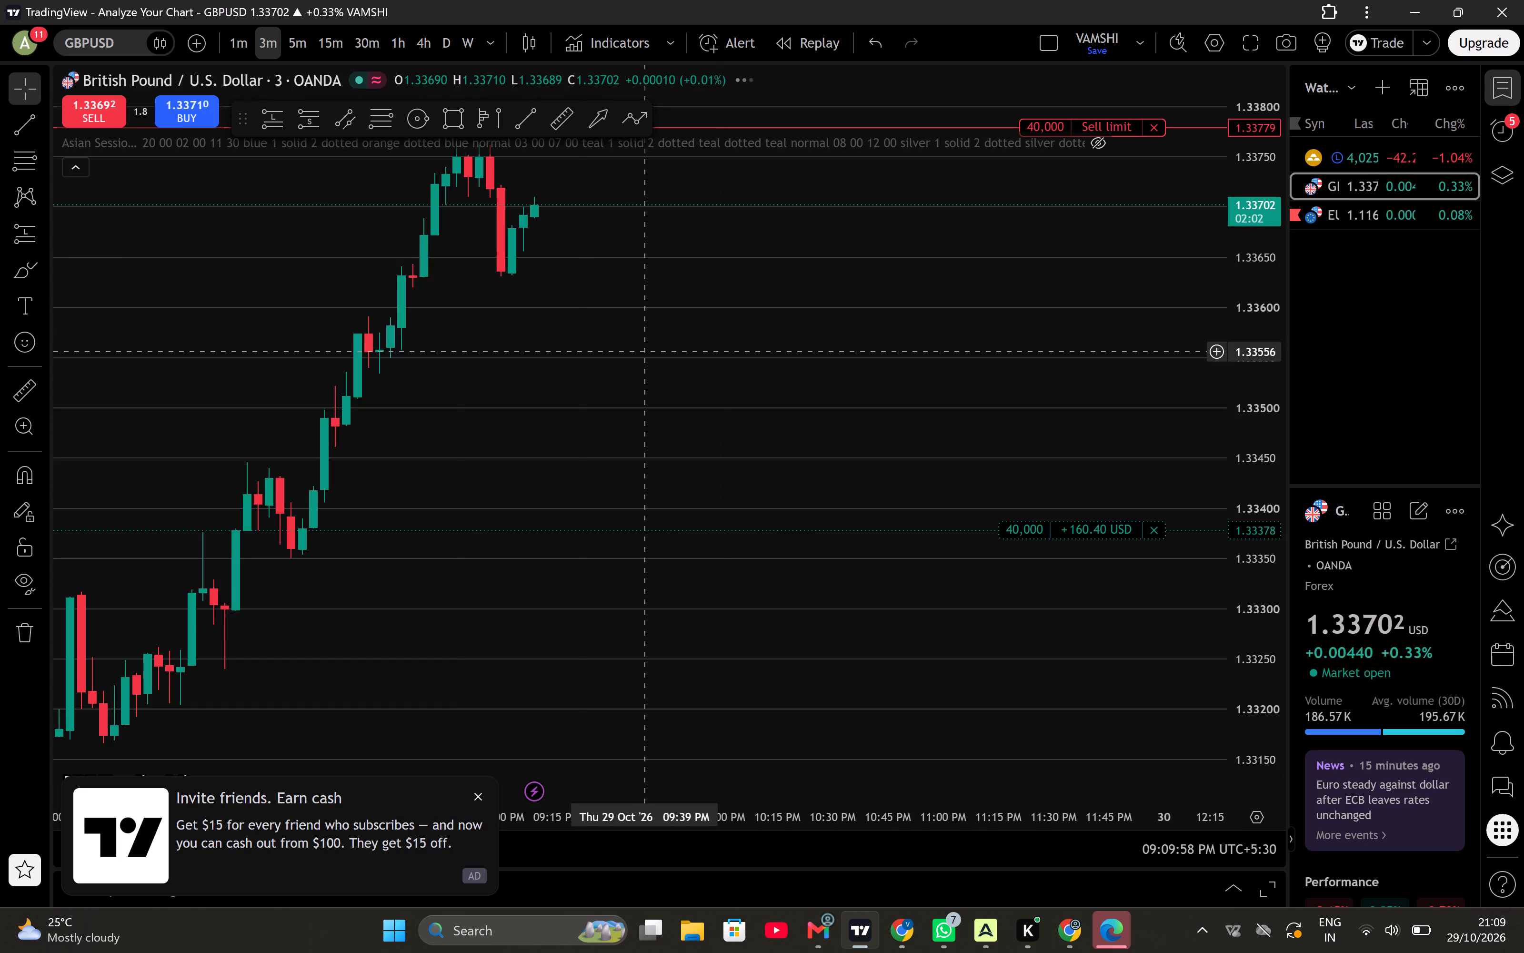
pyautogui.moveTo(581, 368); pyautogui.dragTo(708, 537)
pyautogui.moveTo(644, 477); pyautogui.dragTo(619, 566)
pyautogui.scroll(-1, 619, 566)
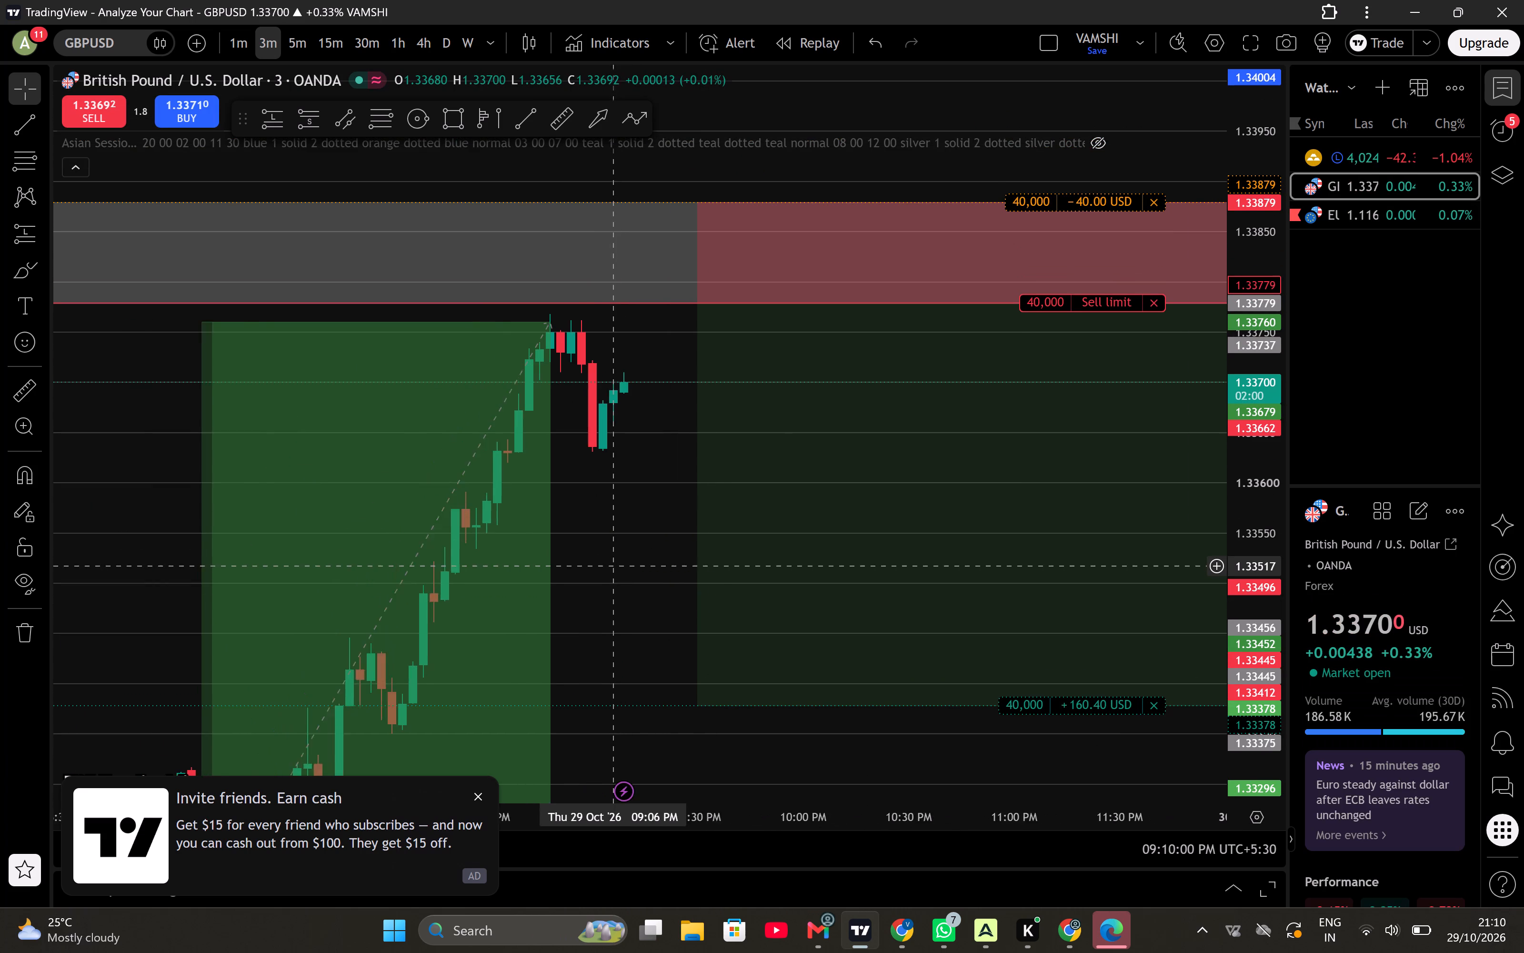
pyautogui.moveTo(666, 519); pyautogui.dragTo(617, 530)
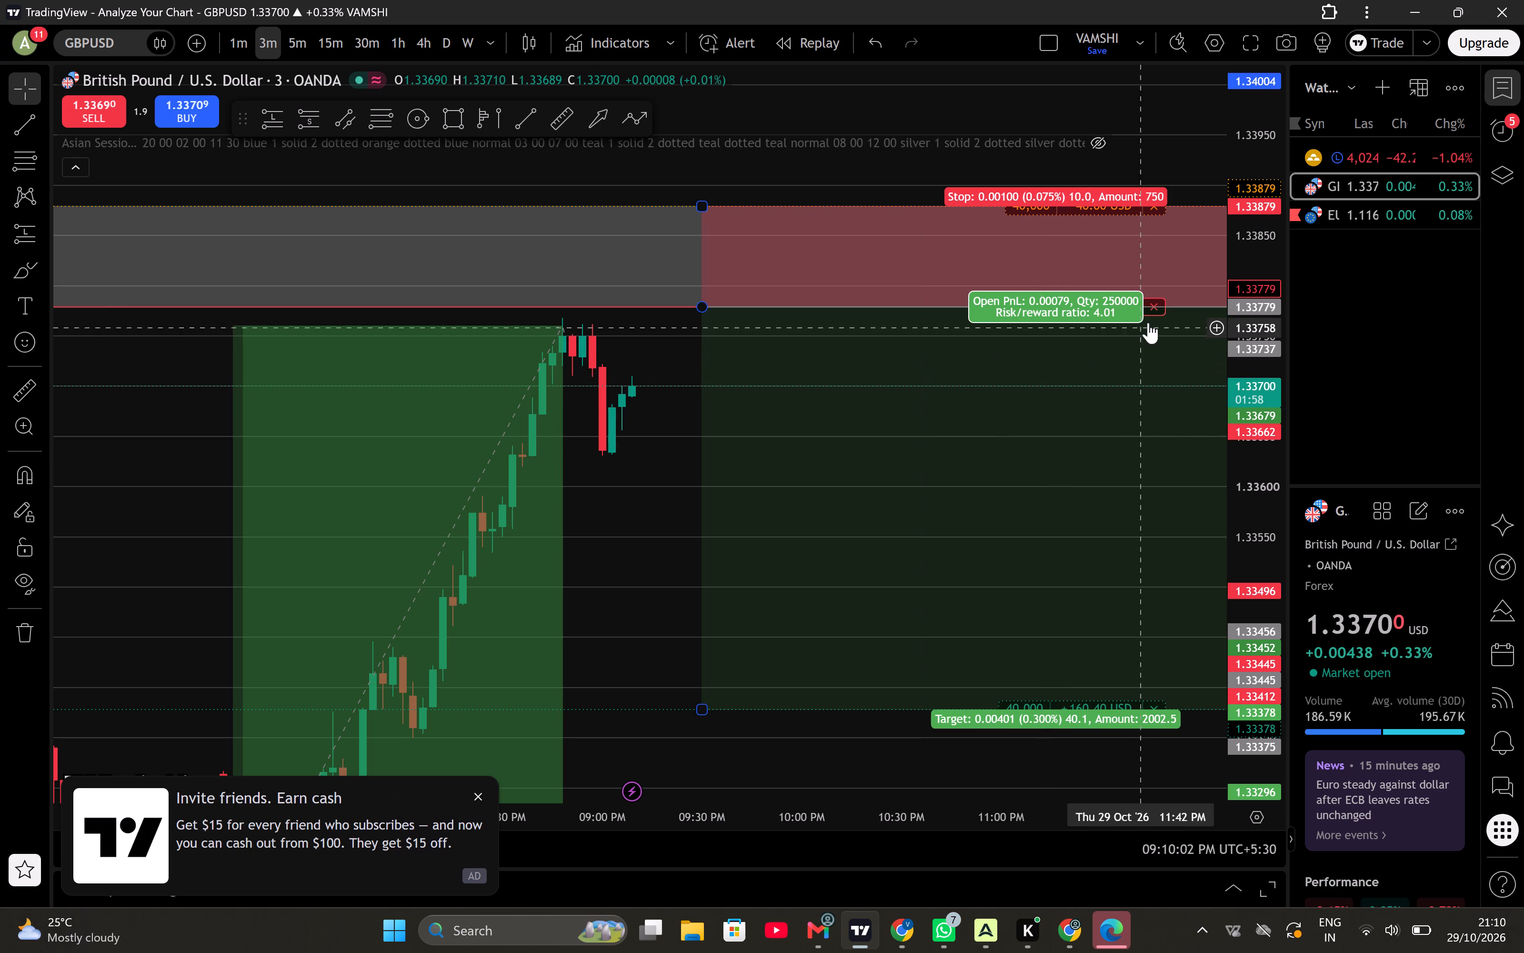
pyautogui.click(1153, 303)
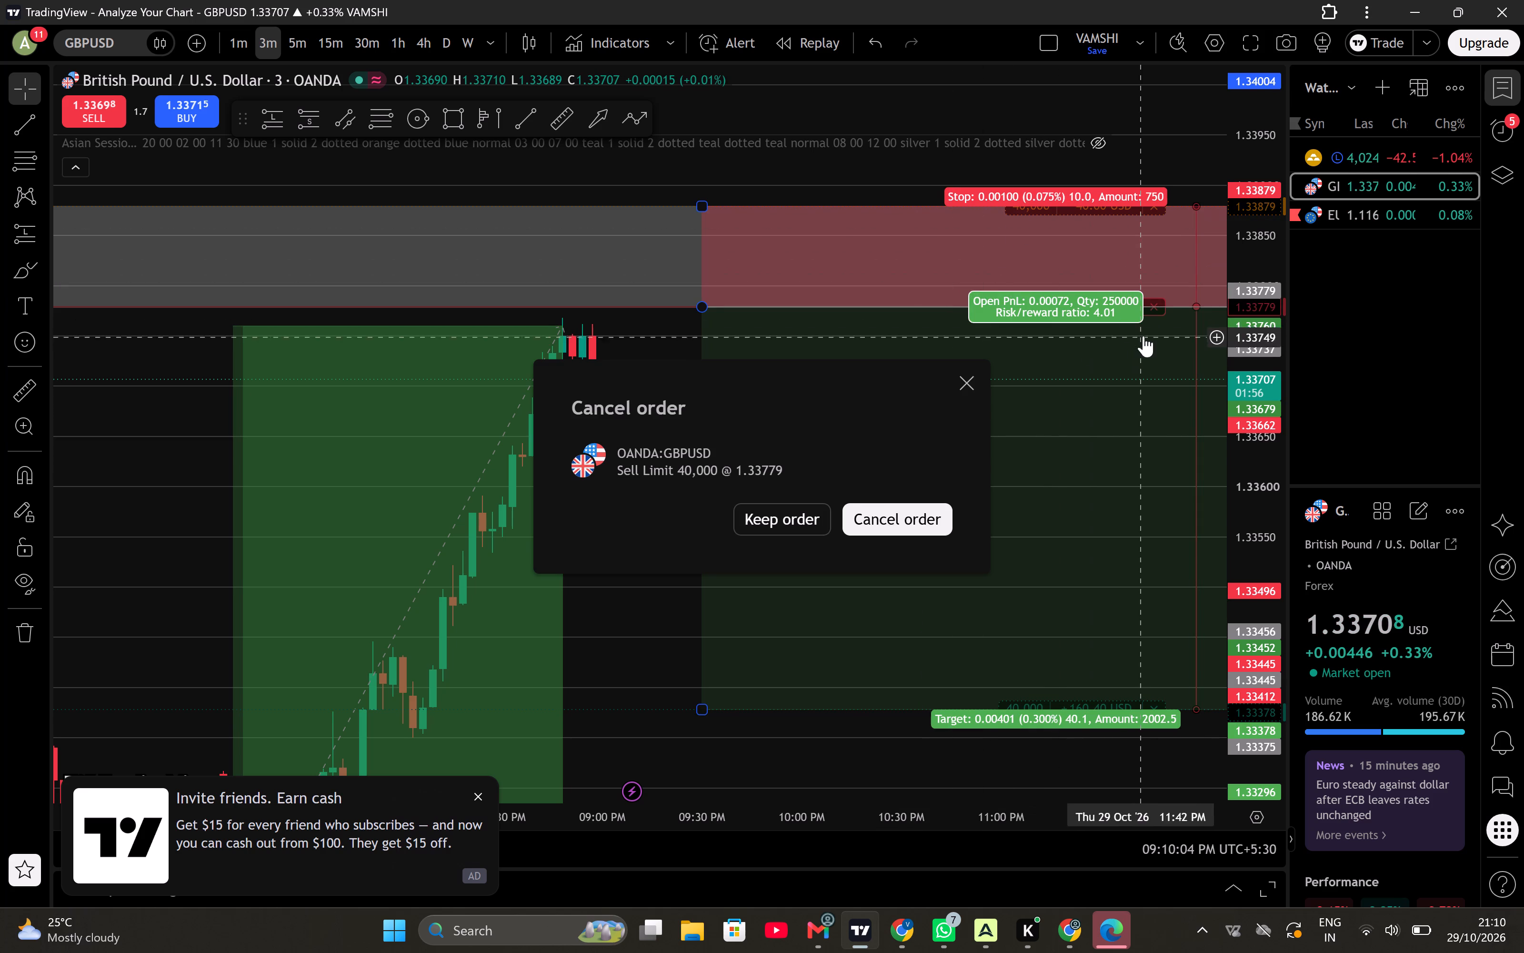
pyautogui.click(845, 531)
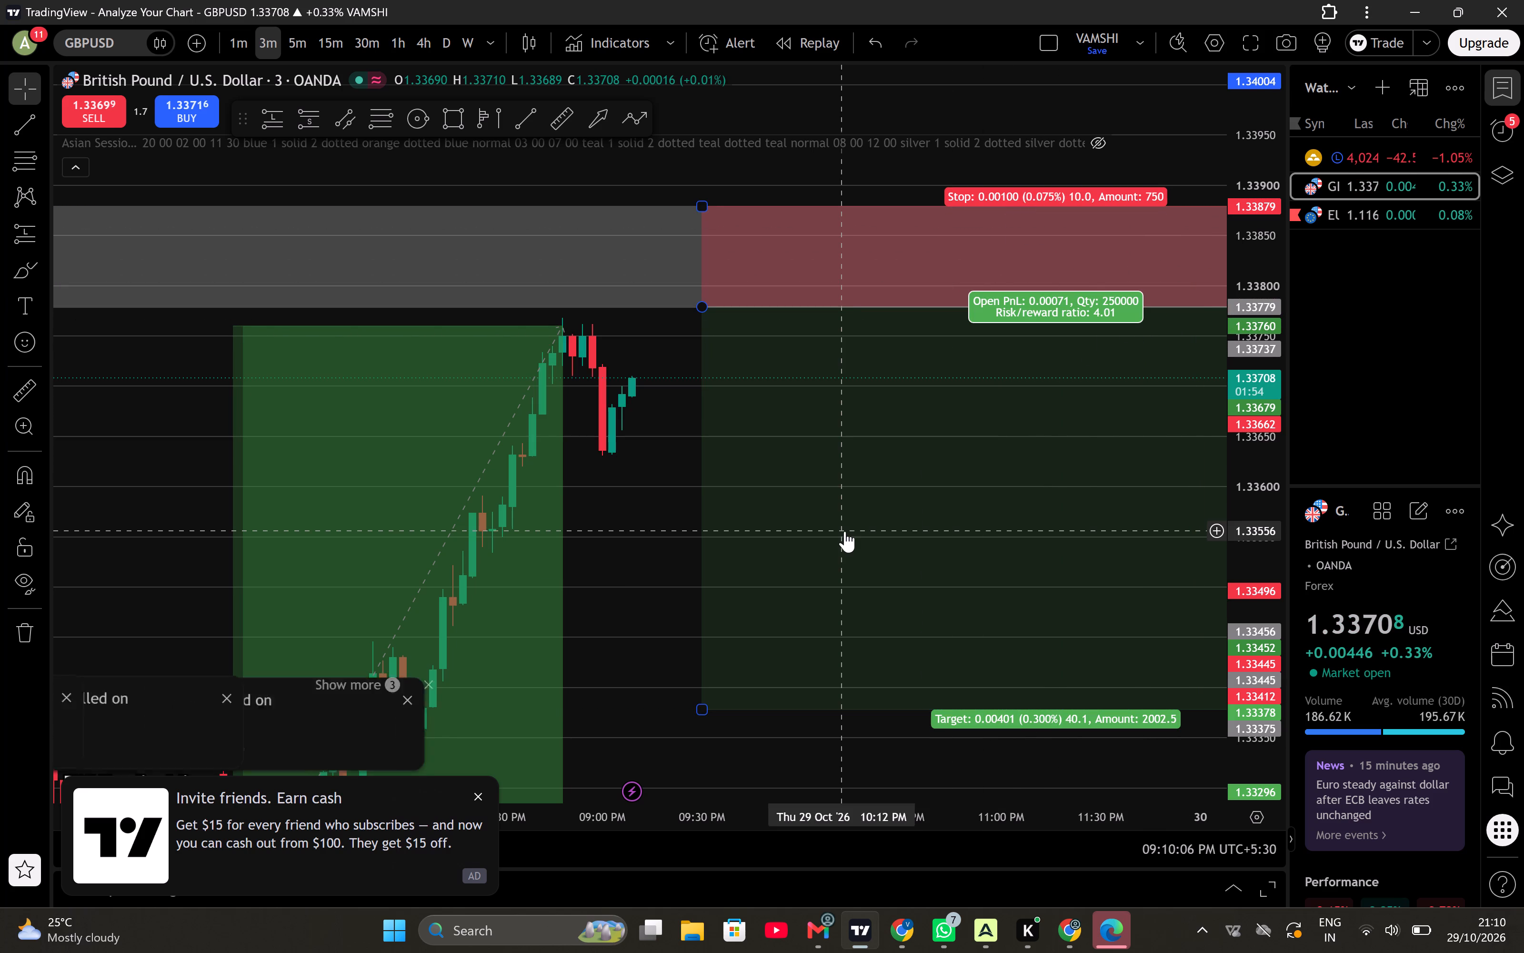
pyautogui.click(583, 529)
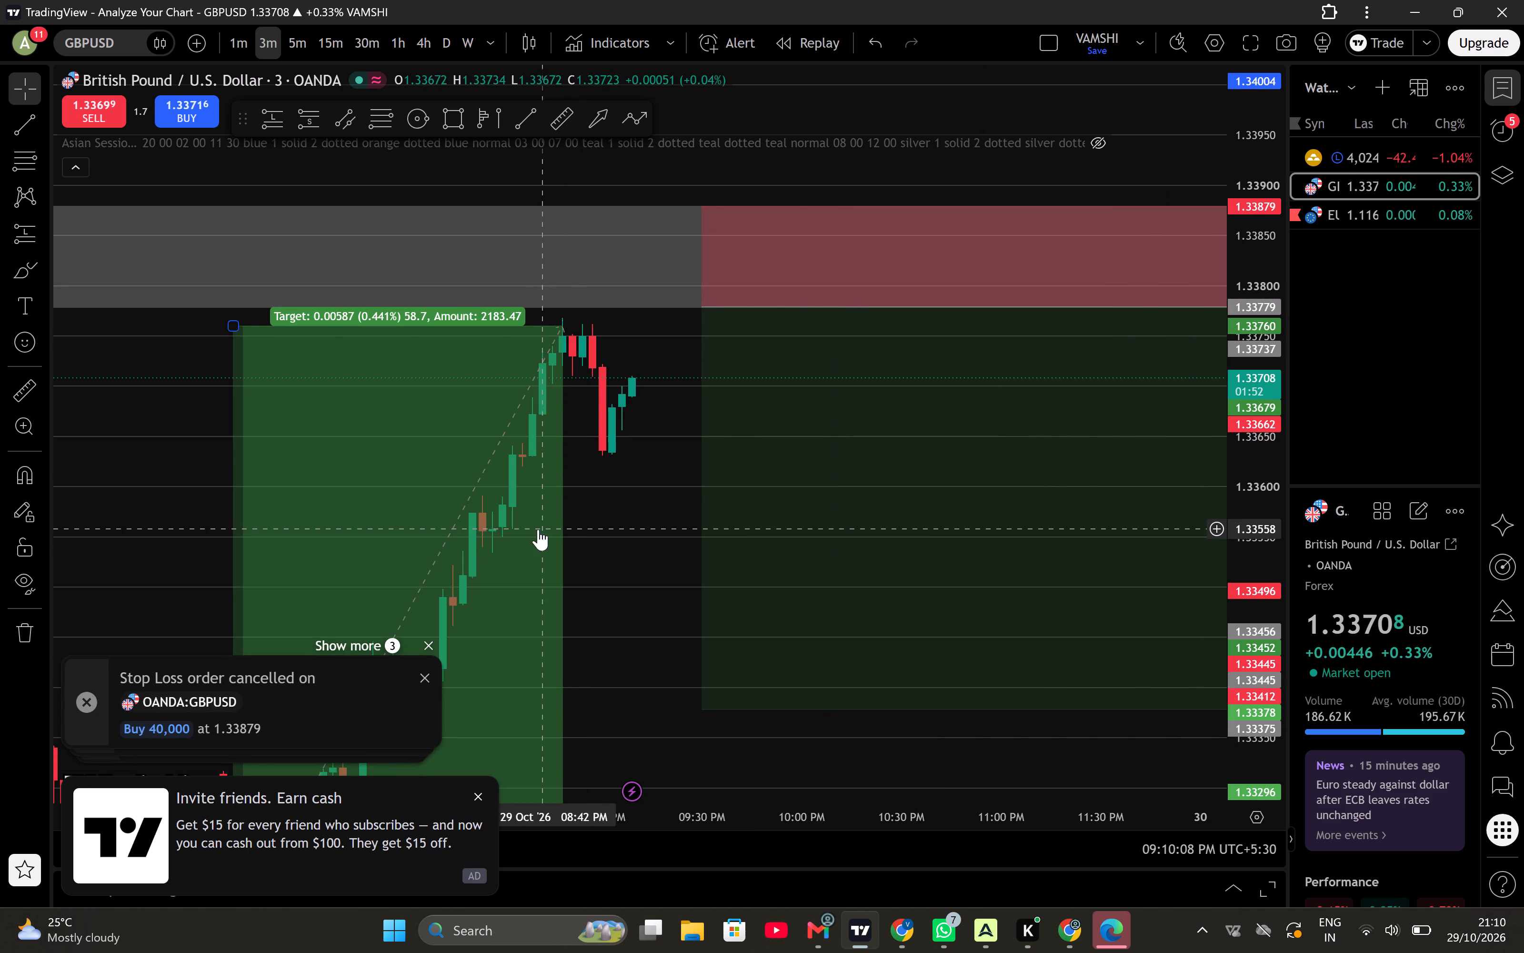
pyautogui.click(430, 642)
# Delete the GBPUSD short position drawing that has its entry at 1.33779.
pyautogui.click(793, 537)
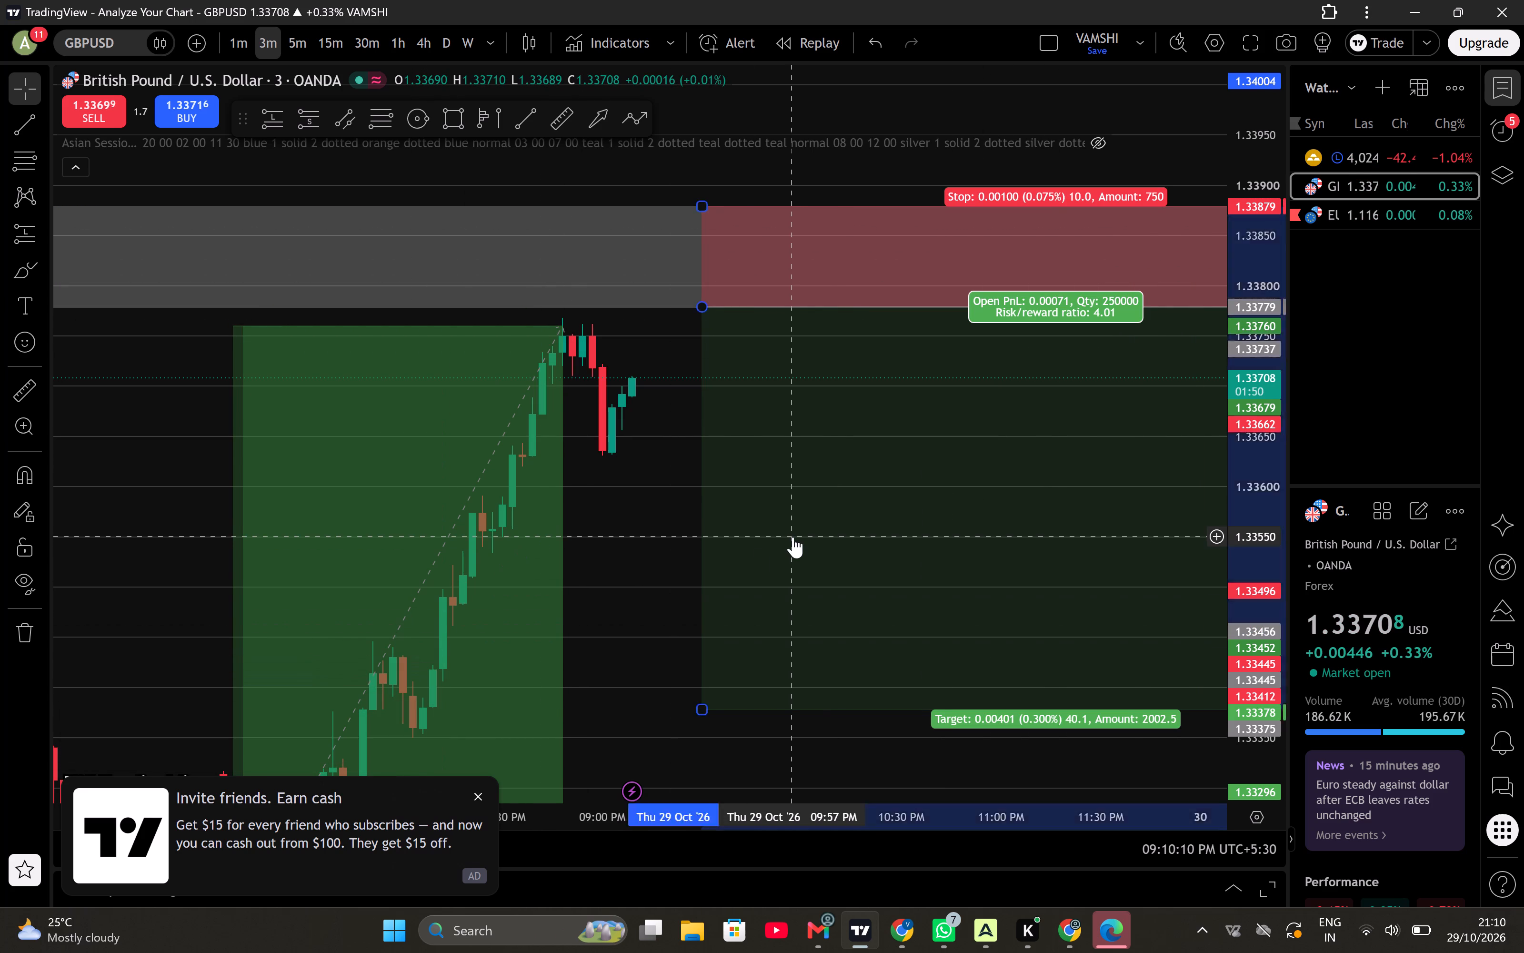
pyautogui.click(1183, 163)
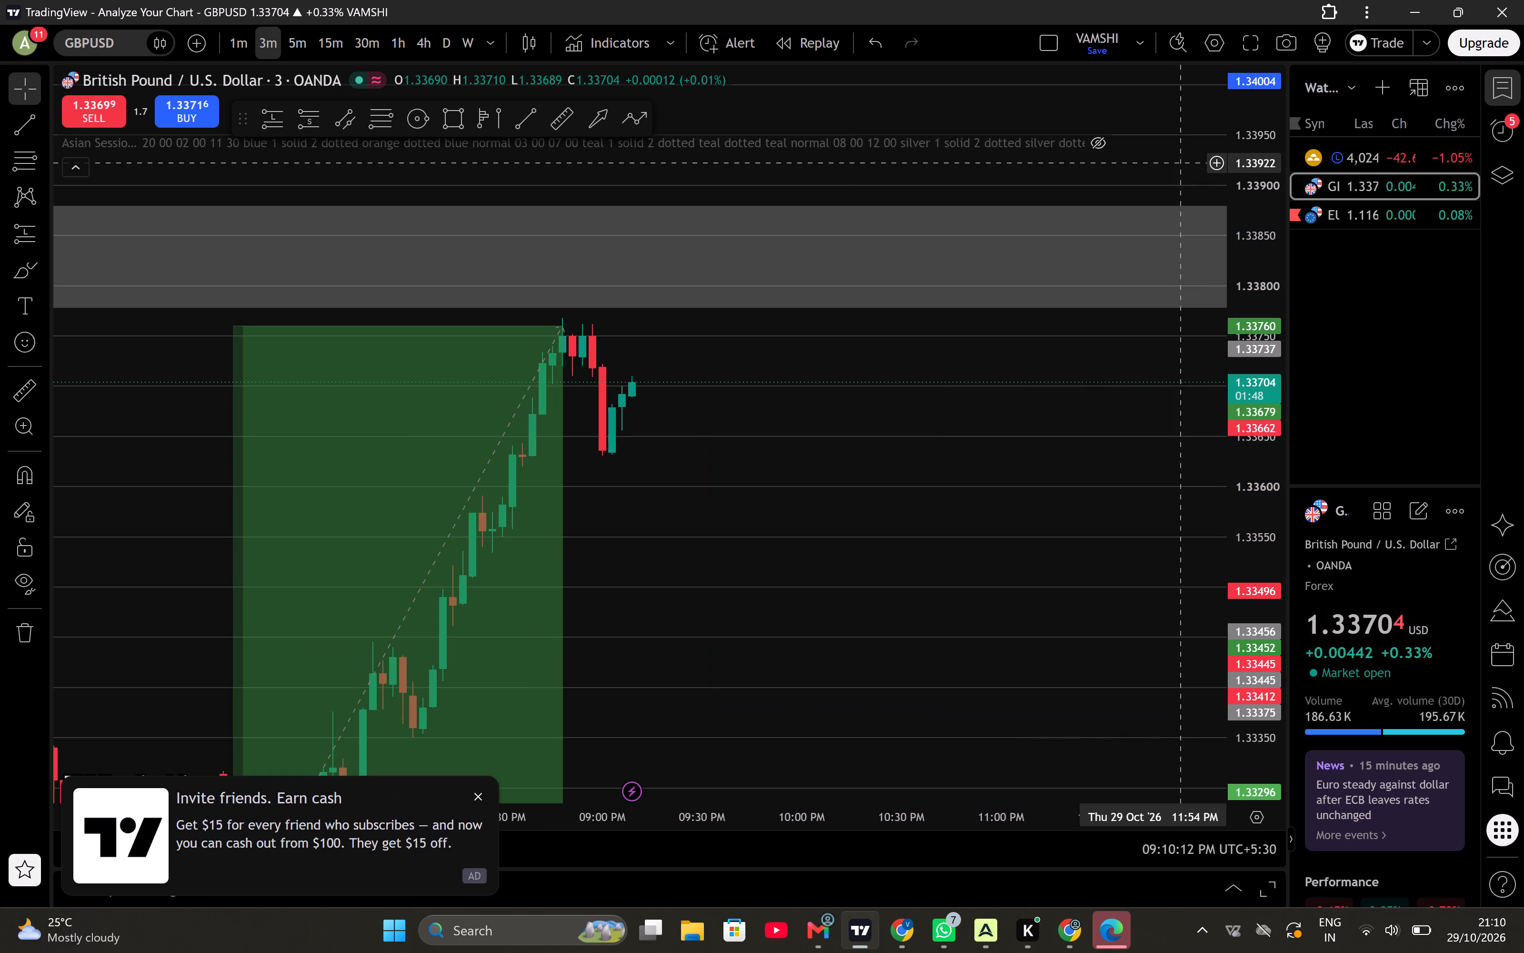
# Place a GBPUSD sell limit order for 40,000 units at 1.33718.
pyautogui.click(111, 103)
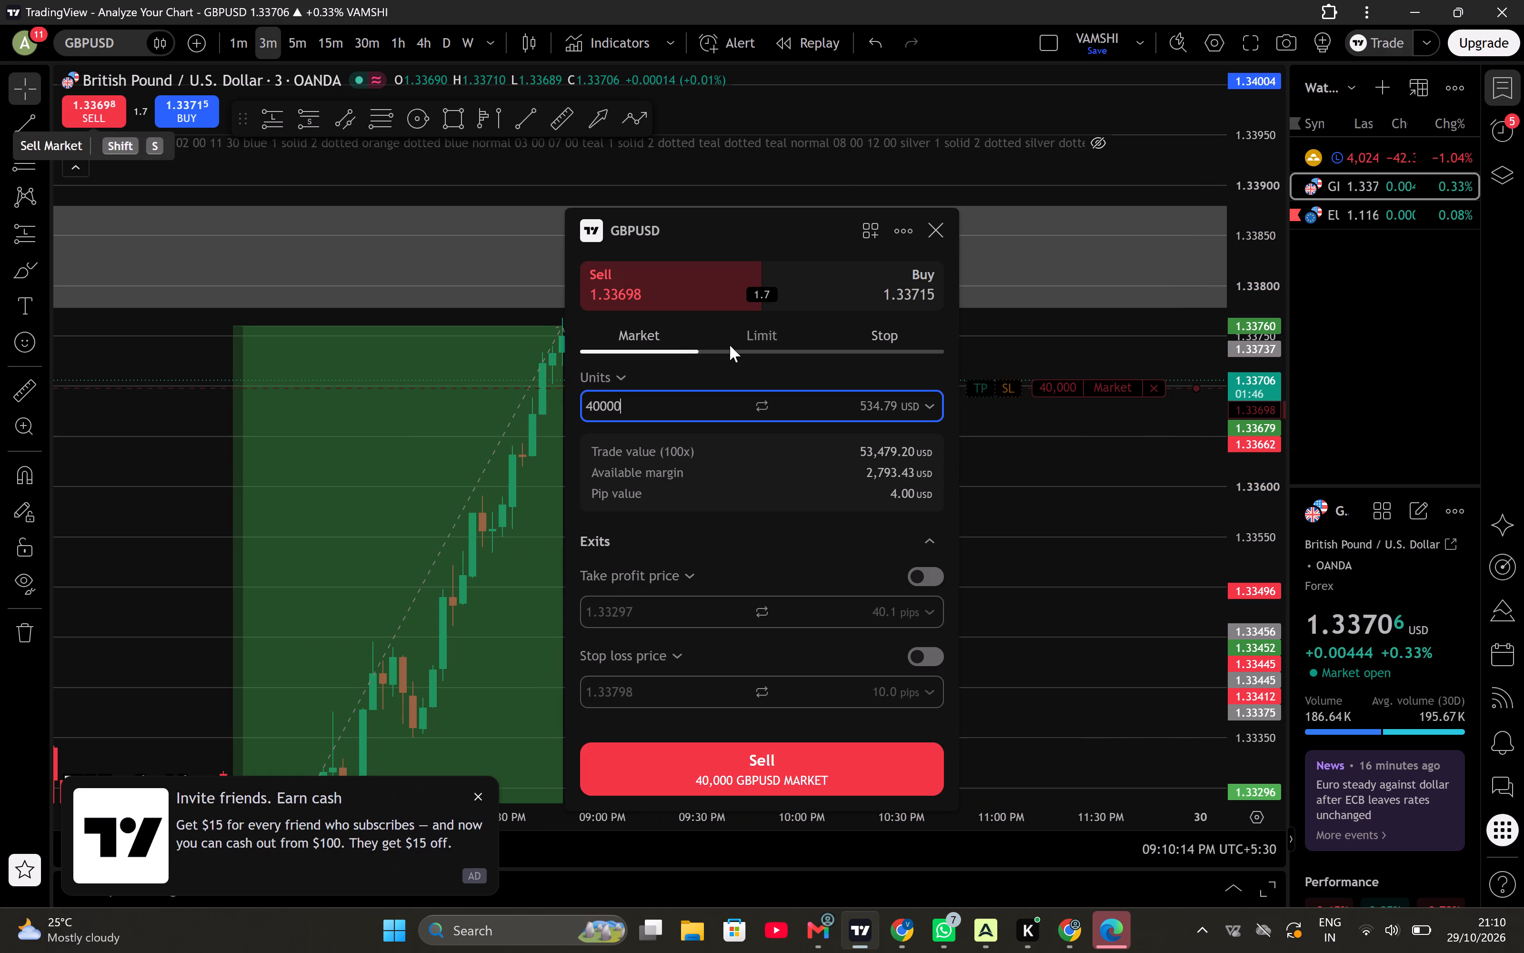
pyautogui.click(752, 339)
pyautogui.moveTo(761, 142); pyautogui.dragTo(457, 446)
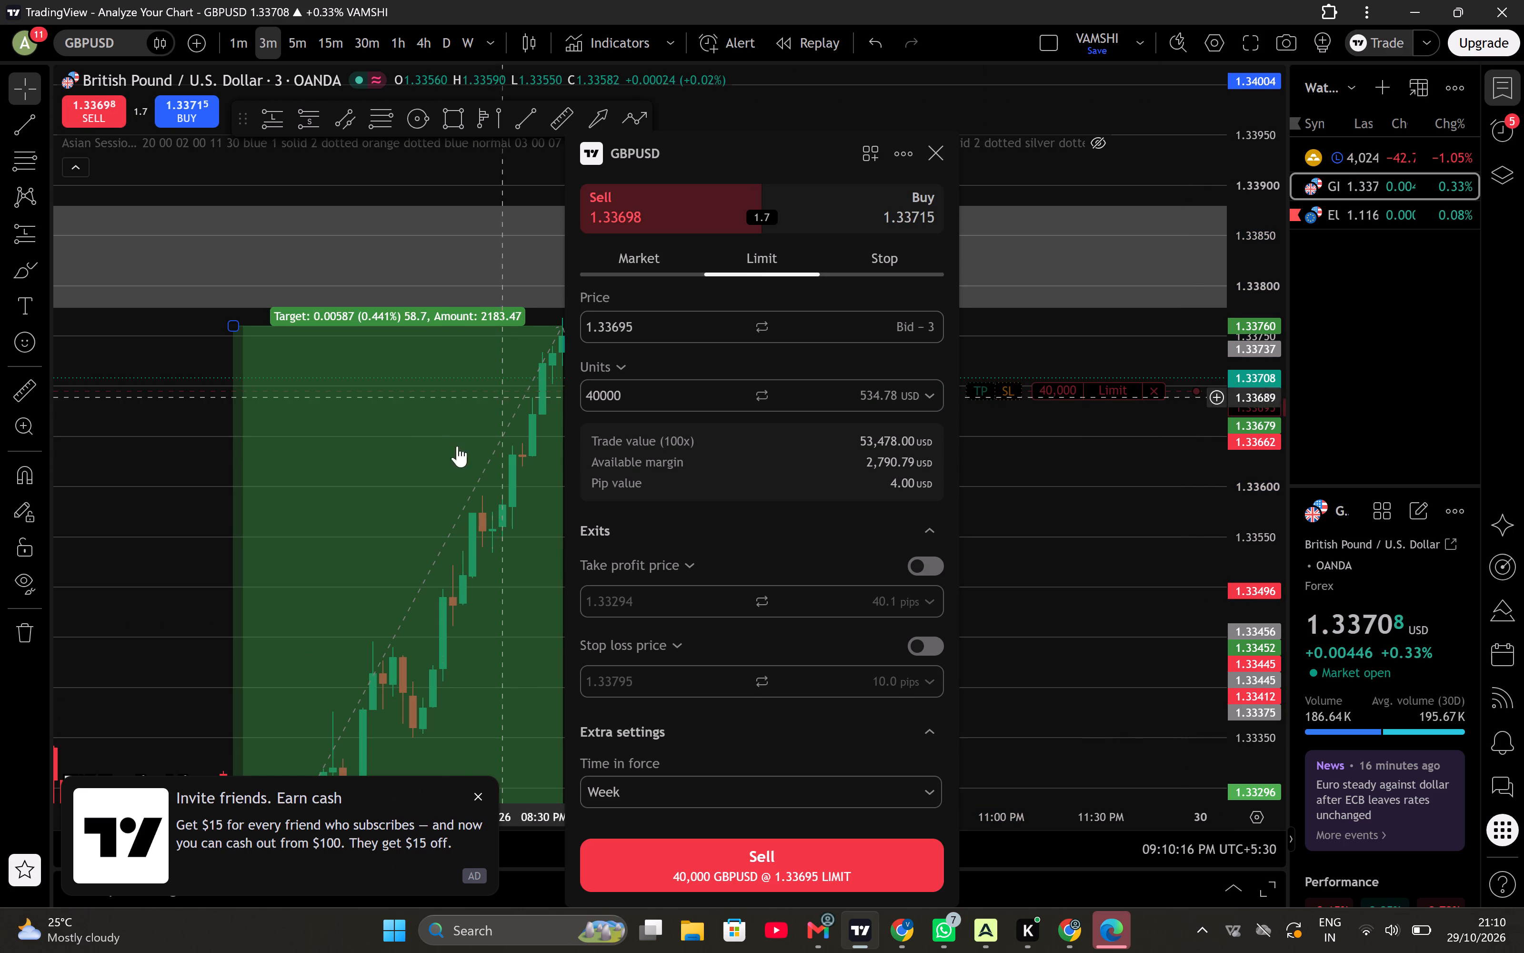
pyautogui.moveTo(457, 446); pyautogui.dragTo(441, 457)
pyautogui.moveTo(757, 158); pyautogui.dragTo(318, 695)
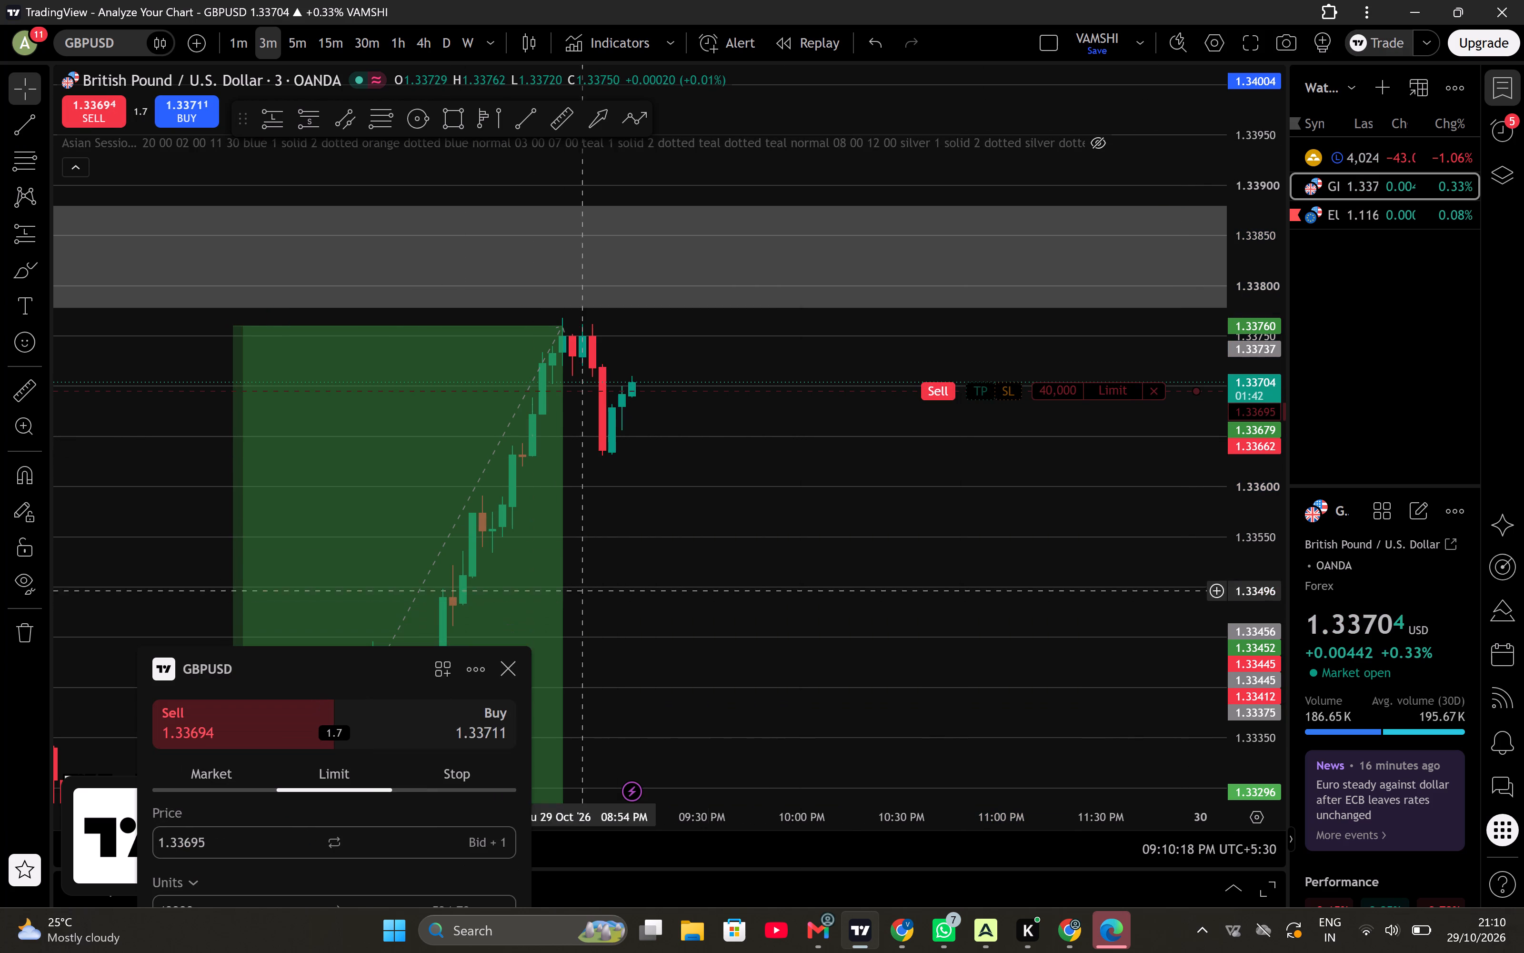
pyautogui.moveTo(1053, 388); pyautogui.dragTo(1014, 268)
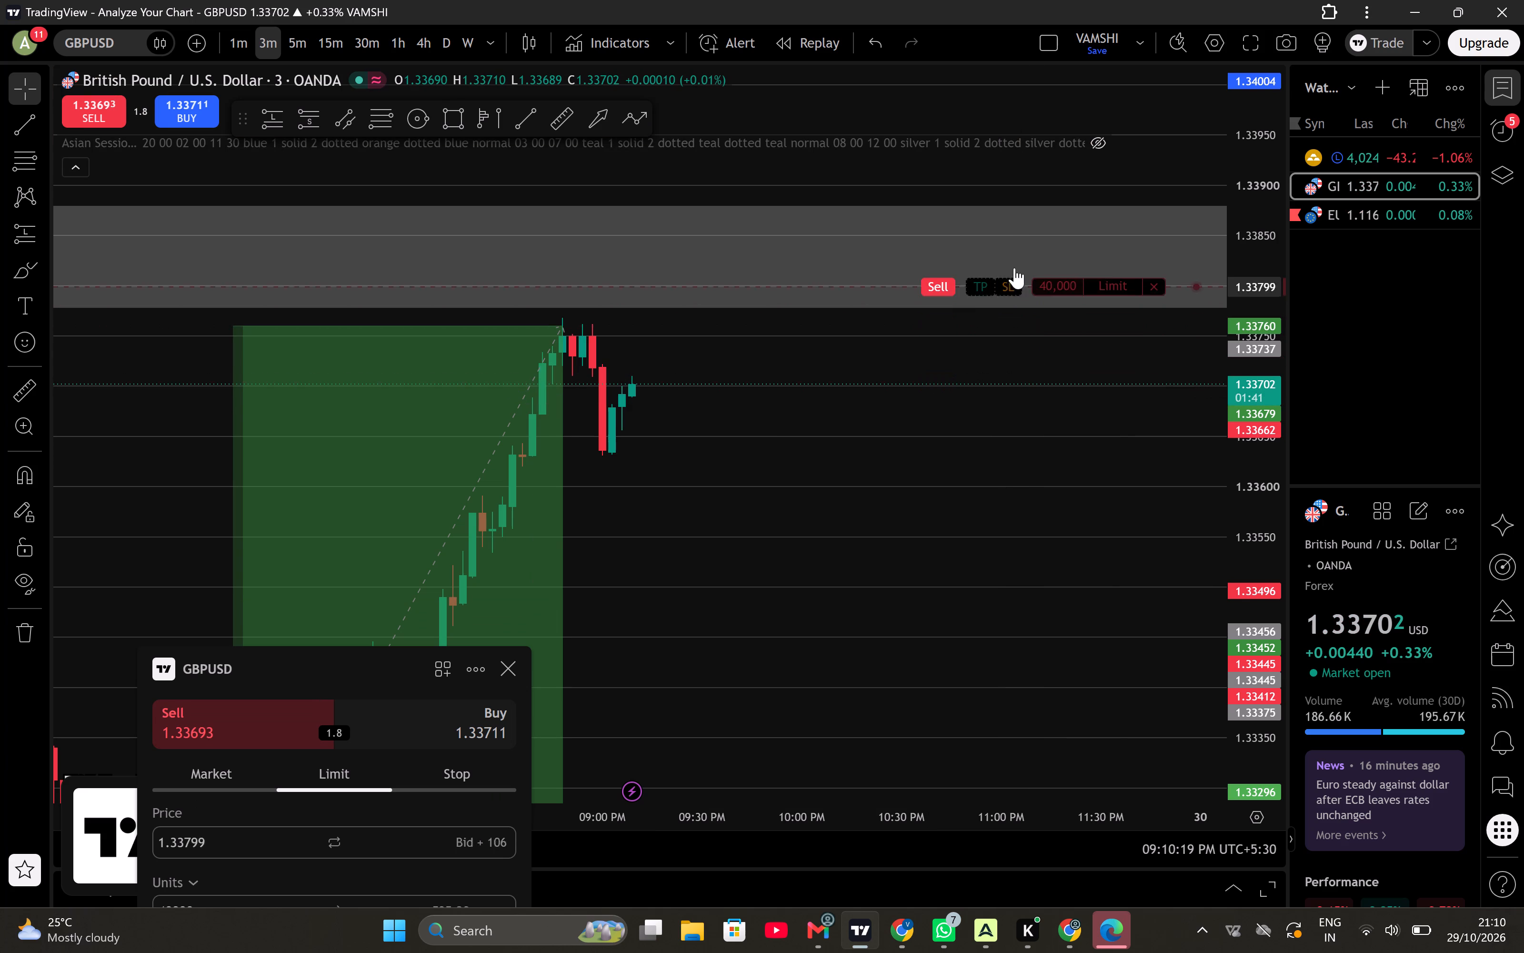
pyautogui.moveTo(1014, 268); pyautogui.dragTo(922, 362)
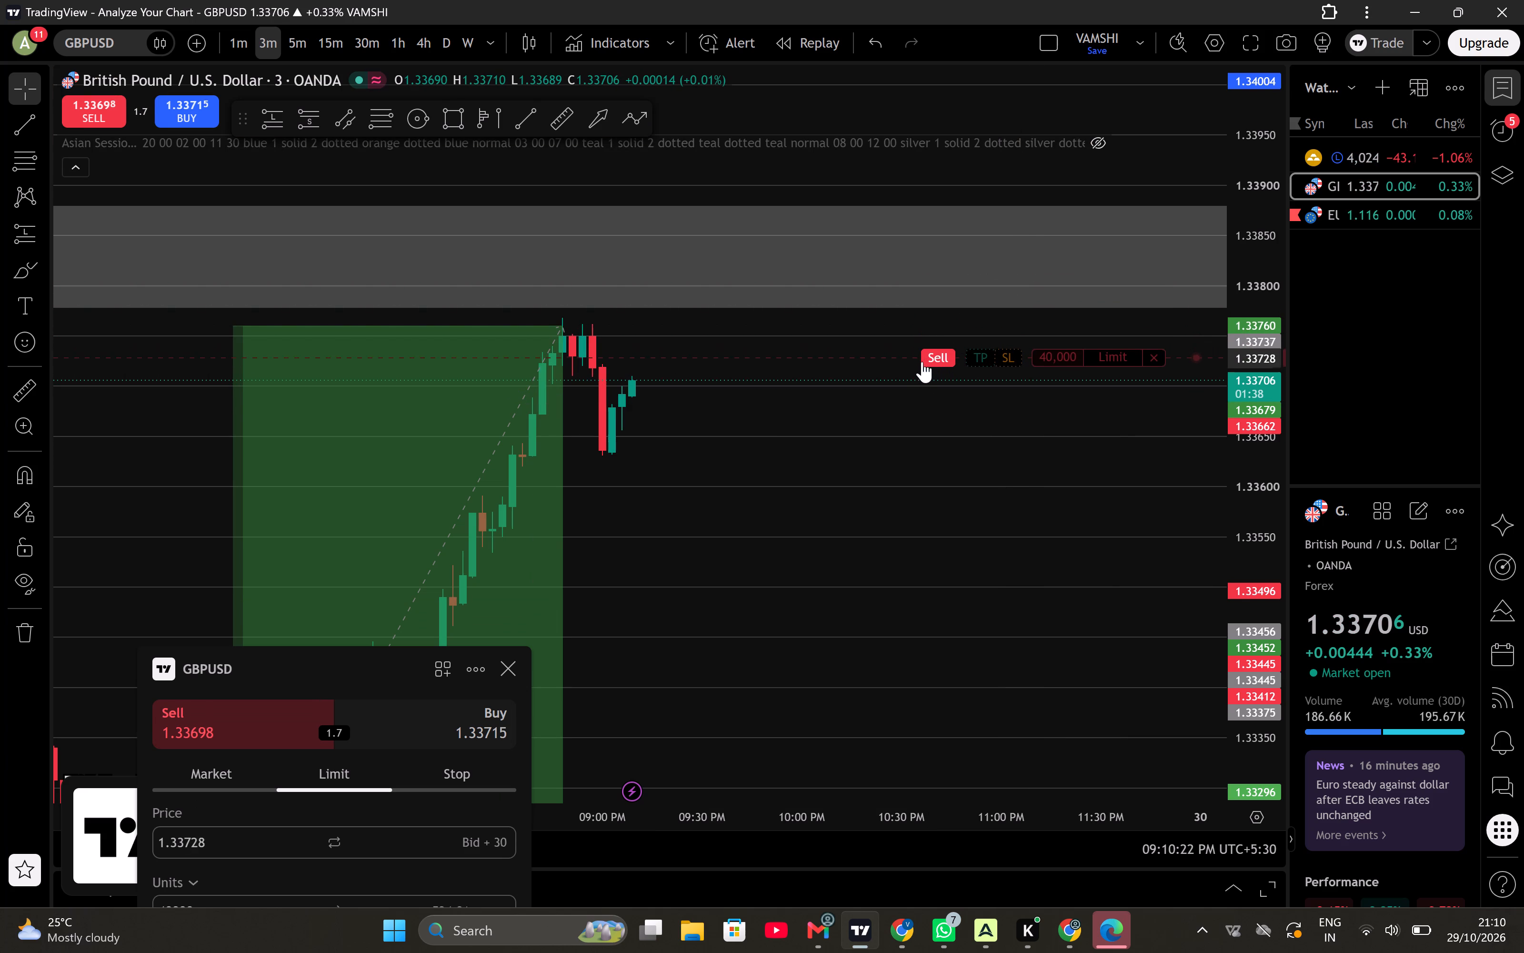
pyautogui.moveTo(922, 362); pyautogui.dragTo(915, 368)
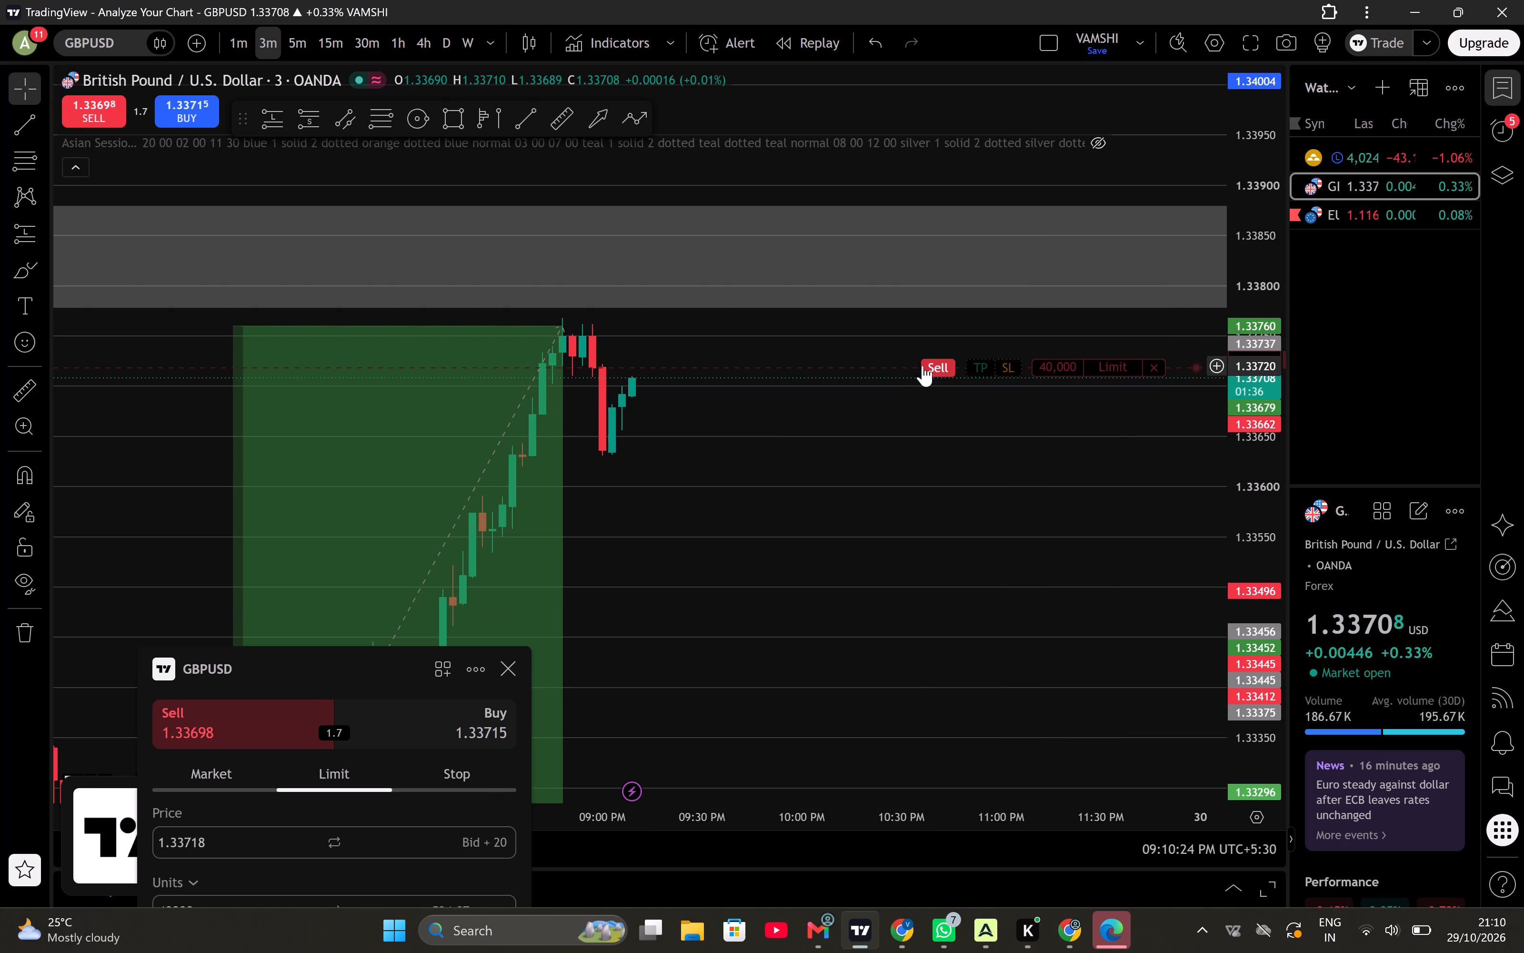
pyautogui.click(932, 365)
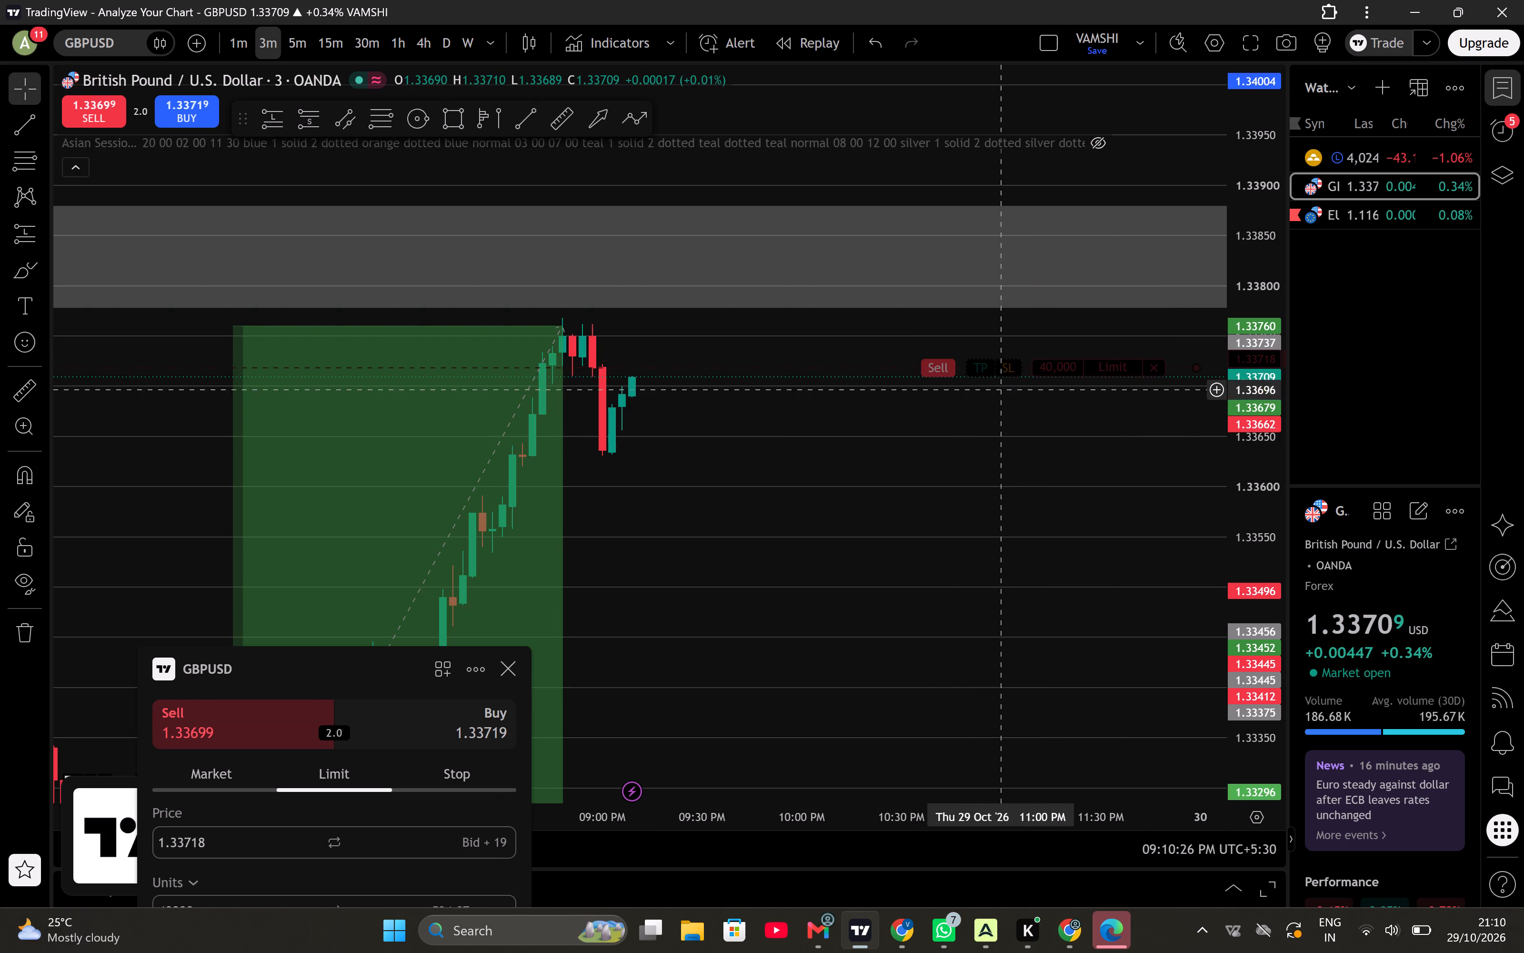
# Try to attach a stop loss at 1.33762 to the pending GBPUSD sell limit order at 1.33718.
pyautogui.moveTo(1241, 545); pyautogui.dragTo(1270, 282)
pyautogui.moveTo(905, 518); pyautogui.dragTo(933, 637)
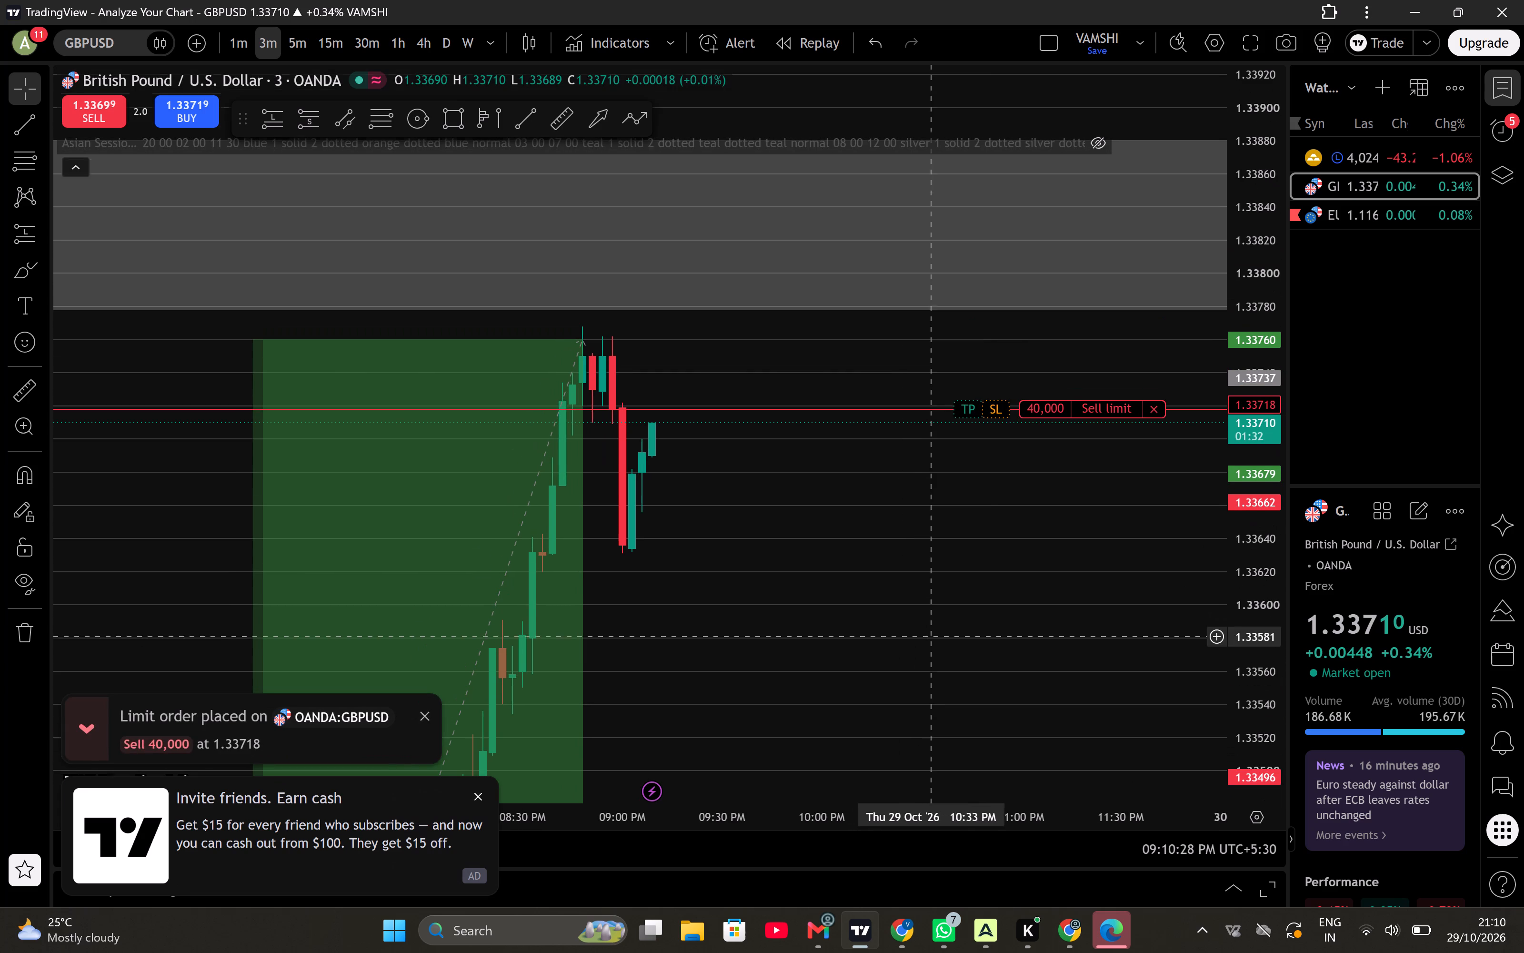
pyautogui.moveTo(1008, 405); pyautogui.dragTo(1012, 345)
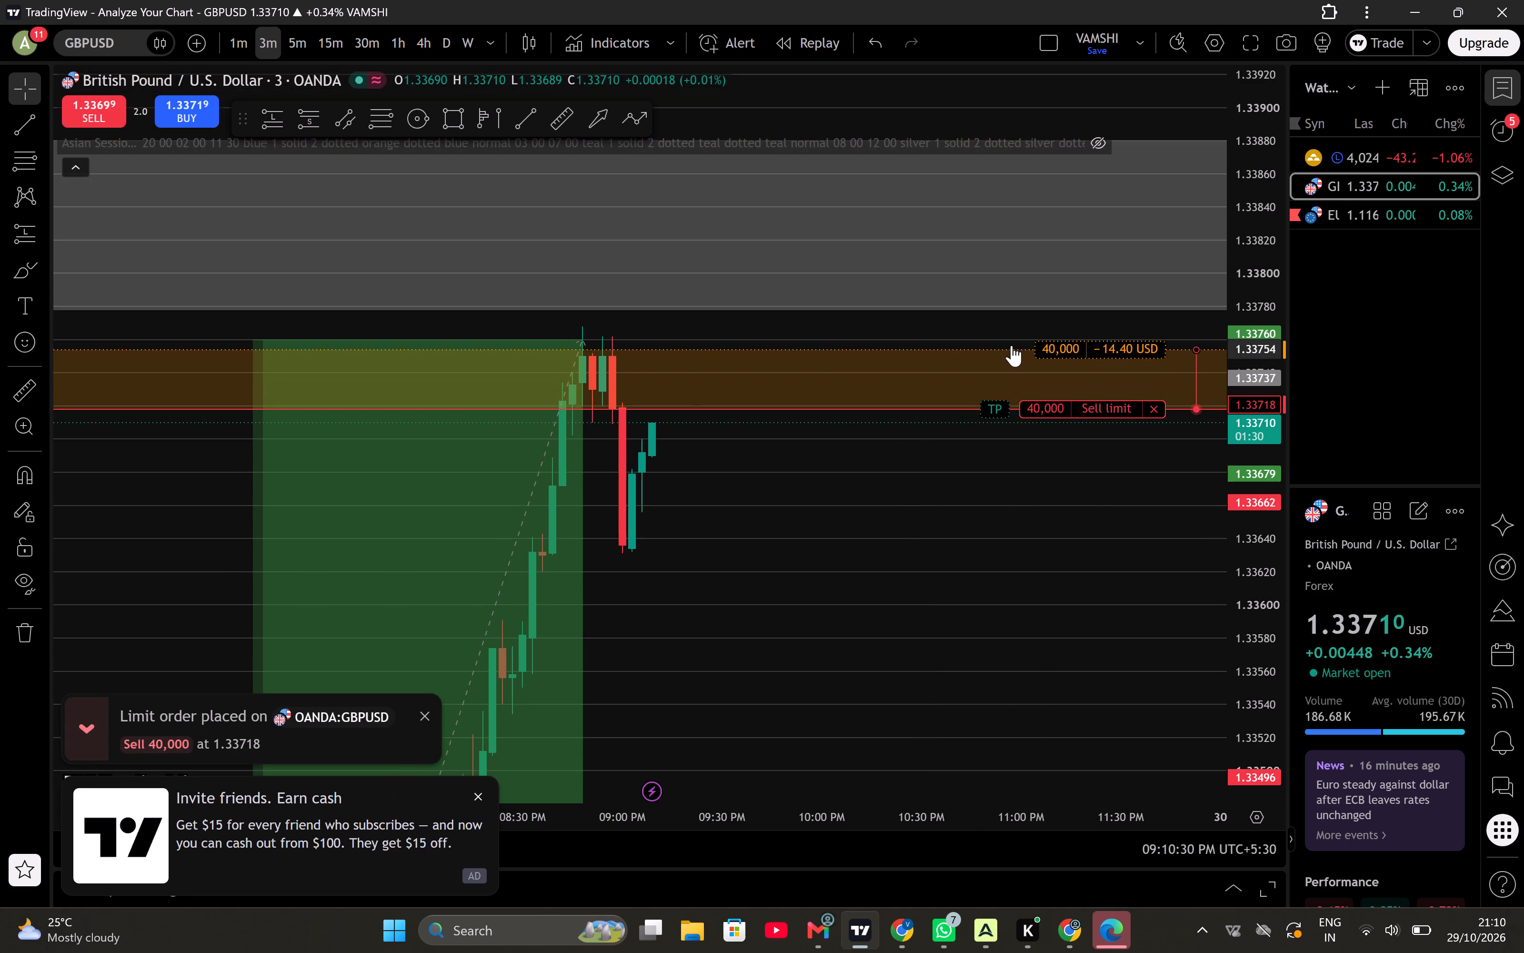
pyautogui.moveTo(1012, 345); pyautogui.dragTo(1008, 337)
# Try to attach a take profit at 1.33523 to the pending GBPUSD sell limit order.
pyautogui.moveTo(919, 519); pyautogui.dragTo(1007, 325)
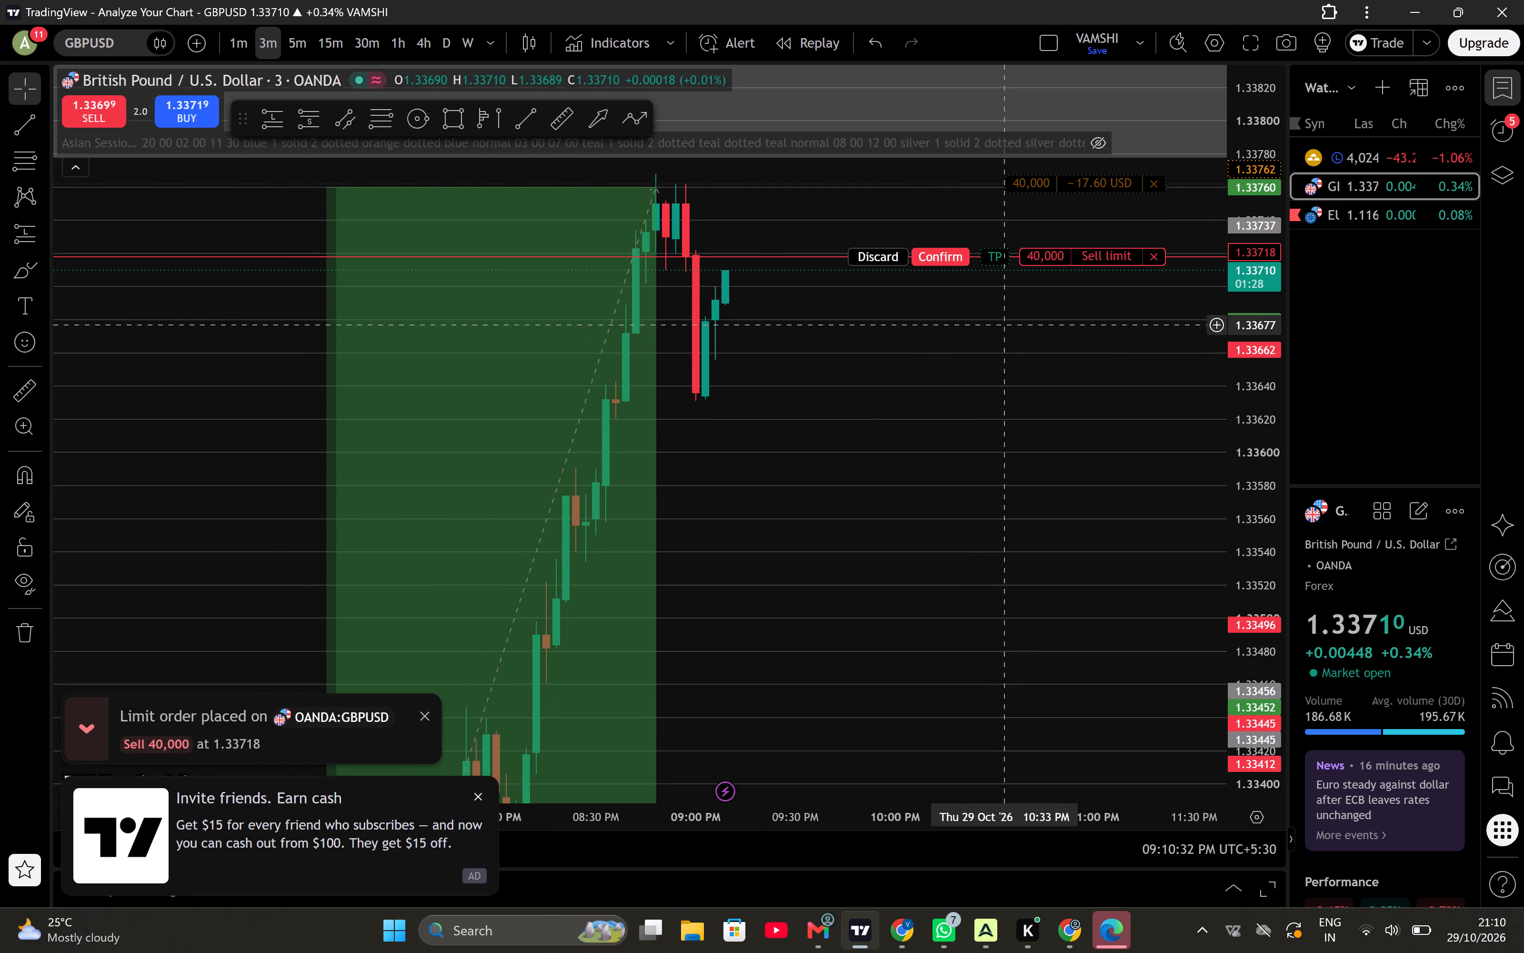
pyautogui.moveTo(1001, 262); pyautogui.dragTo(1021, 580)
# Examine GBPUSD price action against the drafted stop loss and take profit levels on the 3-minute and 15-minute charts.
pyautogui.moveTo(921, 623); pyautogui.dragTo(1094, 356)
pyautogui.moveTo(1256, 137); pyautogui.dragTo(1239, 501)
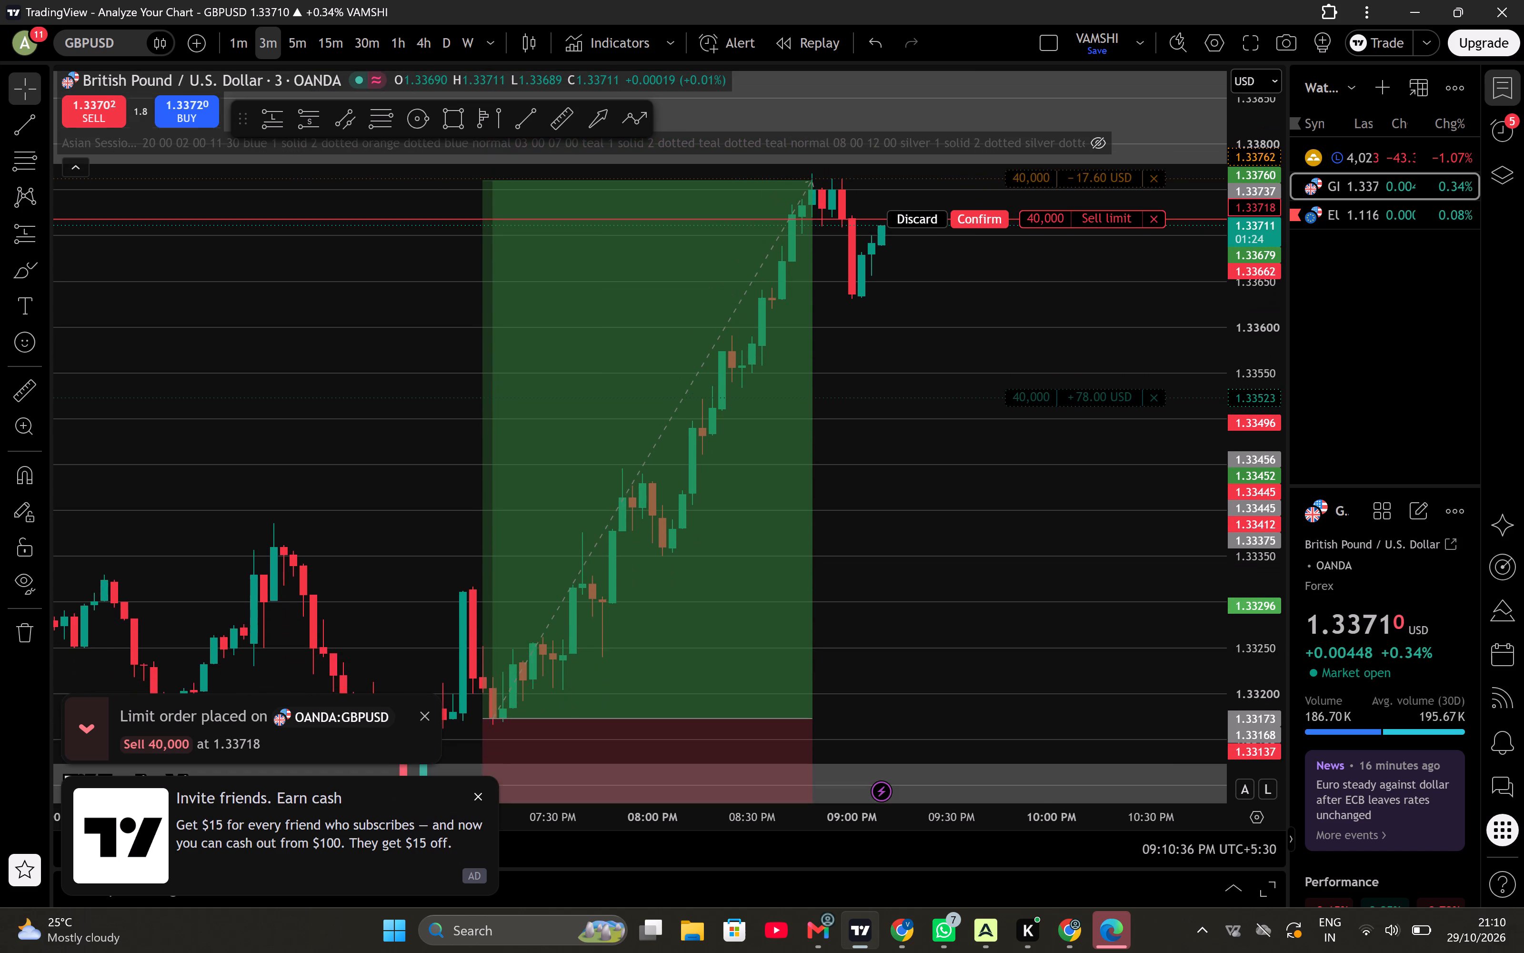
pyautogui.scroll(-1, 970, 560)
pyautogui.moveTo(1023, 587); pyautogui.dragTo(767, 585)
pyautogui.moveTo(869, 577); pyautogui.dragTo(855, 585)
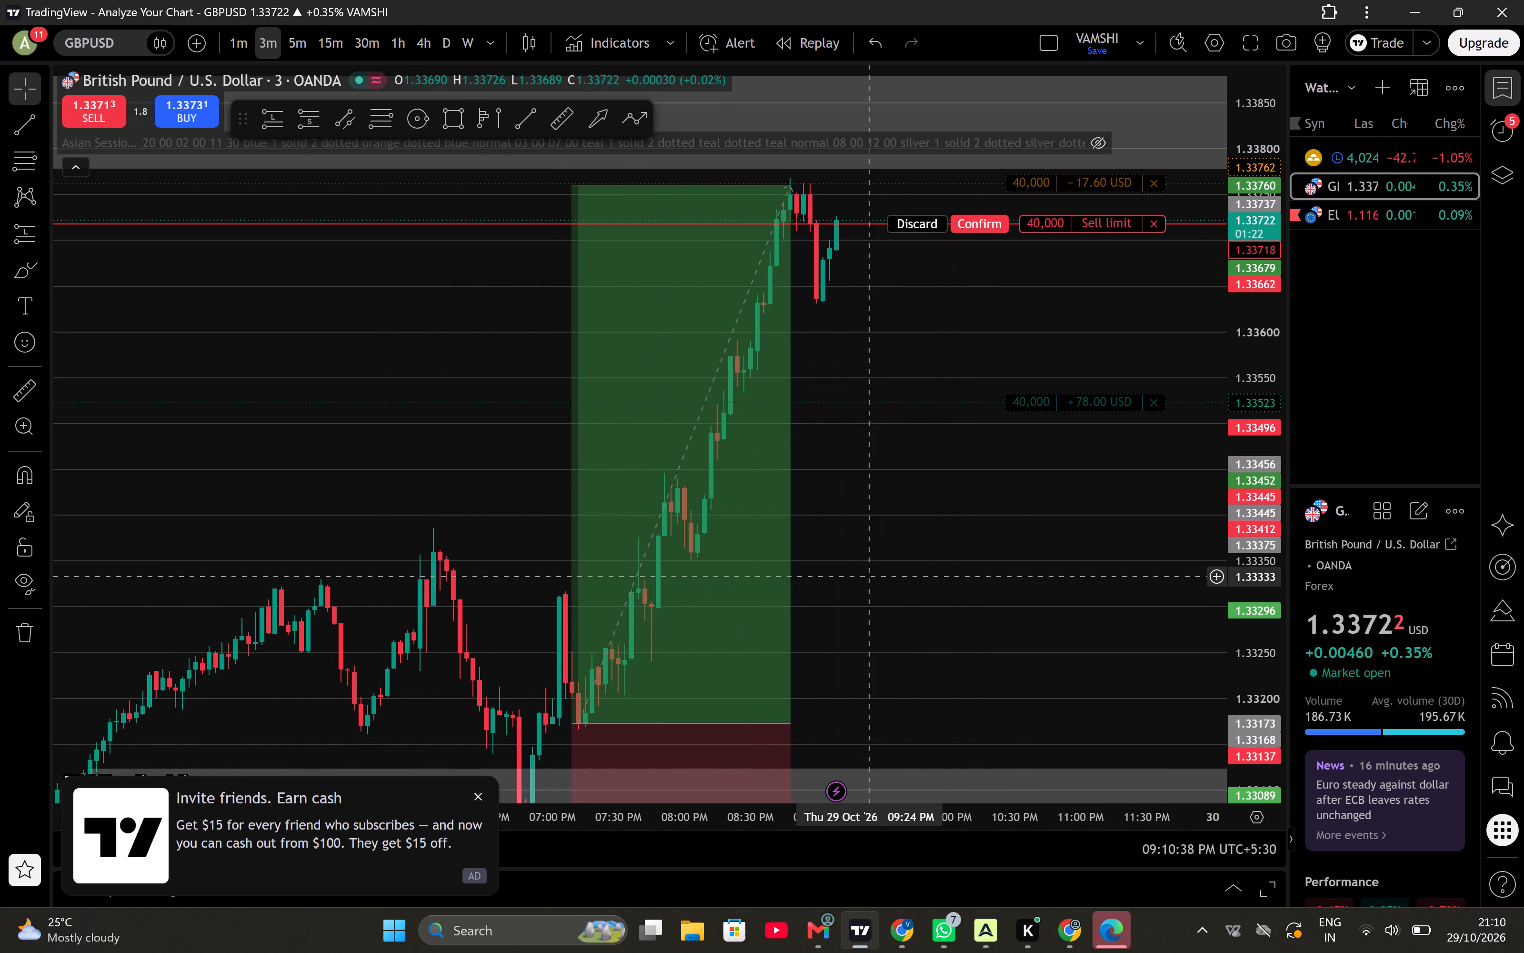
pyautogui.moveTo(855, 585); pyautogui.dragTo(795, 637)
pyautogui.scroll(1, 904, 610)
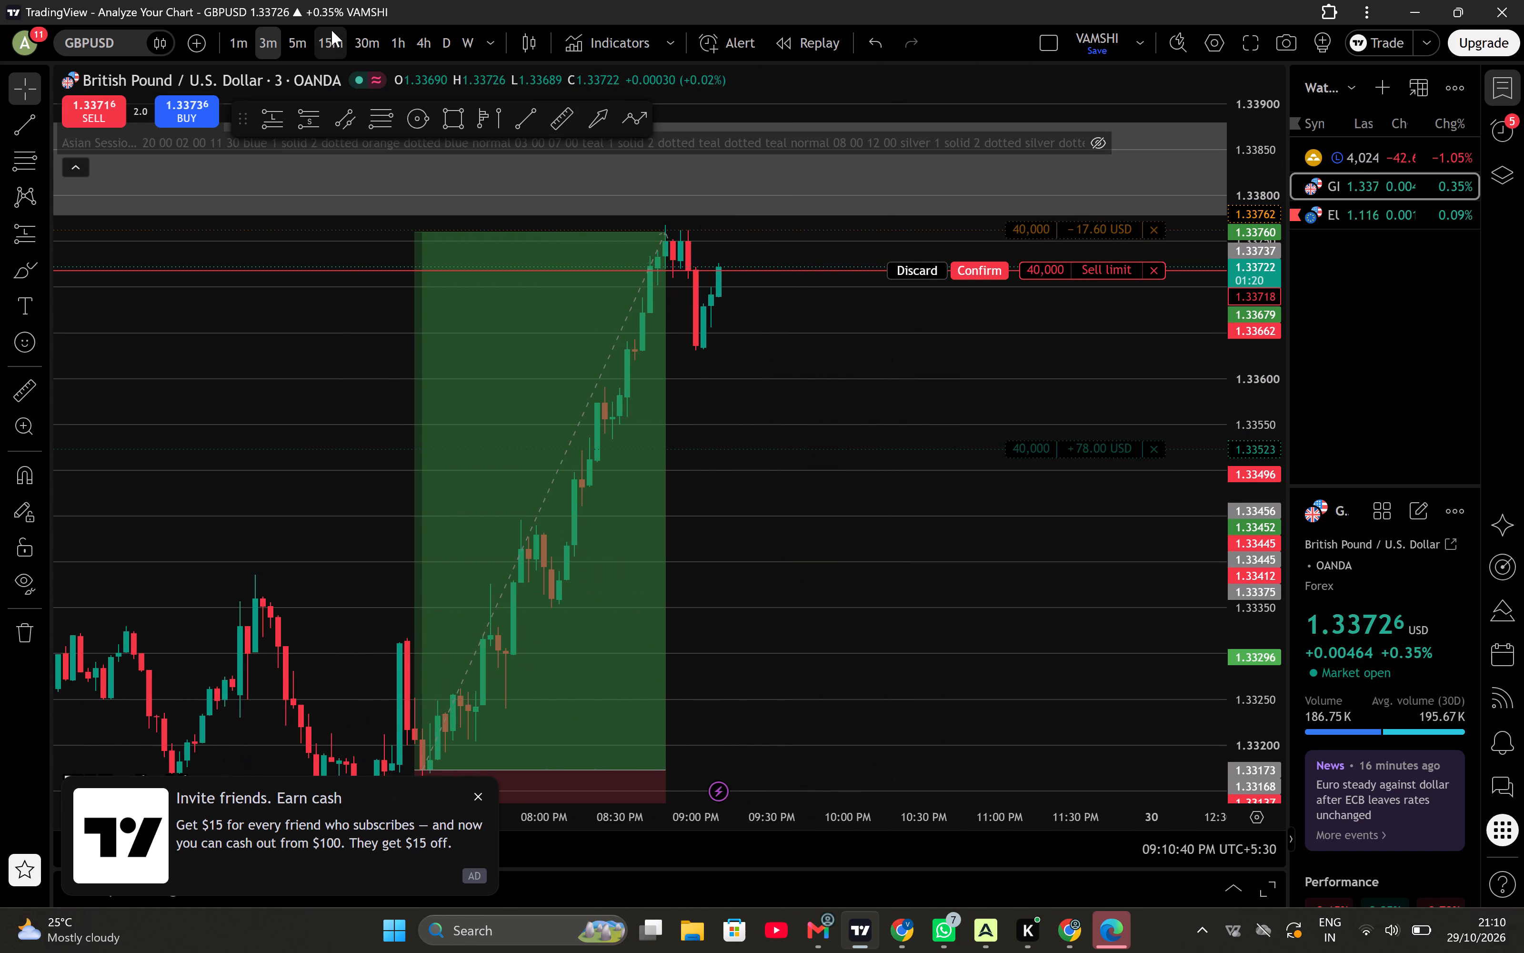
pyautogui.click(331, 30)
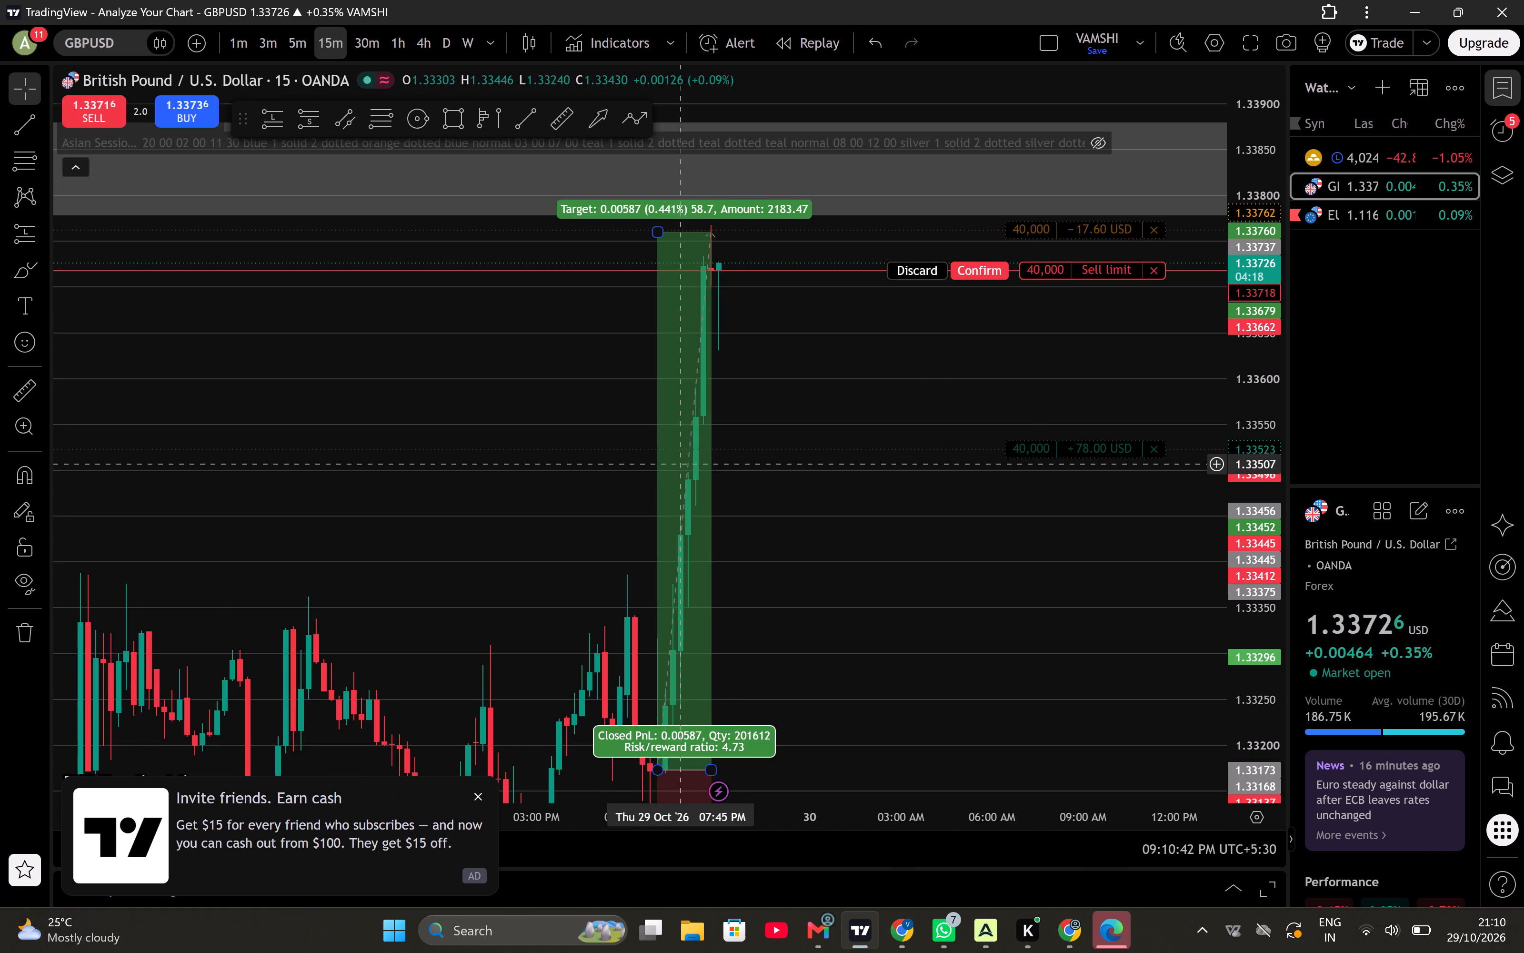
pyautogui.click(1283, 211)
pyautogui.moveTo(1283, 211); pyautogui.dragTo(1272, 604)
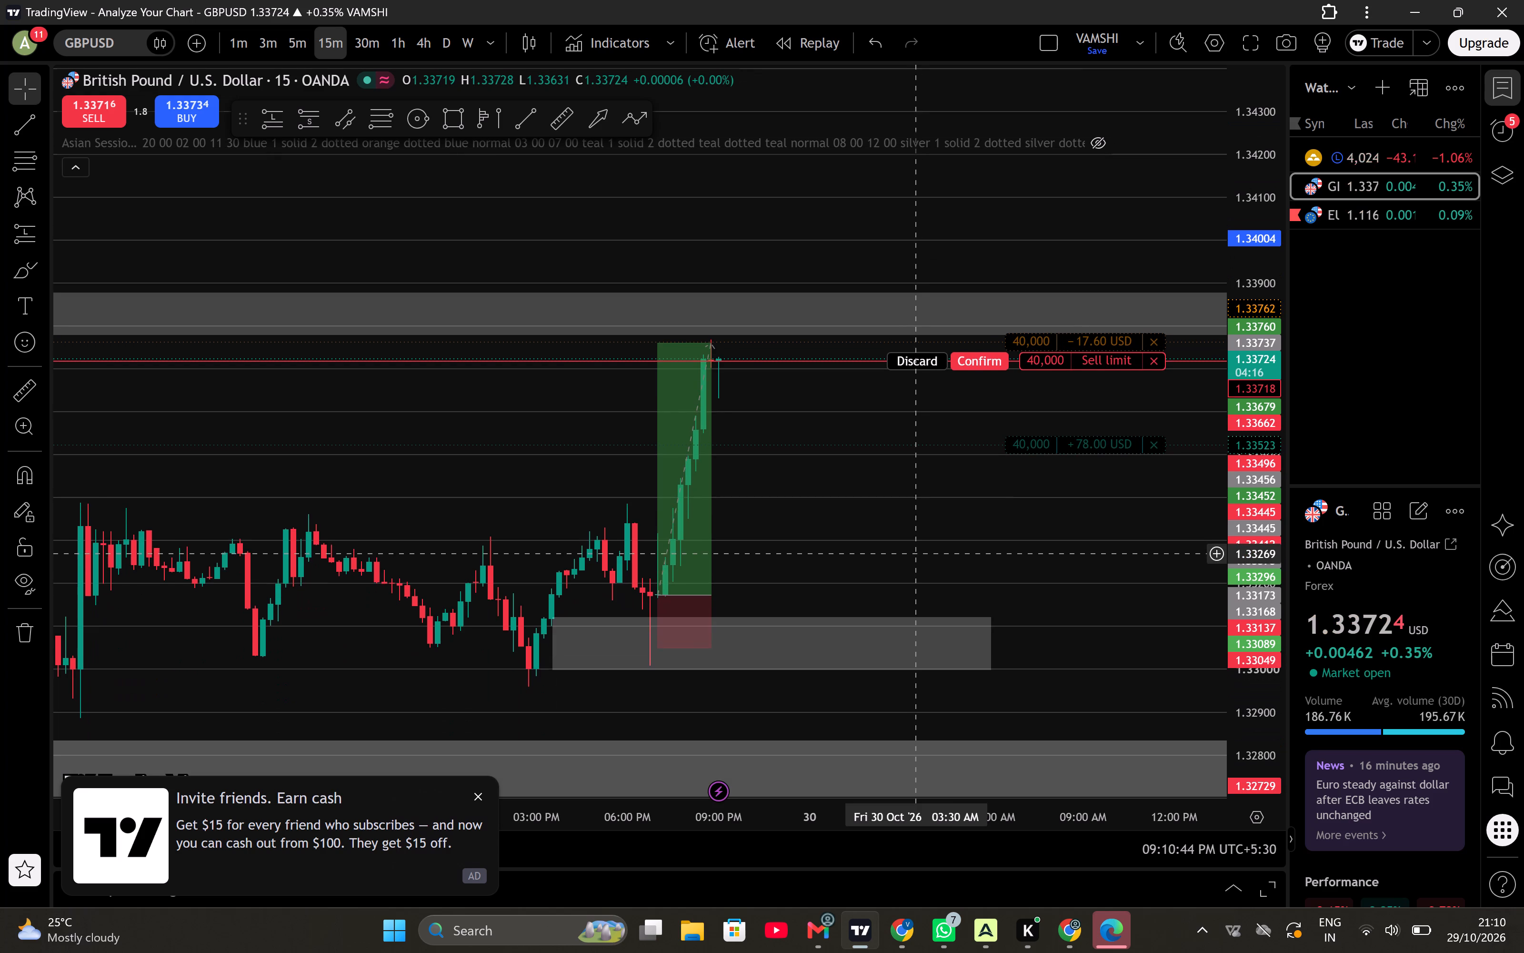
pyautogui.scroll(1, 918, 554)
pyautogui.moveTo(1251, 600); pyautogui.dragTo(1255, 346)
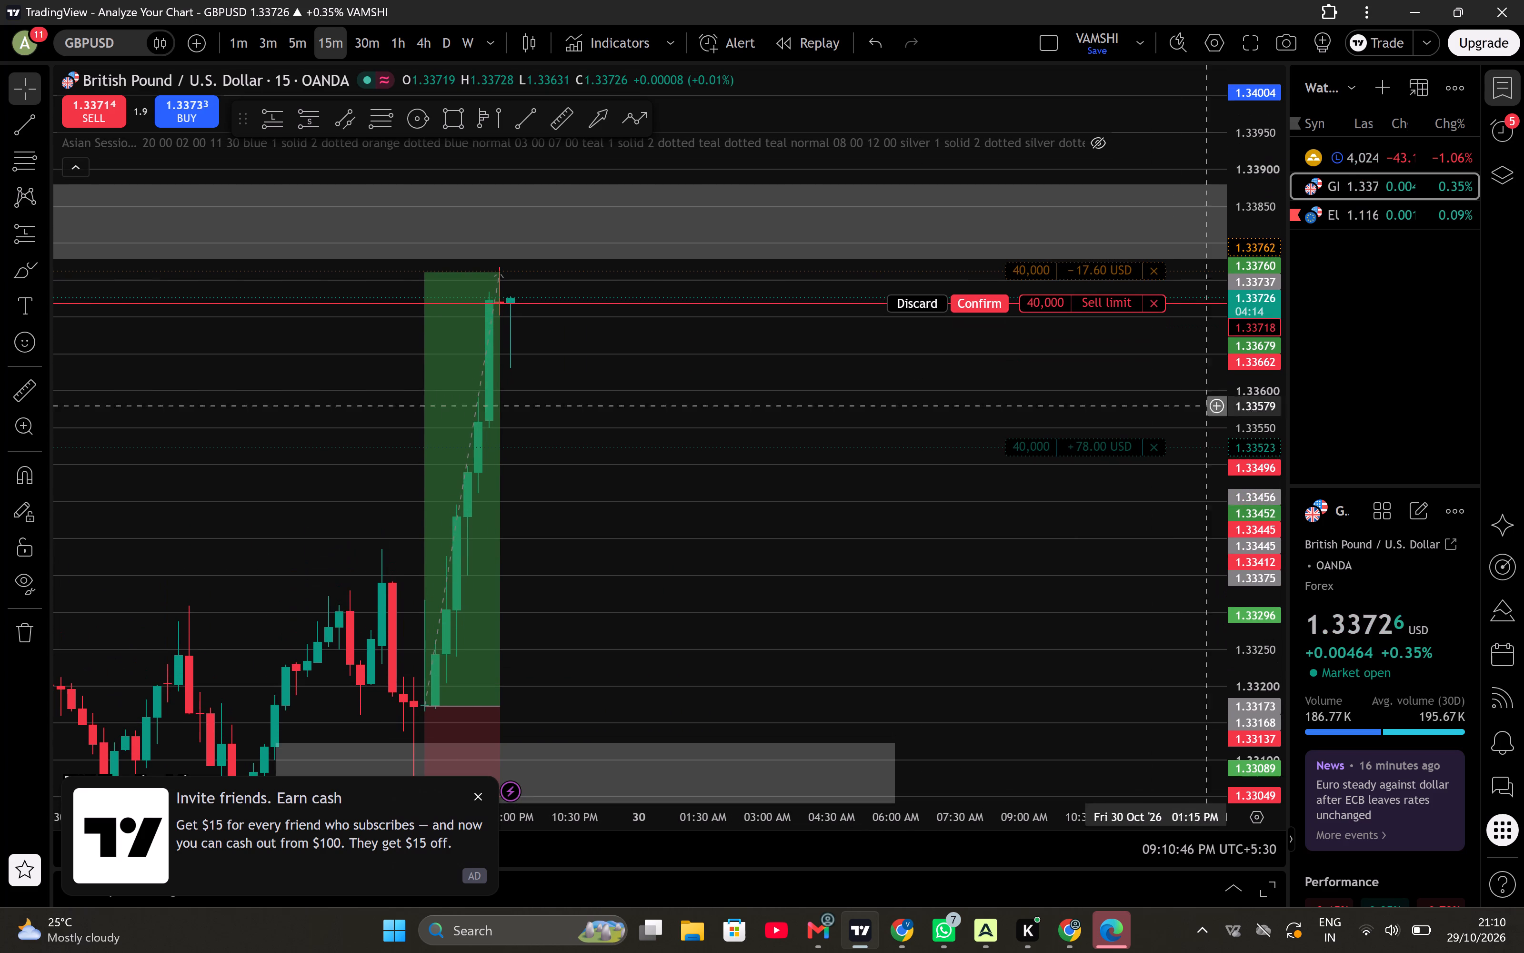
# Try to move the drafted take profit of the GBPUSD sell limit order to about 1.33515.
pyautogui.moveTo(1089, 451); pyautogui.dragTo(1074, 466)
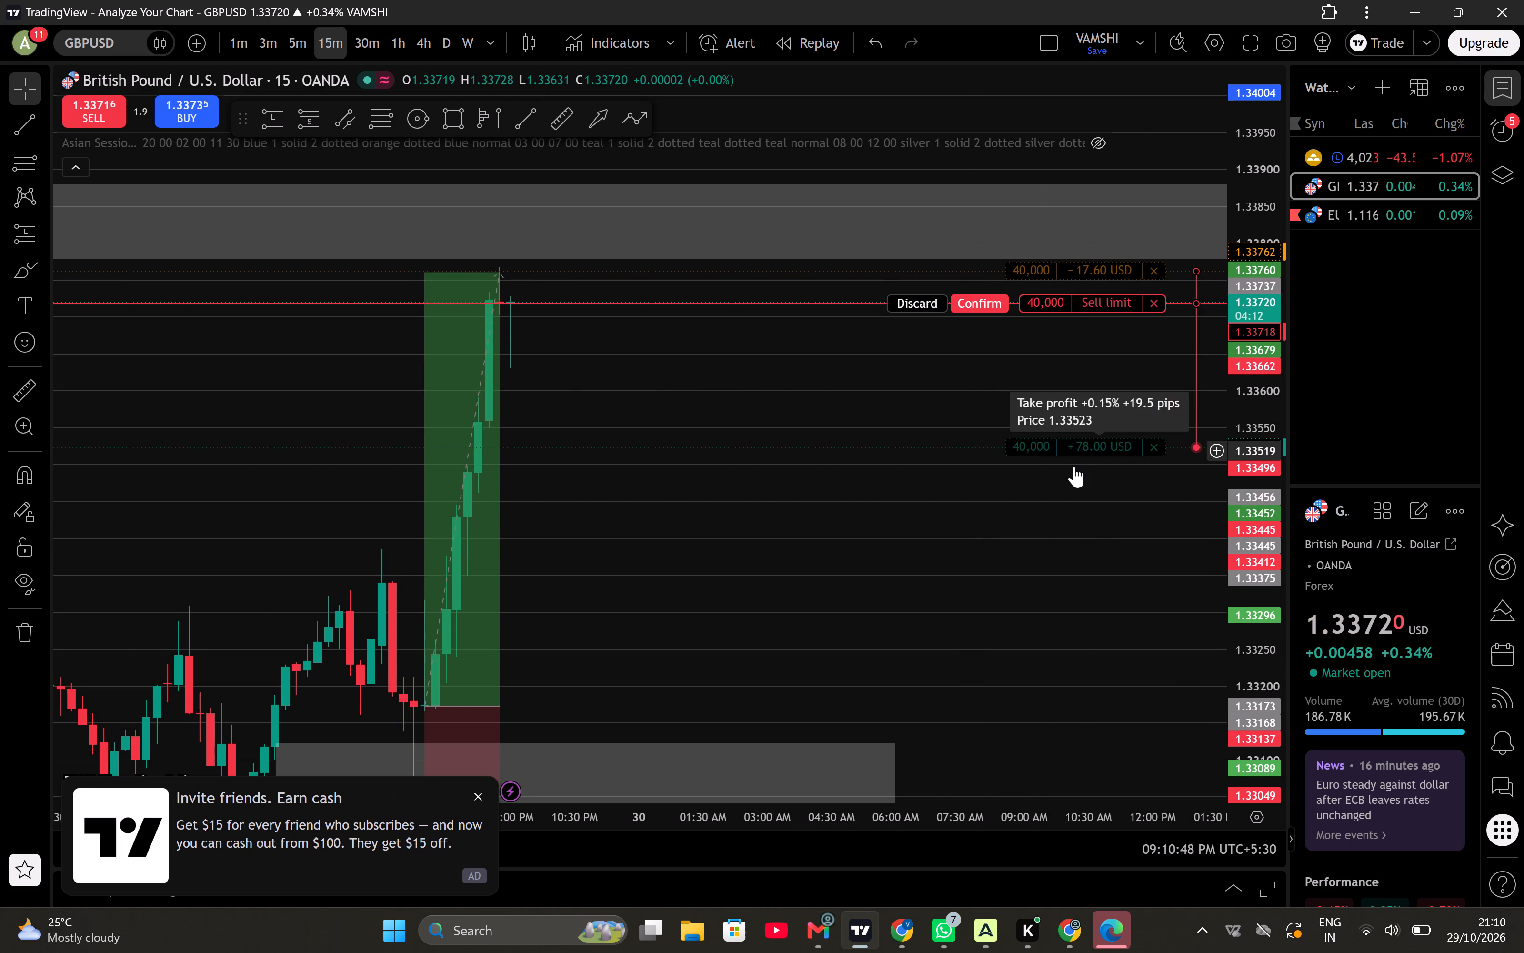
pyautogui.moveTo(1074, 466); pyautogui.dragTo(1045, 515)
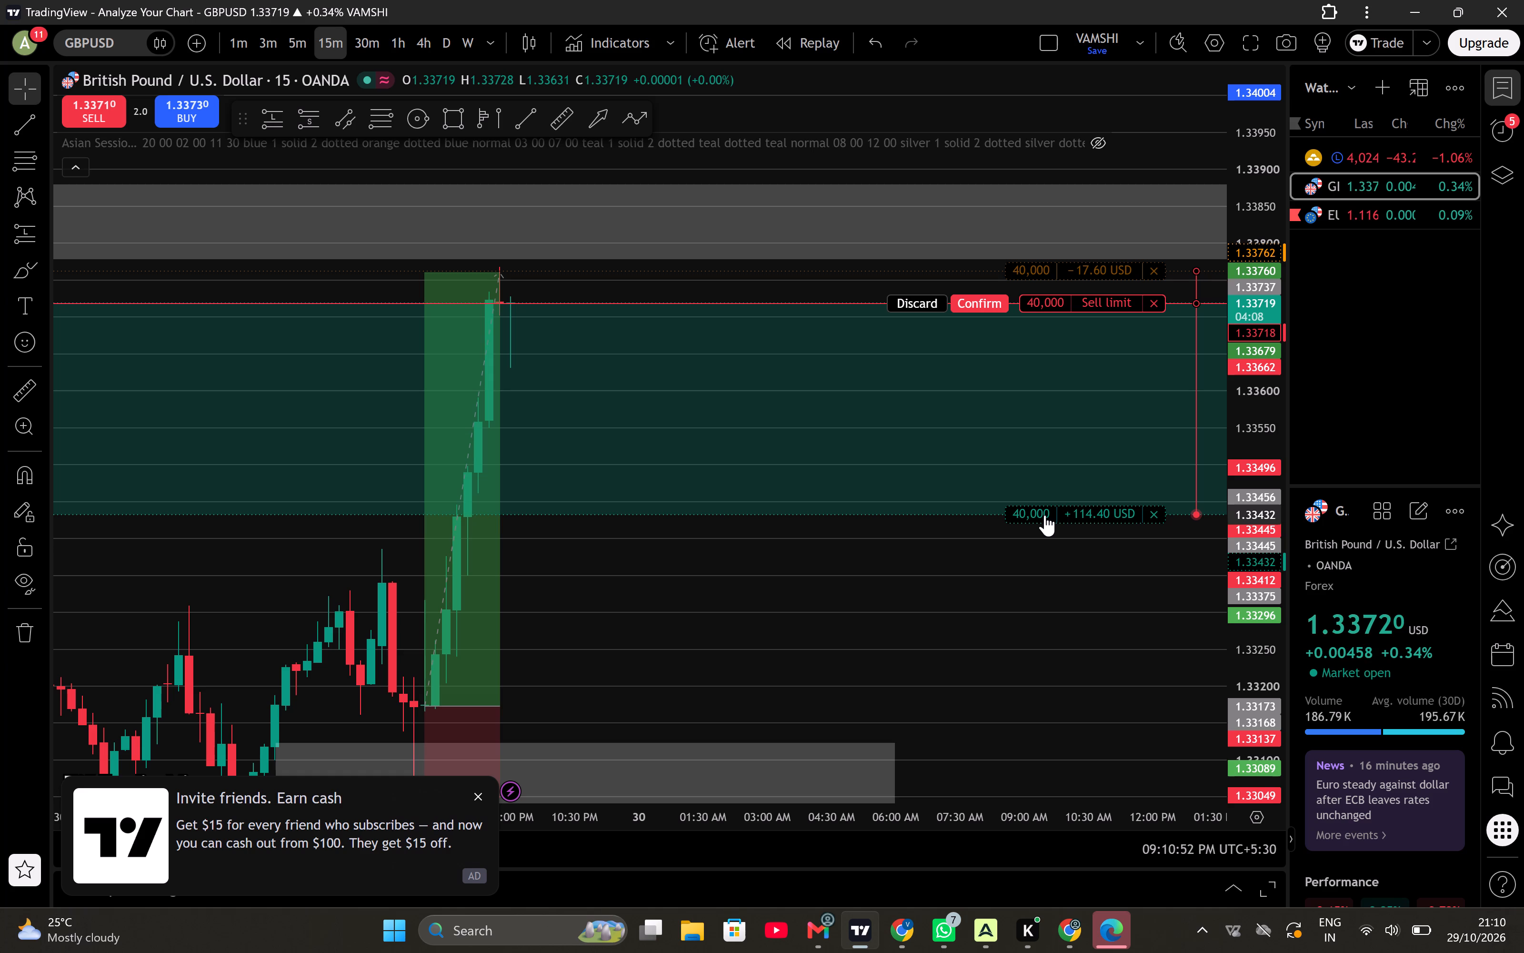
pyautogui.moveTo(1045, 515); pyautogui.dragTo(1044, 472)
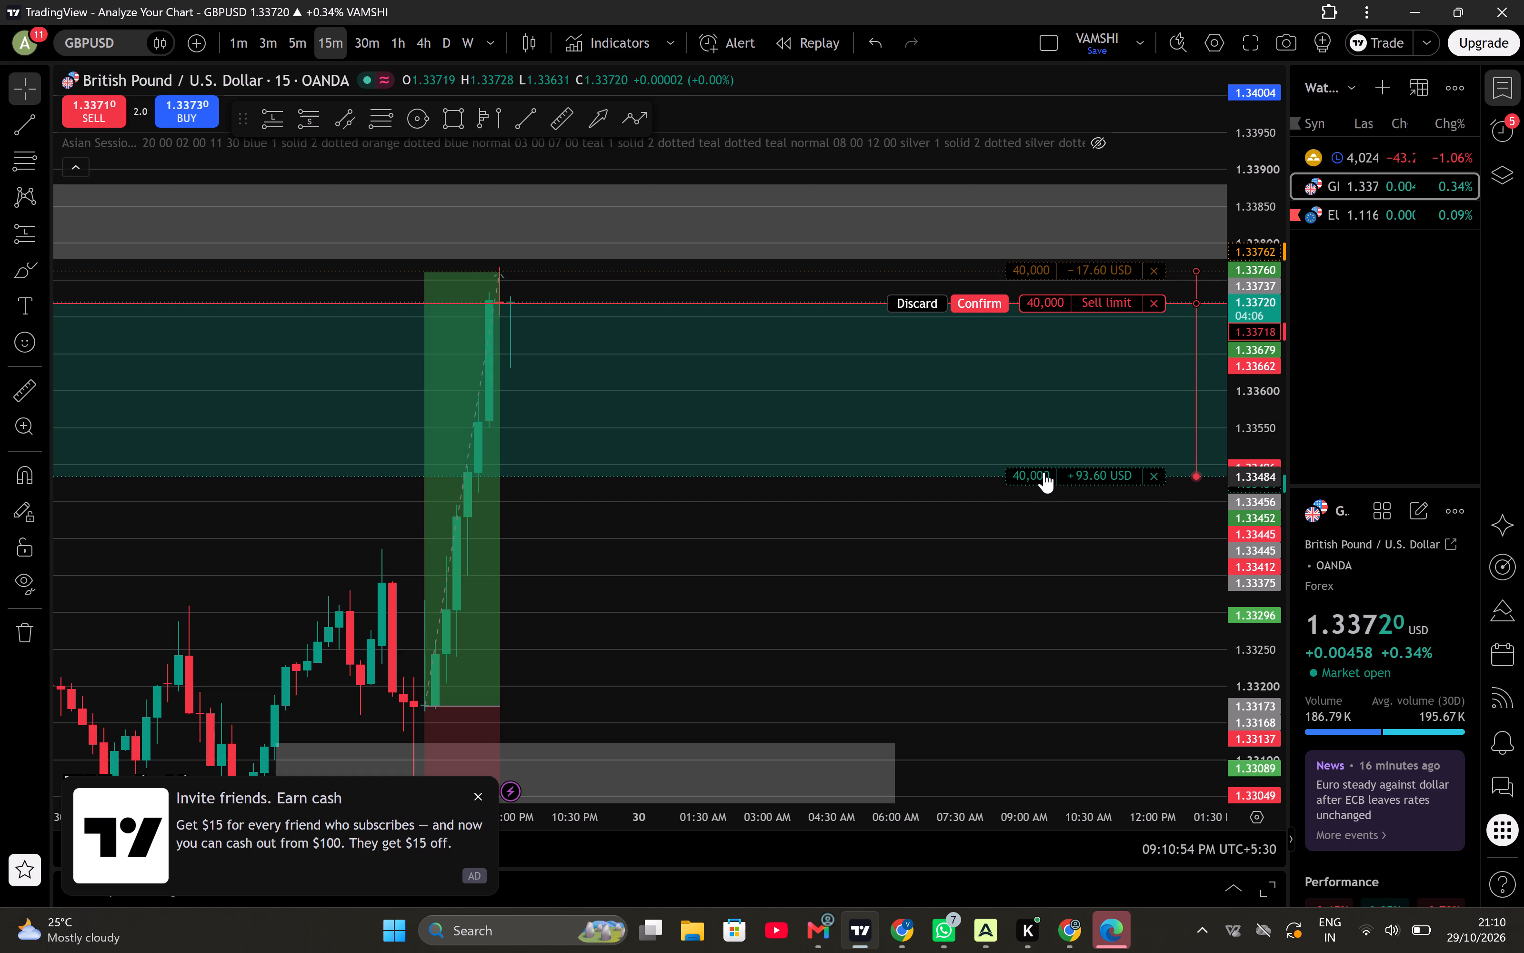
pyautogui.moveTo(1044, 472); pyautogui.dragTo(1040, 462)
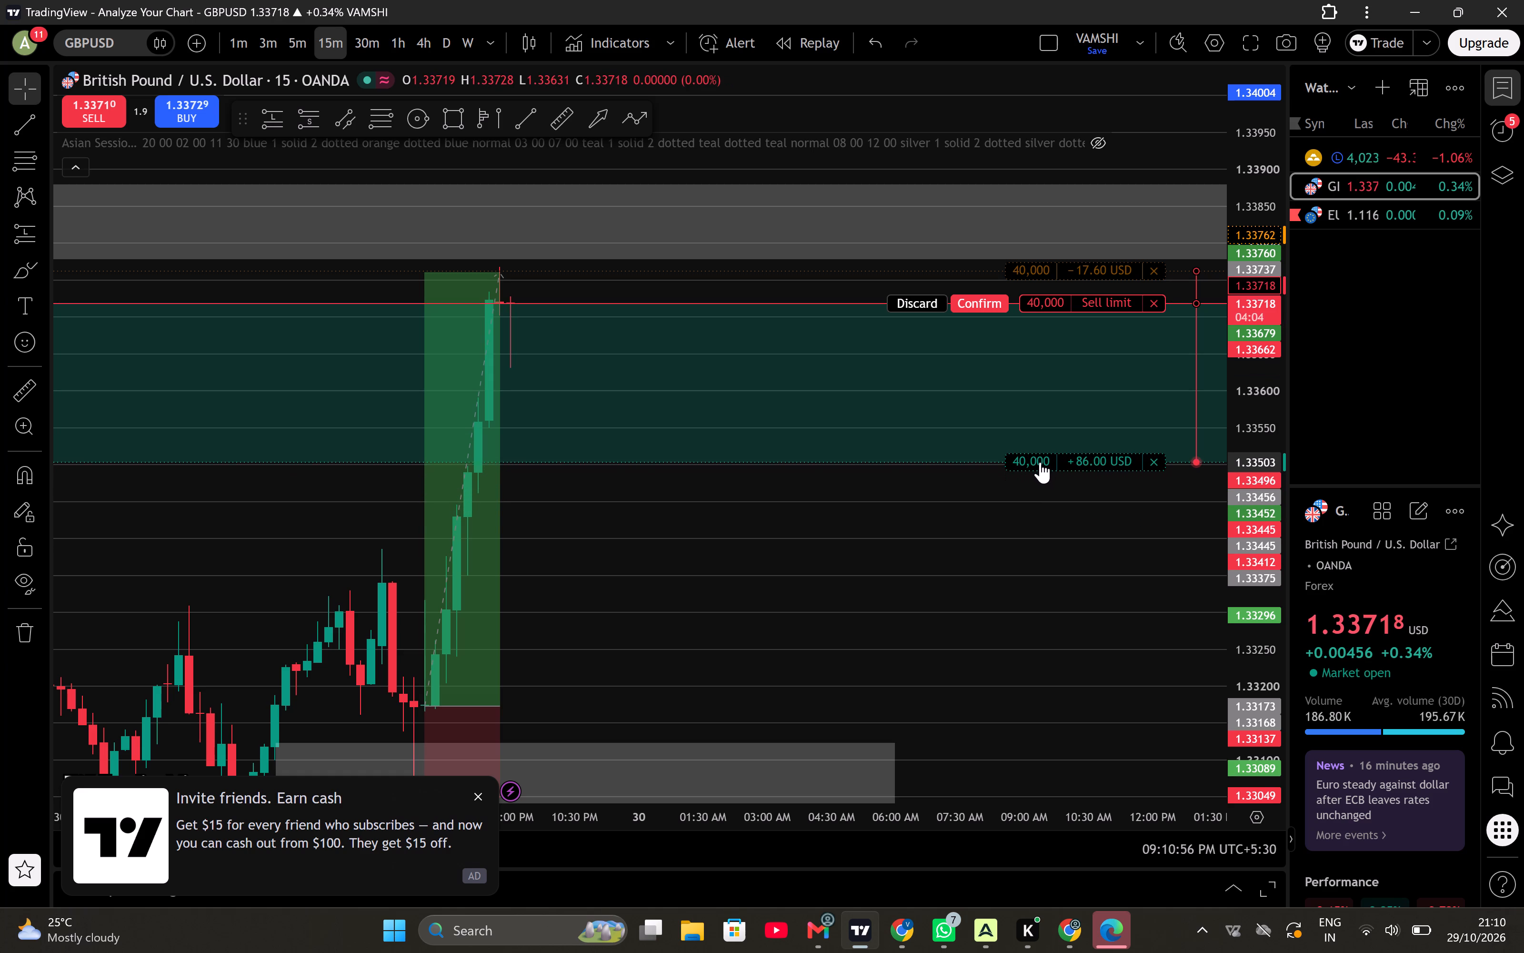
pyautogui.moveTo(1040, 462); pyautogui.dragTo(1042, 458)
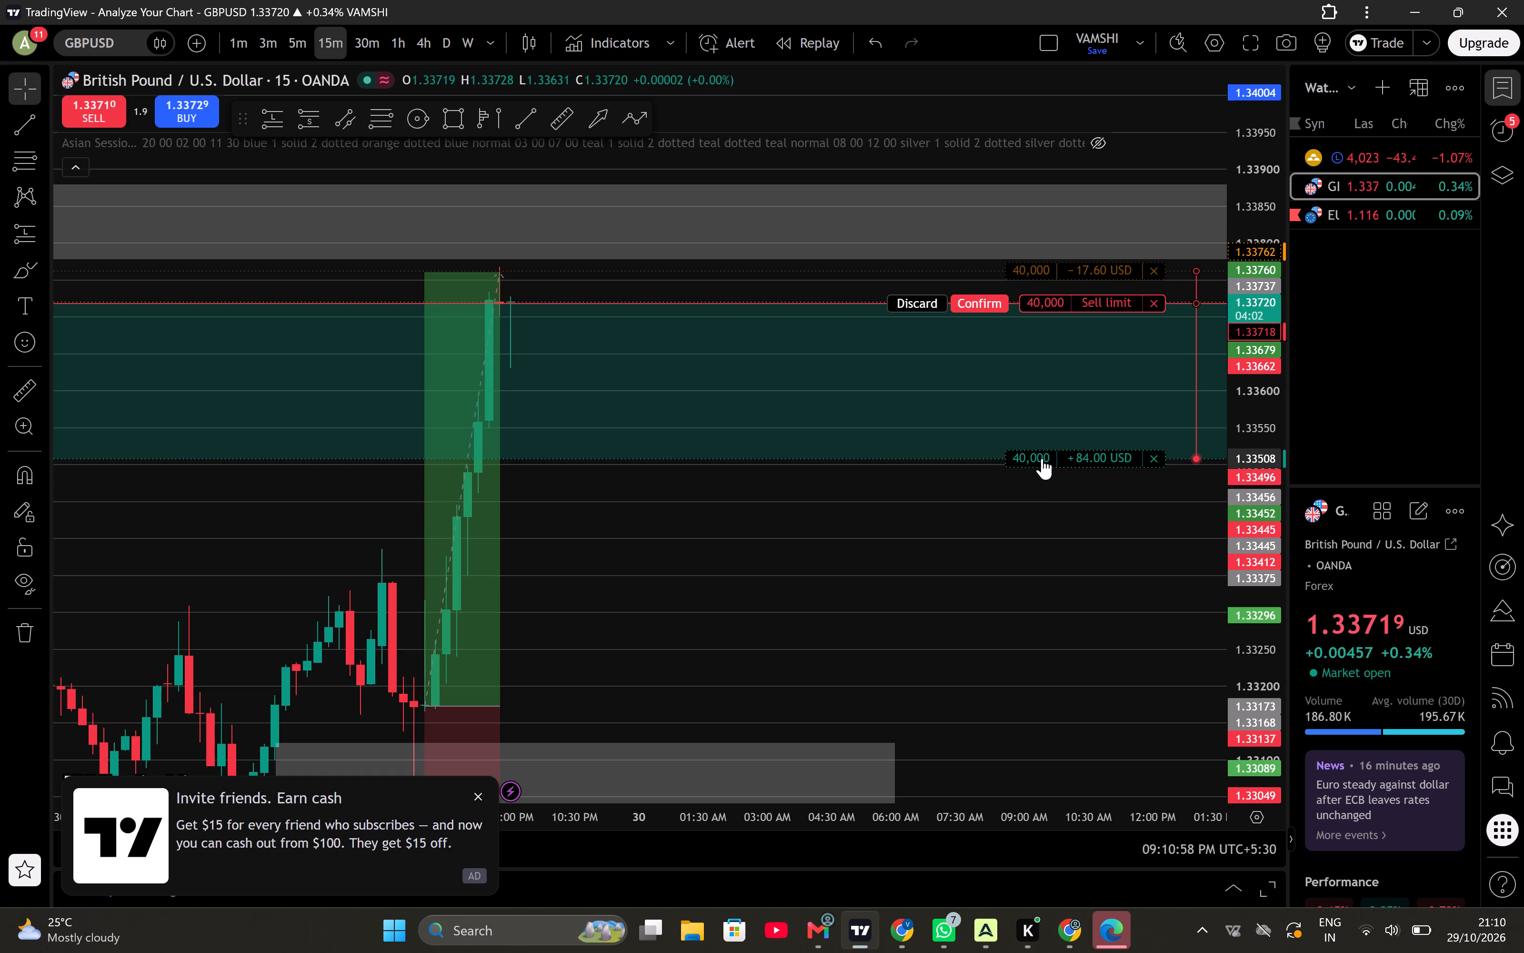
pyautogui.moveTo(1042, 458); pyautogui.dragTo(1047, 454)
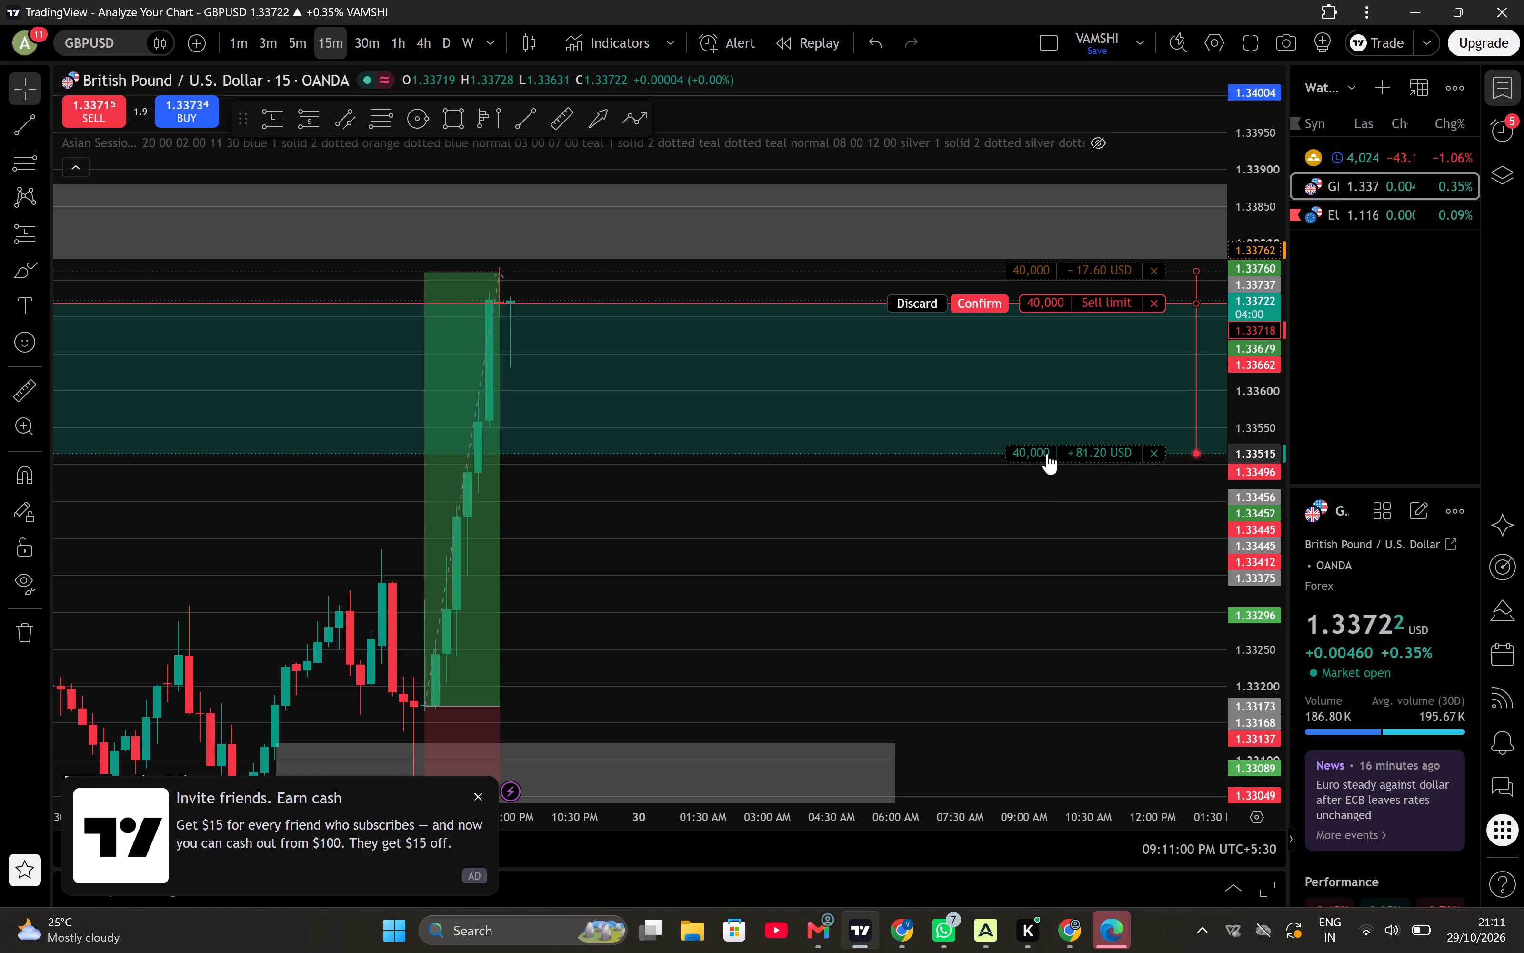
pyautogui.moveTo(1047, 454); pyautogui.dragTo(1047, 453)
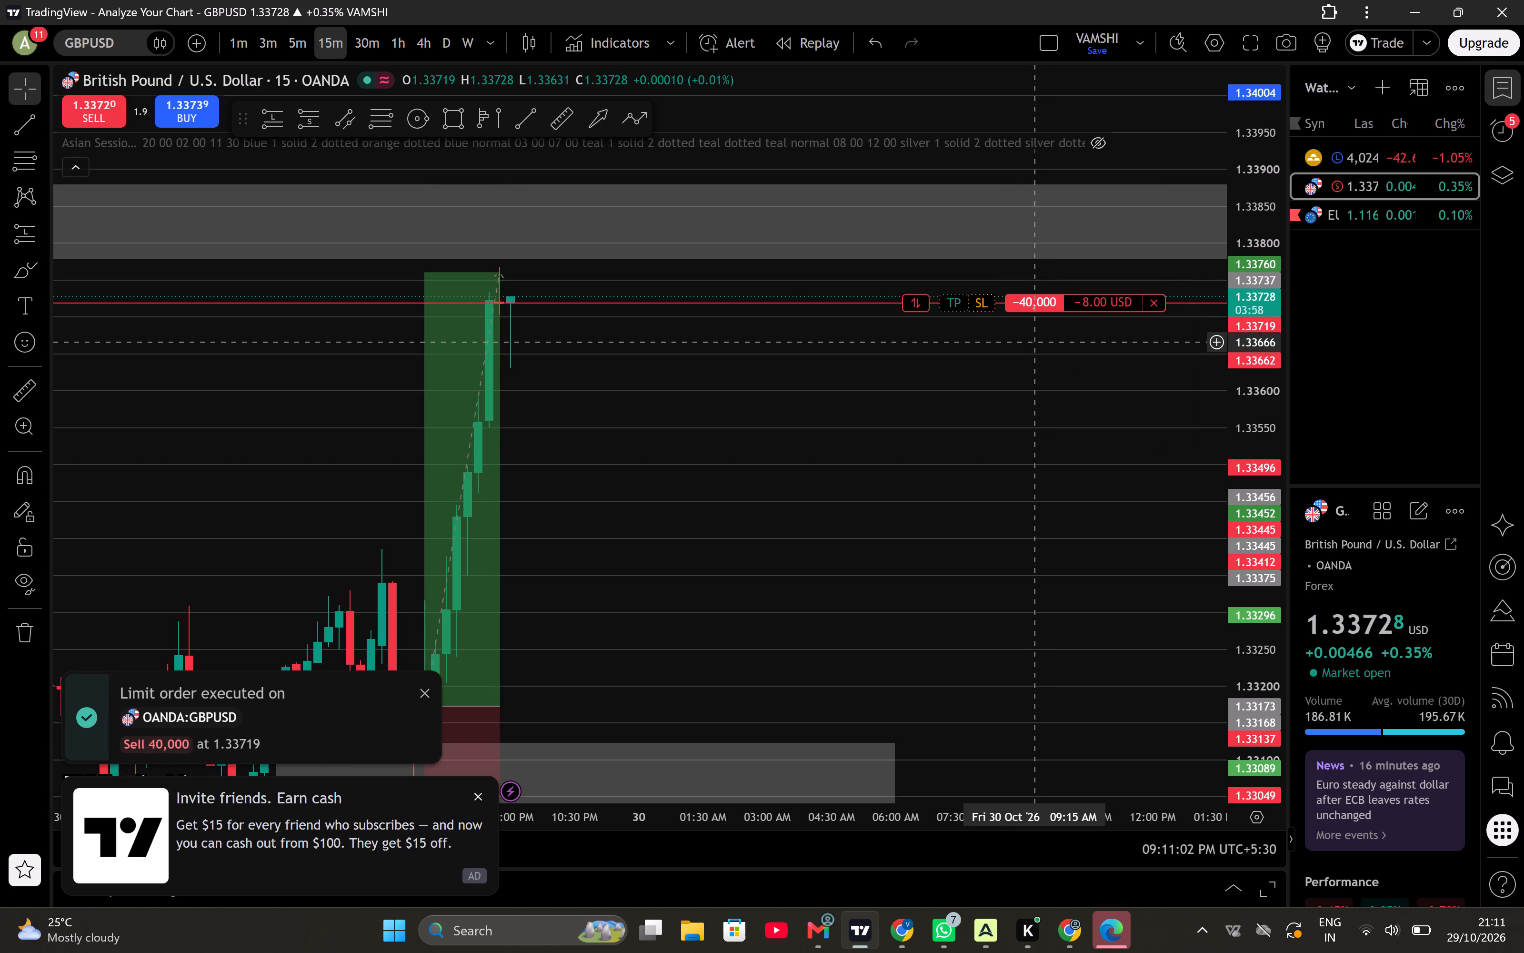
# Draft a stop loss at 1.33769 for the open 40,000-unit GBPUSD short position.
pyautogui.moveTo(953, 448); pyautogui.dragTo(1042, 495)
pyautogui.scroll(1, 907, 495)
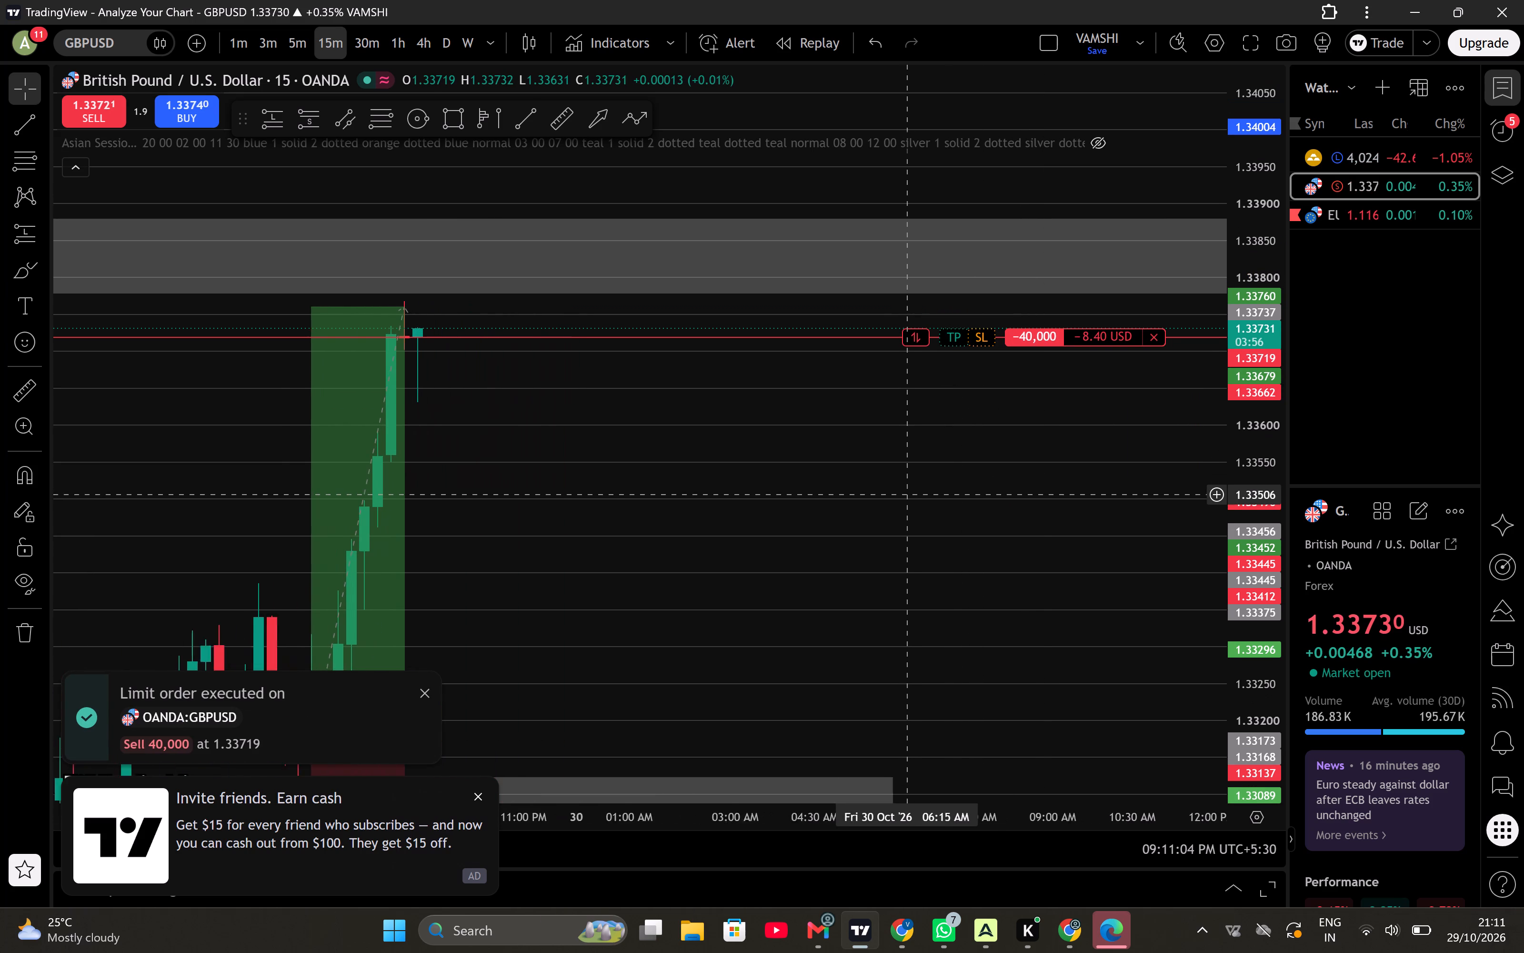
pyautogui.moveTo(983, 335); pyautogui.dragTo(990, 299)
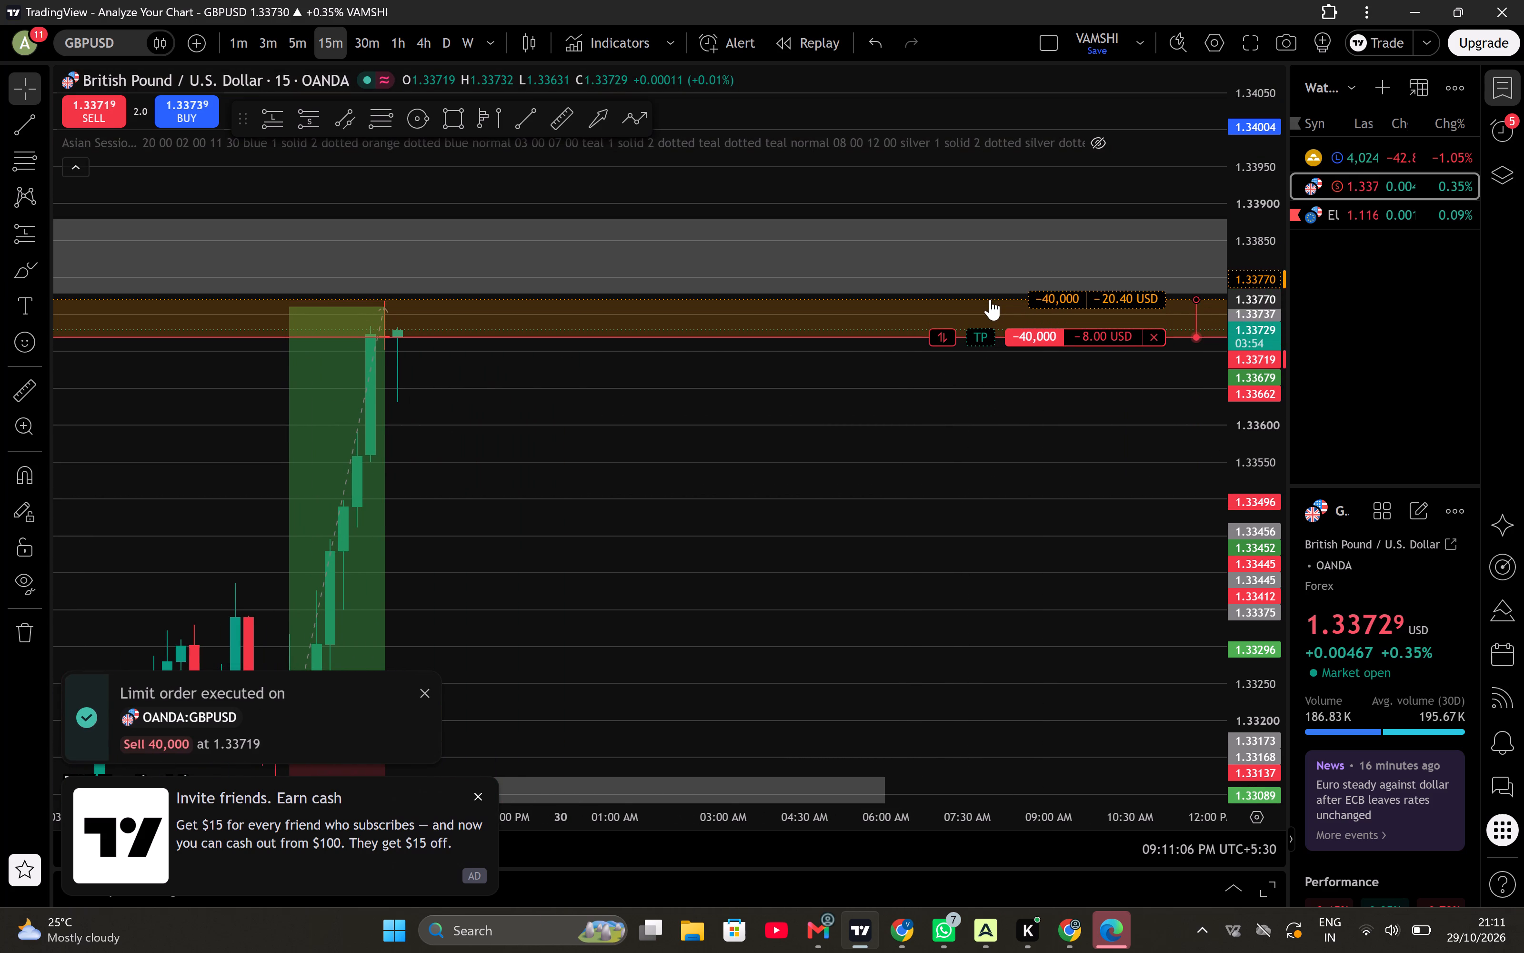
pyautogui.moveTo(990, 299); pyautogui.dragTo(985, 292)
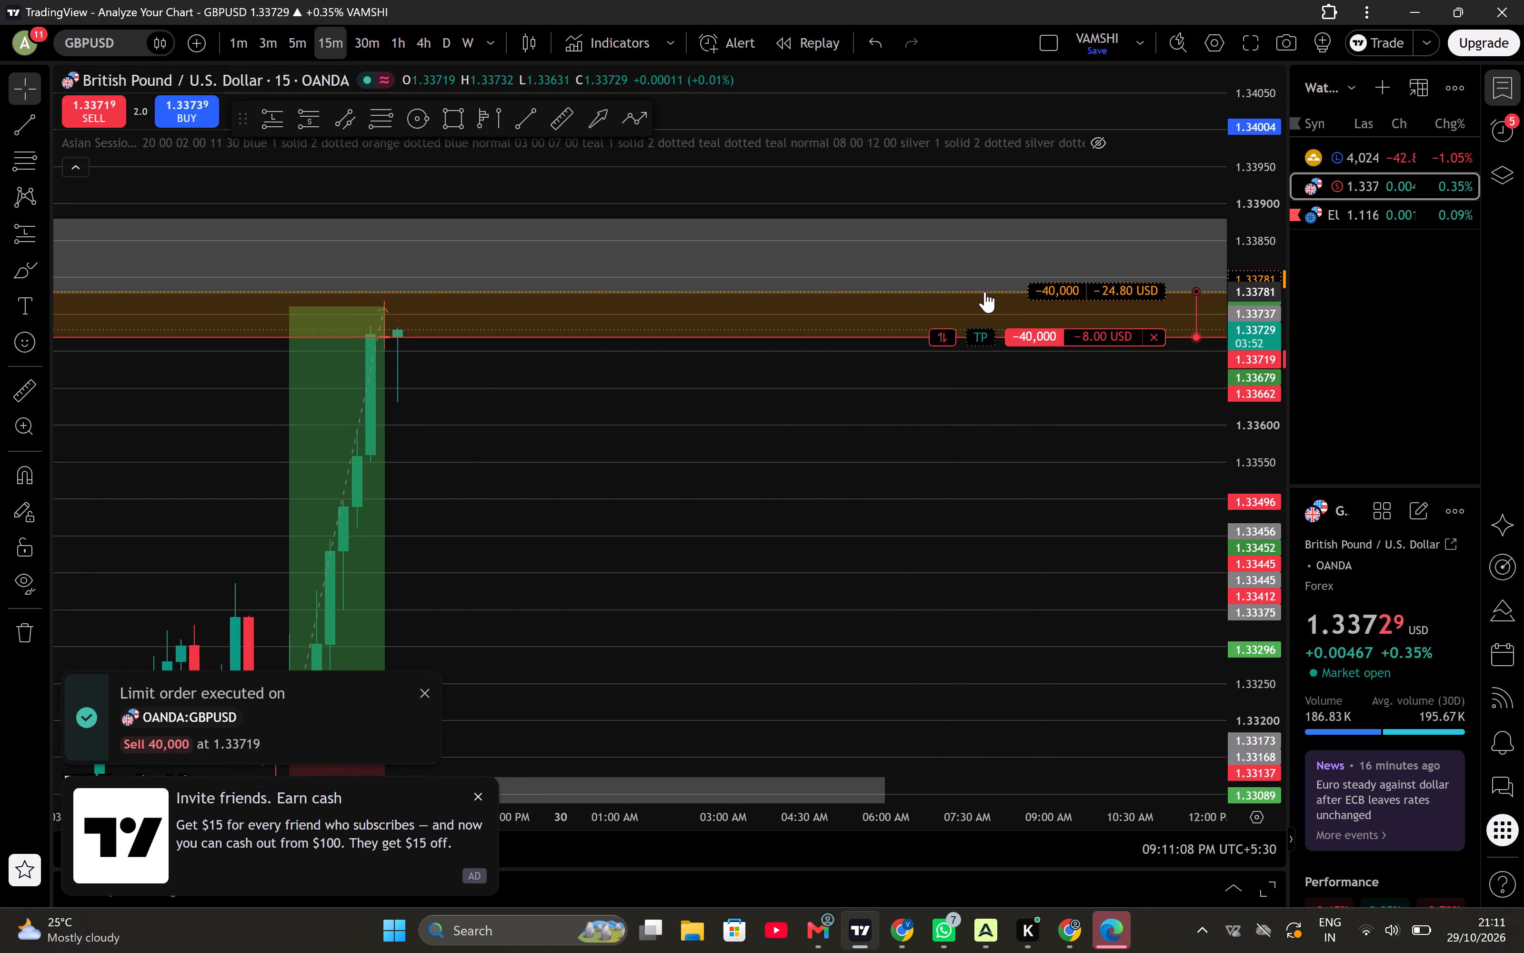
pyautogui.moveTo(985, 292); pyautogui.dragTo(984, 292)
pyautogui.moveTo(984, 292); pyautogui.dragTo(973, 295)
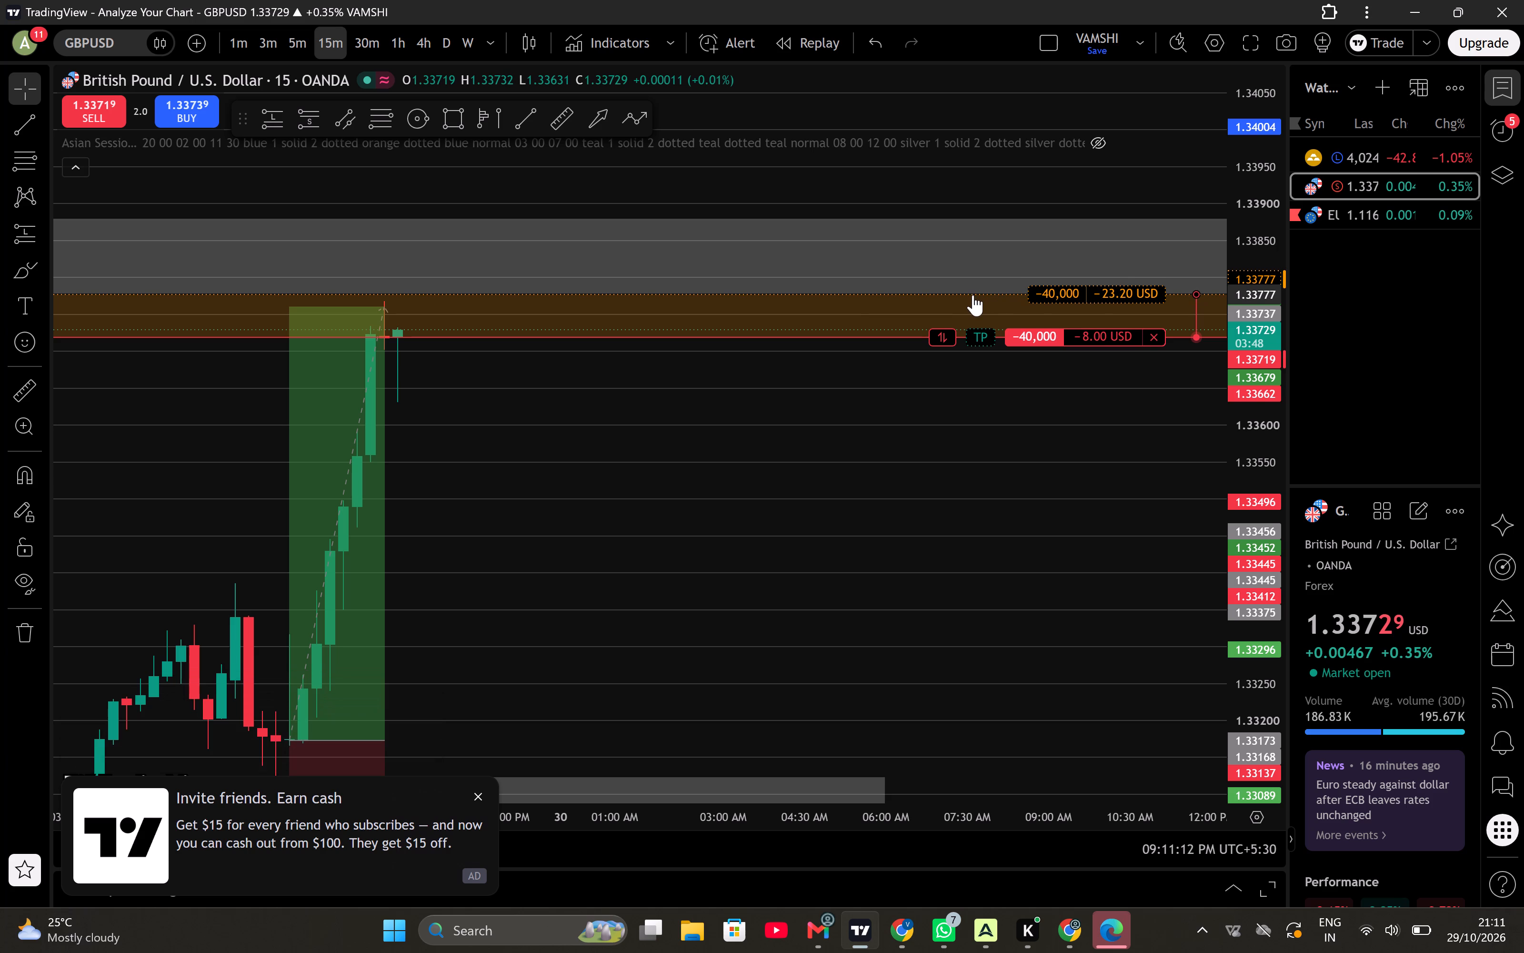
pyautogui.moveTo(973, 295); pyautogui.dragTo(961, 299)
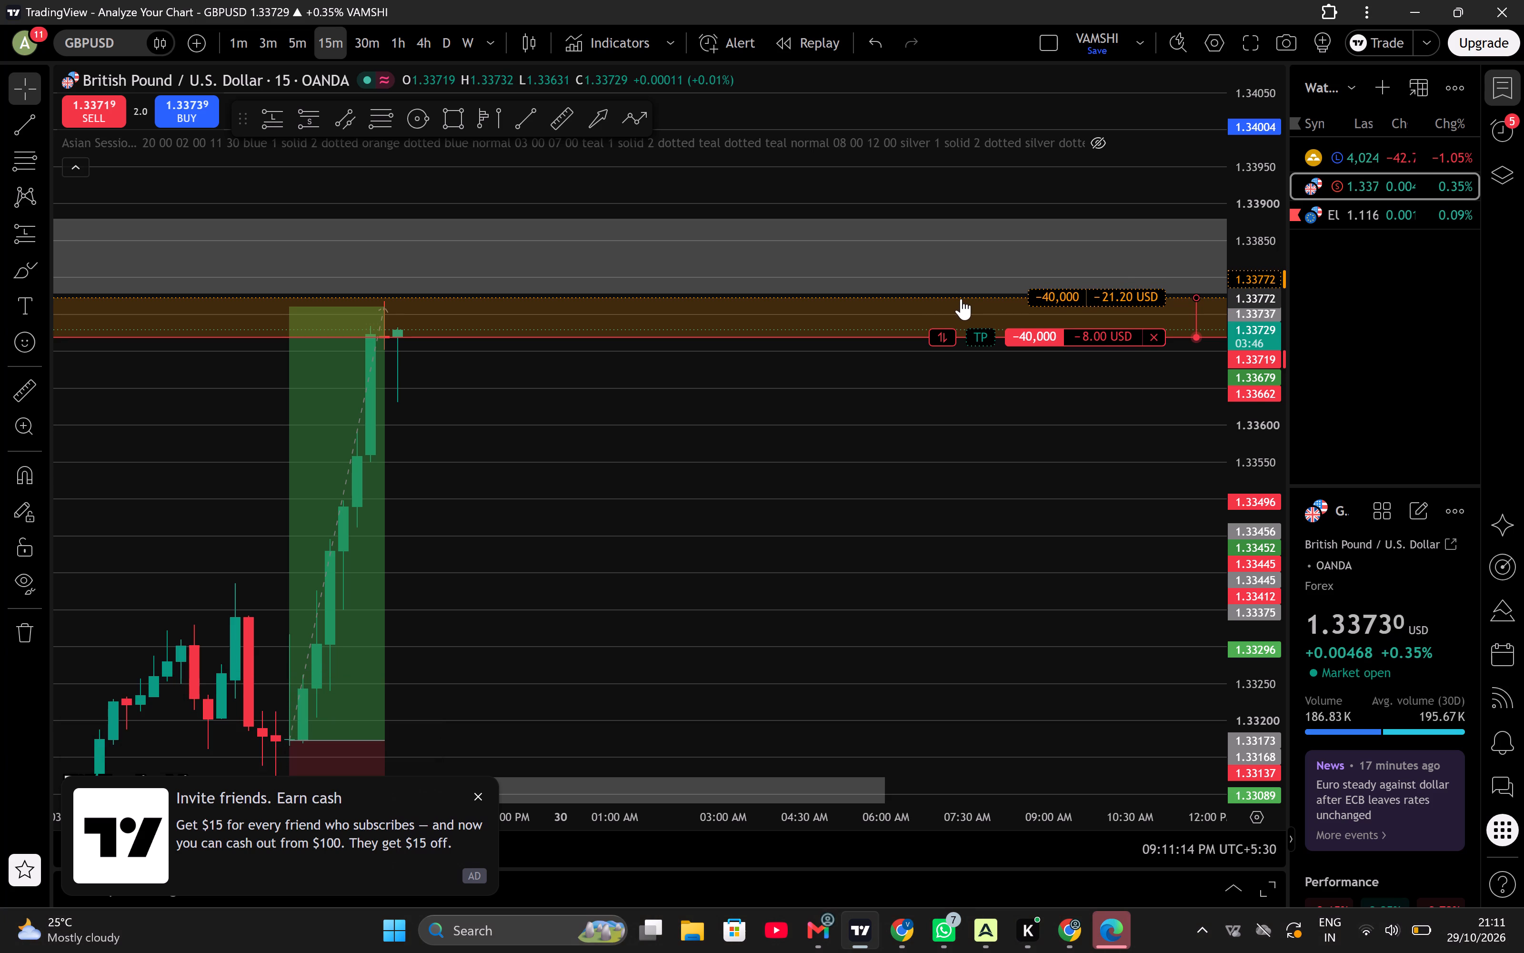
pyautogui.moveTo(961, 299); pyautogui.dragTo(960, 299)
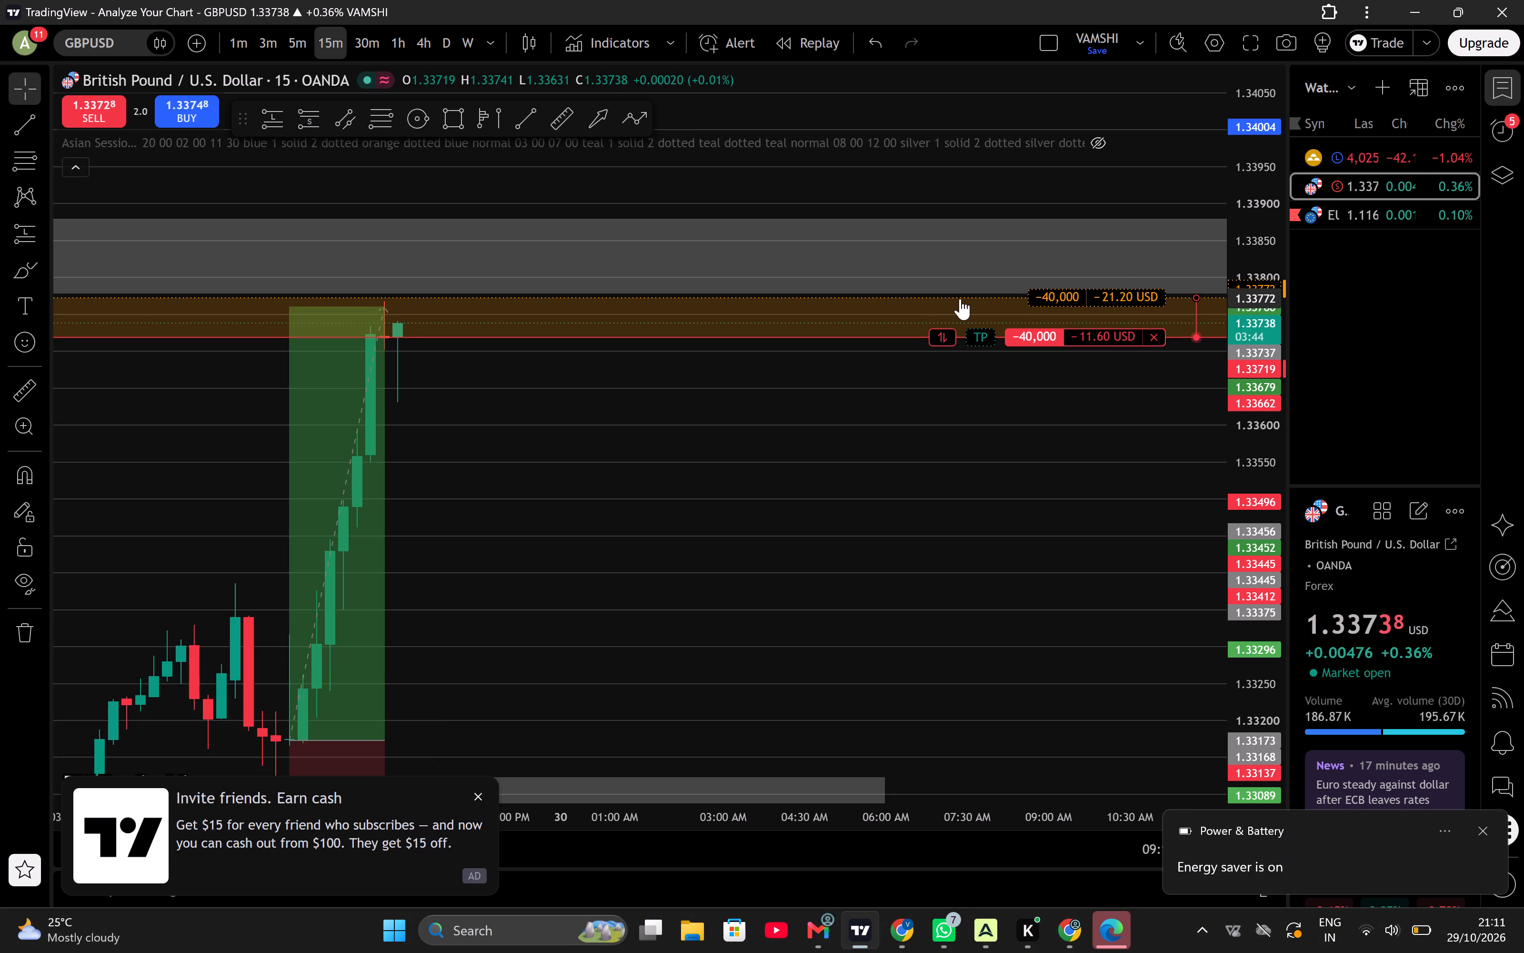
pyautogui.moveTo(960, 299); pyautogui.dragTo(955, 300)
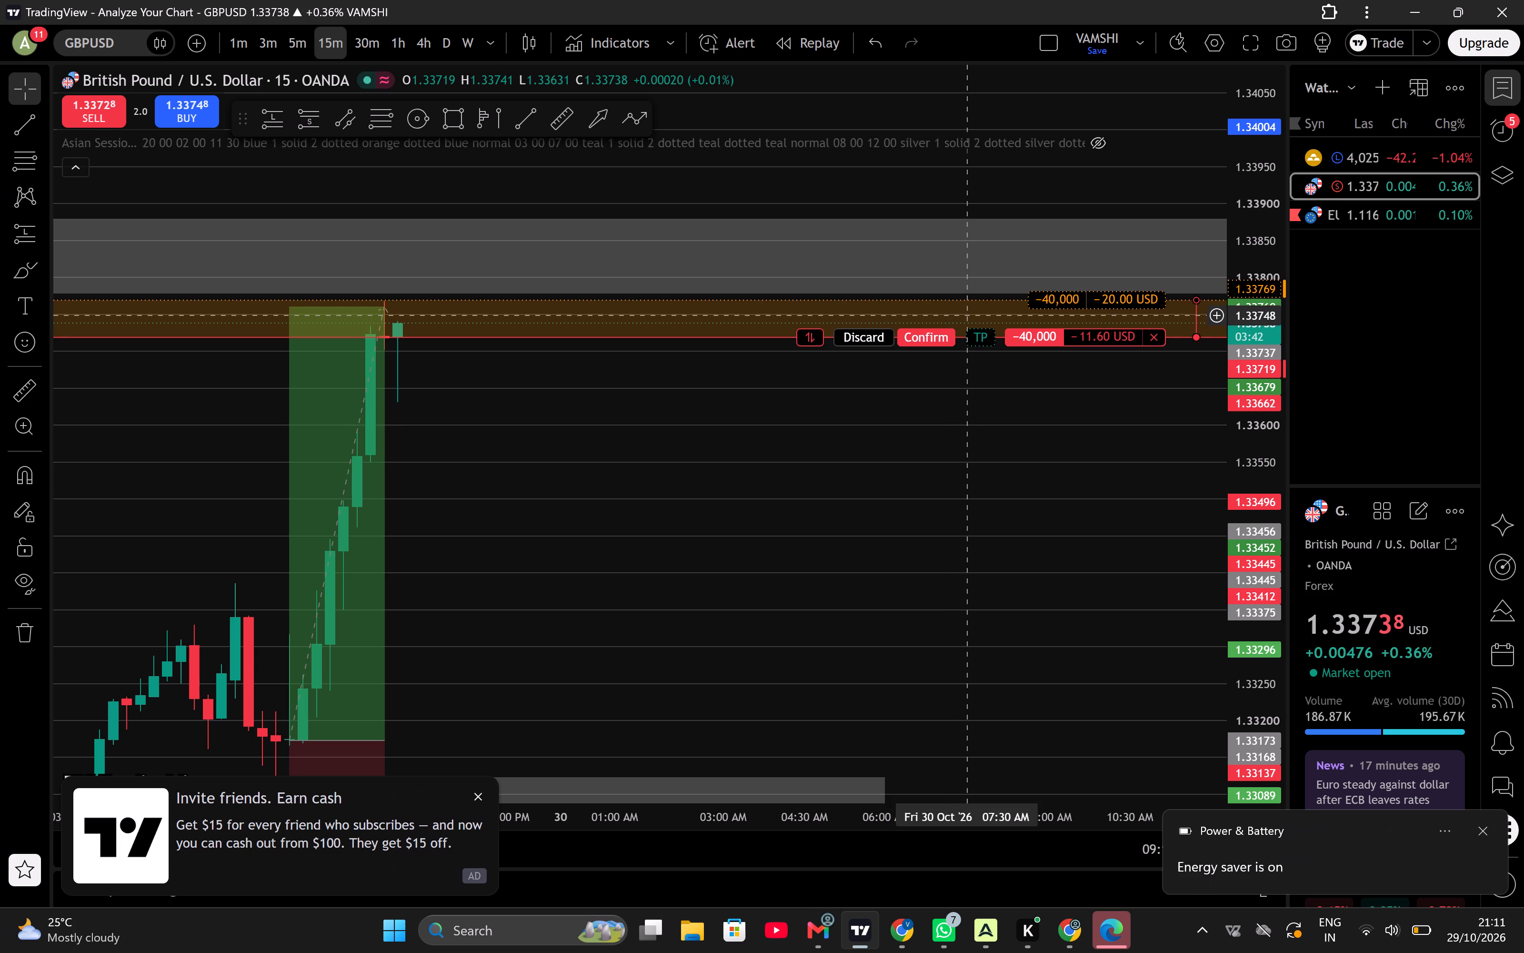
# Add a take profit at 1.33517 to the GBPUSD short position, confirm both protective orders, and dismiss the battery notification.
pyautogui.moveTo(978, 331); pyautogui.dragTo(981, 471)
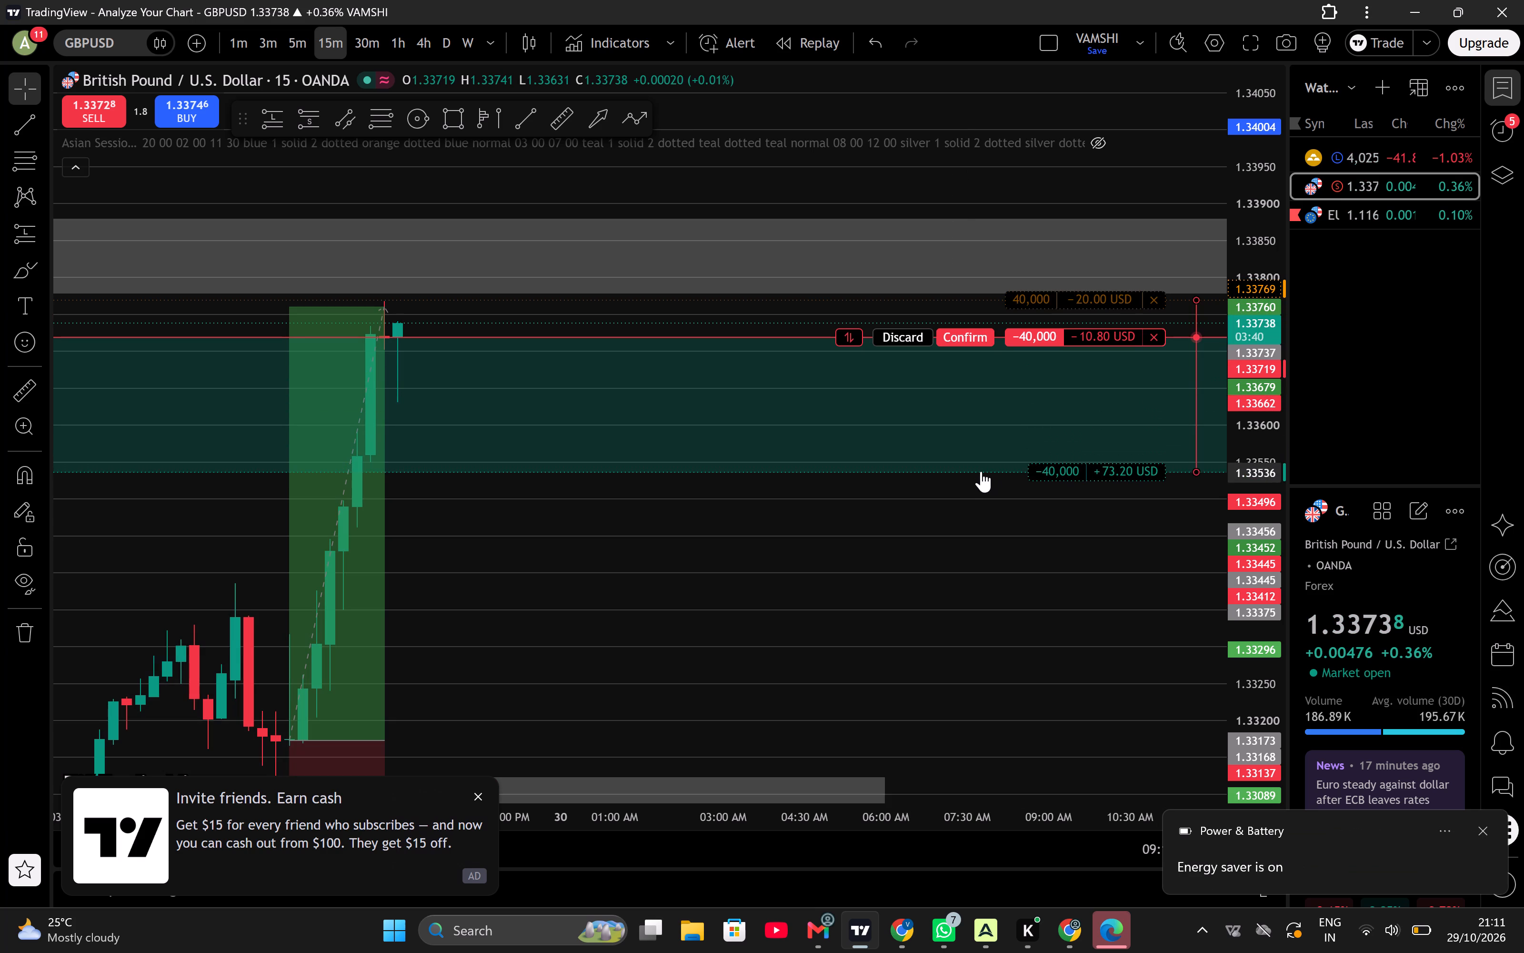
pyautogui.moveTo(981, 471); pyautogui.dragTo(989, 486)
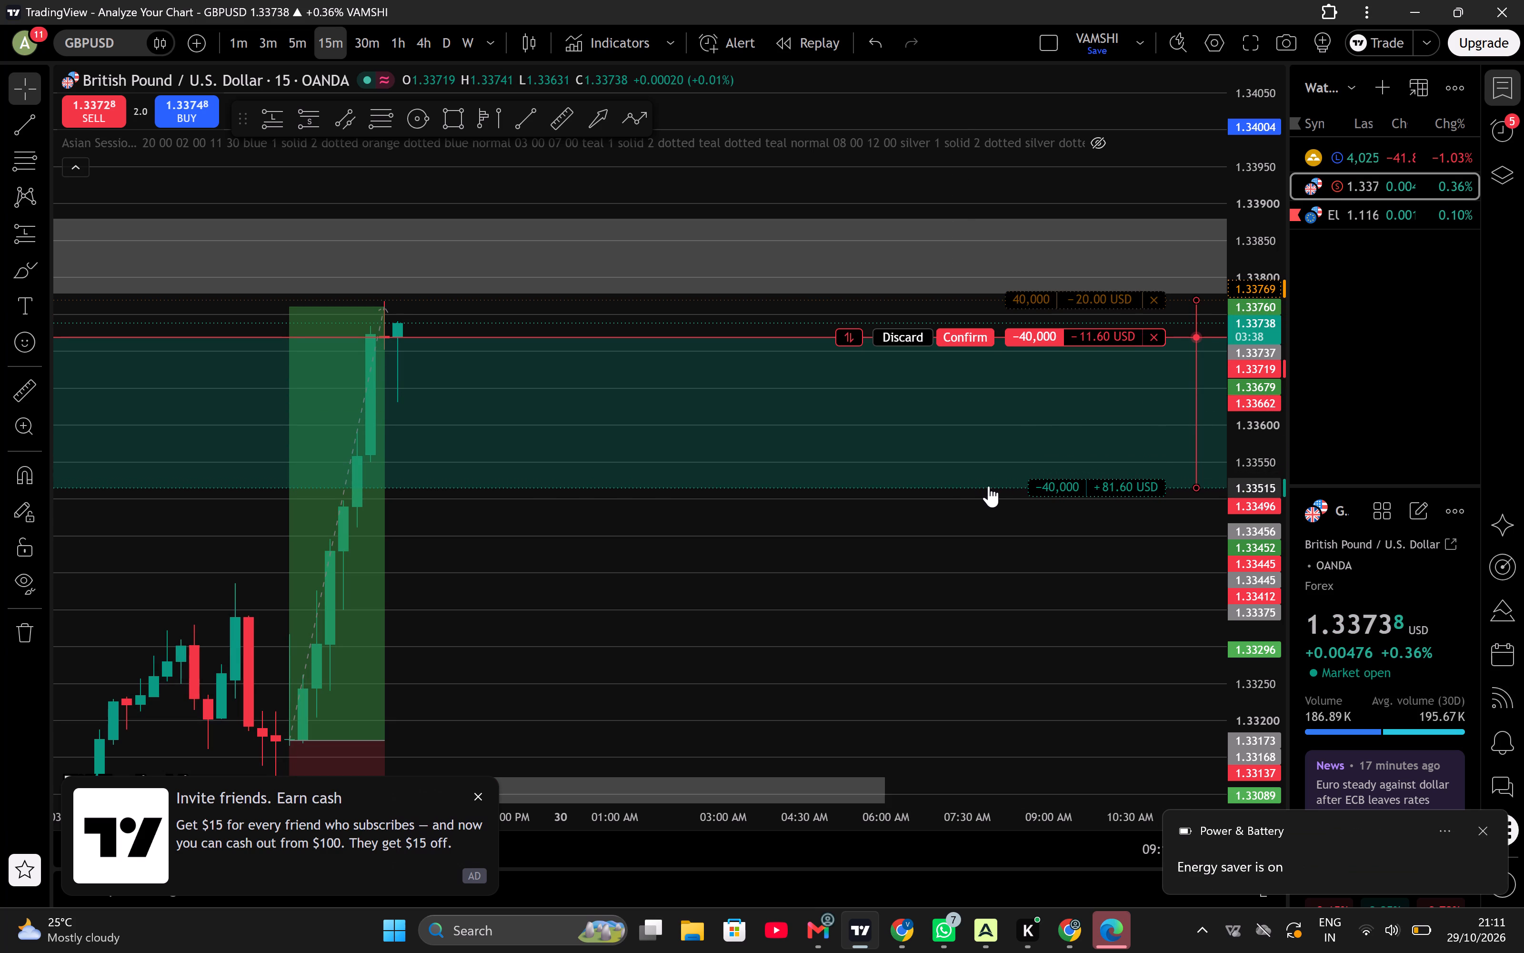
pyautogui.moveTo(989, 486); pyautogui.dragTo(989, 487)
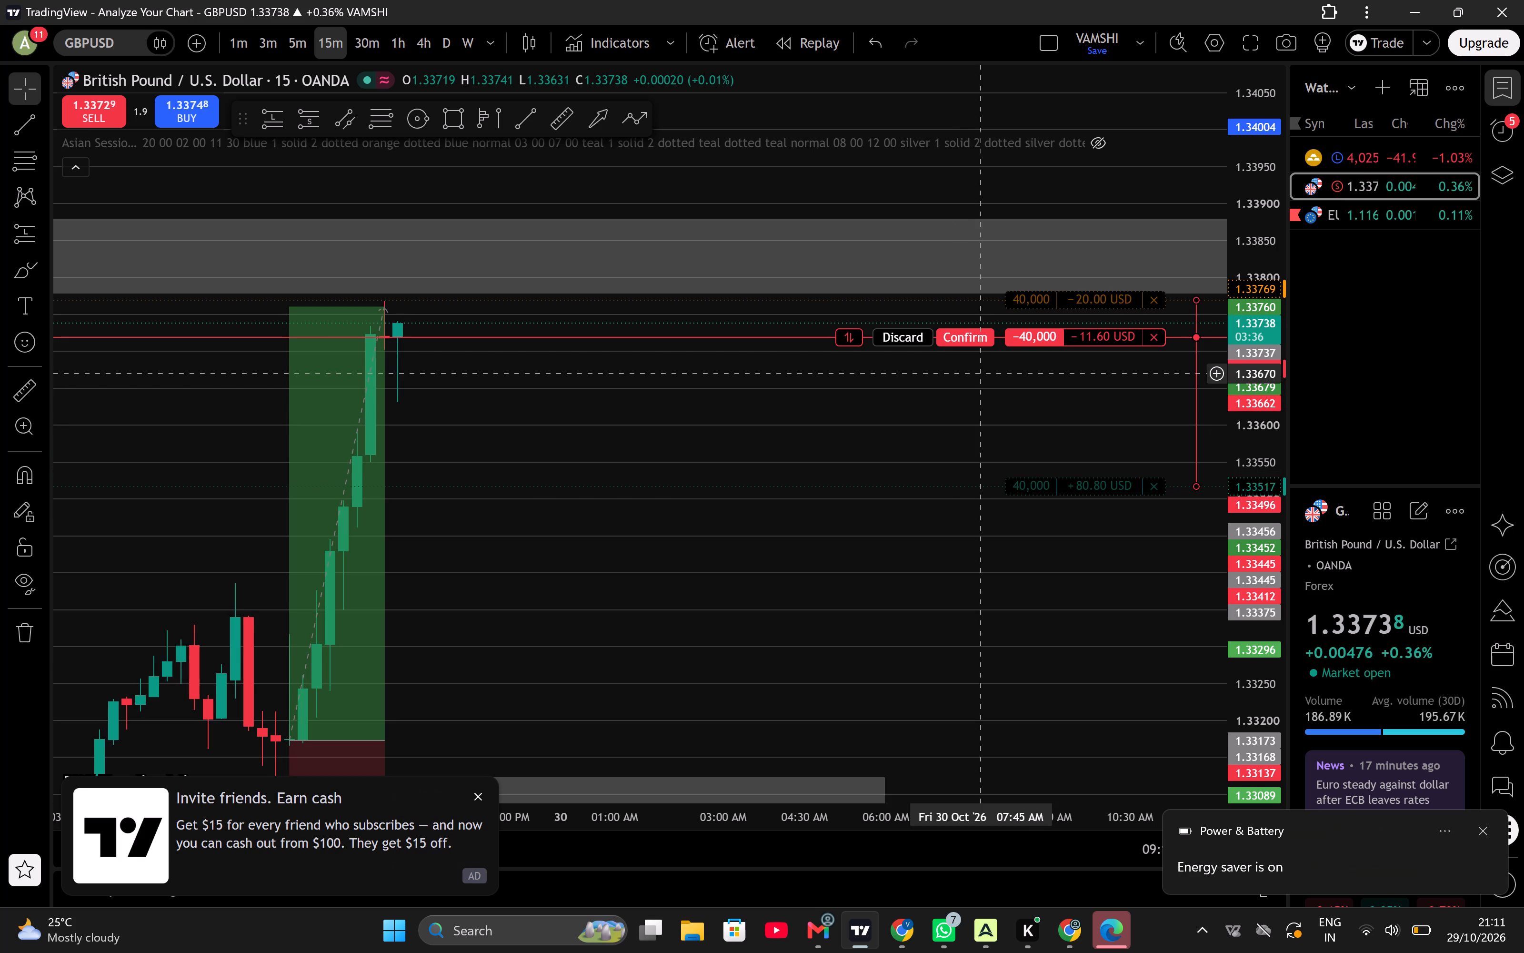
pyautogui.click(971, 342)
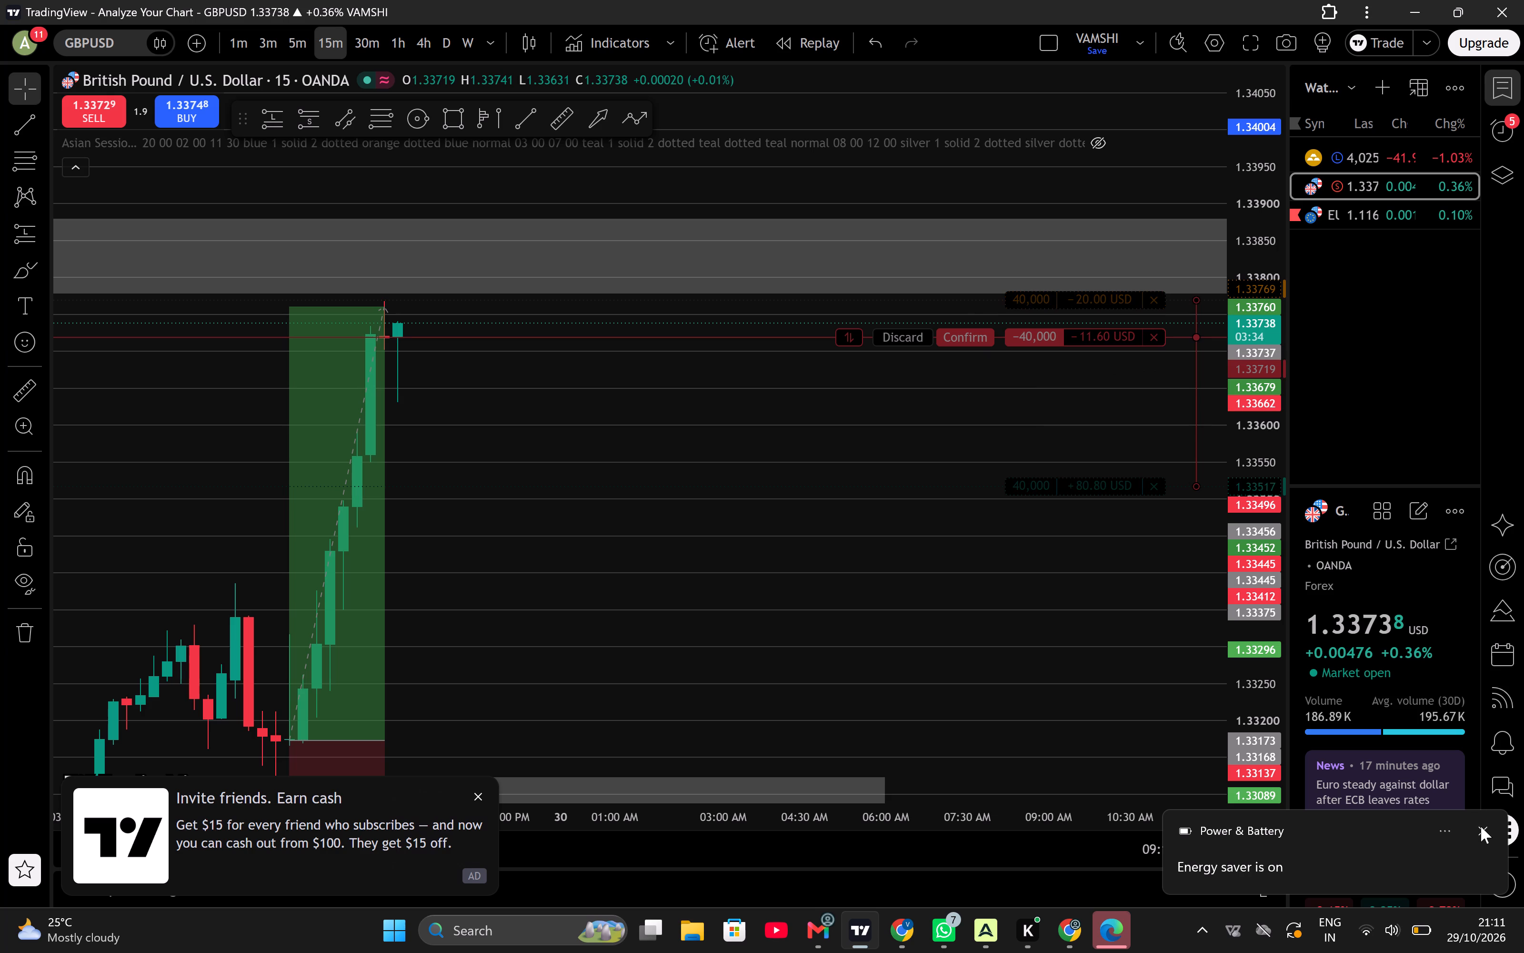
pyautogui.click(1481, 826)
# Examine GBPUSD price action against the short position's entry, stop loss and take profit on the 15-minute and 5-minute charts.
pyautogui.moveTo(791, 664); pyautogui.dragTo(1076, 700)
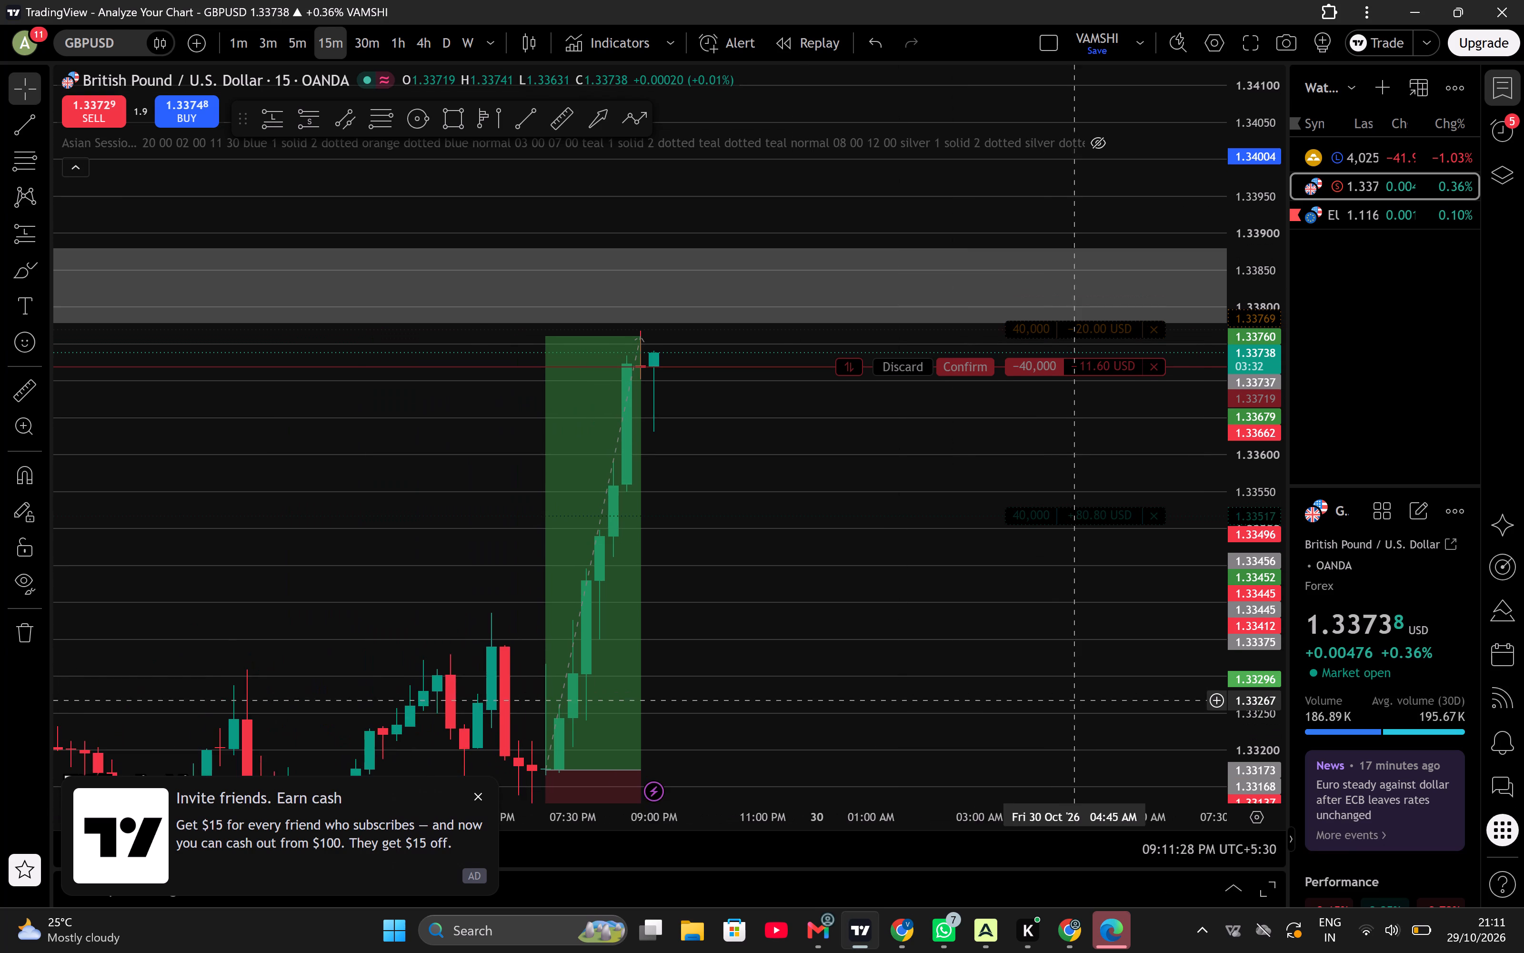
pyautogui.scroll(1, 967, 599)
pyautogui.click(1216, 616)
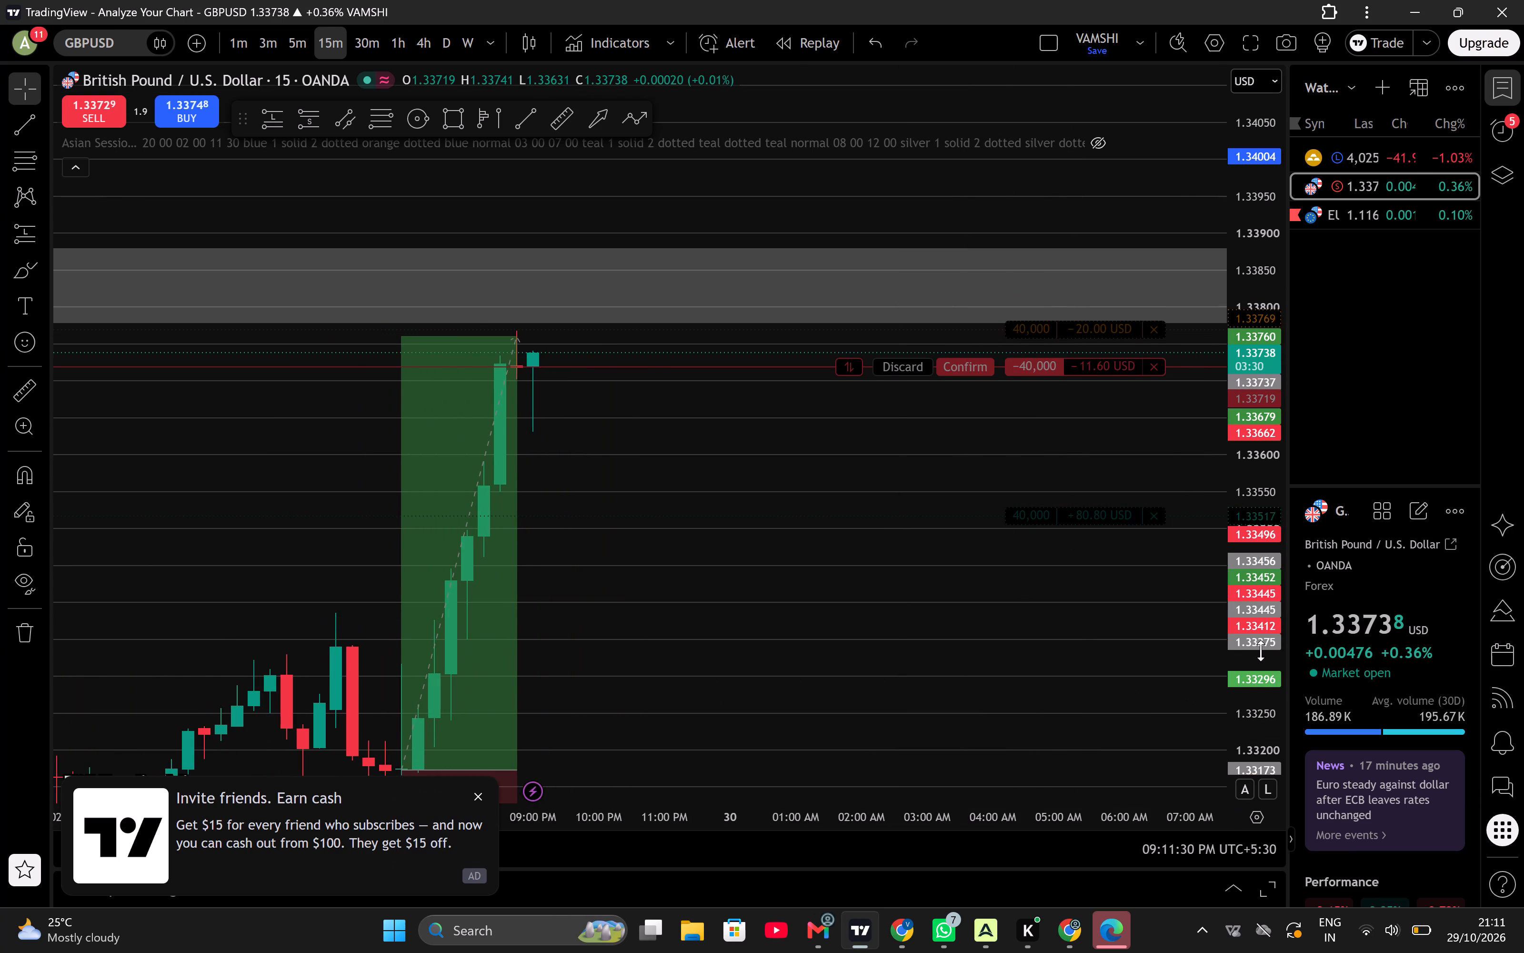
pyautogui.moveTo(1261, 650); pyautogui.dragTo(1256, 509)
pyautogui.moveTo(898, 456); pyautogui.dragTo(957, 354)
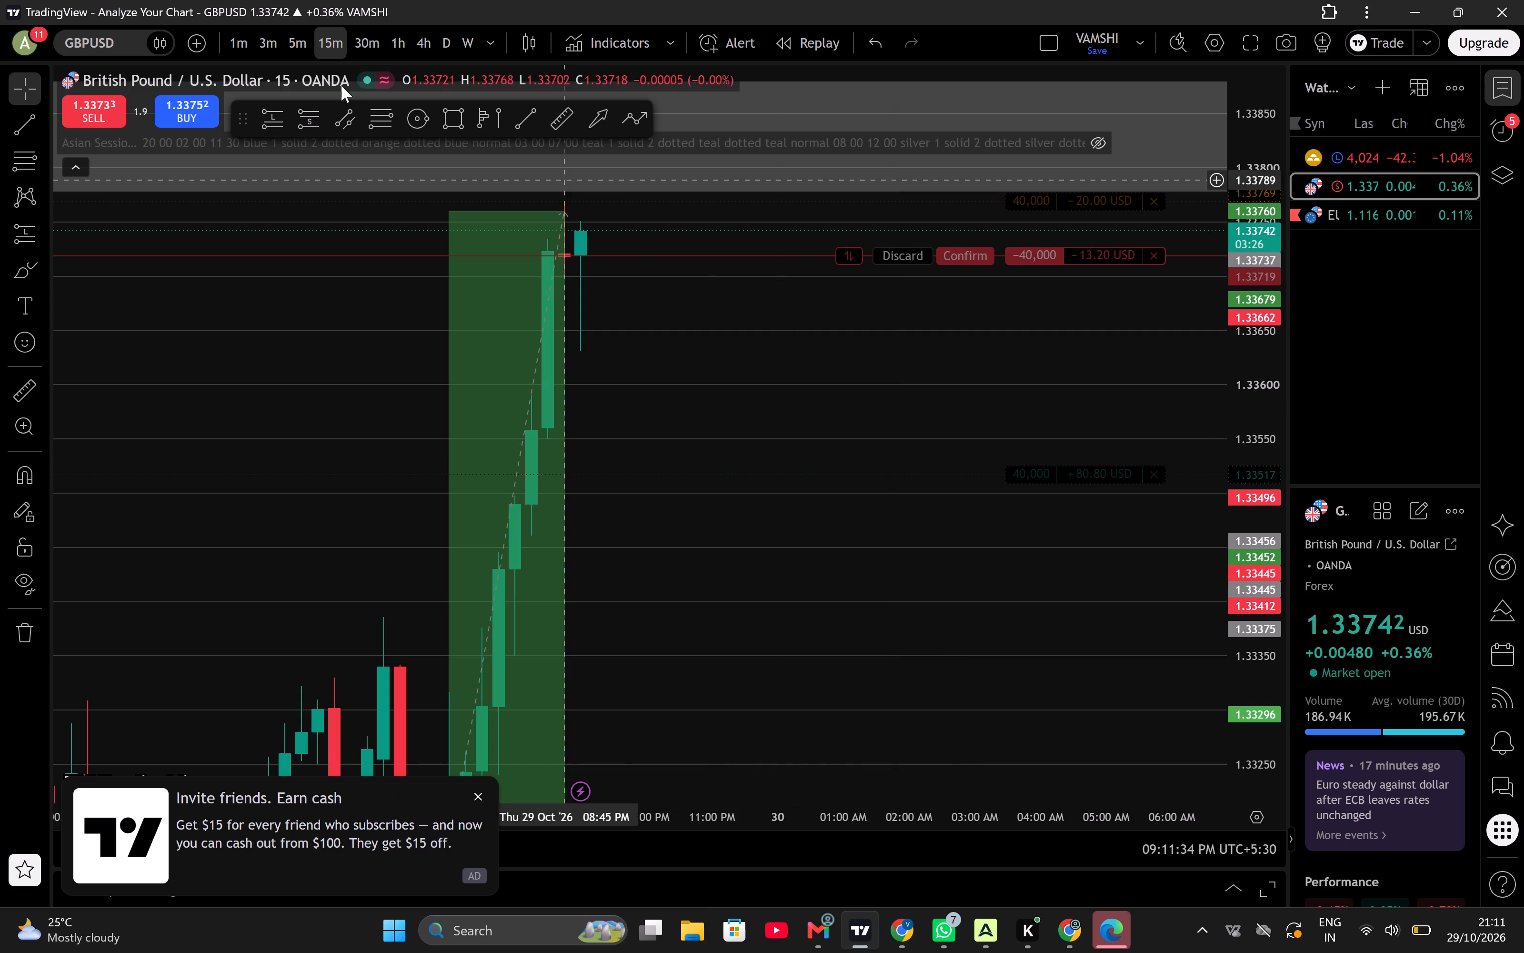
pyautogui.click(285, 43)
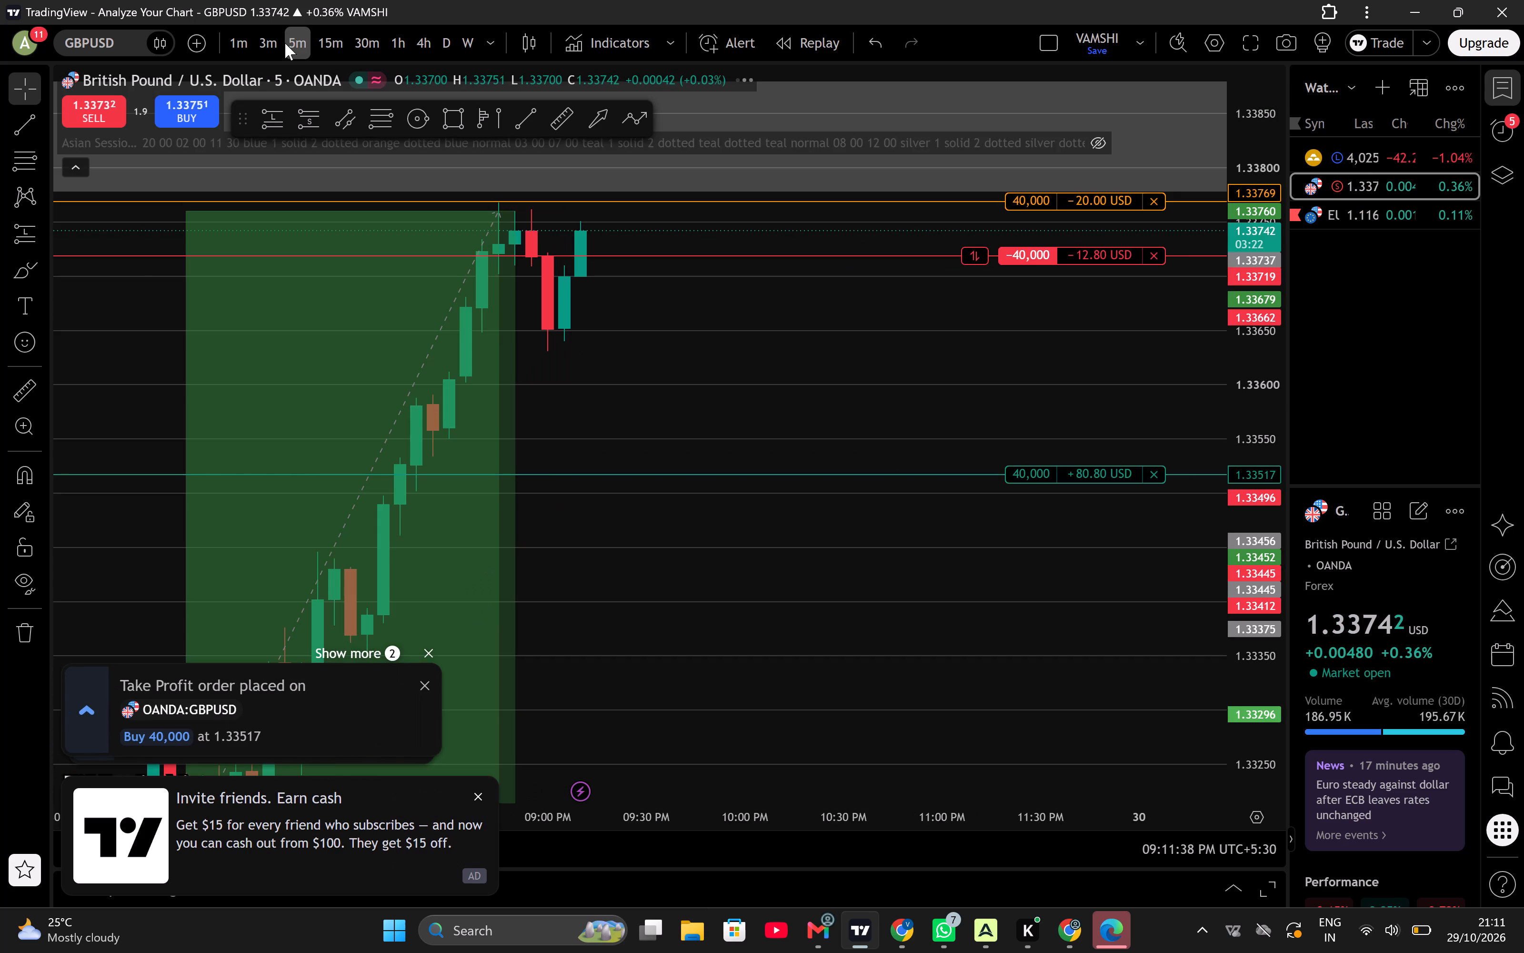
pyautogui.moveTo(700, 597); pyautogui.dragTo(715, 618)
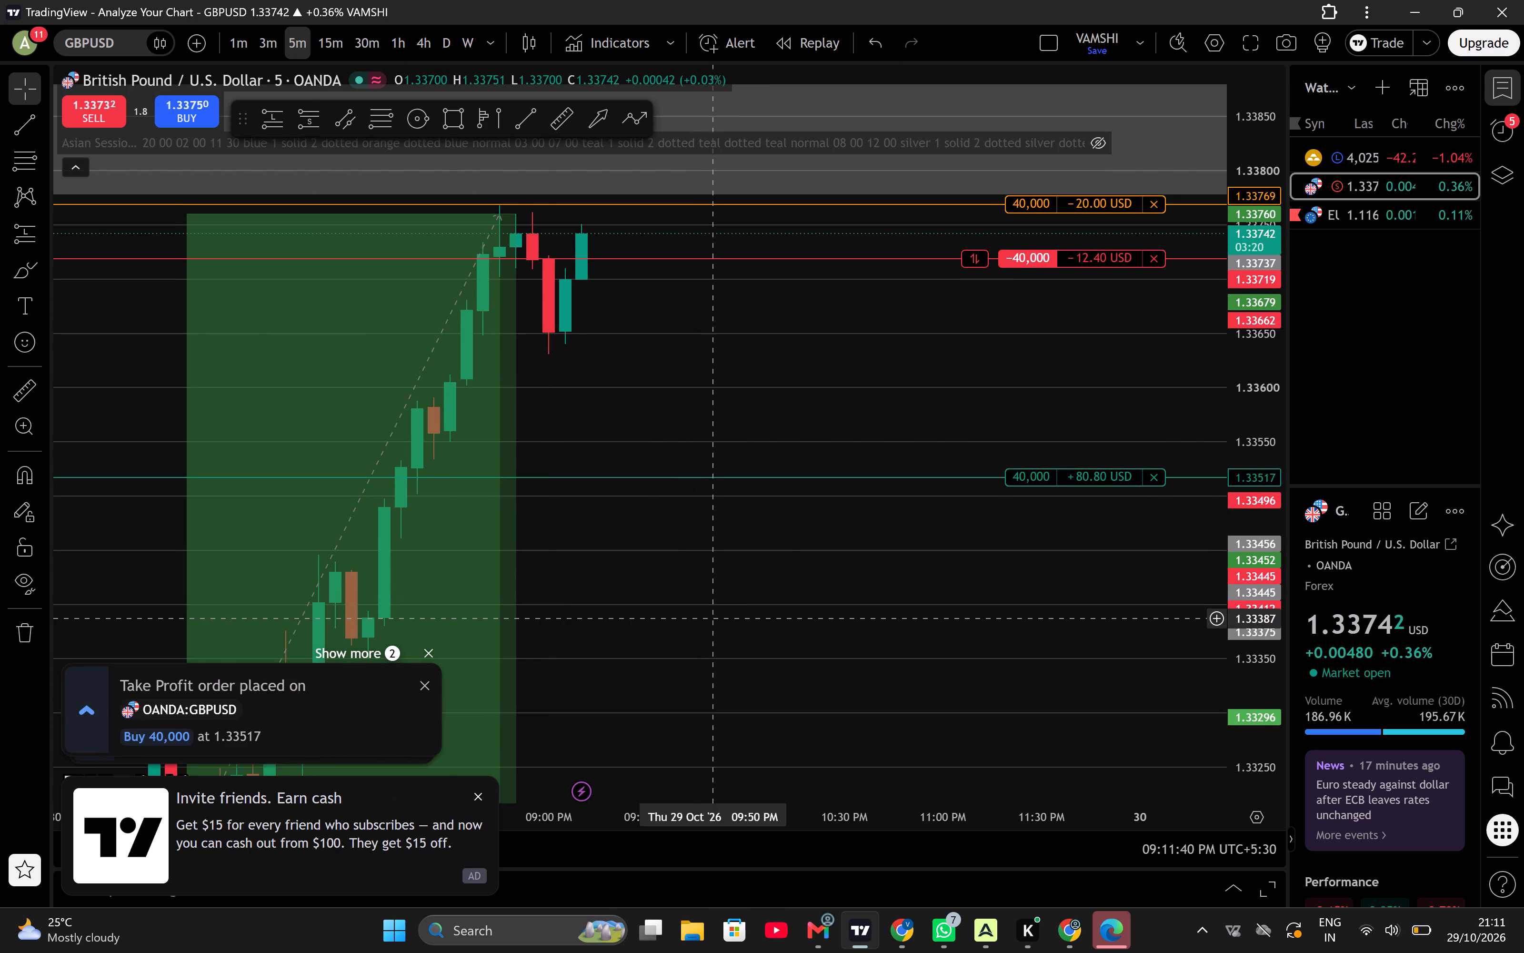
pyautogui.scroll(-2, 715, 618)
pyautogui.scroll(1, 951, 356)
pyautogui.moveTo(956, 384); pyautogui.dragTo(938, 417)
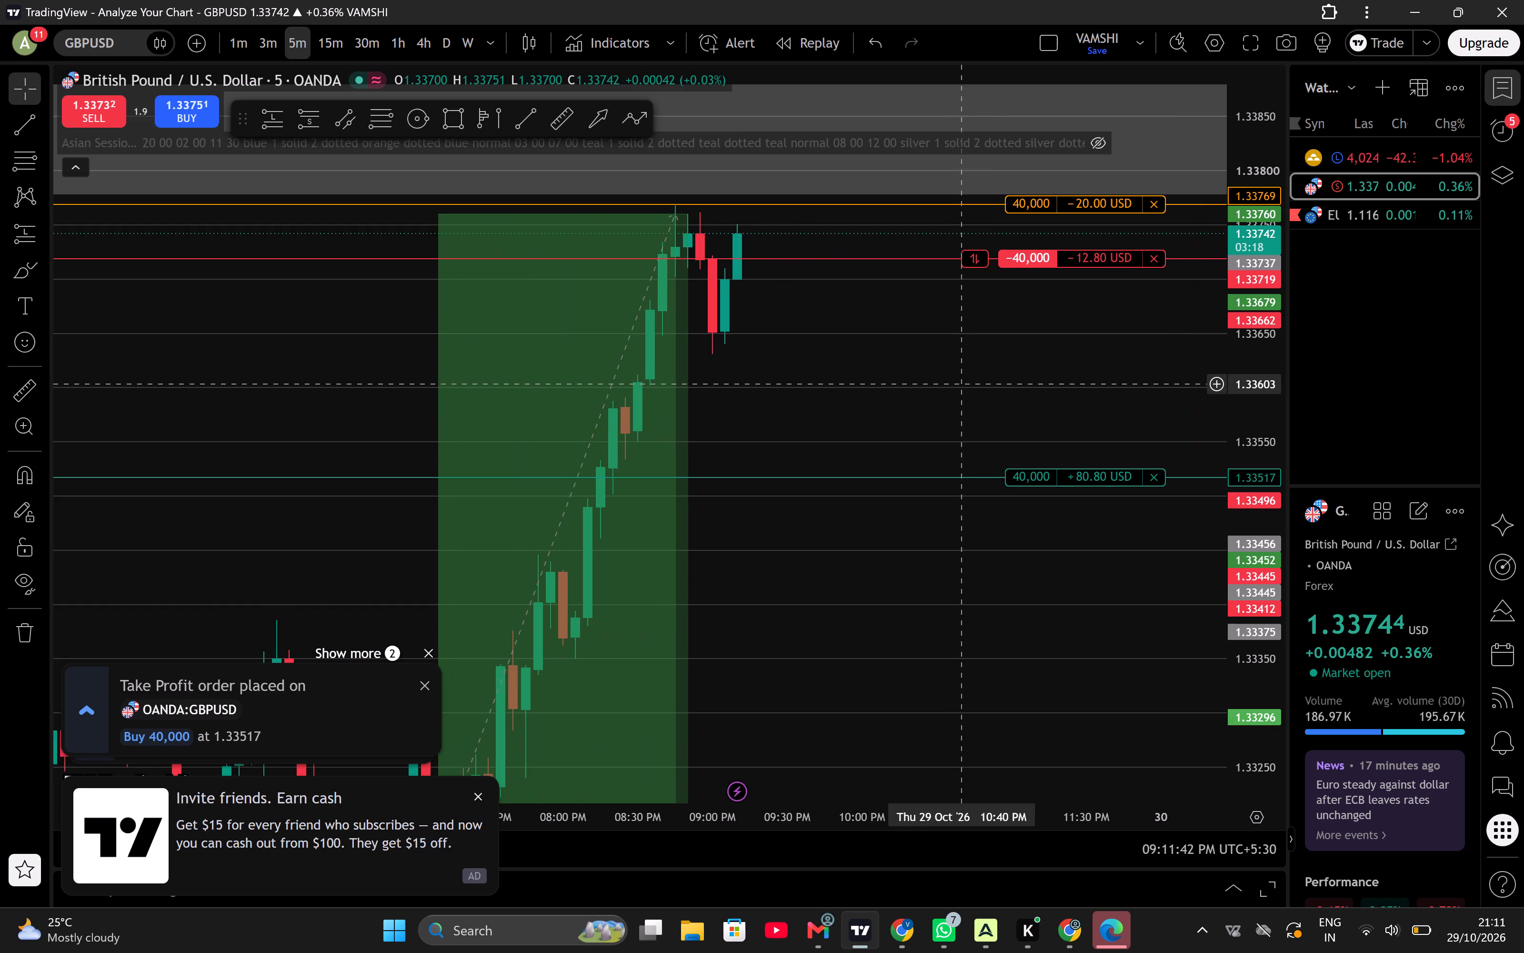
pyautogui.moveTo(938, 417); pyautogui.dragTo(900, 490)
pyautogui.moveTo(1278, 467); pyautogui.dragTo(1270, 255)
pyautogui.moveTo(1018, 487); pyautogui.dragTo(888, 576)
pyautogui.scroll(-1, 888, 576)
pyautogui.moveTo(970, 564); pyautogui.dragTo(838, 588)
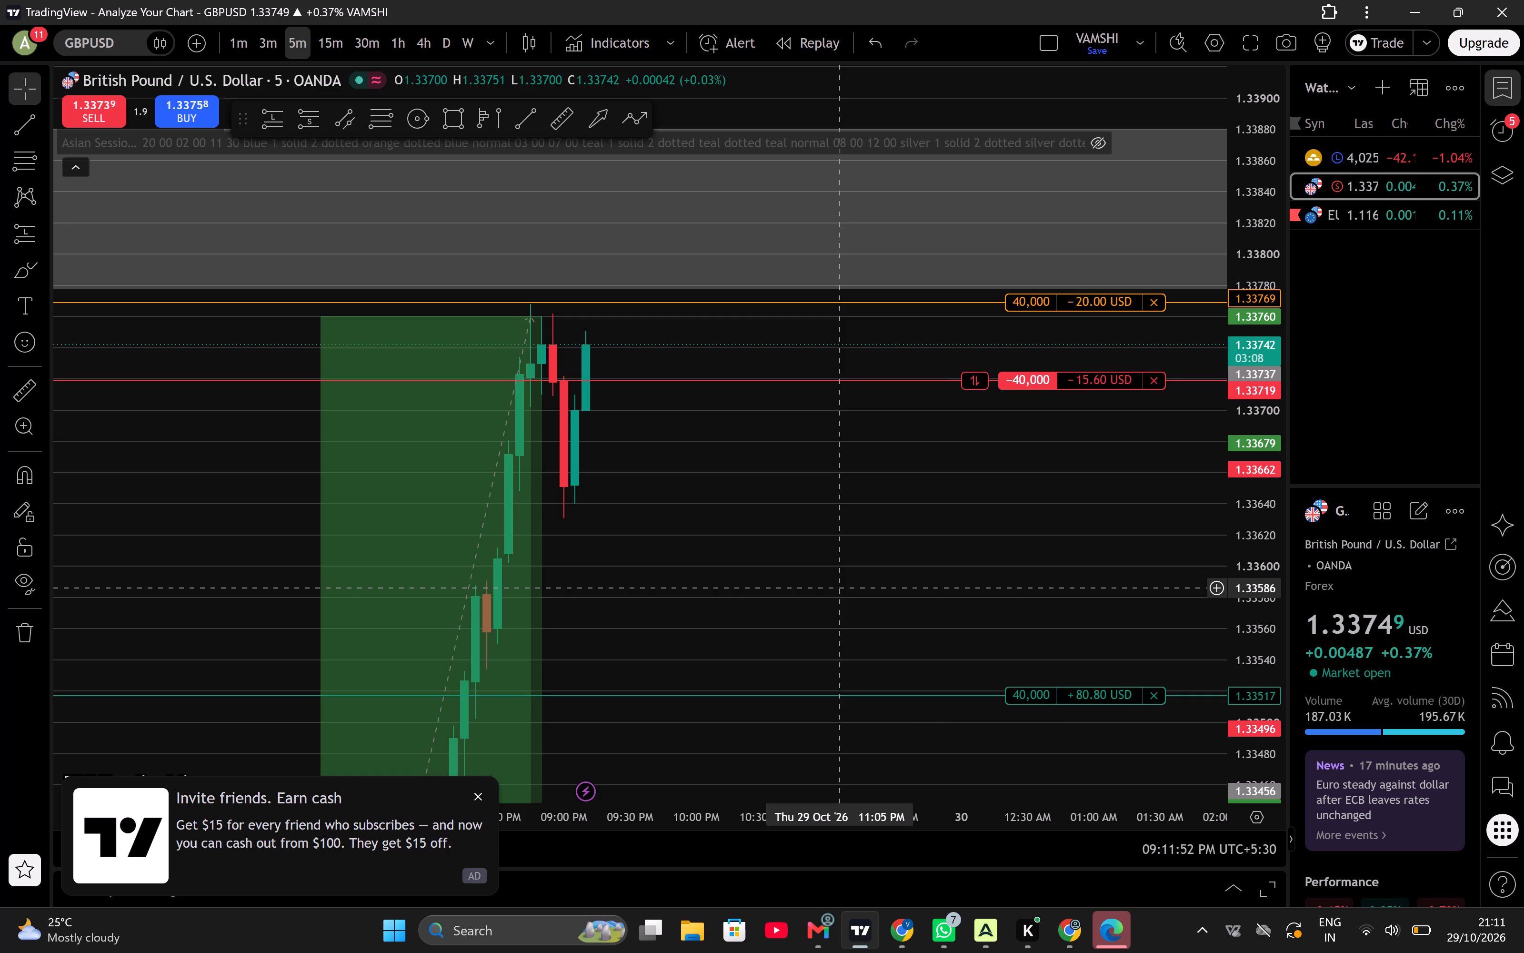
# Examine EURUSD price action on the 5-minute chart against the sell limit order, its stop loss and take profit.
pyautogui.click(1321, 212)
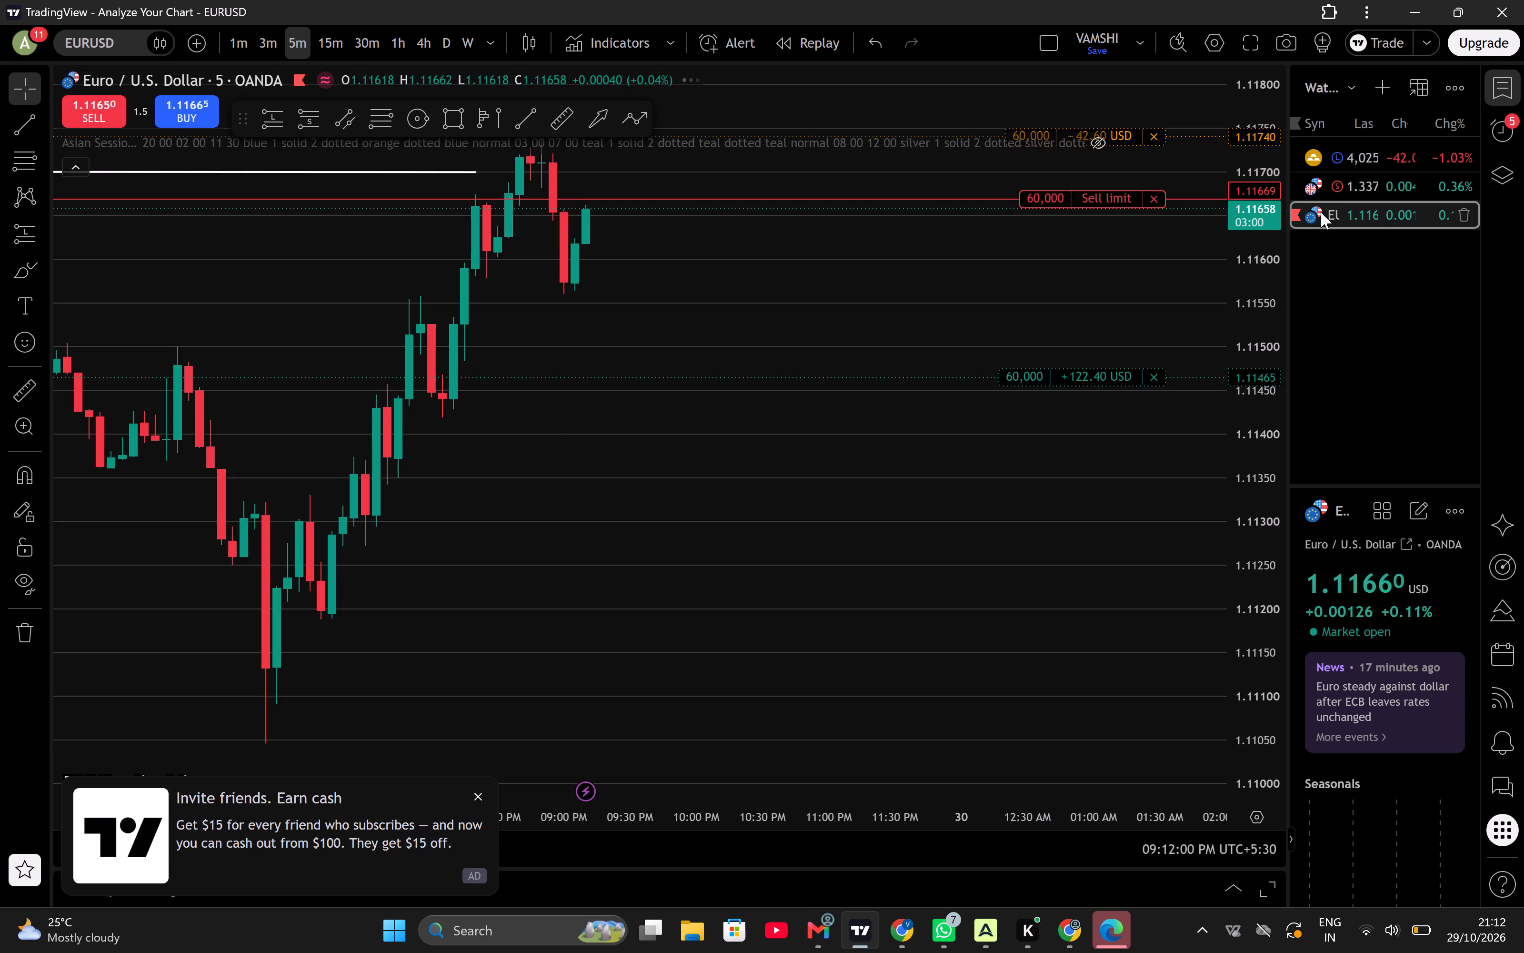
pyautogui.moveTo(1100, 244); pyautogui.dragTo(960, 508)
pyautogui.scroll(-2, 960, 508)
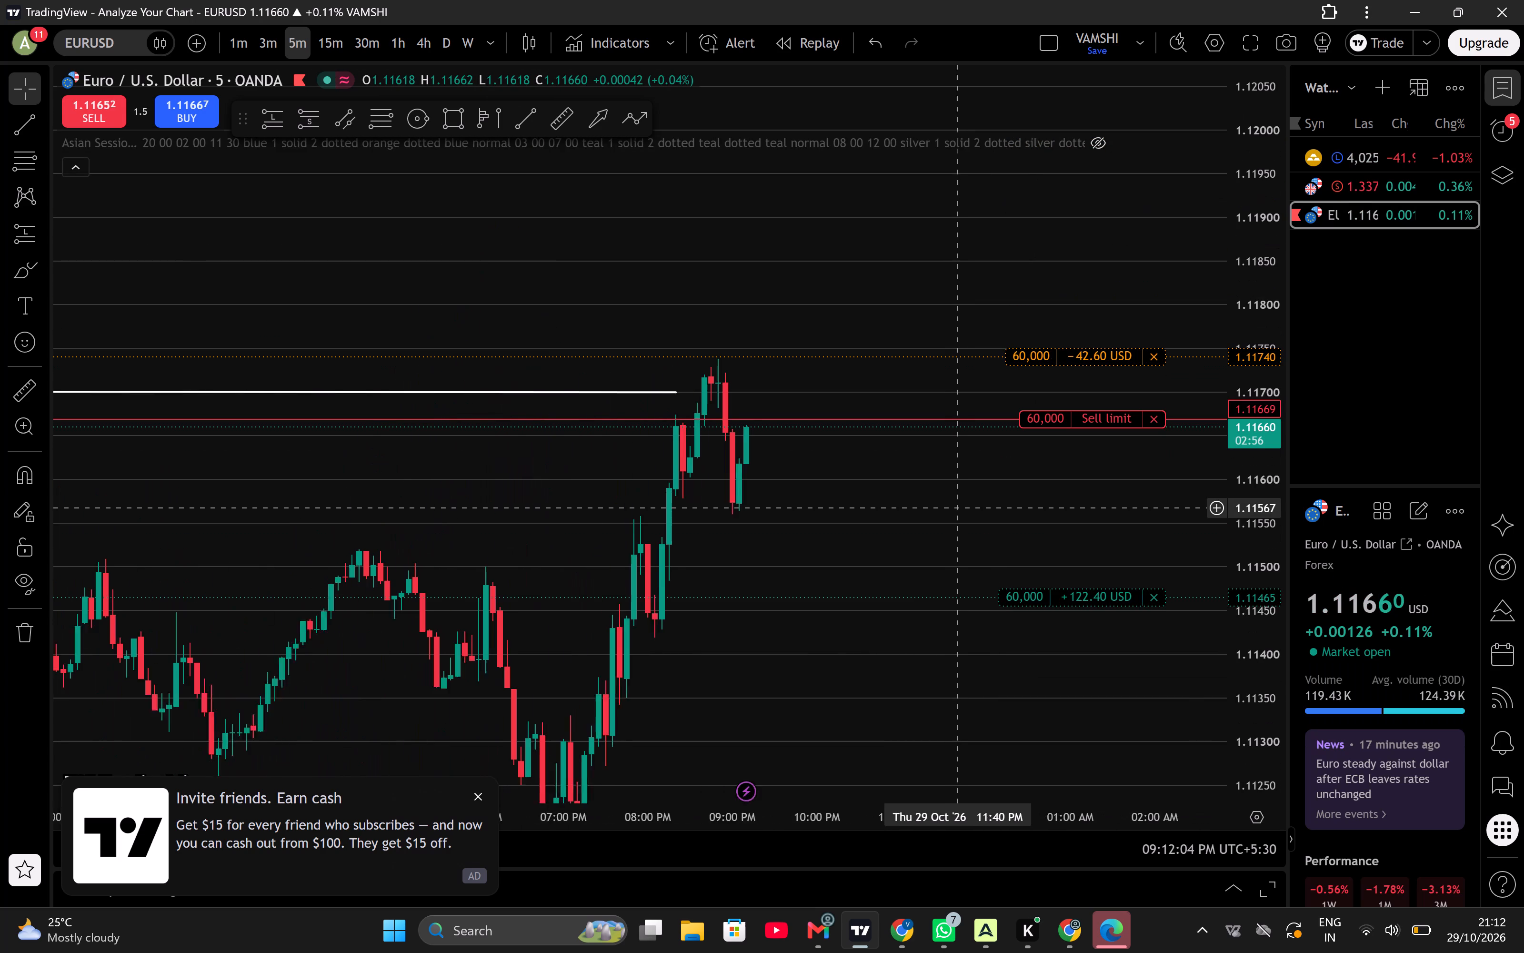
pyautogui.click(1003, 529)
pyautogui.moveTo(1003, 529); pyautogui.dragTo(882, 542)
pyautogui.scroll(1, 882, 542)
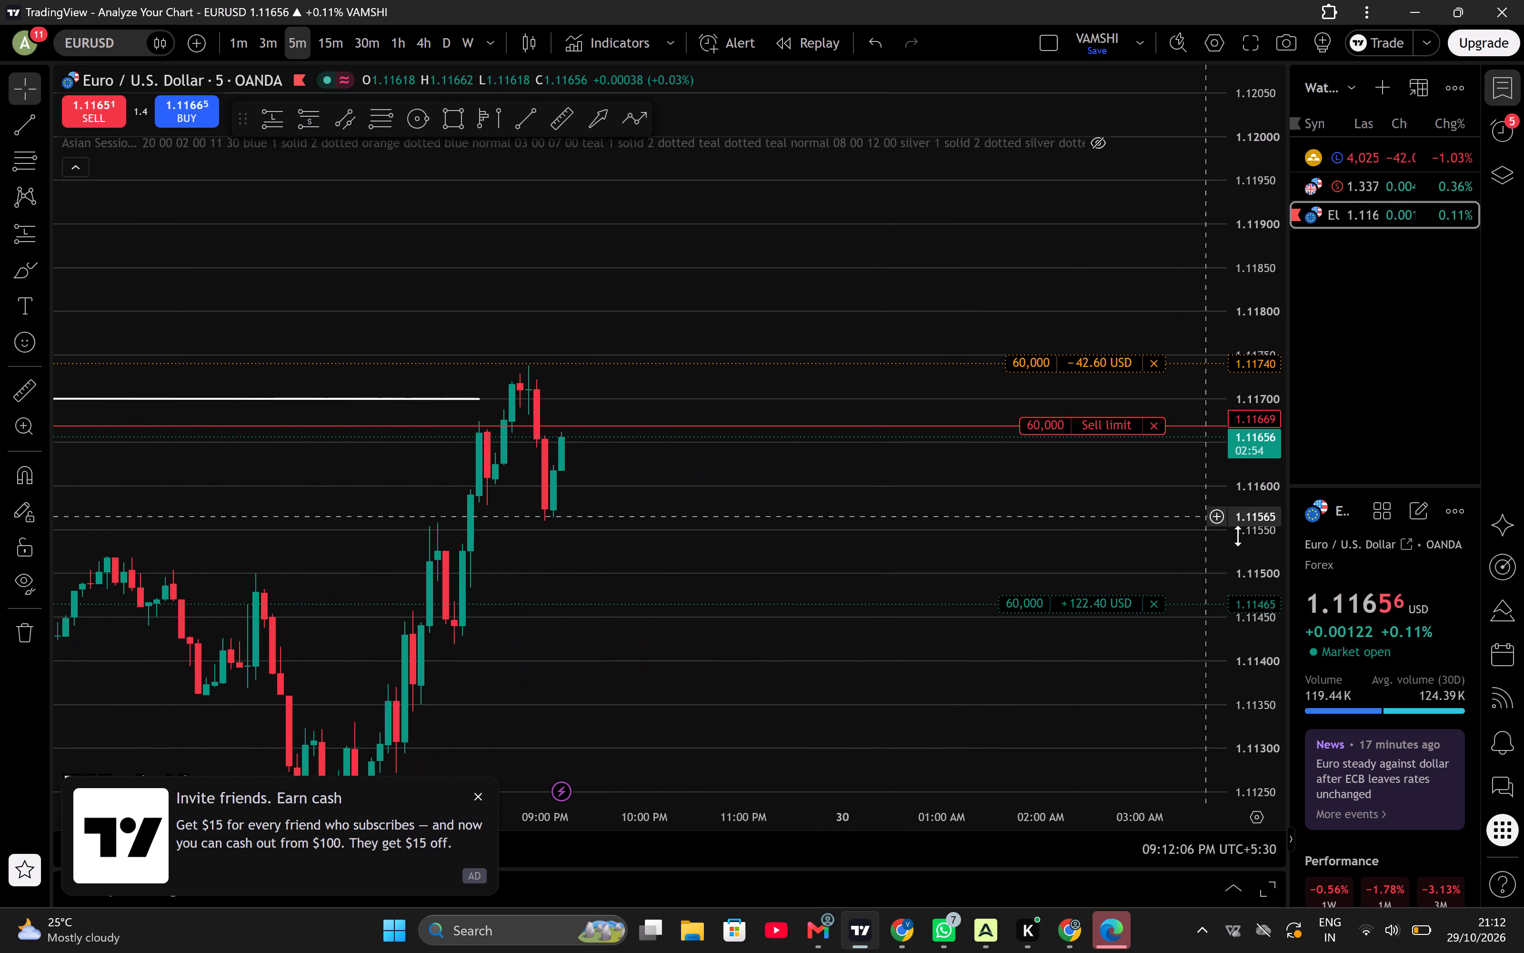
pyautogui.moveTo(1255, 562); pyautogui.dragTo(1256, 481)
pyautogui.moveTo(1012, 539); pyautogui.dragTo(1017, 473)
pyautogui.moveTo(940, 492); pyautogui.dragTo(909, 489)
pyautogui.moveTo(872, 472); pyautogui.dragTo(857, 472)
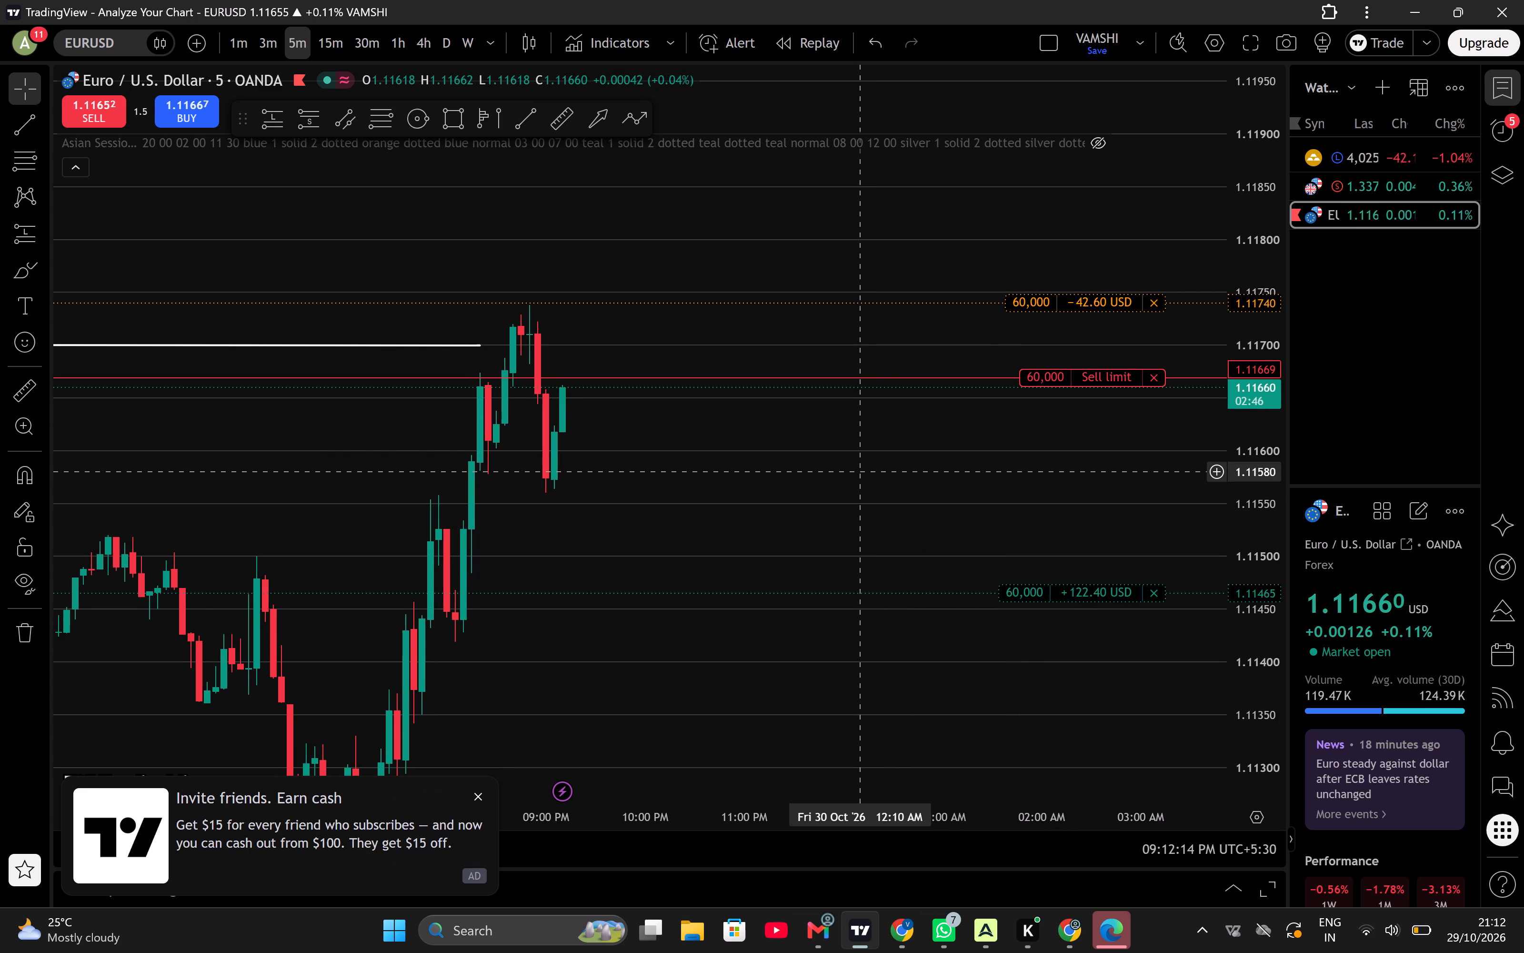
pyautogui.moveTo(770, 490); pyautogui.dragTo(787, 485)
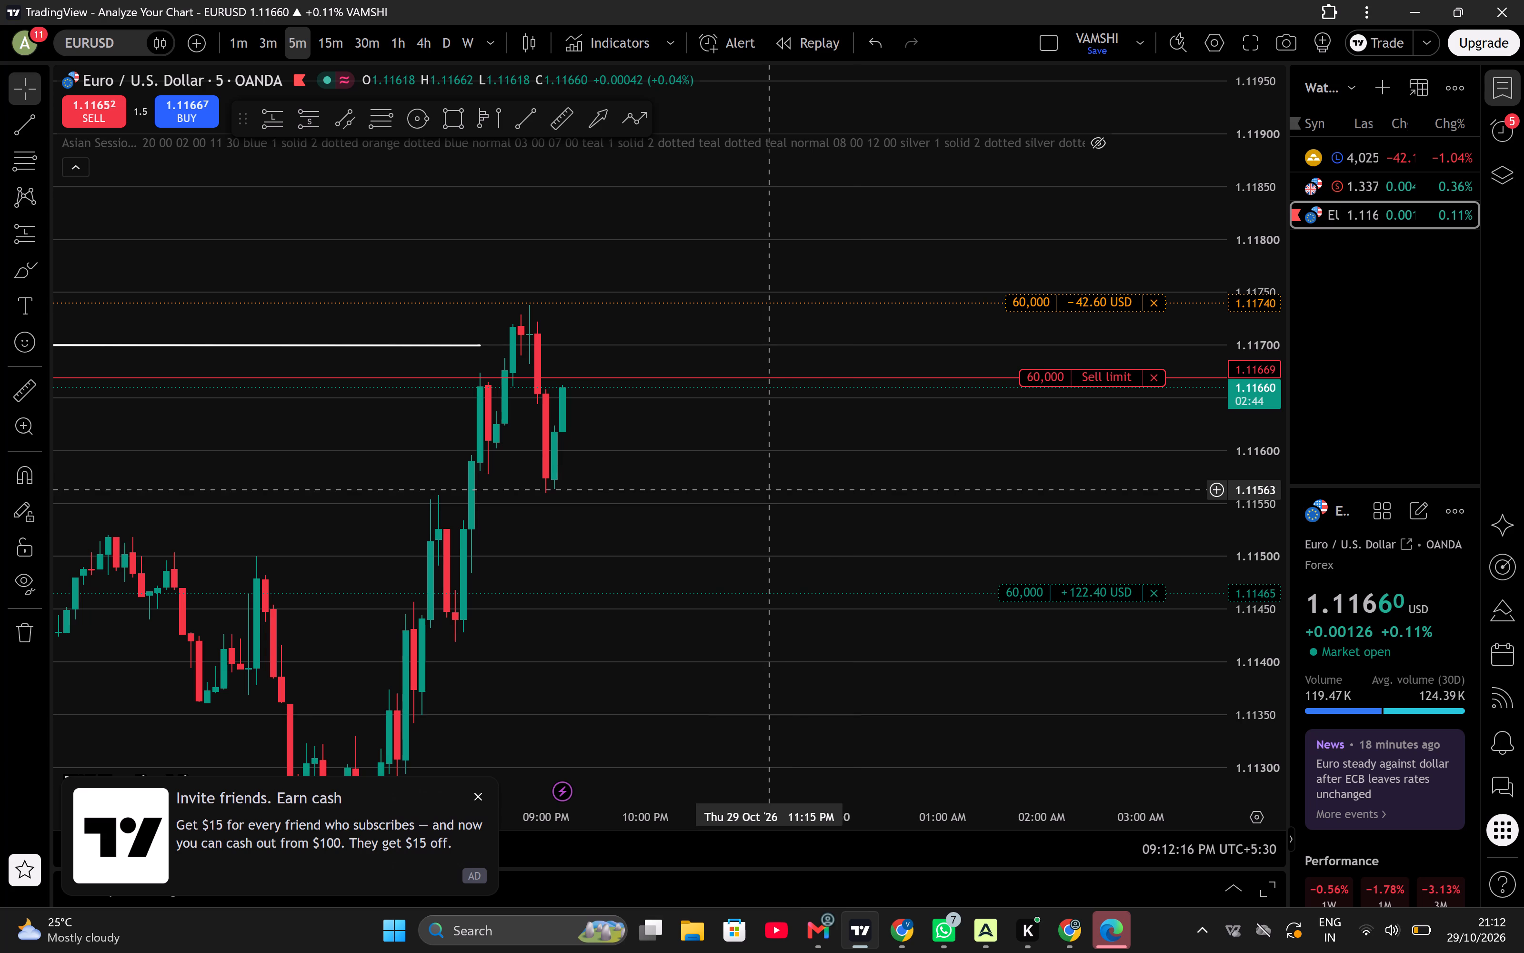
pyautogui.moveTo(787, 485); pyautogui.dragTo(834, 462)
pyautogui.scroll(1, 834, 462)
pyautogui.moveTo(772, 476); pyautogui.dragTo(874, 471)
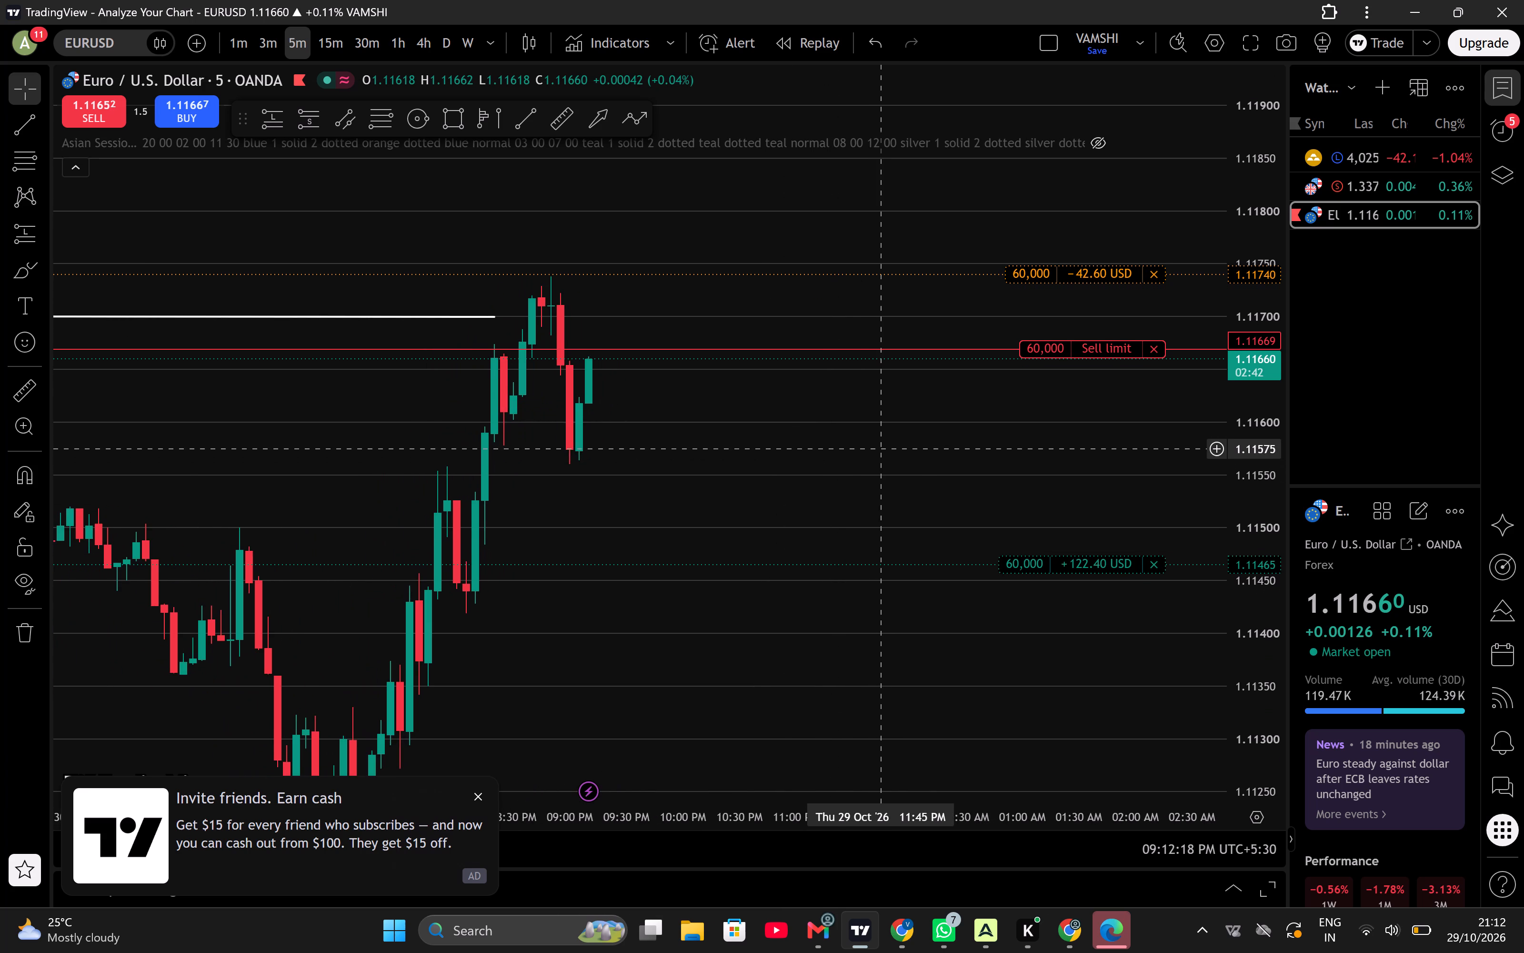
pyautogui.moveTo(953, 486); pyautogui.dragTo(935, 464)
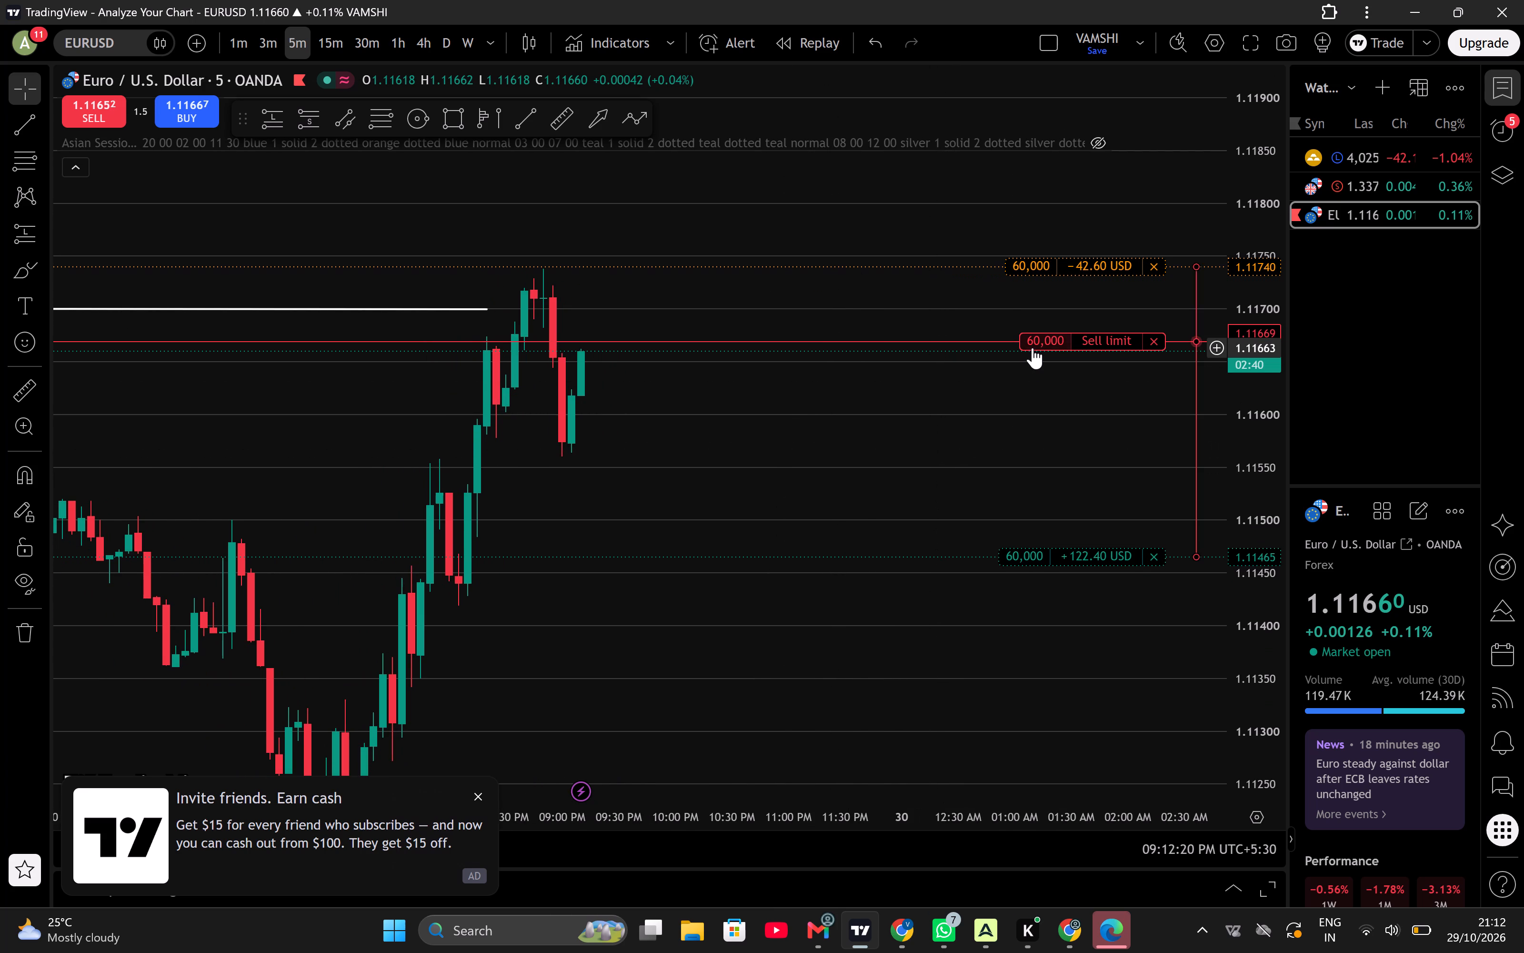
# Set the EURUSD sell limit order's quantity to 40,000 units and confirm the modification.
pyautogui.click(1033, 348)
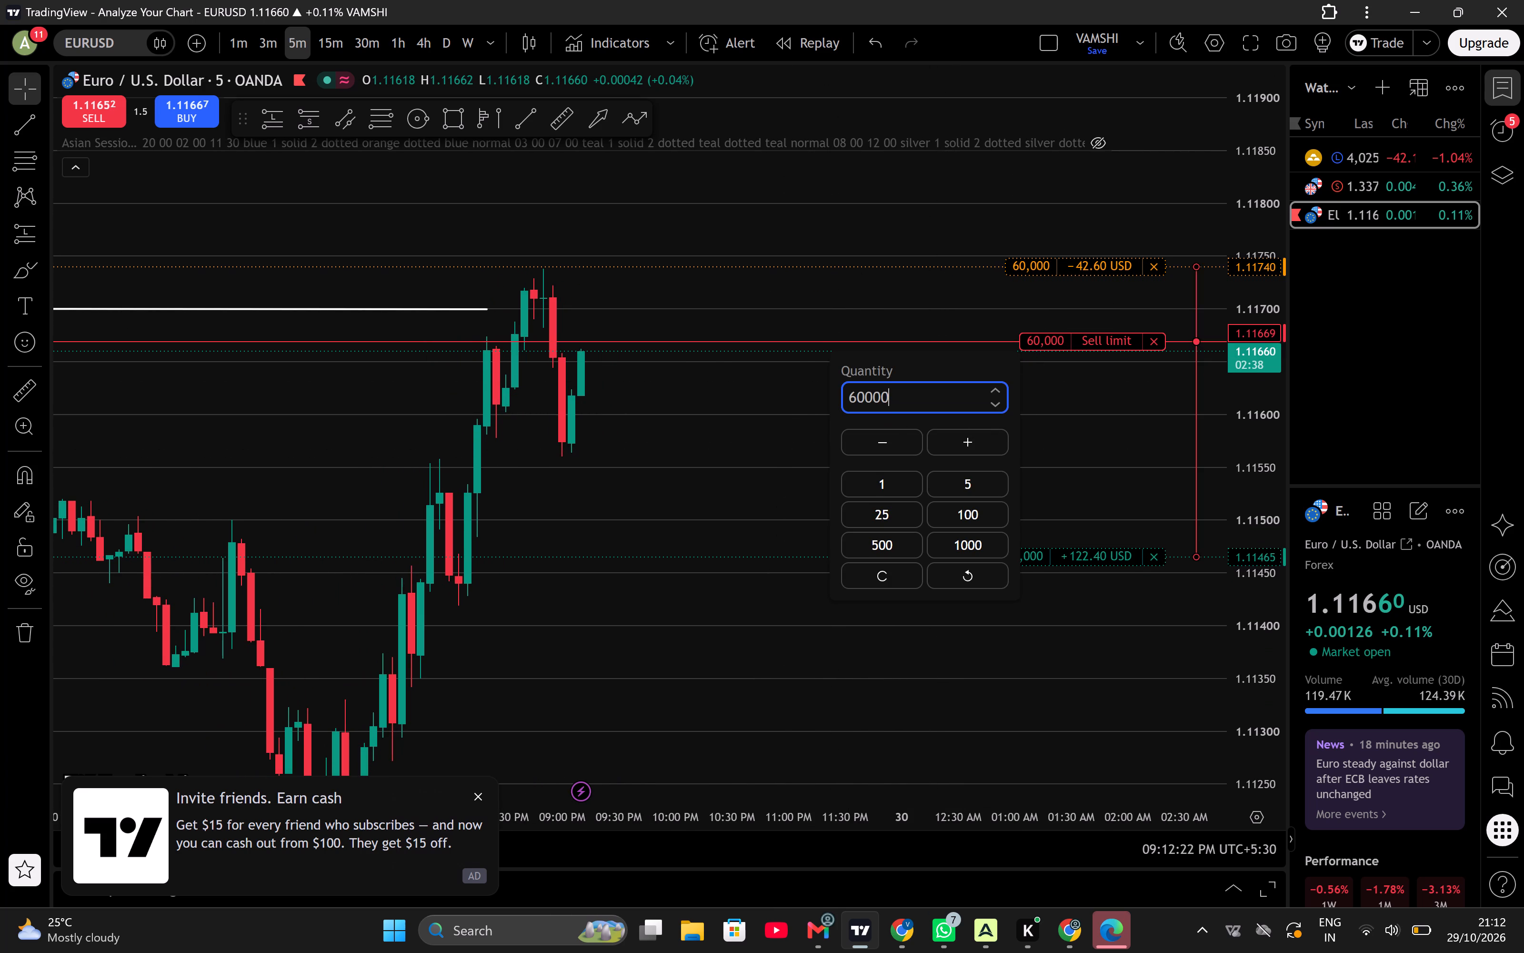
pyautogui.click(857, 398)
pyautogui.press('BackSpace')
pyautogui.press('4')
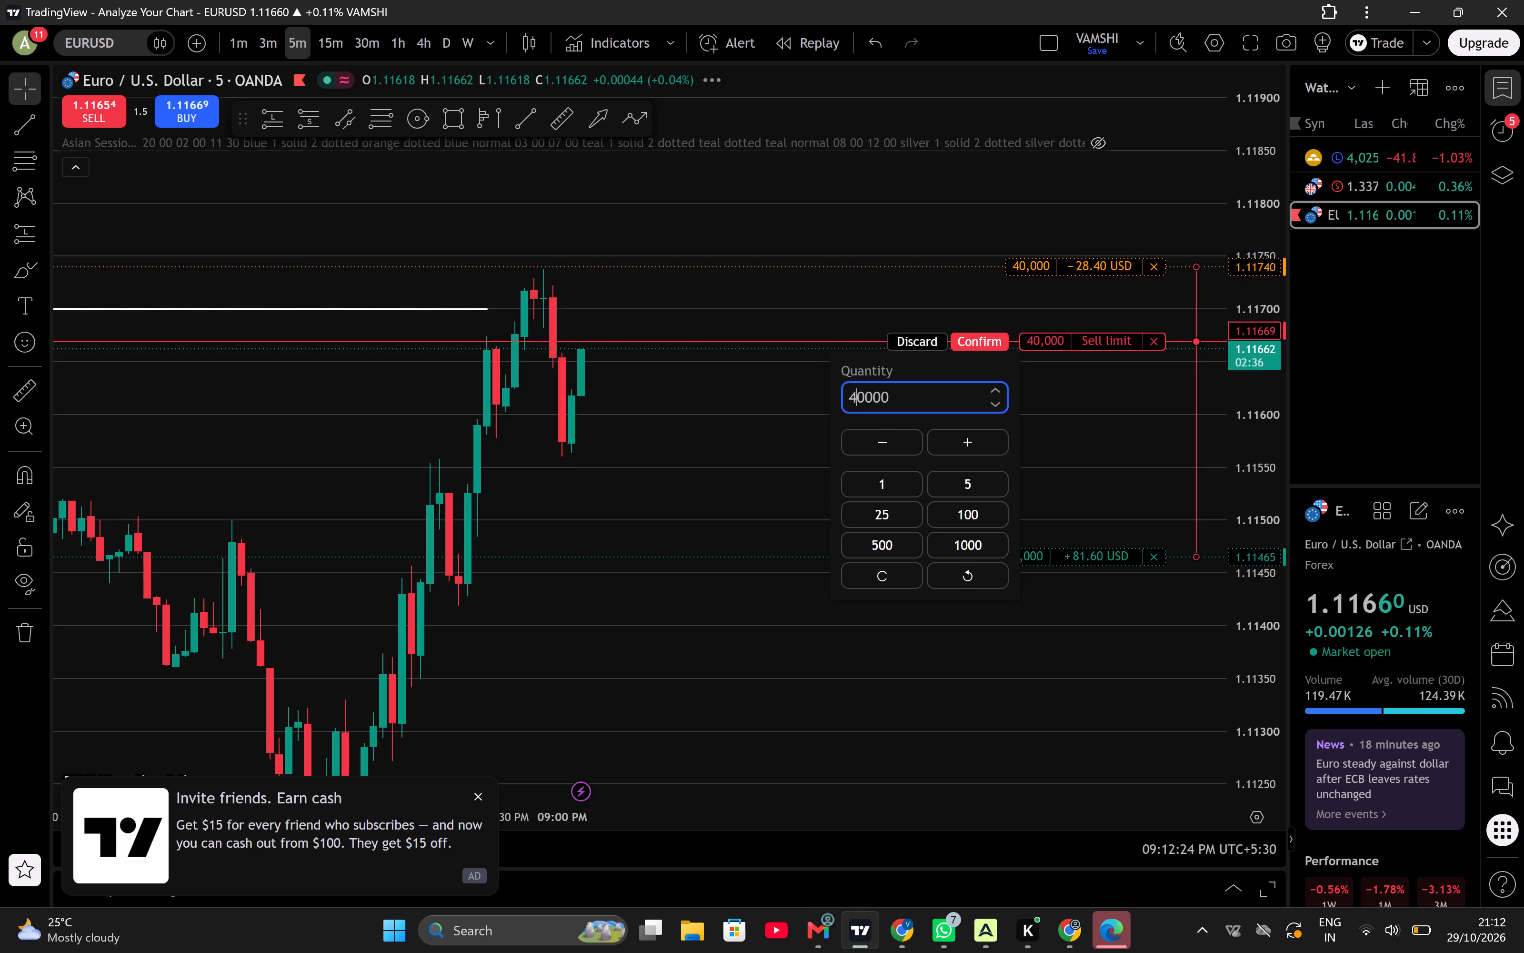
pyautogui.click(1084, 498)
pyautogui.click(990, 343)
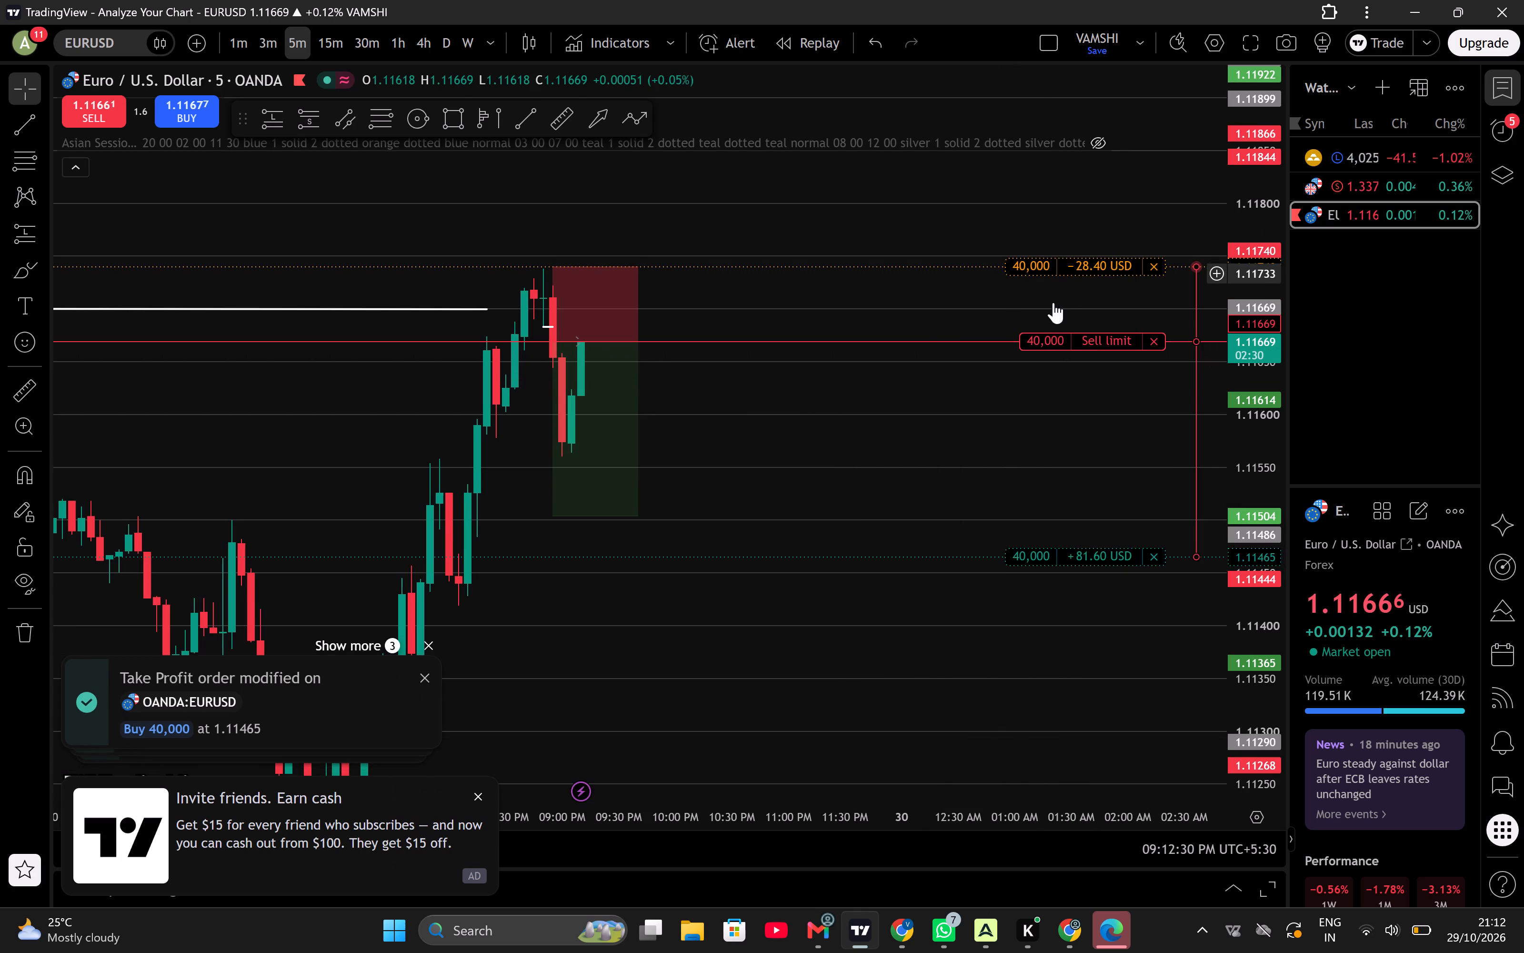
# On the 1-minute EURUSD chart, extend the short position drawing's target to the order's take profit at 1.11465.
pyautogui.moveTo(938, 480); pyautogui.dragTo(920, 493)
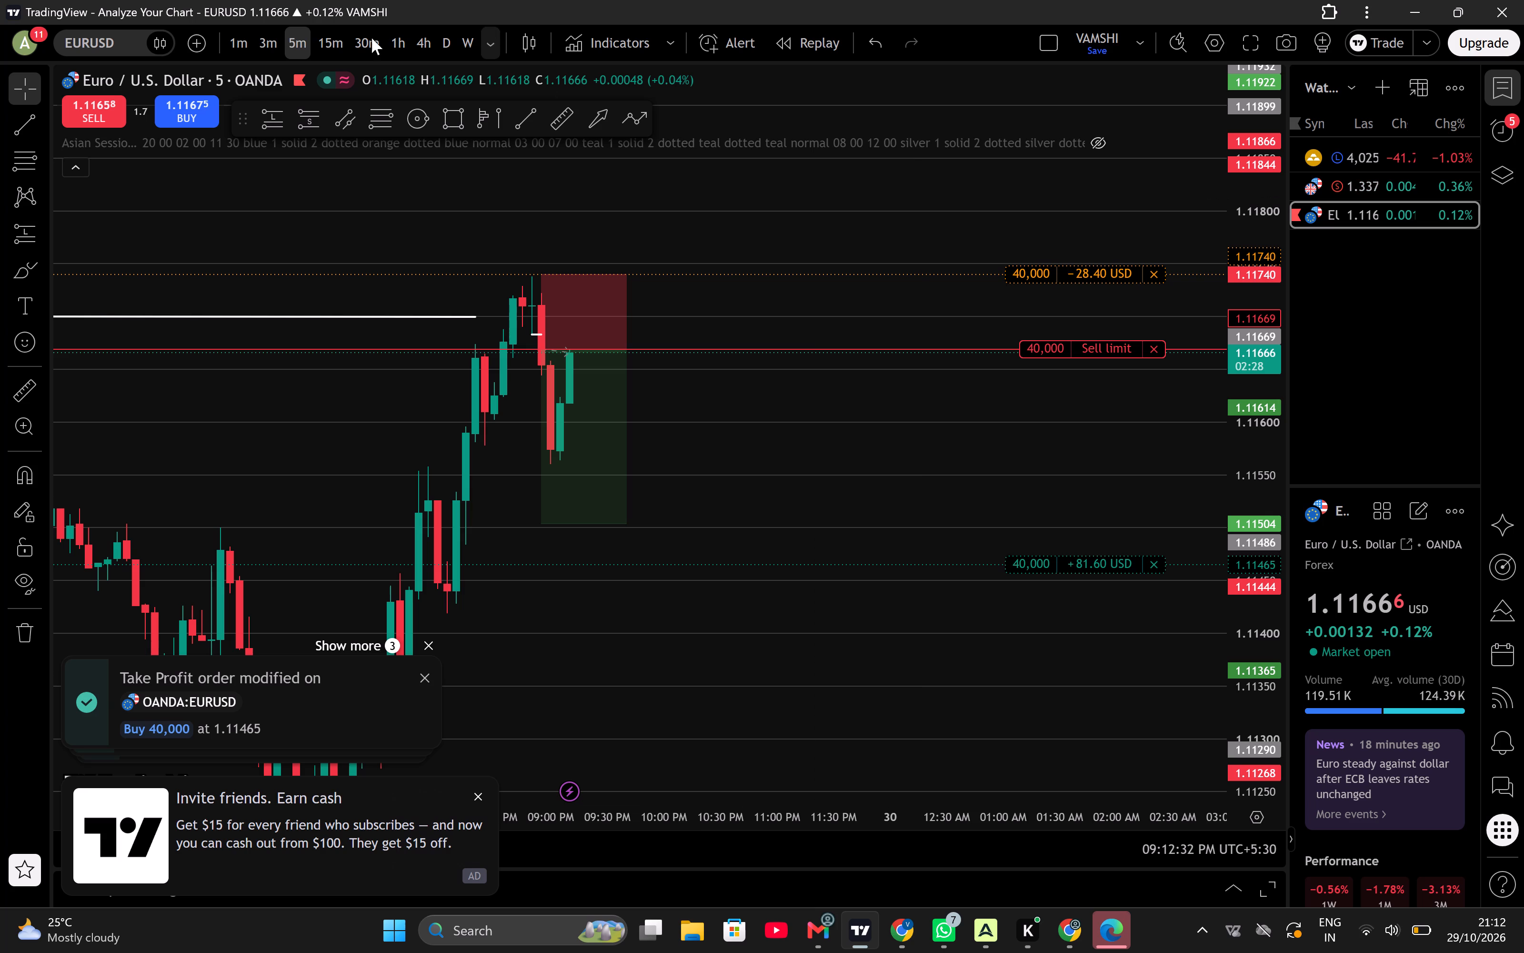
pyautogui.click(248, 34)
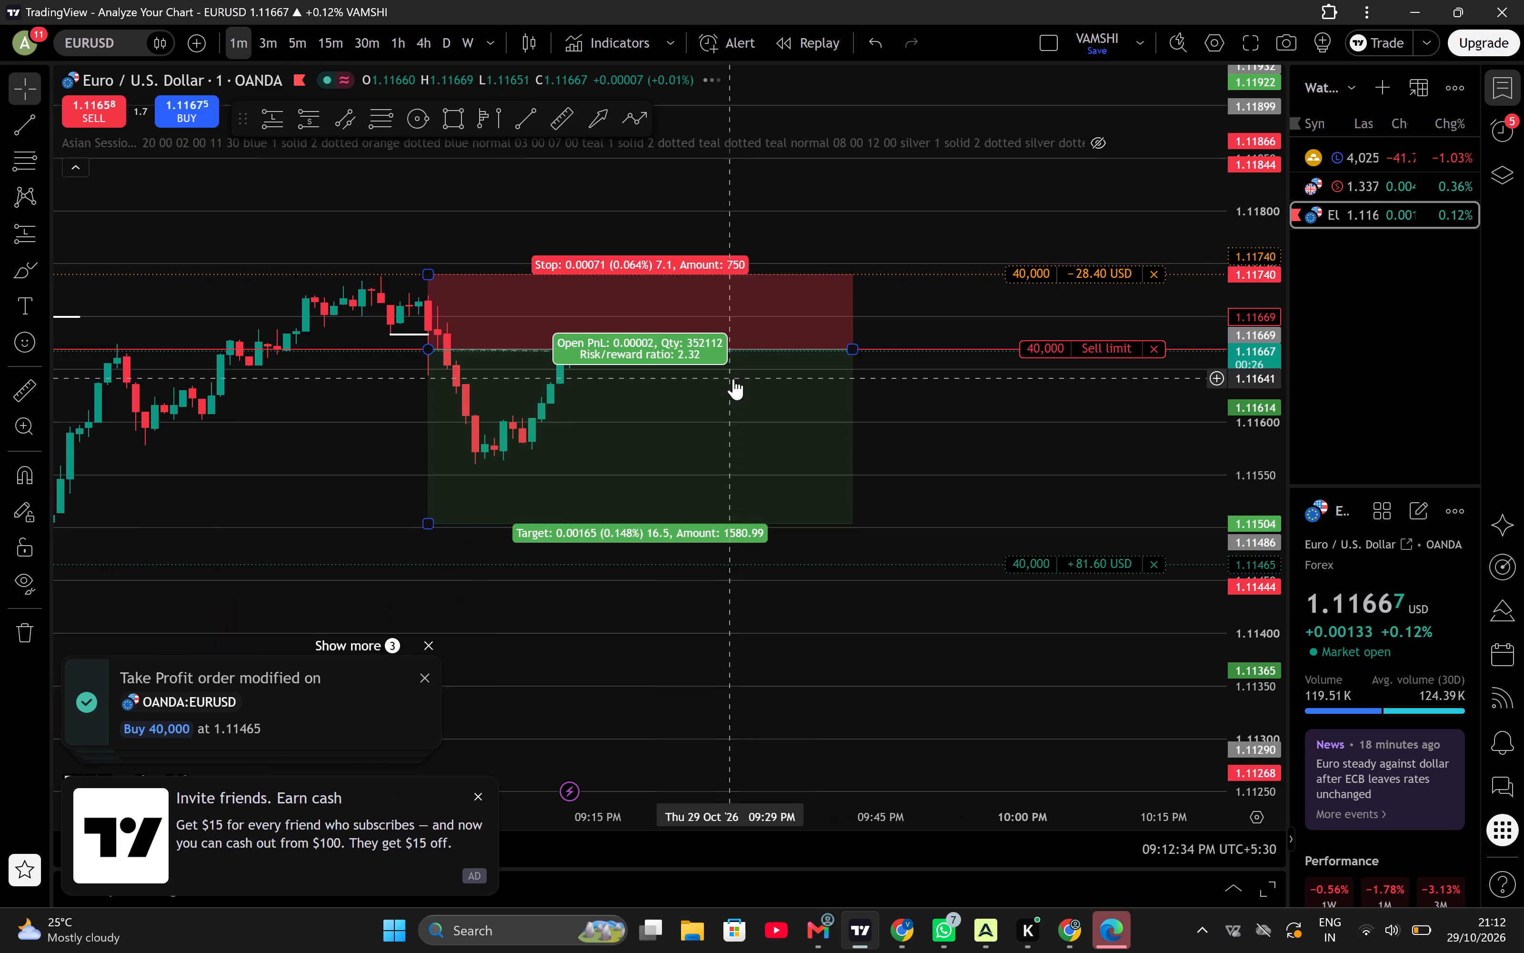
pyautogui.click(436, 643)
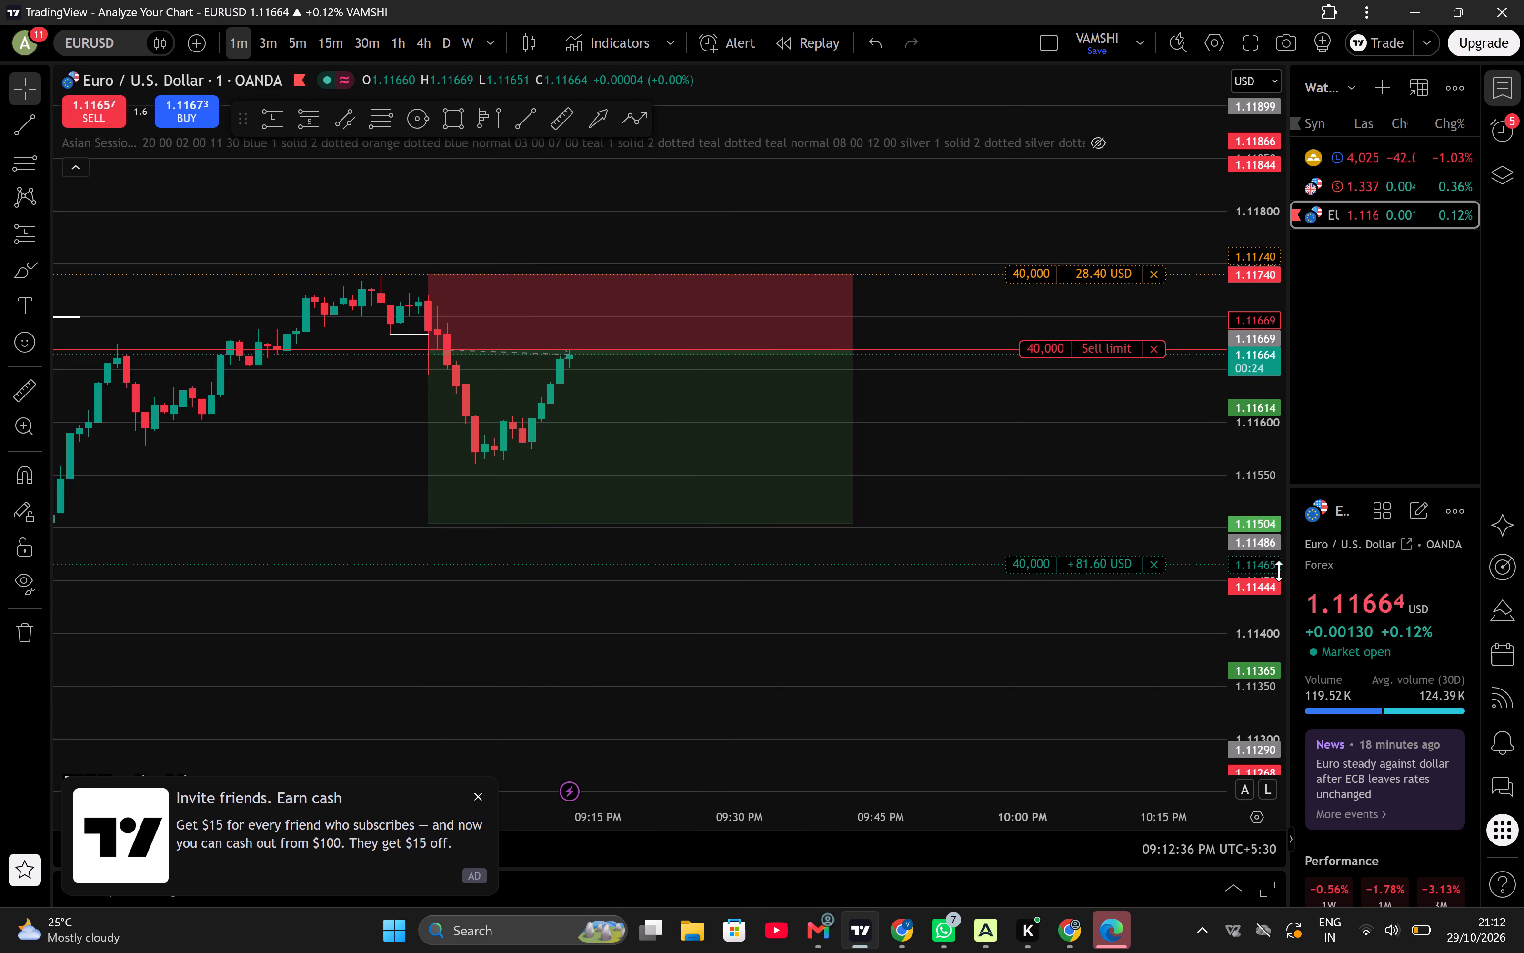
pyautogui.moveTo(1279, 571); pyautogui.dragTo(1276, 210)
pyautogui.moveTo(1034, 345); pyautogui.dragTo(1039, 423)
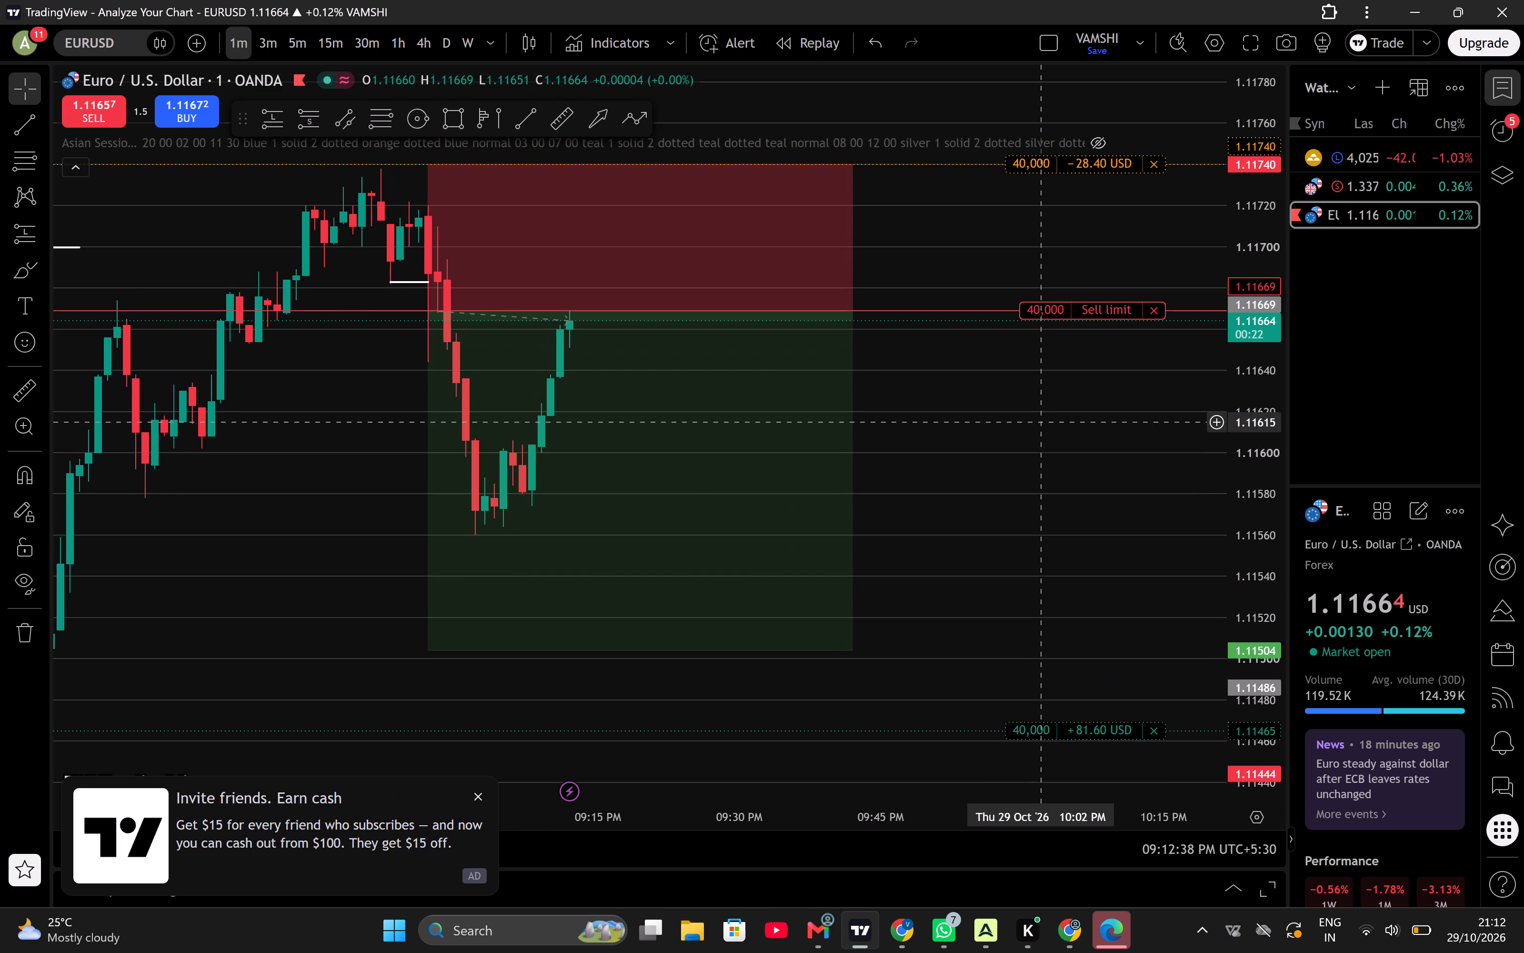
pyautogui.moveTo(1039, 423); pyautogui.dragTo(1014, 481)
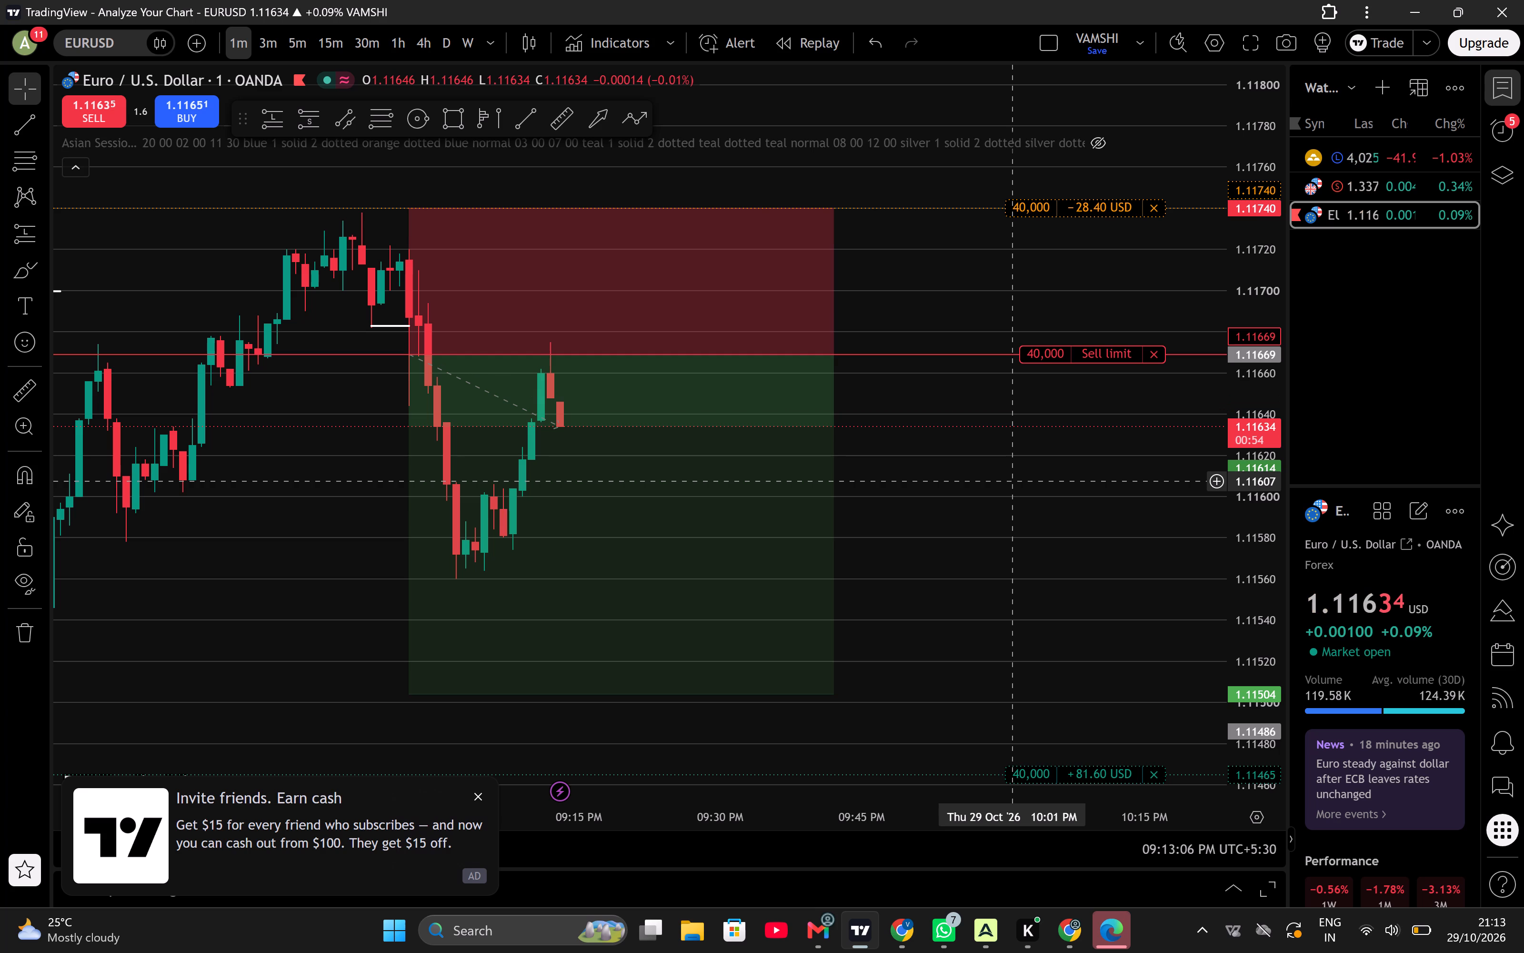
pyautogui.moveTo(992, 481); pyautogui.dragTo(982, 211)
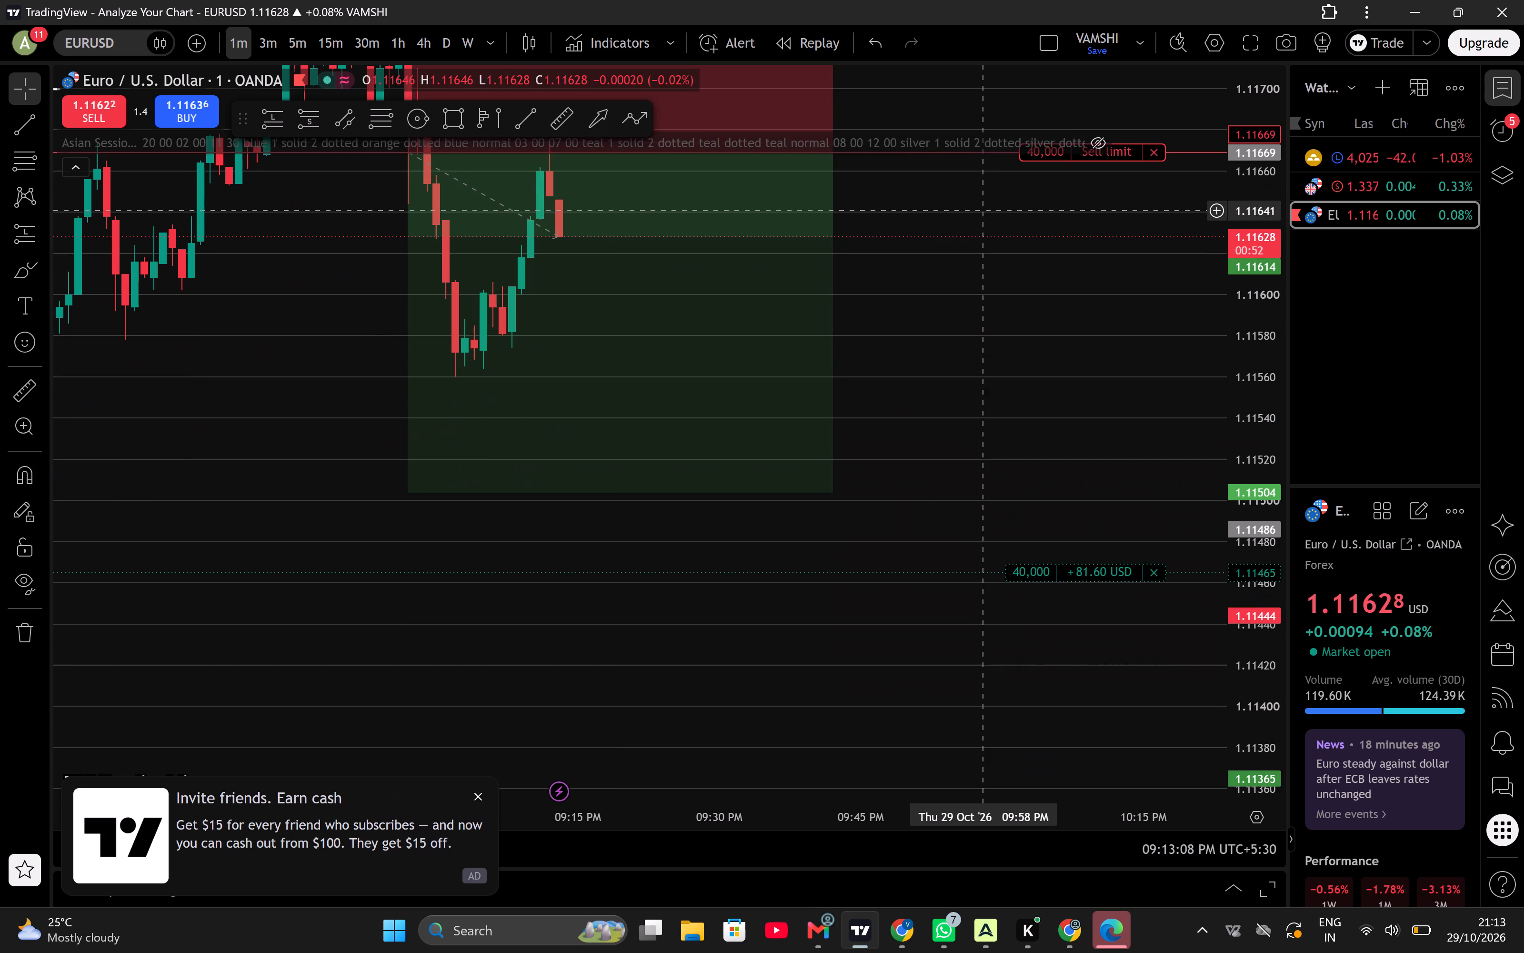
pyautogui.moveTo(406, 486); pyautogui.dragTo(421, 572)
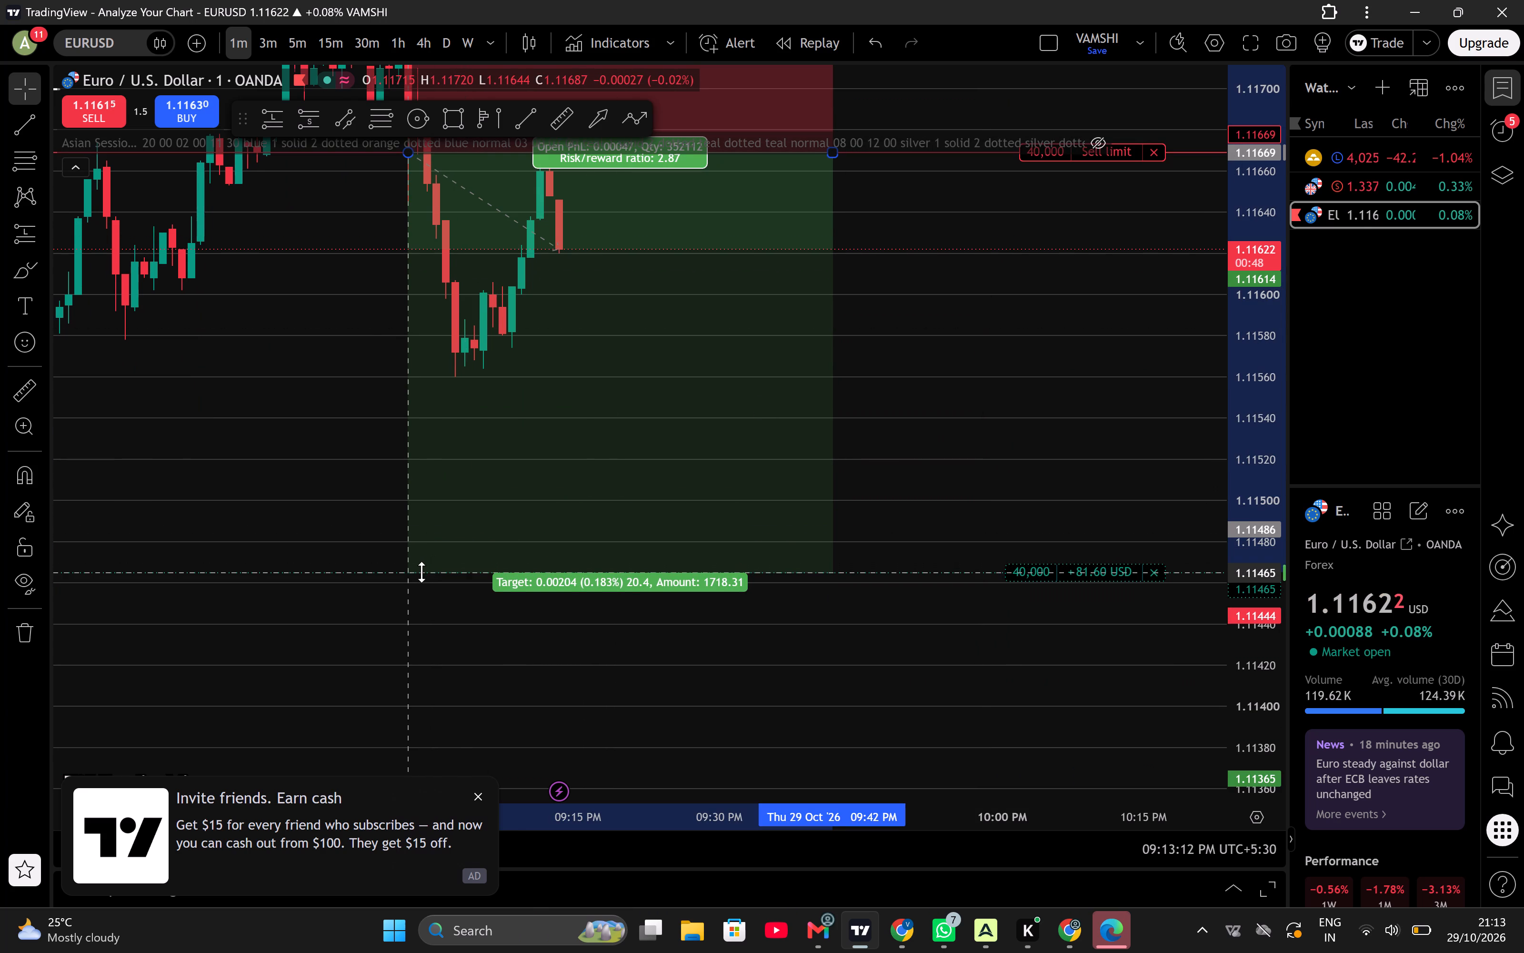
pyautogui.moveTo(421, 572); pyautogui.dragTo(417, 572)
# Examine EURUSD on the 1-minute and 3-minute charts against the short position drawing and the sell limit order levels.
pyautogui.moveTo(1015, 326); pyautogui.dragTo(992, 523)
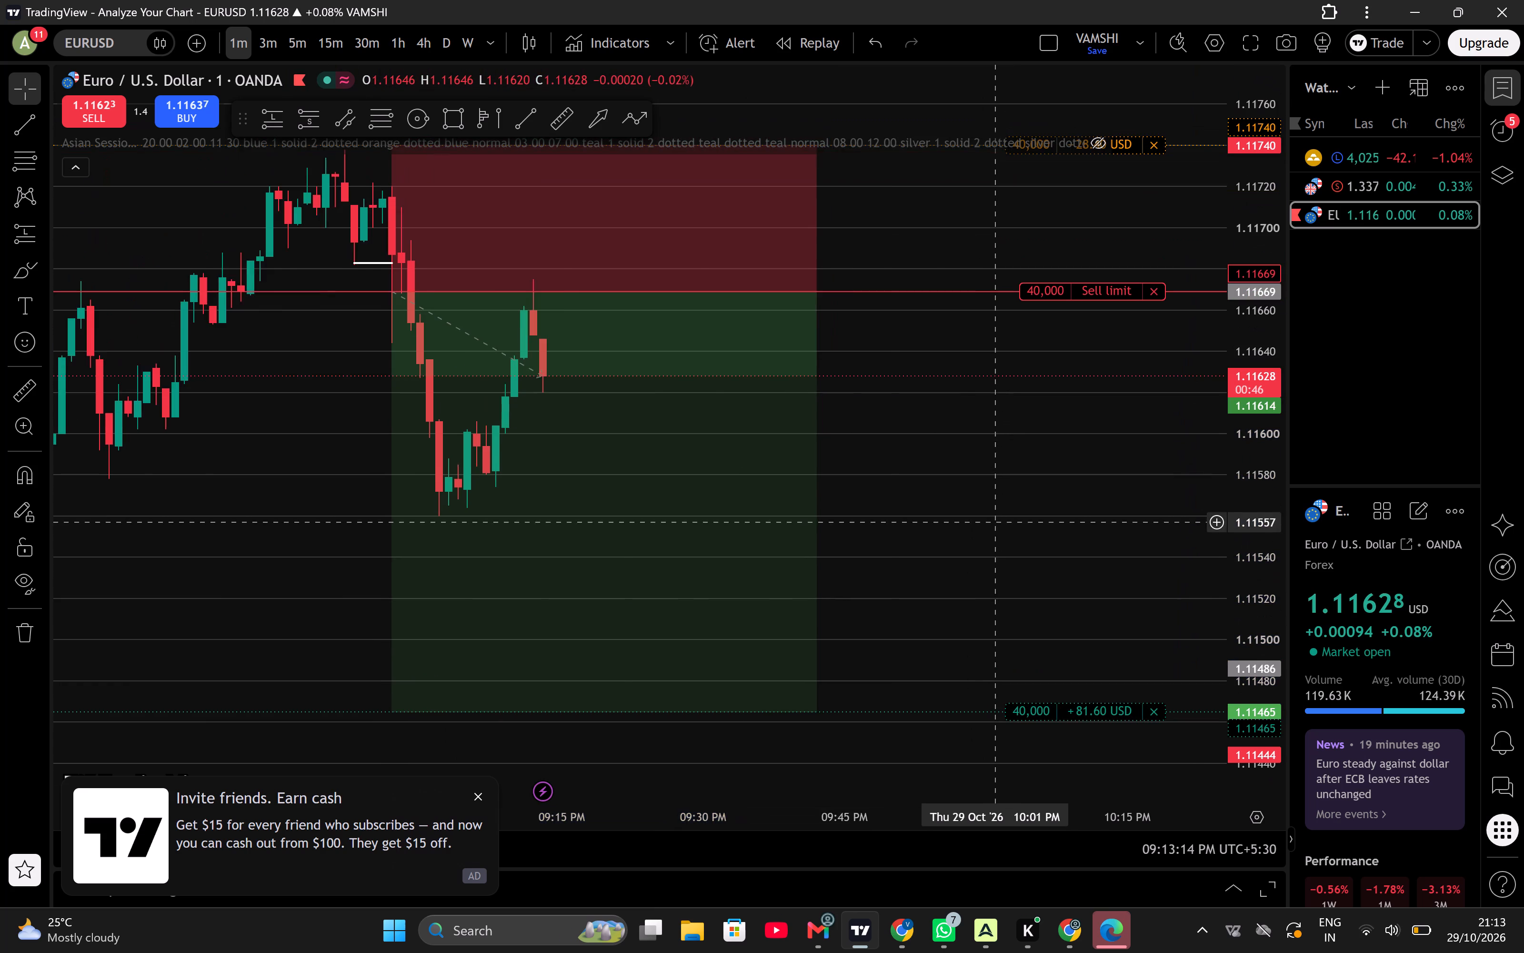
pyautogui.scroll(-2, 992, 523)
pyautogui.click(270, 48)
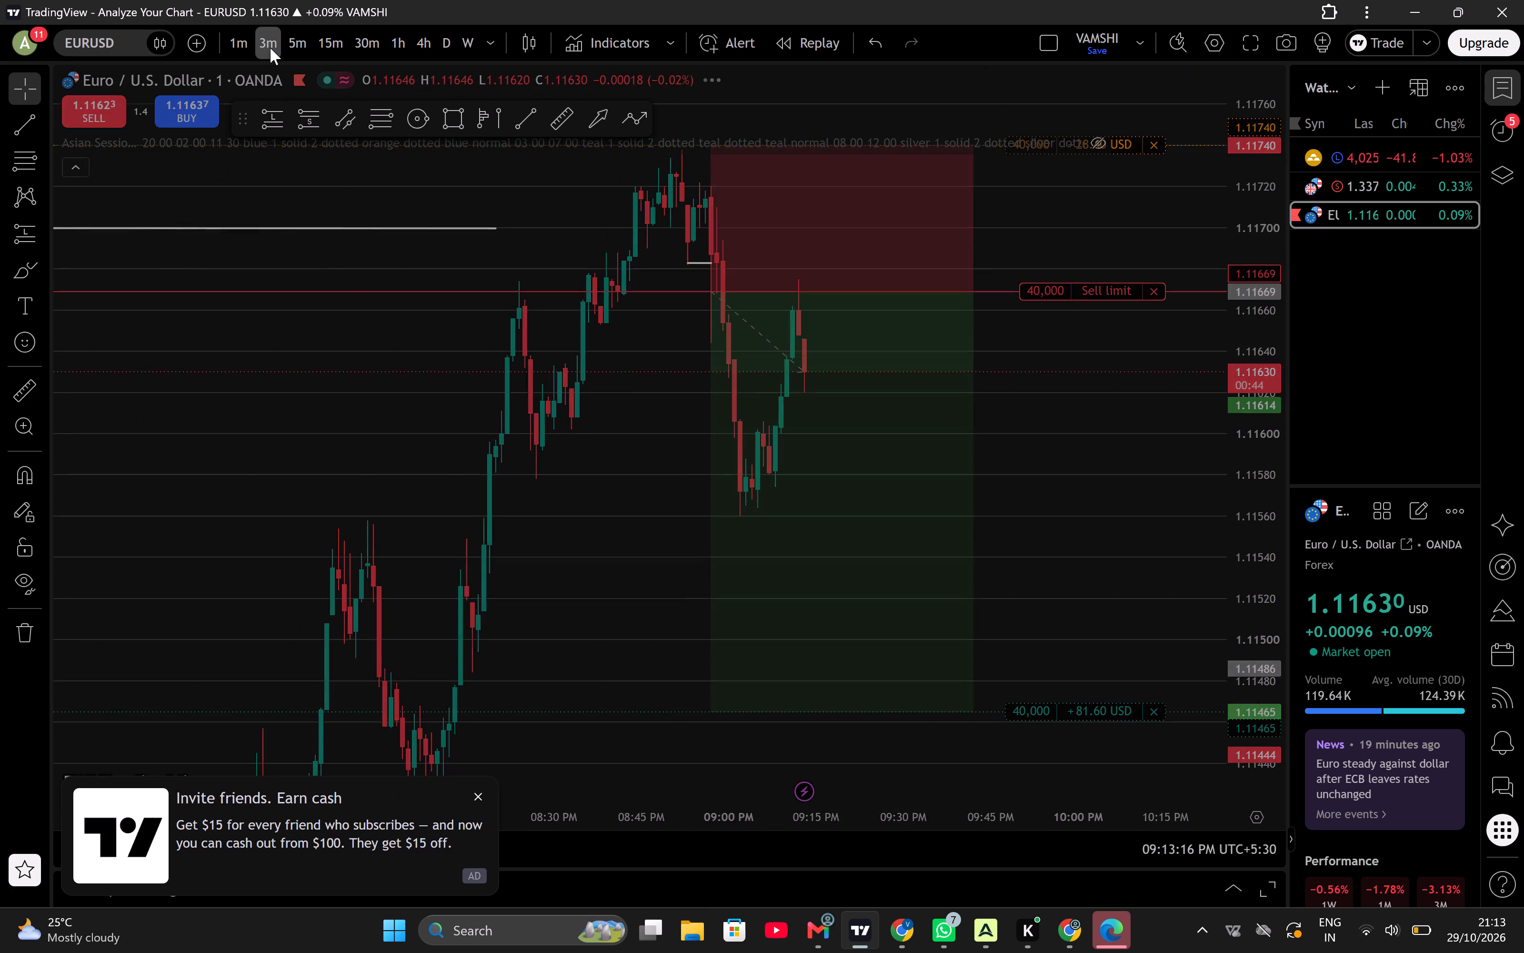
pyautogui.moveTo(1245, 199); pyautogui.dragTo(1243, 546)
pyautogui.moveTo(1049, 475); pyautogui.dragTo(958, 497)
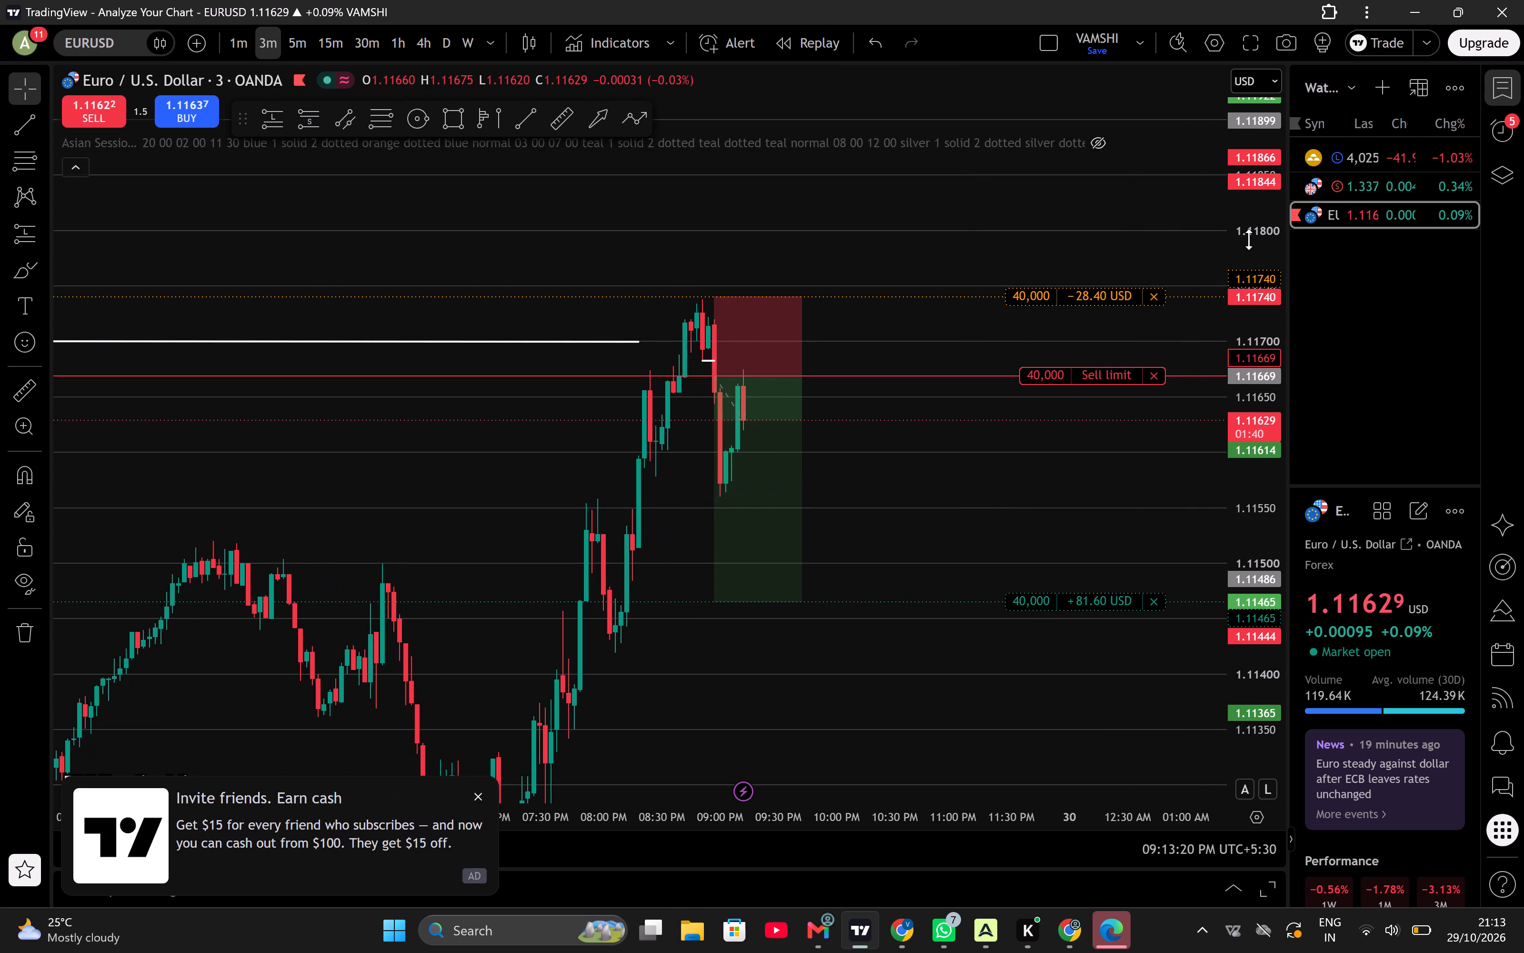
pyautogui.moveTo(1249, 239); pyautogui.dragTo(1242, 524)
pyautogui.scroll(1, 1042, 460)
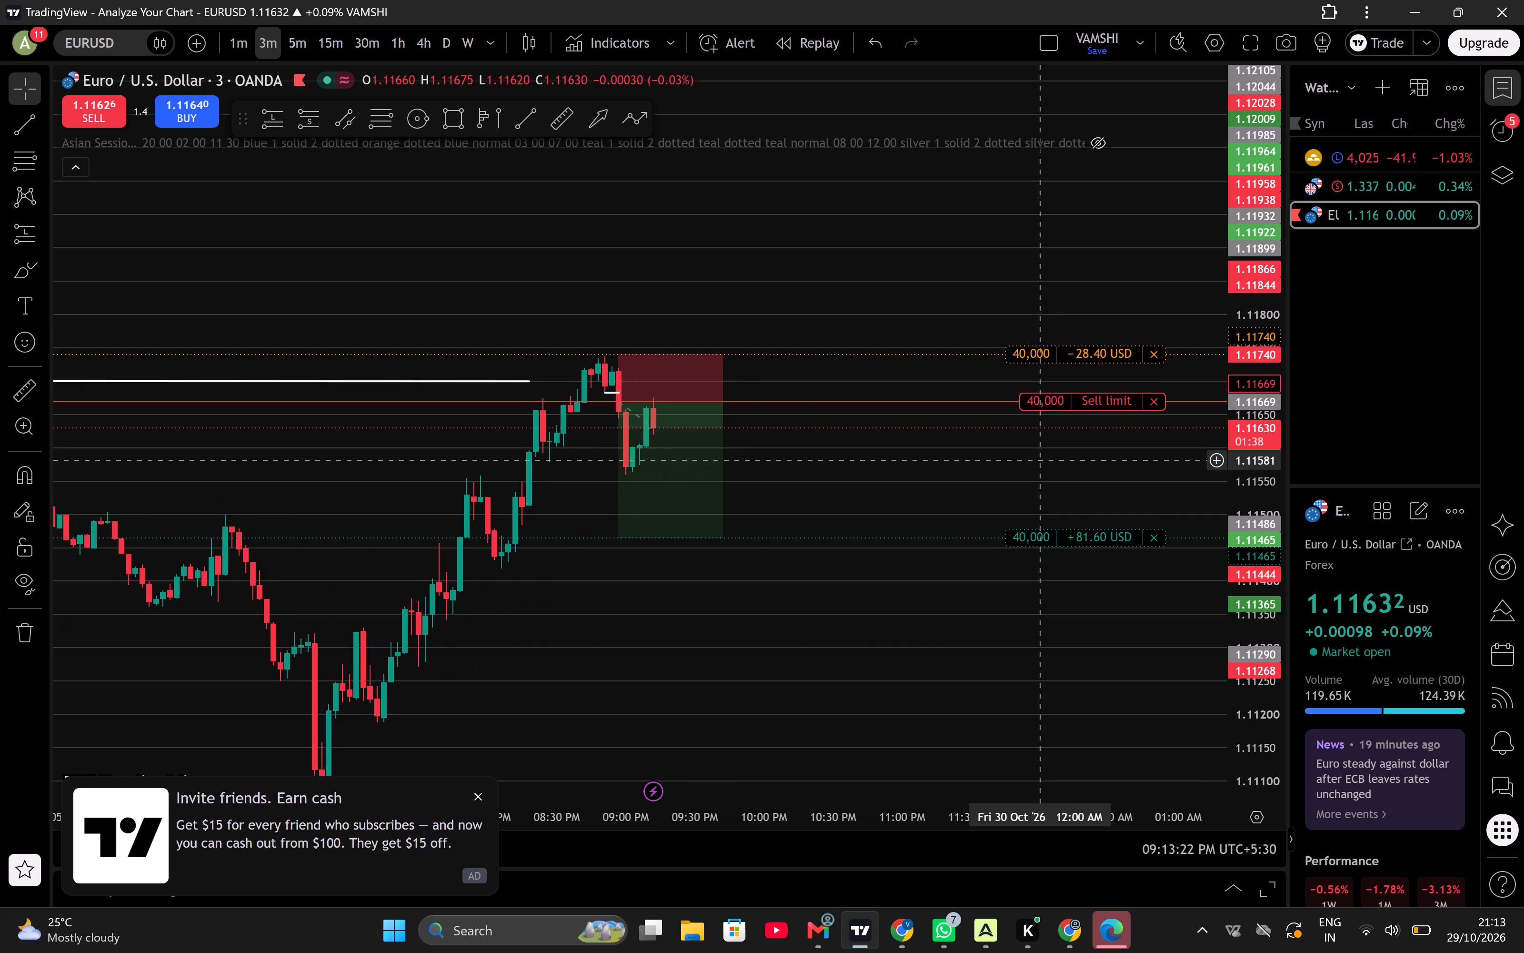
pyautogui.moveTo(945, 450); pyautogui.dragTo(932, 379)
pyautogui.moveTo(1243, 450); pyautogui.dragTo(1233, 352)
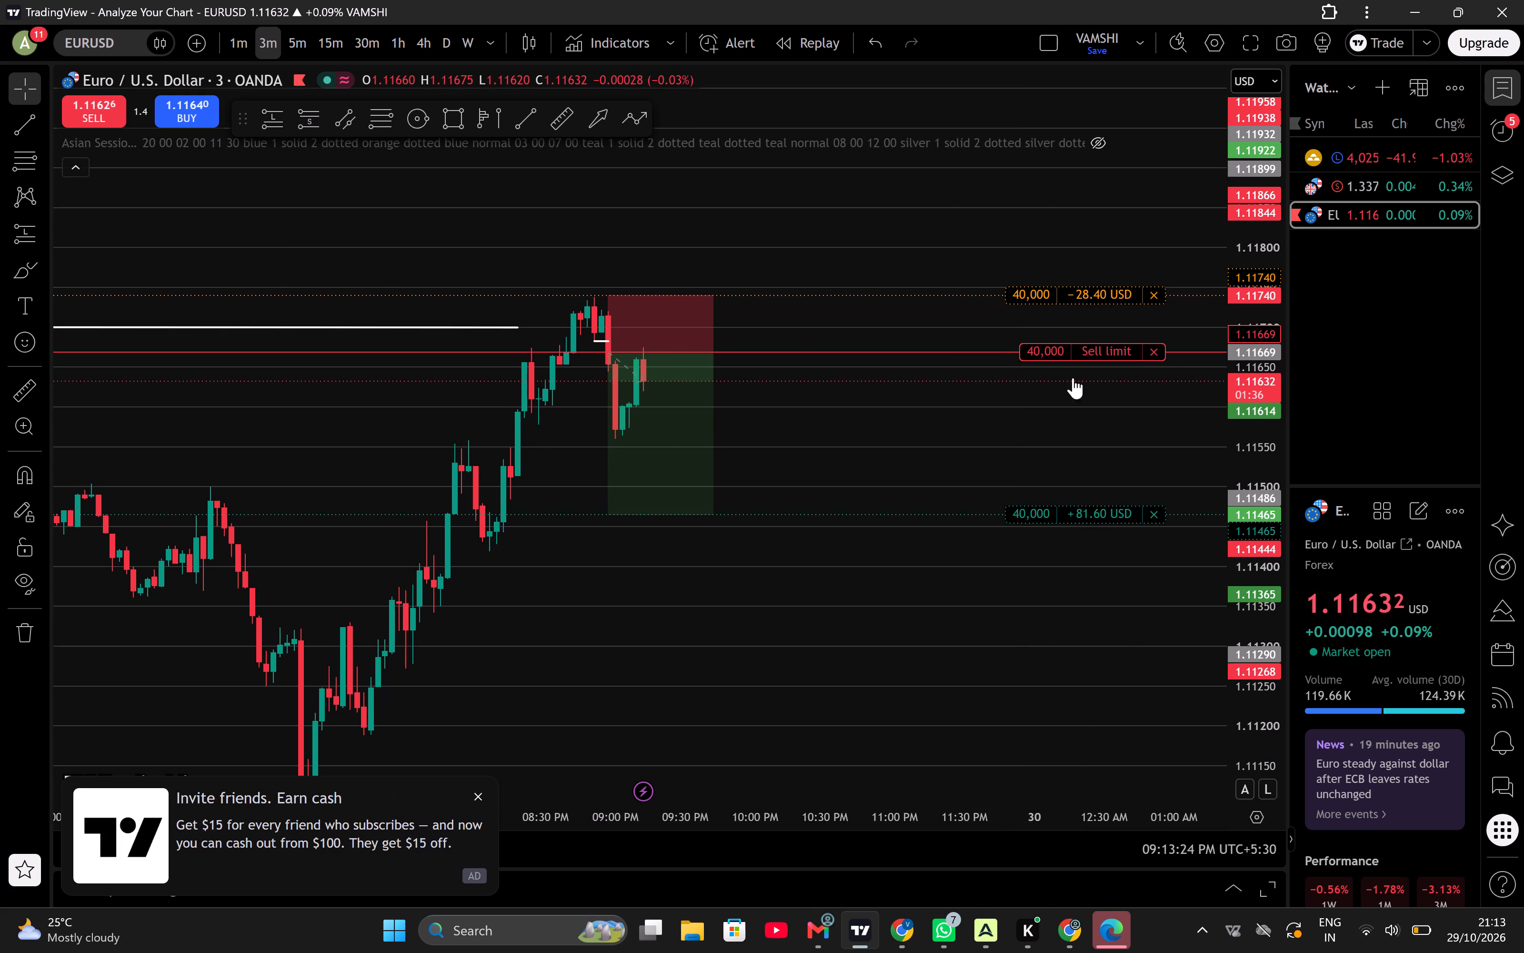
pyautogui.moveTo(1021, 387); pyautogui.dragTo(955, 325)
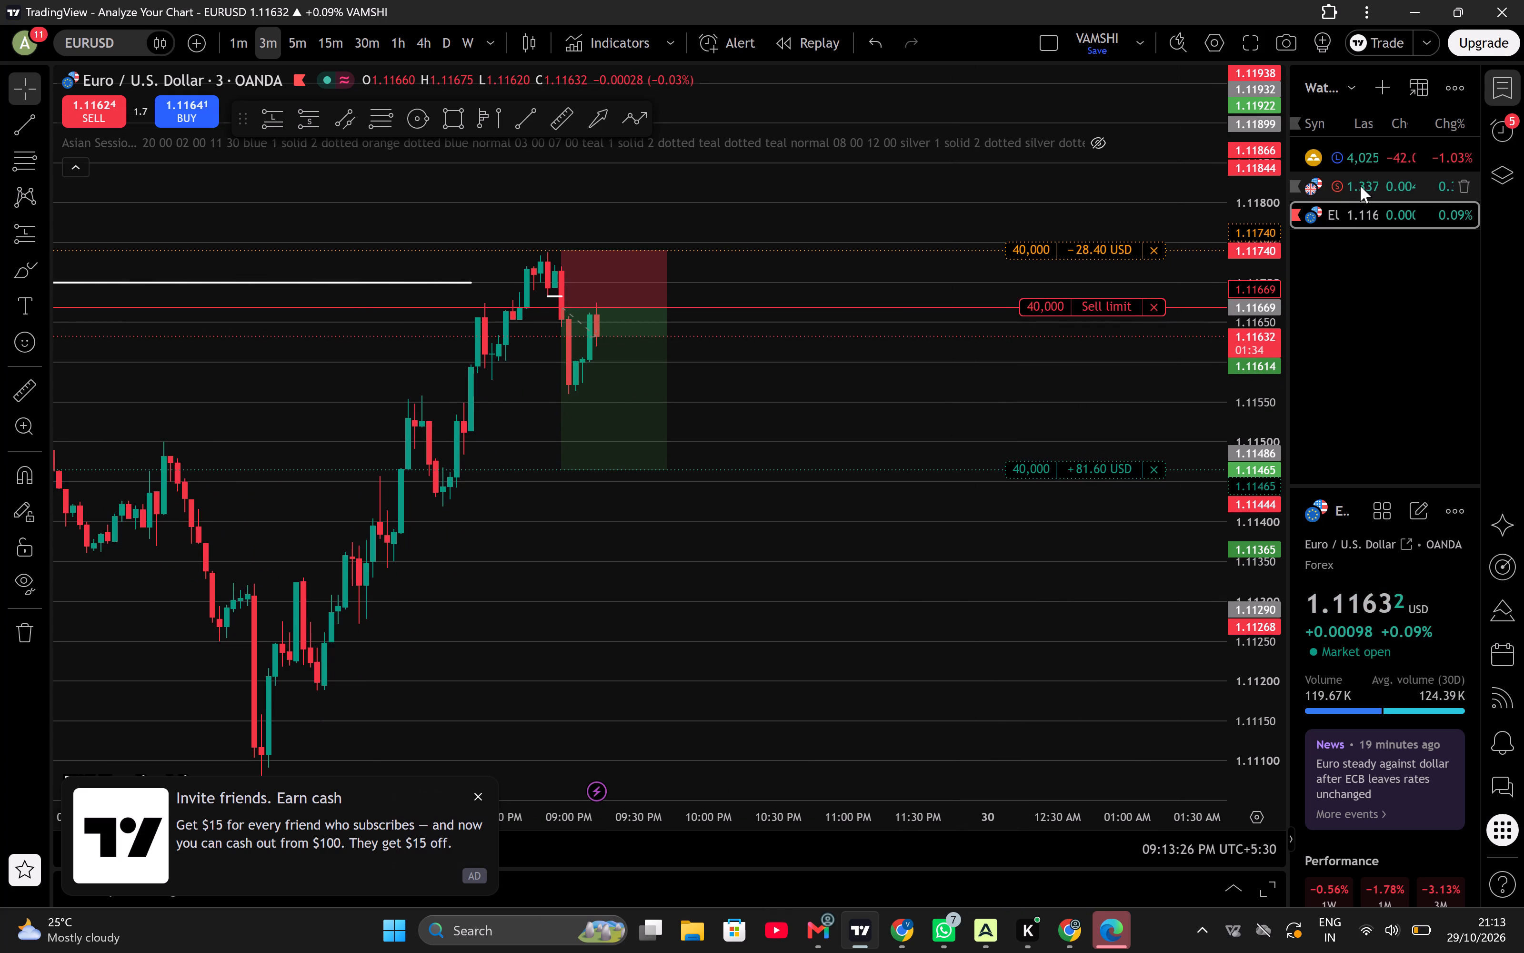
# Switch to GBPUSD and place a Short Position drawing on the 1-minute chart with its entry at 1.33719.
pyautogui.click(1360, 186)
pyautogui.moveTo(967, 483); pyautogui.dragTo(967, 579)
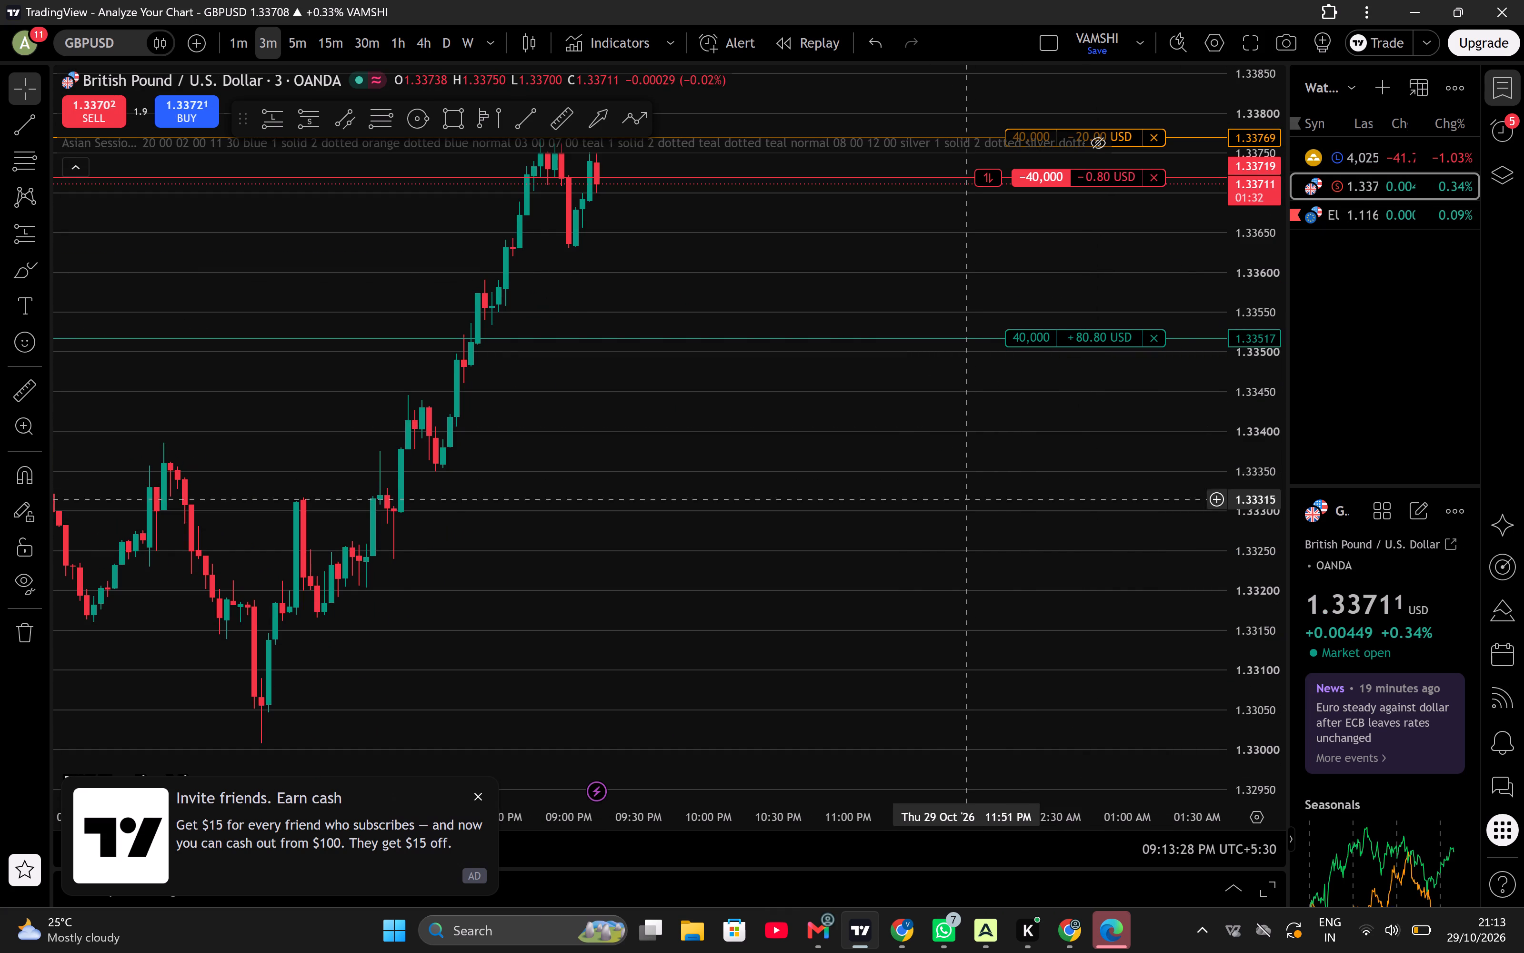
pyautogui.moveTo(967, 579); pyautogui.dragTo(954, 708)
pyautogui.click(781, 580)
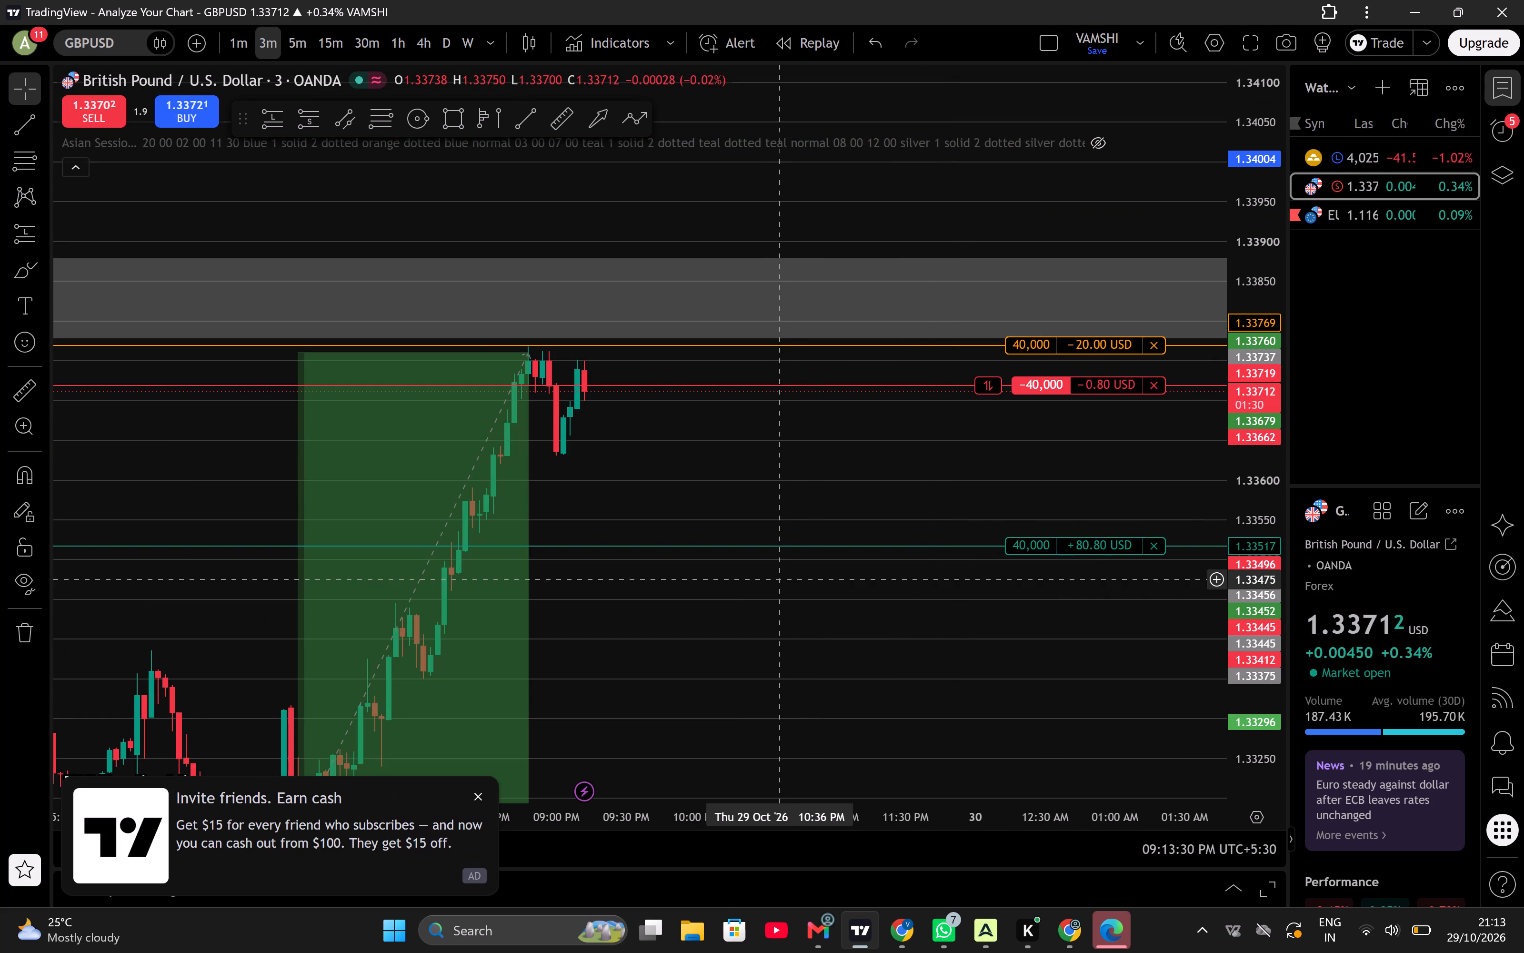
pyautogui.moveTo(781, 580); pyautogui.dragTo(918, 501)
pyautogui.scroll(1, 918, 501)
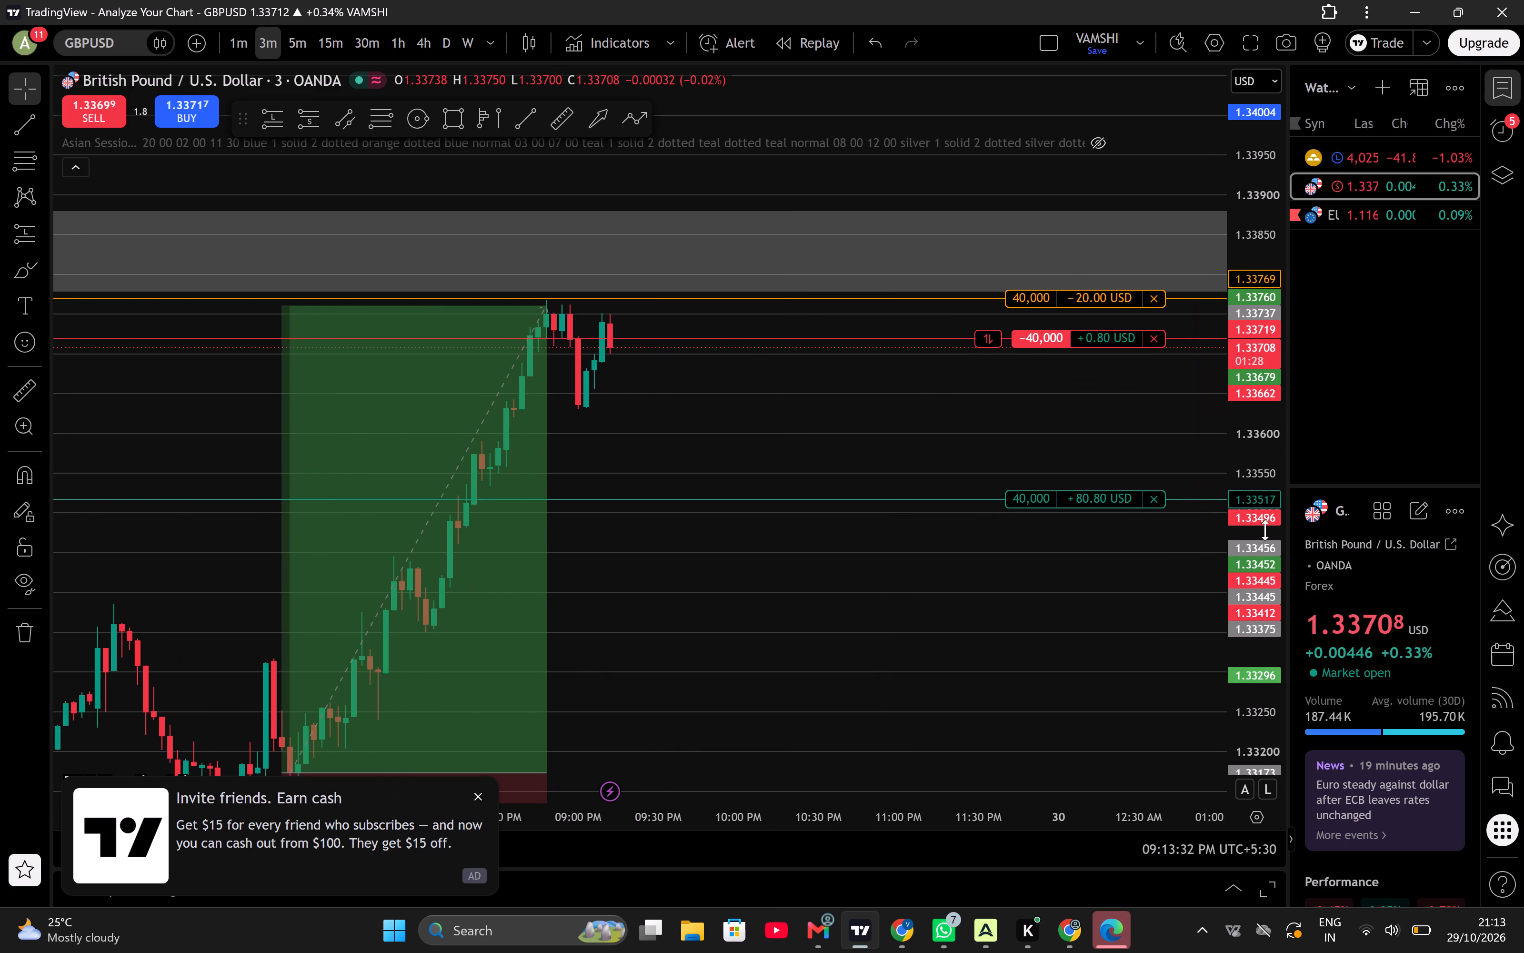
pyautogui.moveTo(1265, 530); pyautogui.dragTo(1244, 228)
pyautogui.moveTo(973, 350); pyautogui.dragTo(1037, 446)
pyautogui.scroll(1, 1037, 446)
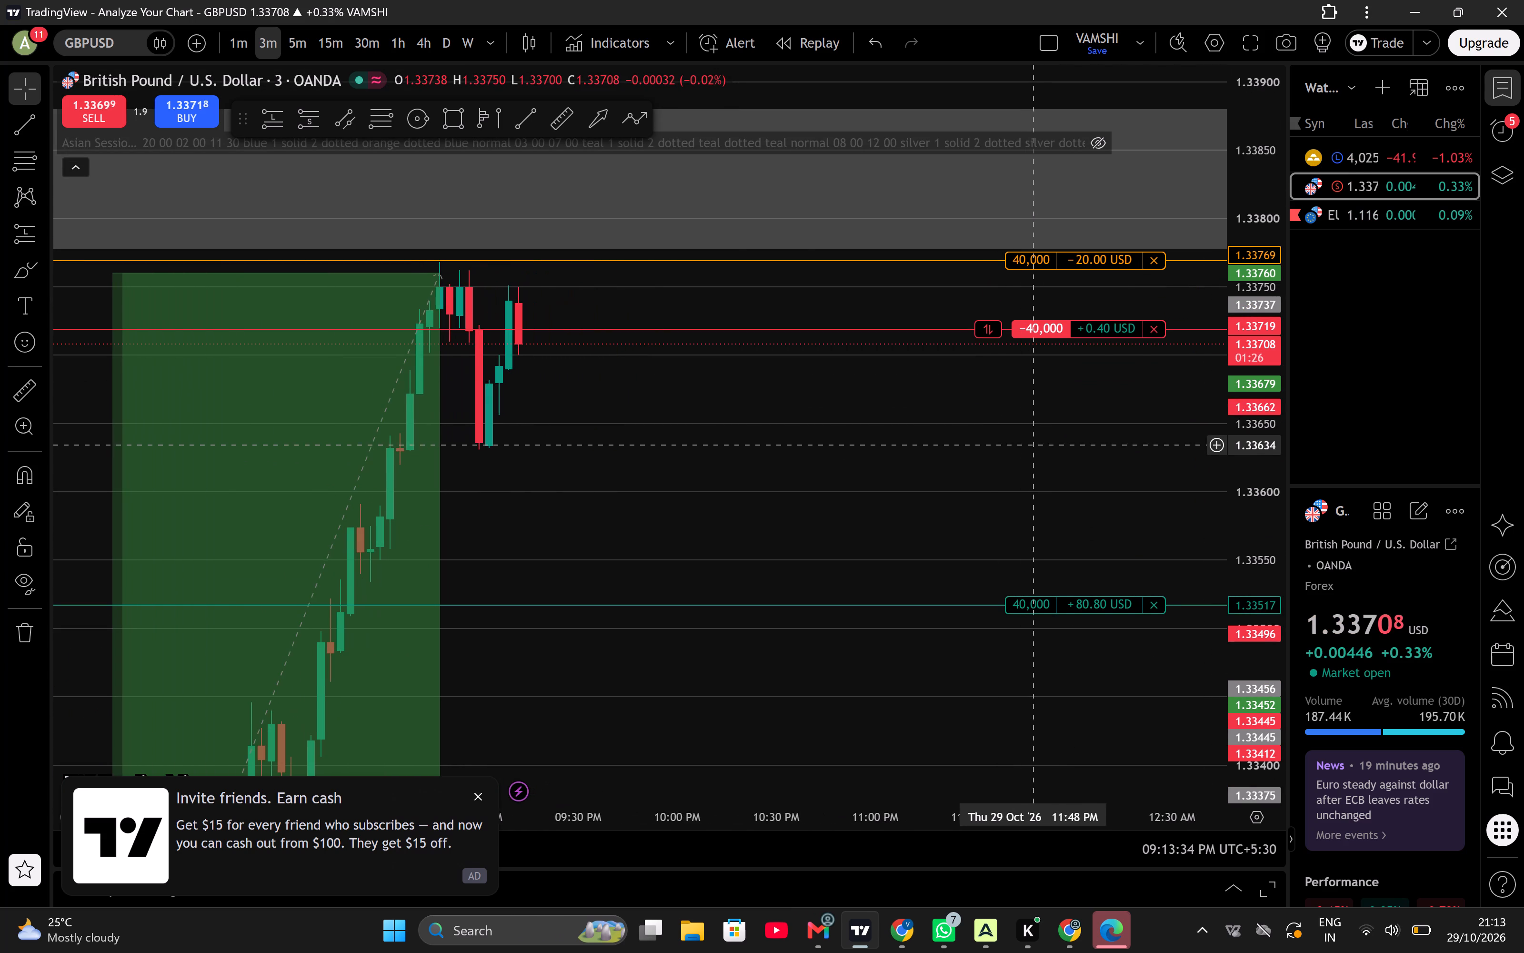
pyautogui.click(299, 130)
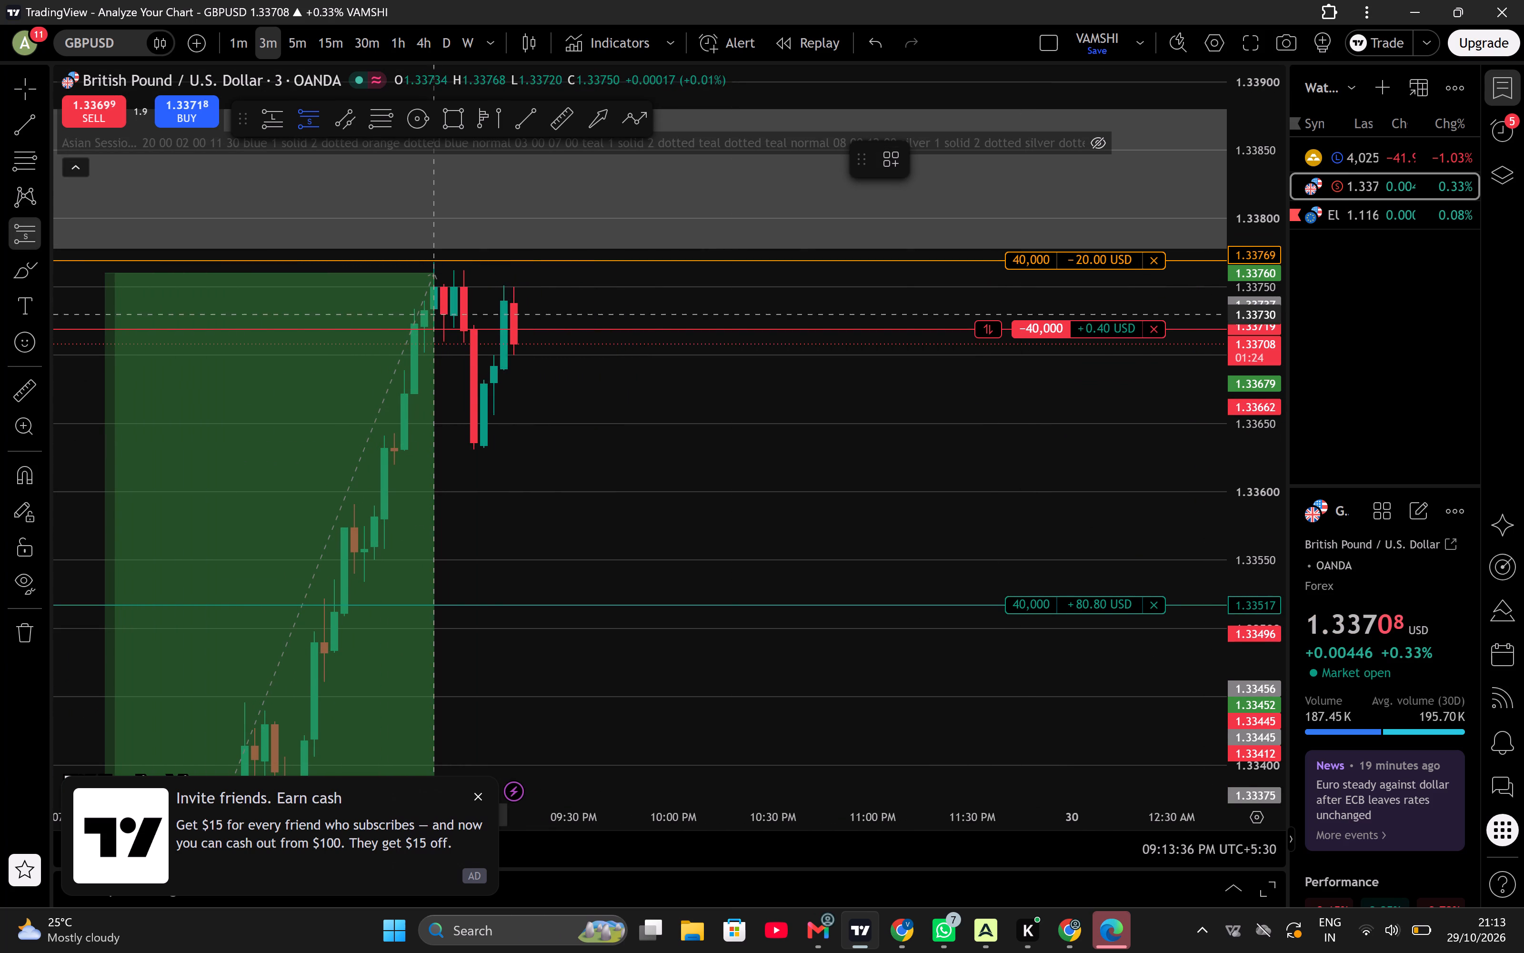
pyautogui.click(235, 51)
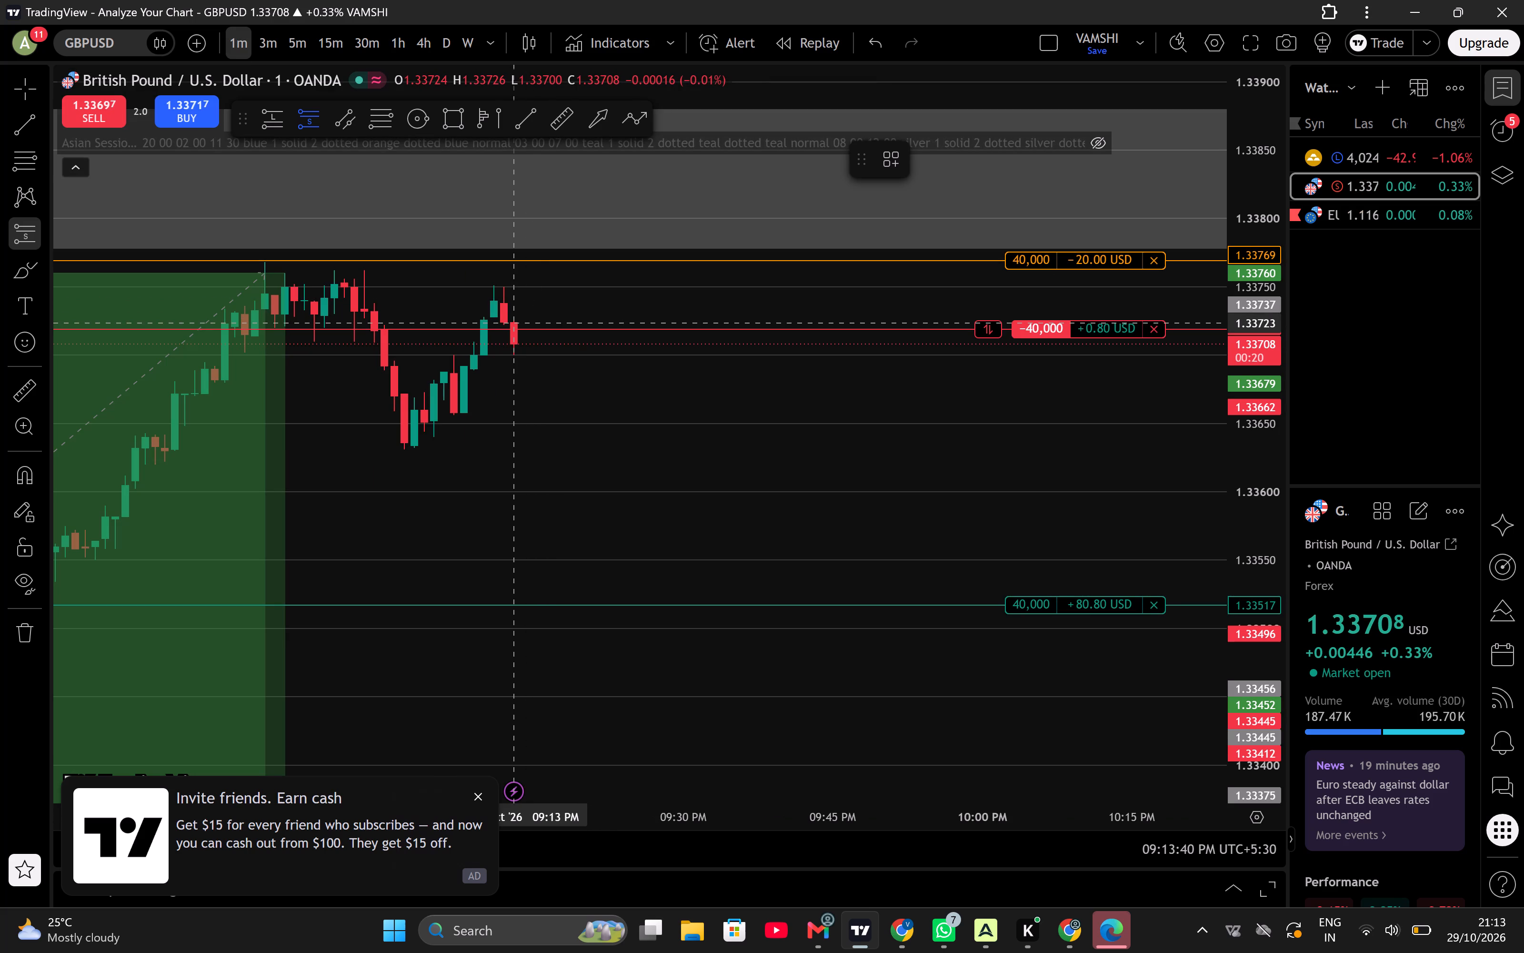
pyautogui.click(483, 329)
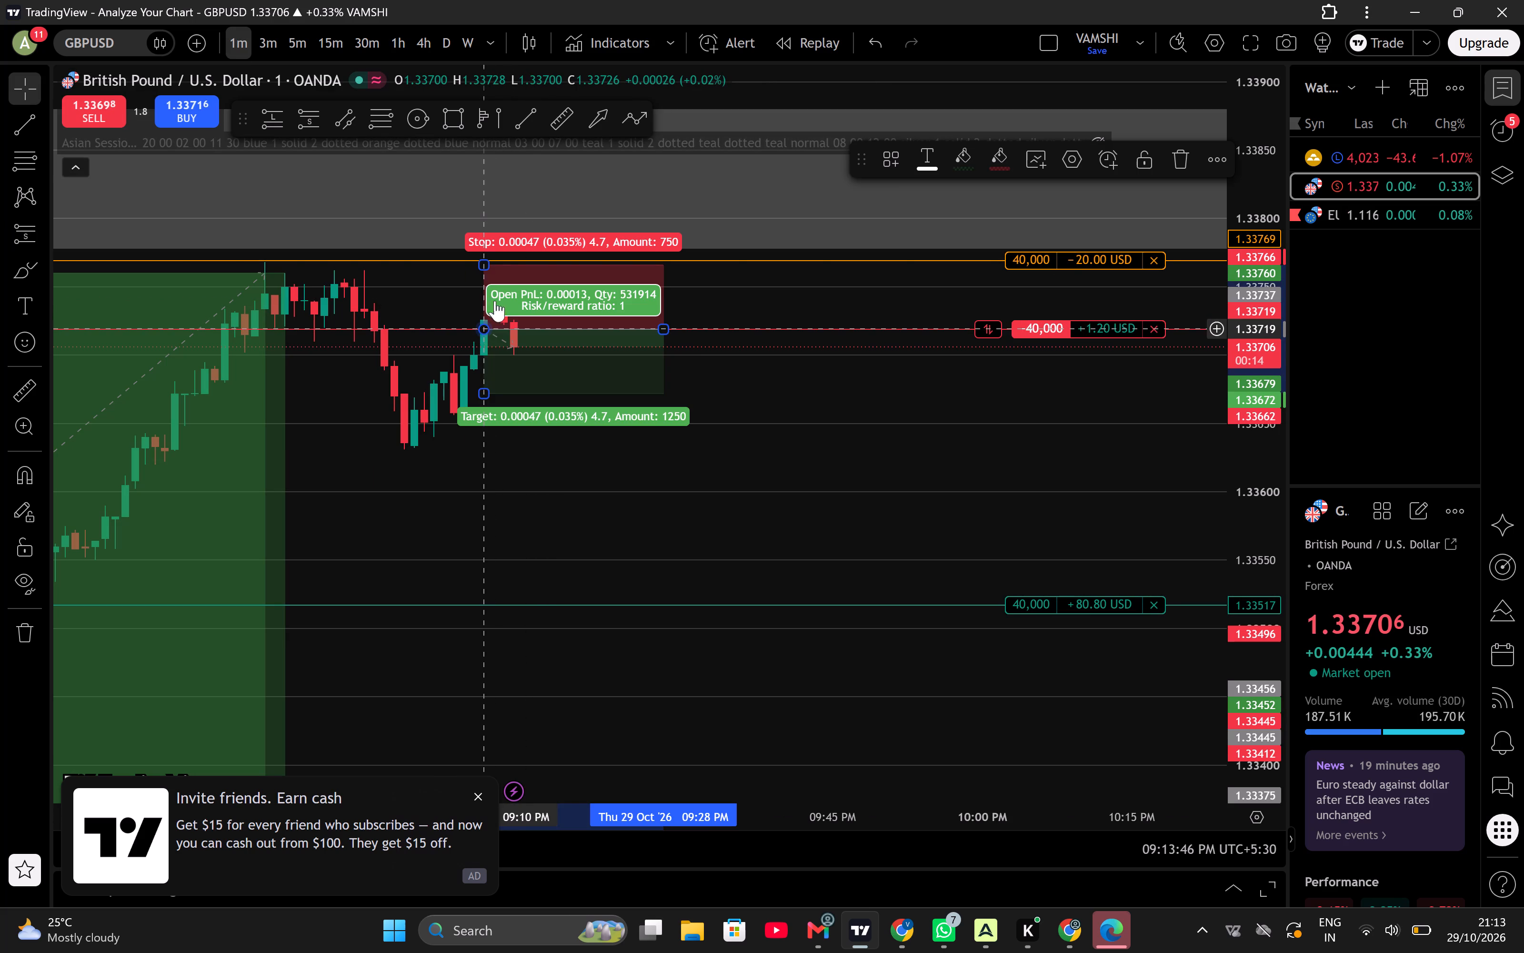
# Align the GBPUSD short position drawing's stop with the position's stop loss at 1.33769.
pyautogui.moveTo(483, 266); pyautogui.dragTo(511, 268)
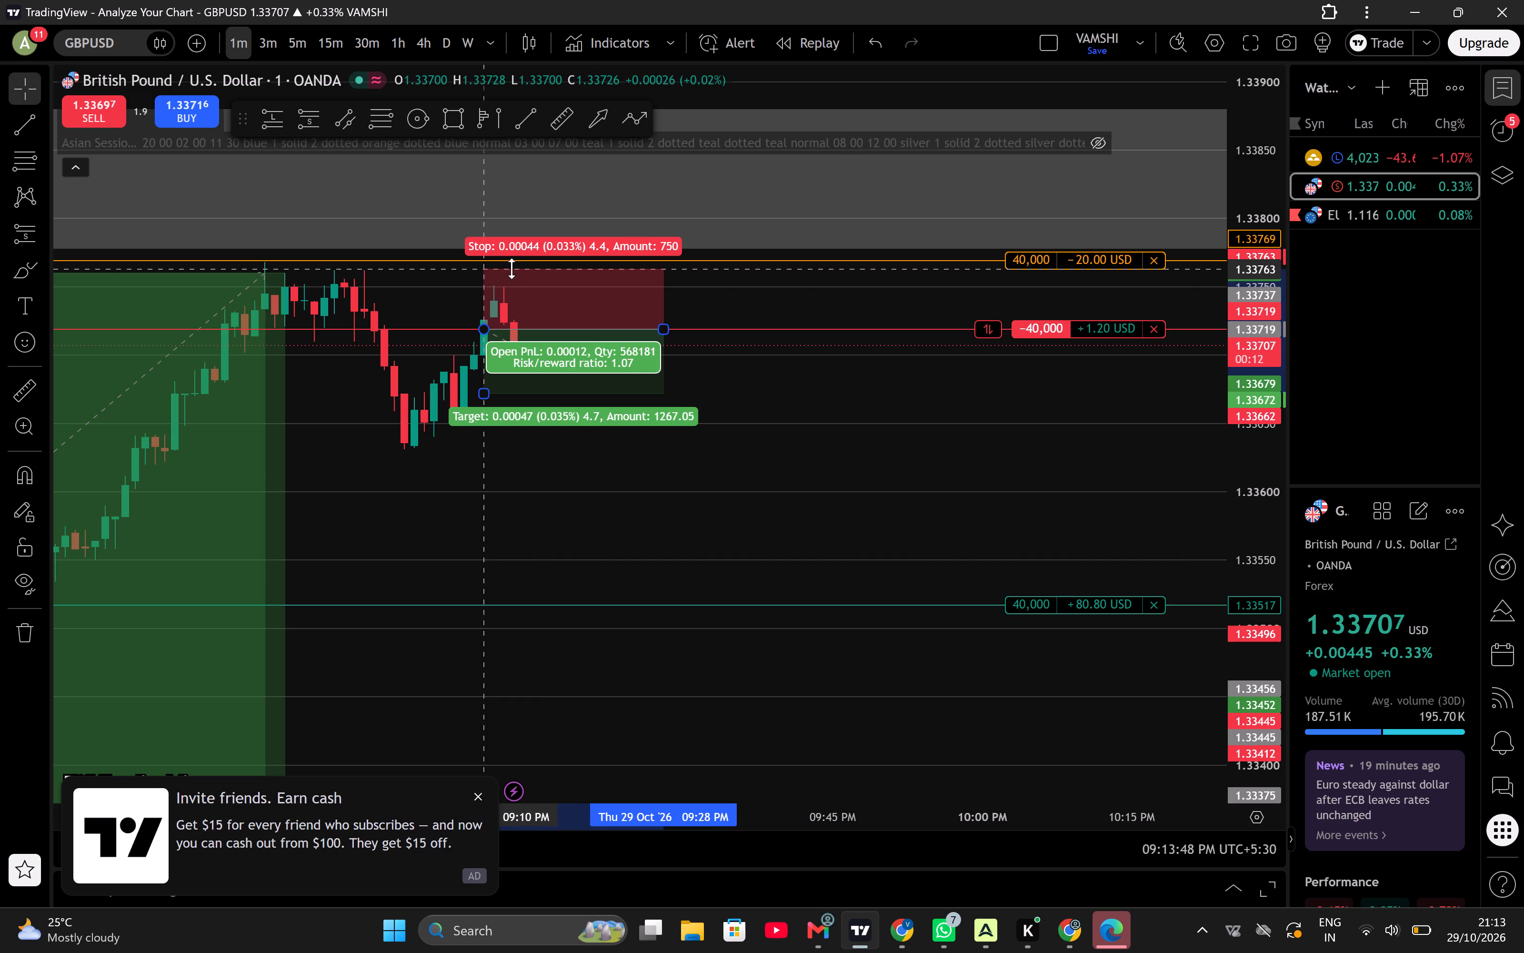
pyautogui.moveTo(511, 268); pyautogui.dragTo(517, 263)
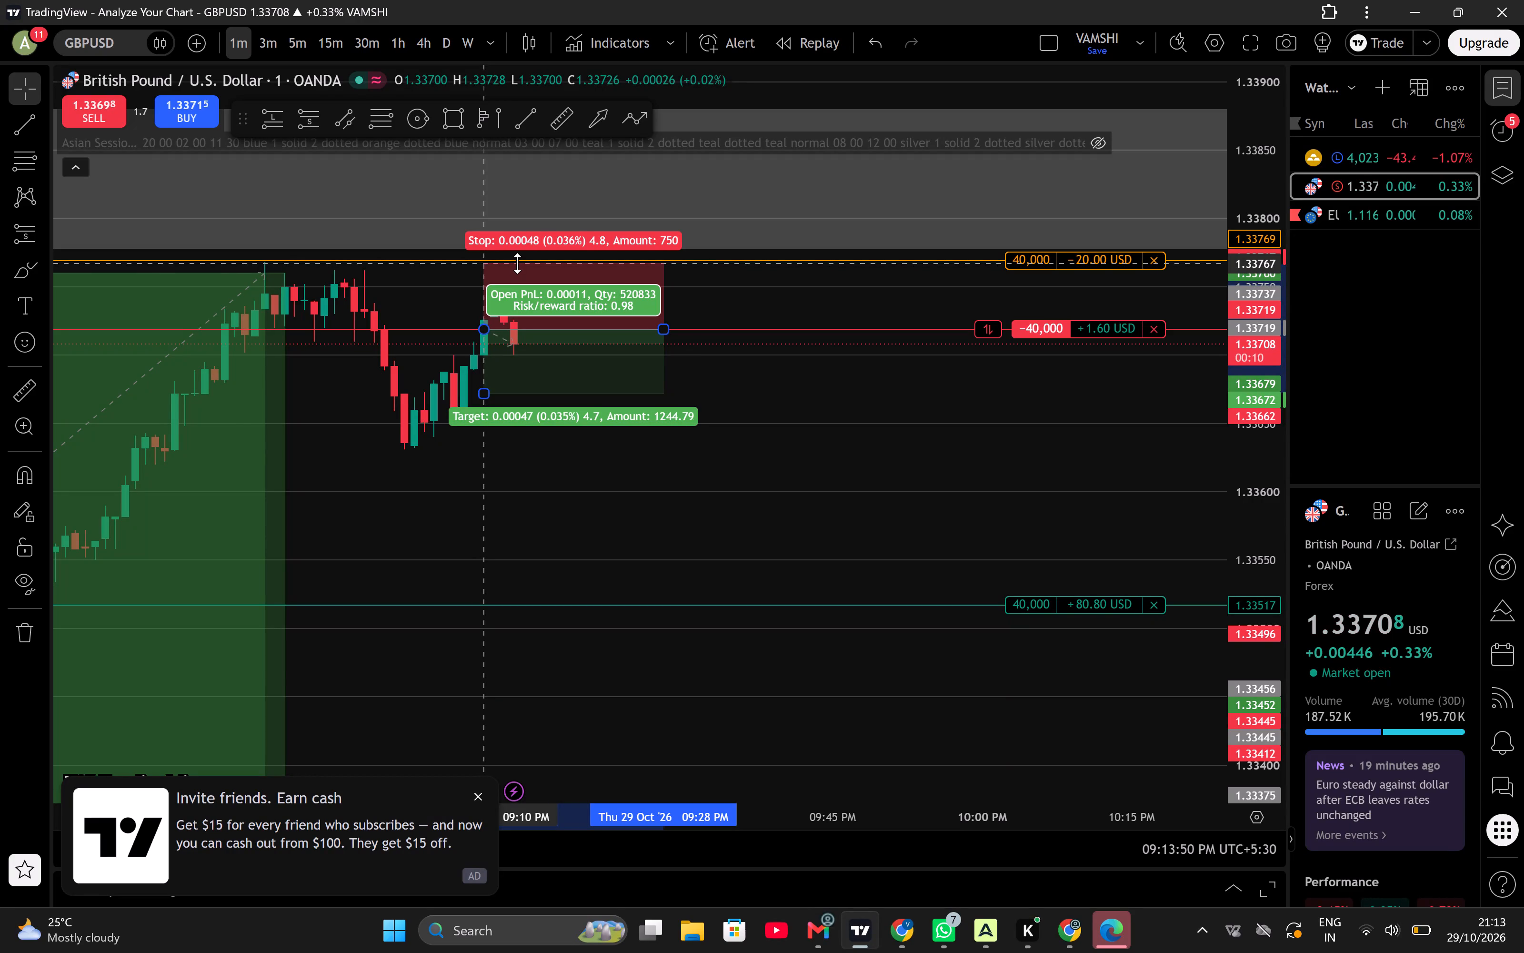
pyautogui.moveTo(517, 263); pyautogui.dragTo(521, 261)
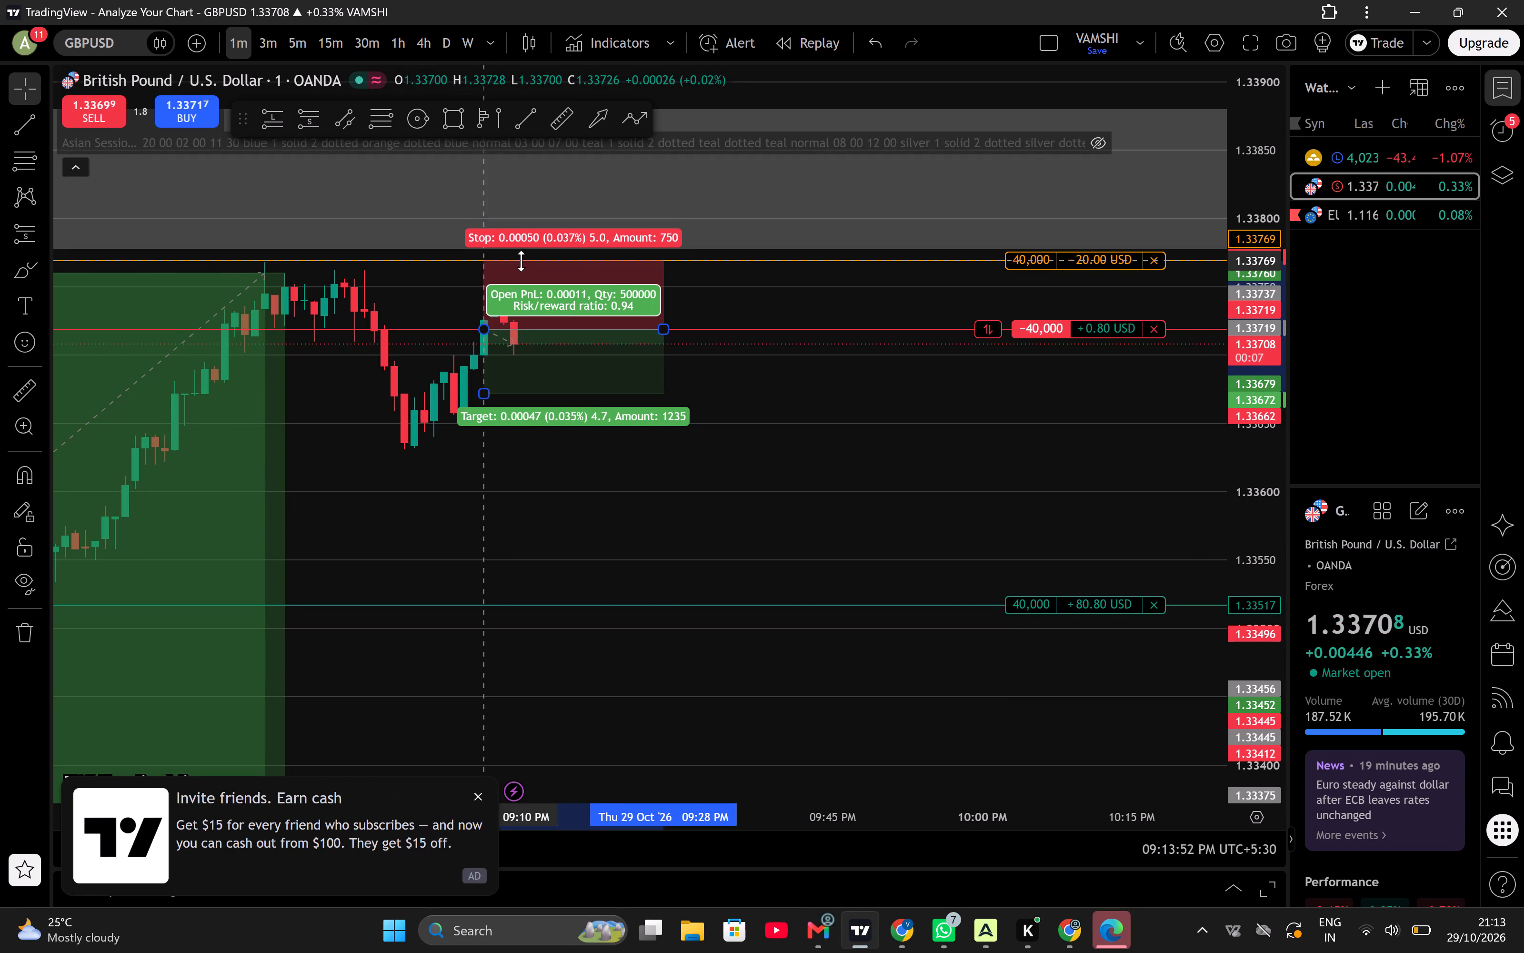
# Extend the GBPUSD short position drawing's target down to the position's take profit at 1.33517.
pyautogui.moveTo(482, 396); pyautogui.dragTo(521, 524)
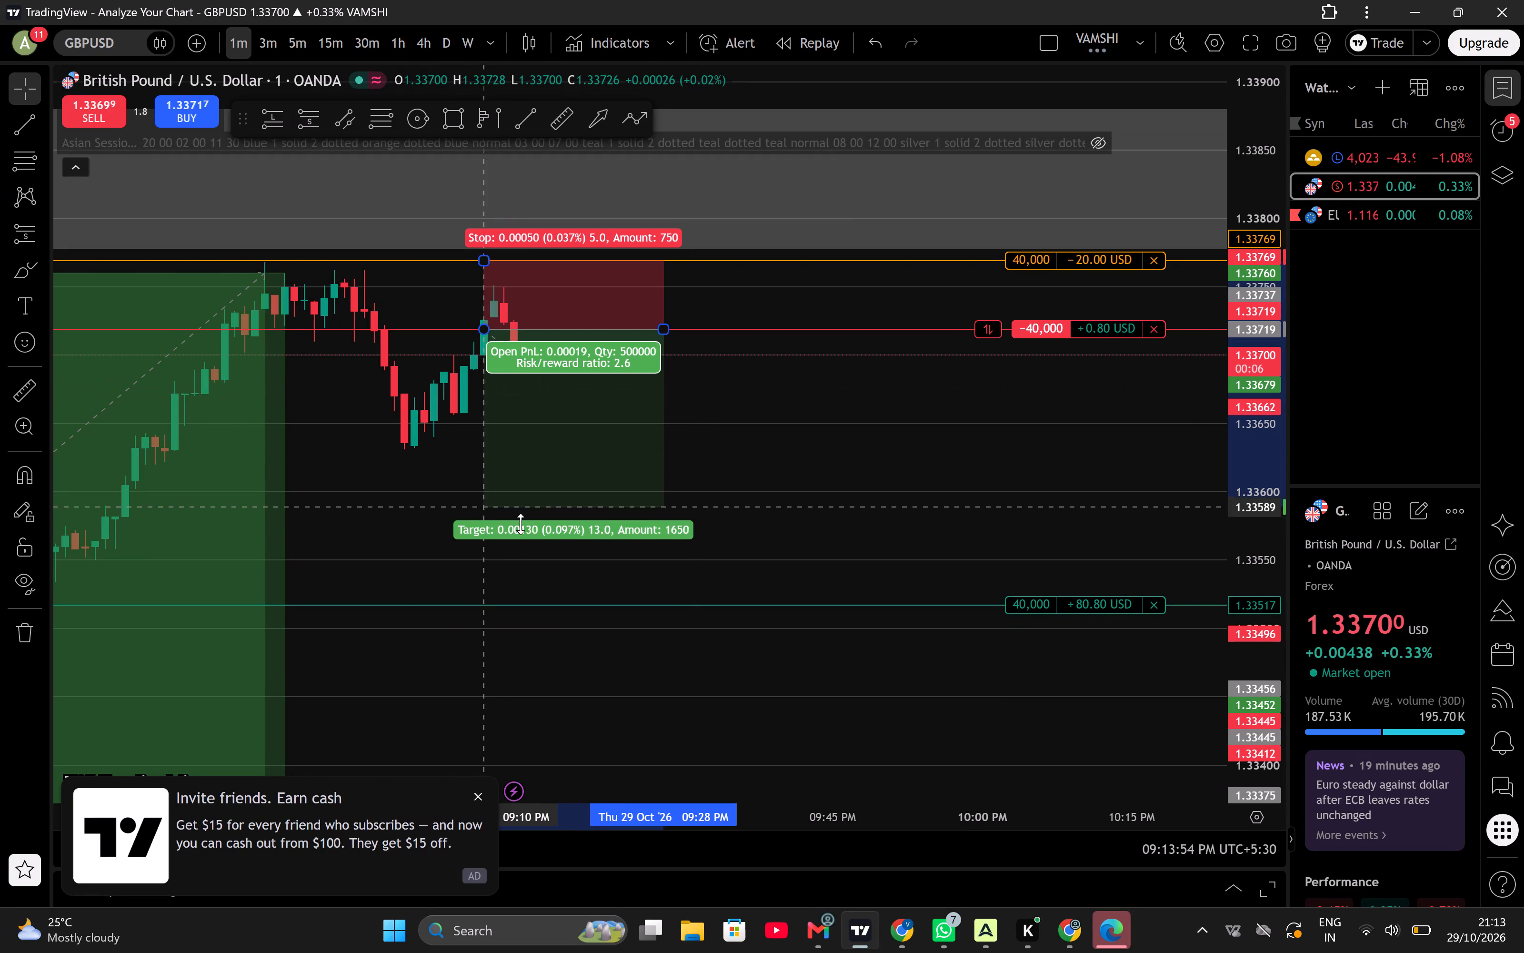
pyautogui.moveTo(521, 524); pyautogui.dragTo(527, 598)
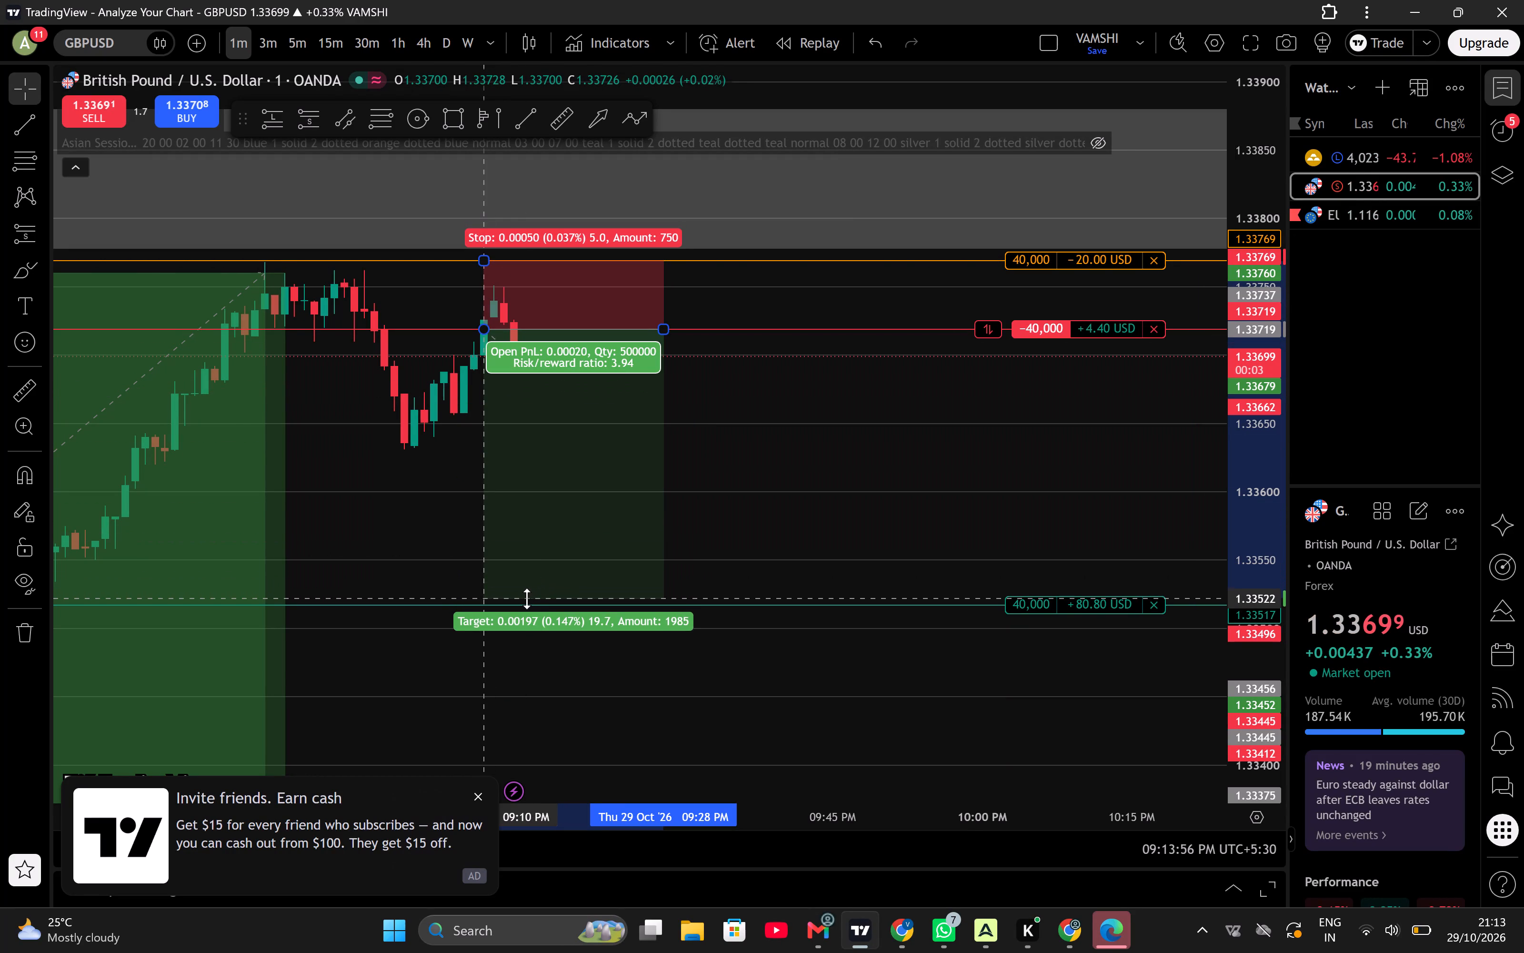
pyautogui.moveTo(527, 598); pyautogui.dragTo(504, 604)
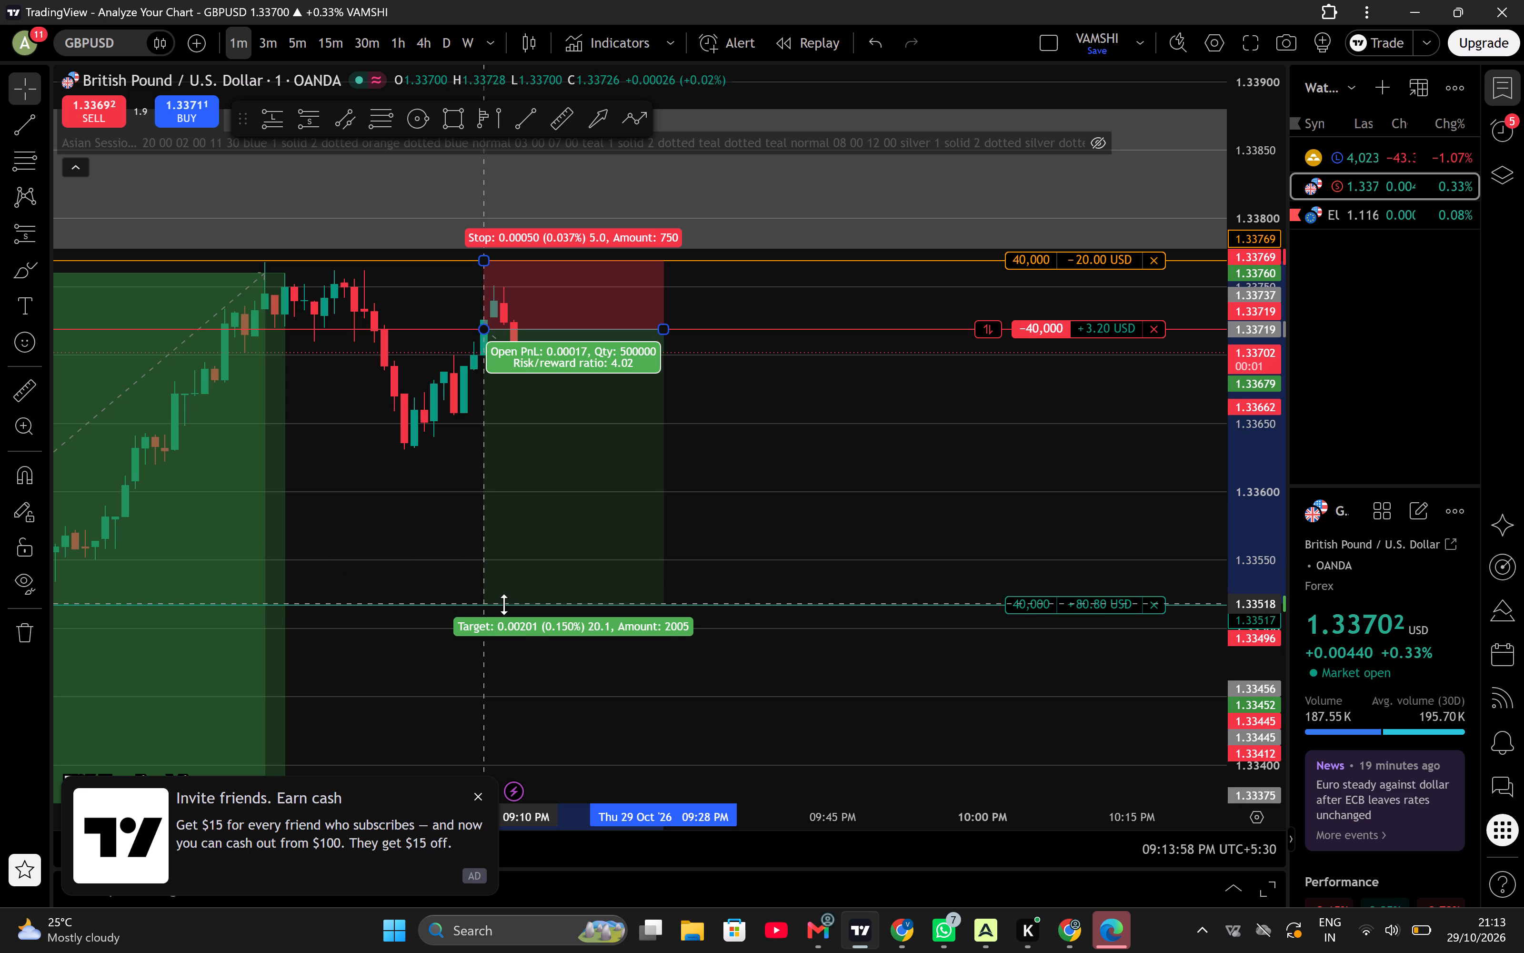
pyautogui.moveTo(504, 604); pyautogui.dragTo(498, 606)
pyautogui.click(793, 513)
# Examine the 1-minute GBPUSD chart and the EURUSD chart against their short position drawings and order levels.
pyautogui.moveTo(793, 513); pyautogui.dragTo(941, 548)
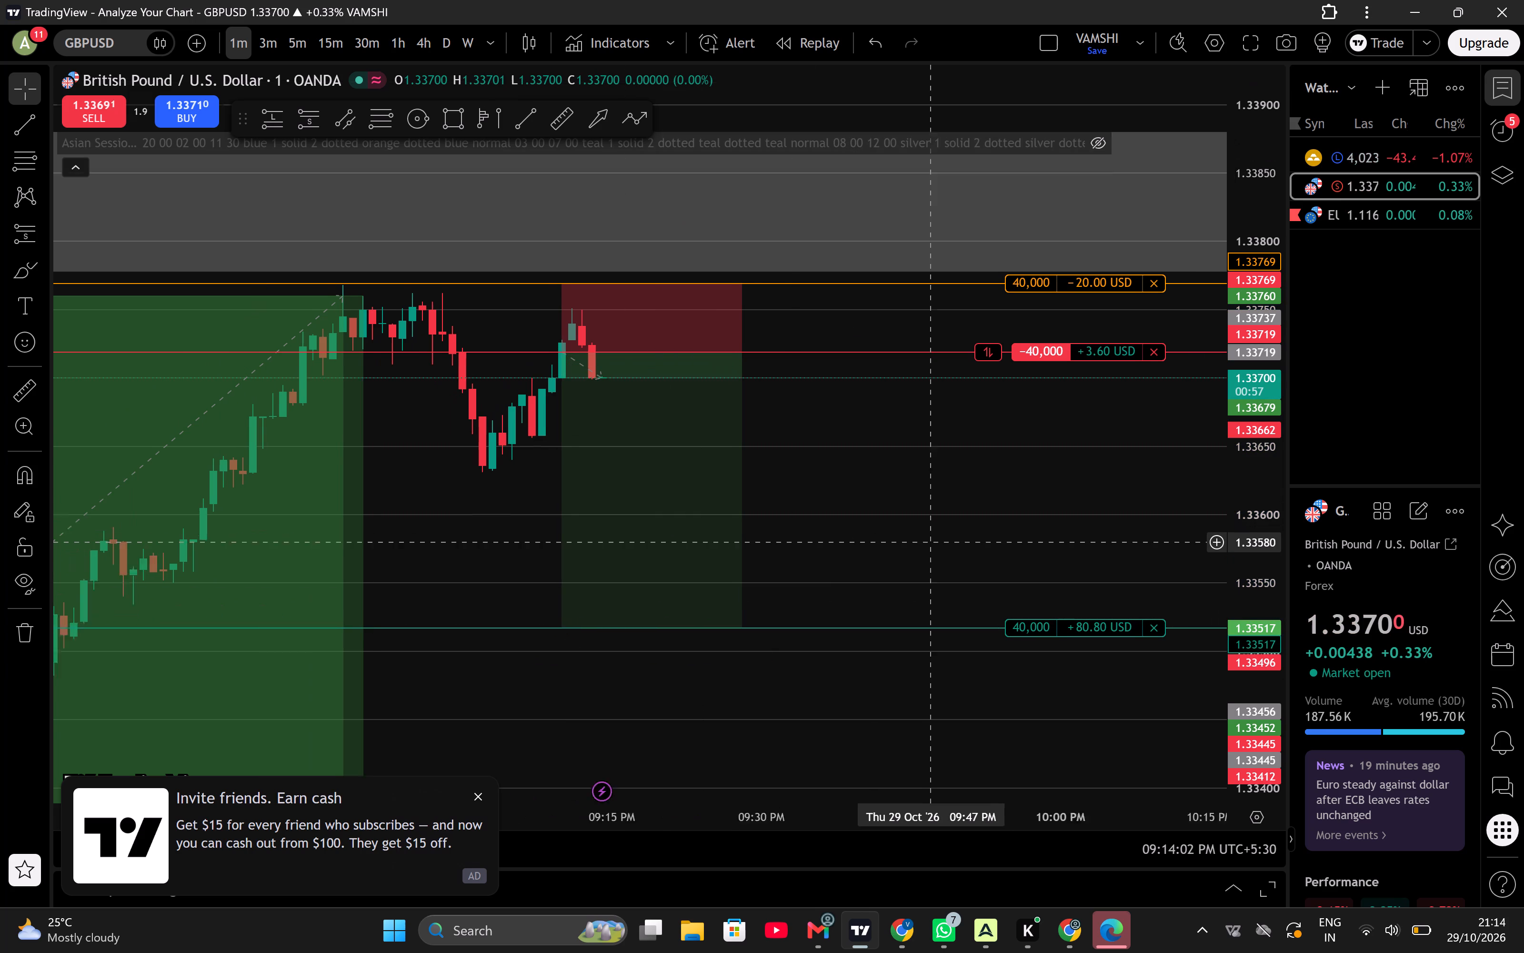
pyautogui.scroll(-1, 941, 548)
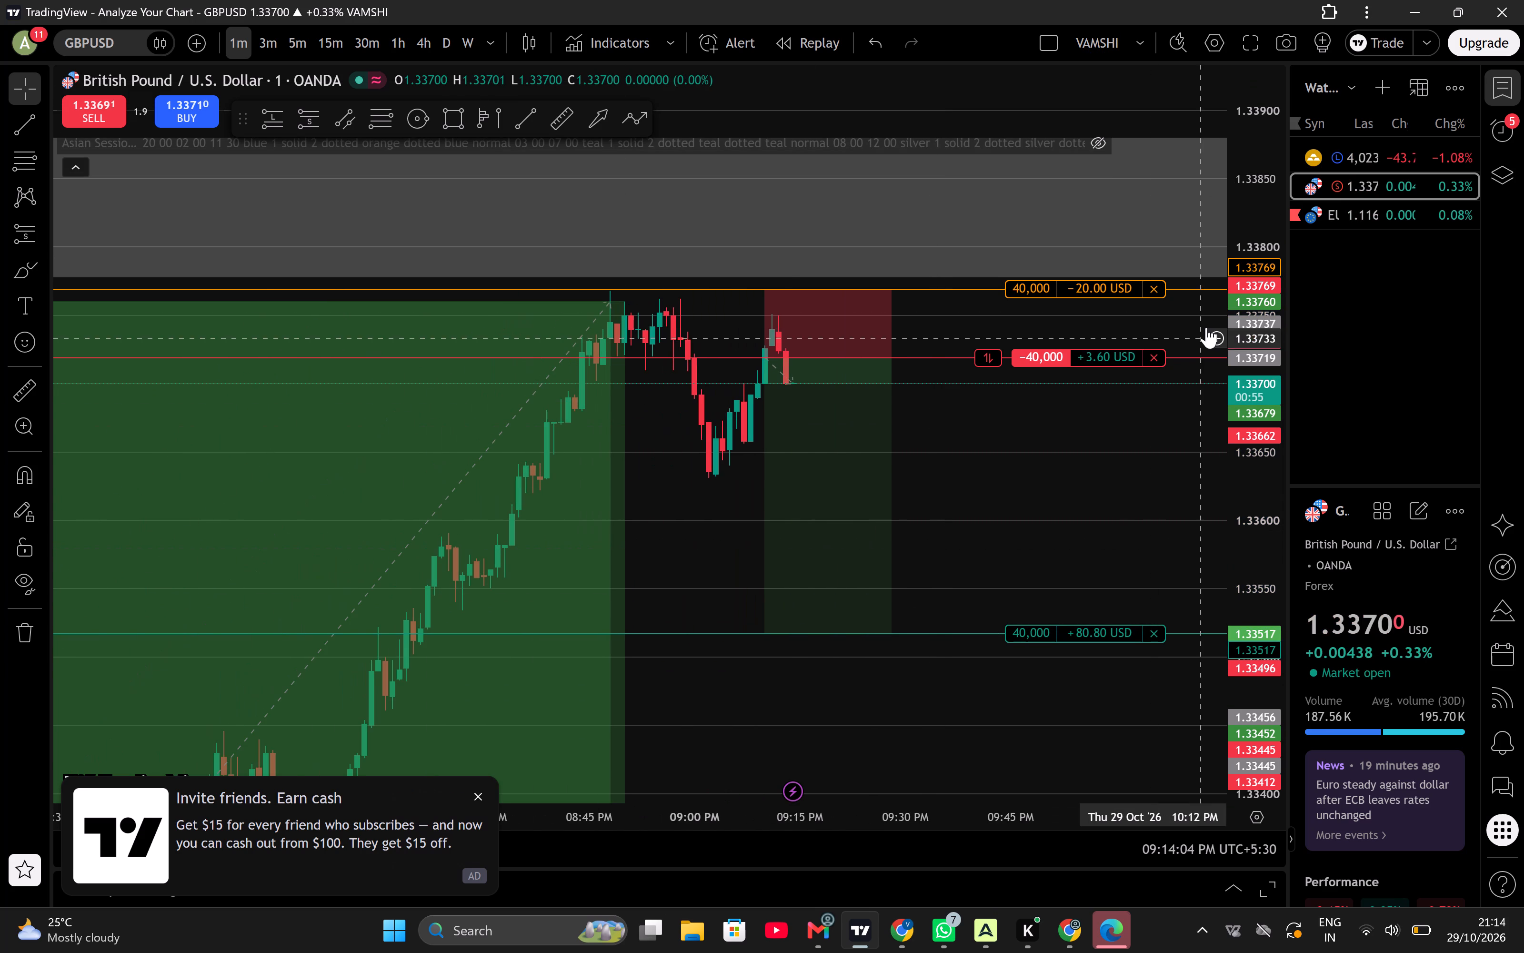
pyautogui.click(1217, 307)
pyautogui.click(1253, 318)
pyautogui.moveTo(1253, 318); pyautogui.dragTo(1256, 385)
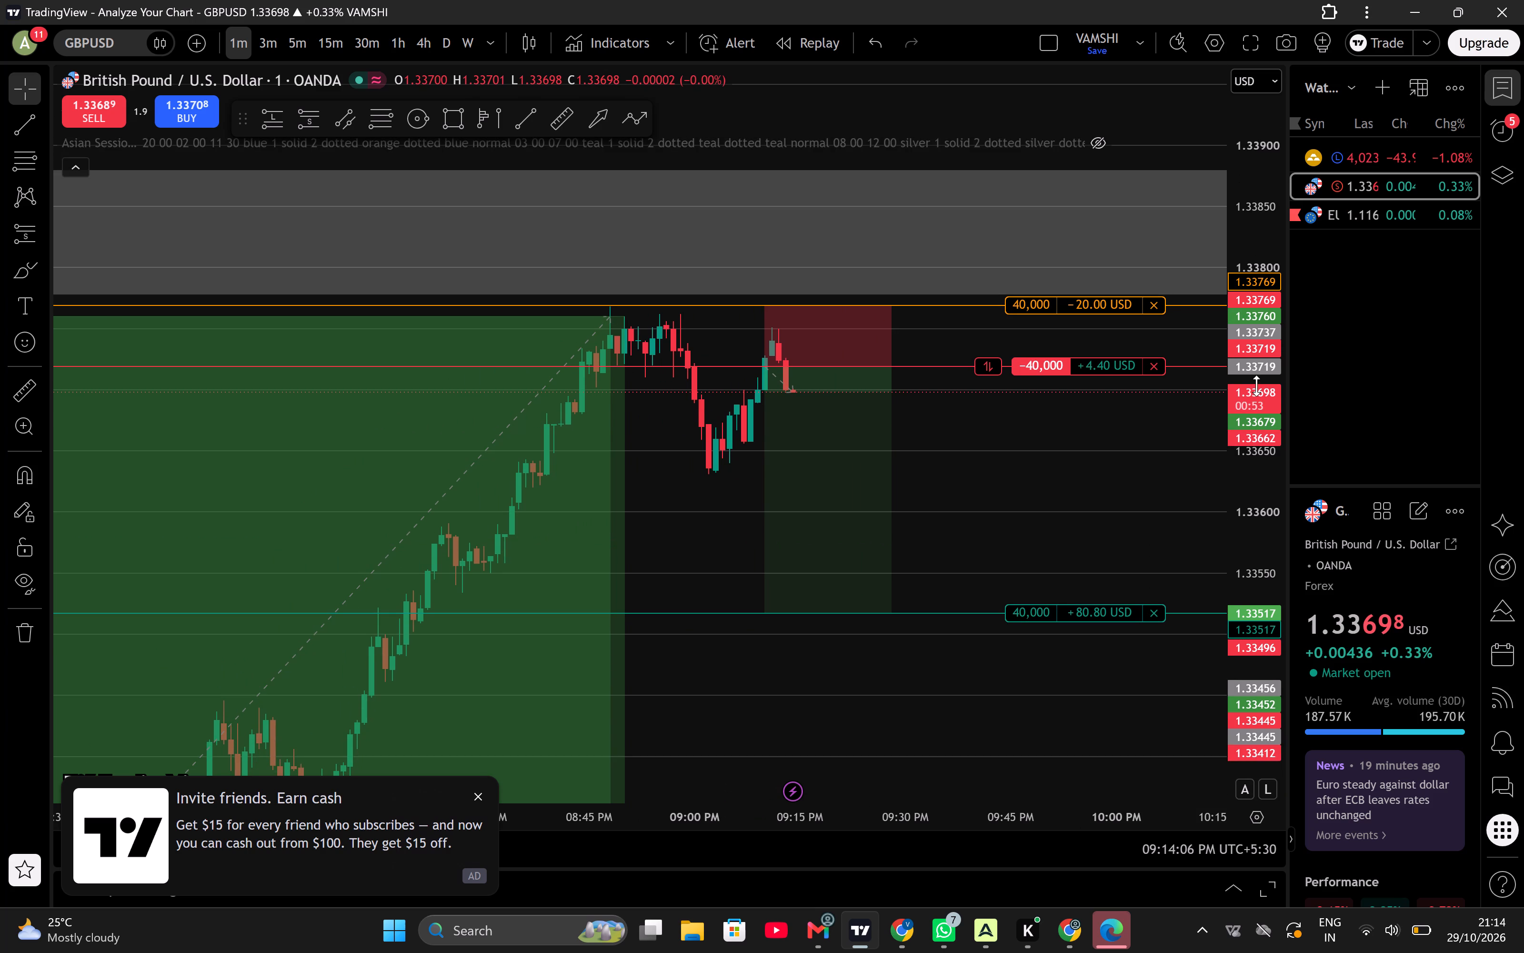
pyautogui.moveTo(1124, 440); pyautogui.dragTo(1031, 466)
pyautogui.scroll(1, 1031, 466)
pyautogui.moveTo(1031, 466); pyautogui.dragTo(940, 521)
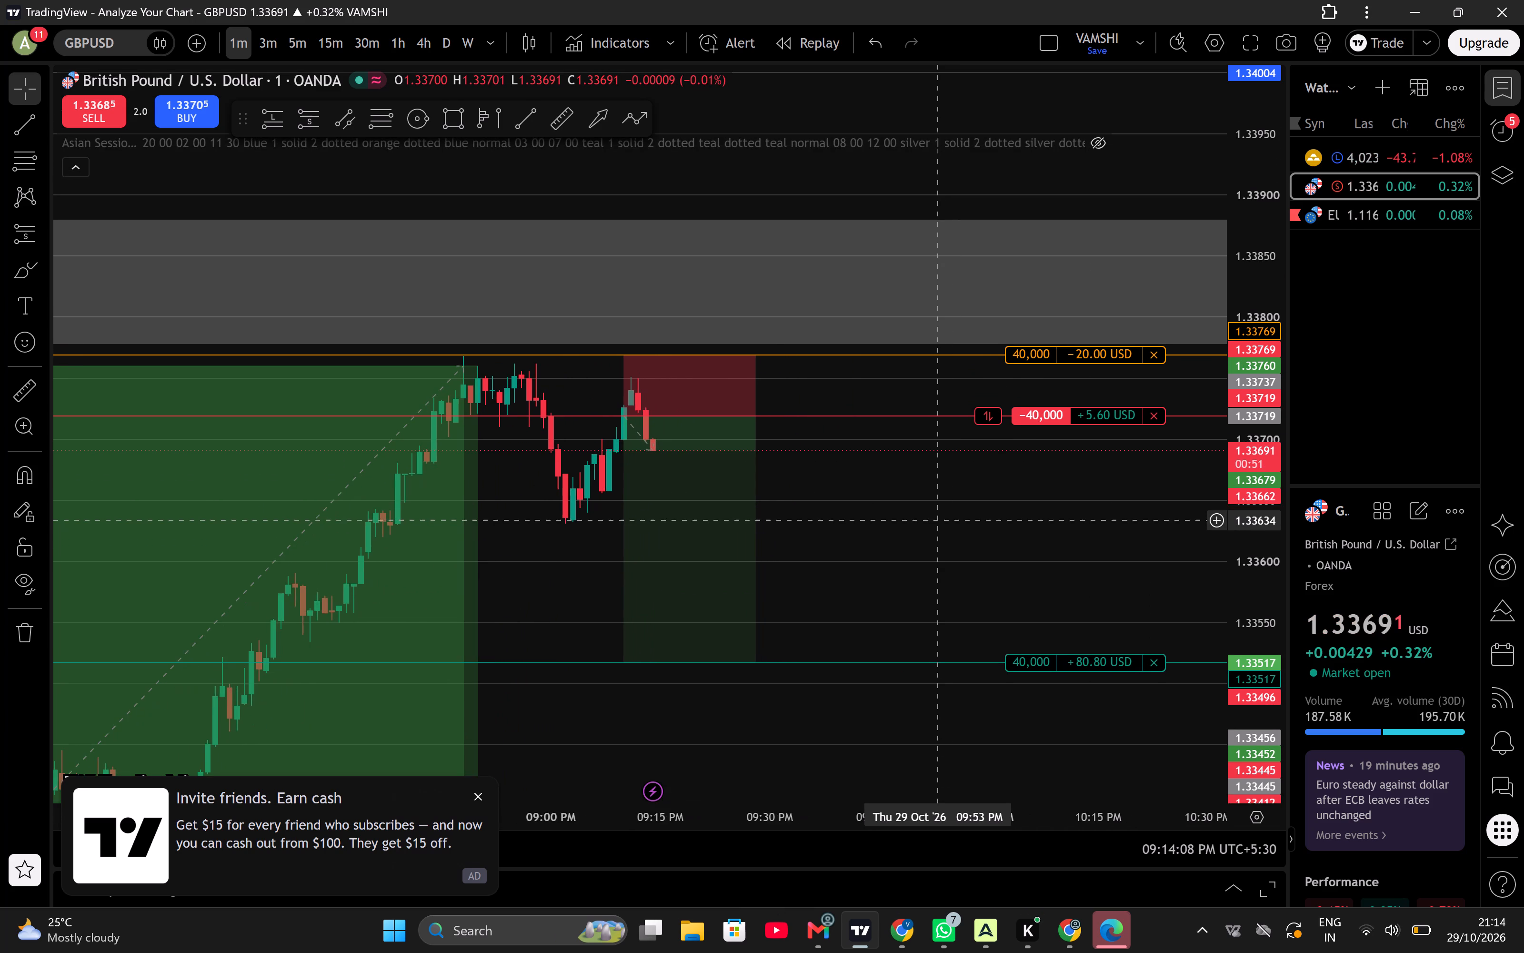
pyautogui.scroll(-1, 940, 521)
pyautogui.moveTo(1066, 510); pyautogui.dragTo(963, 527)
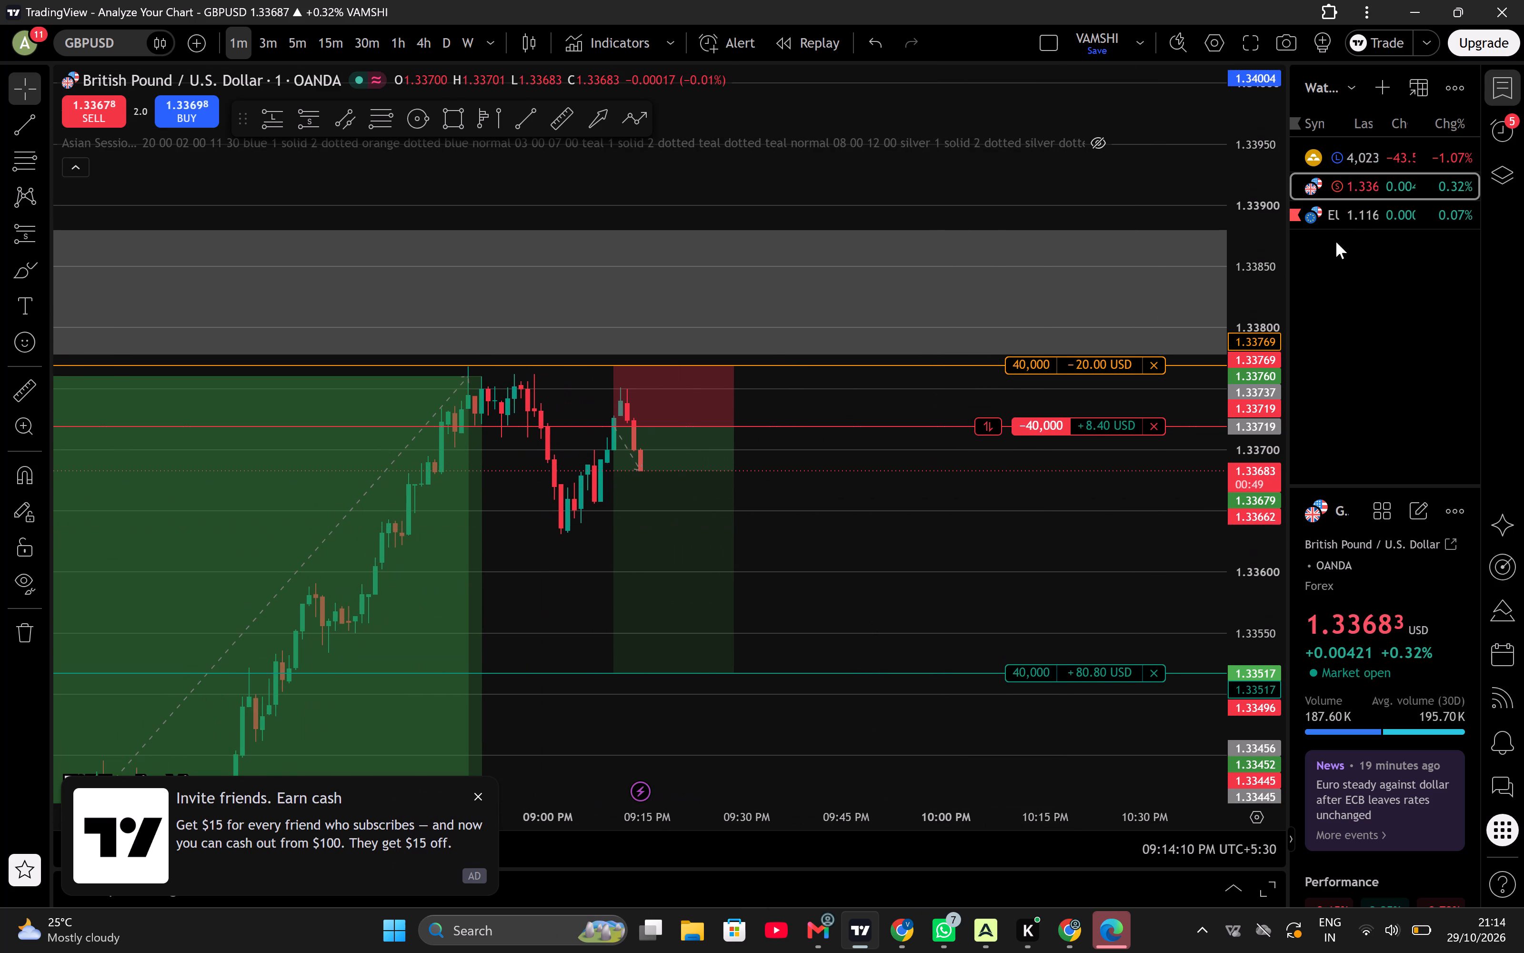
pyautogui.click(1371, 216)
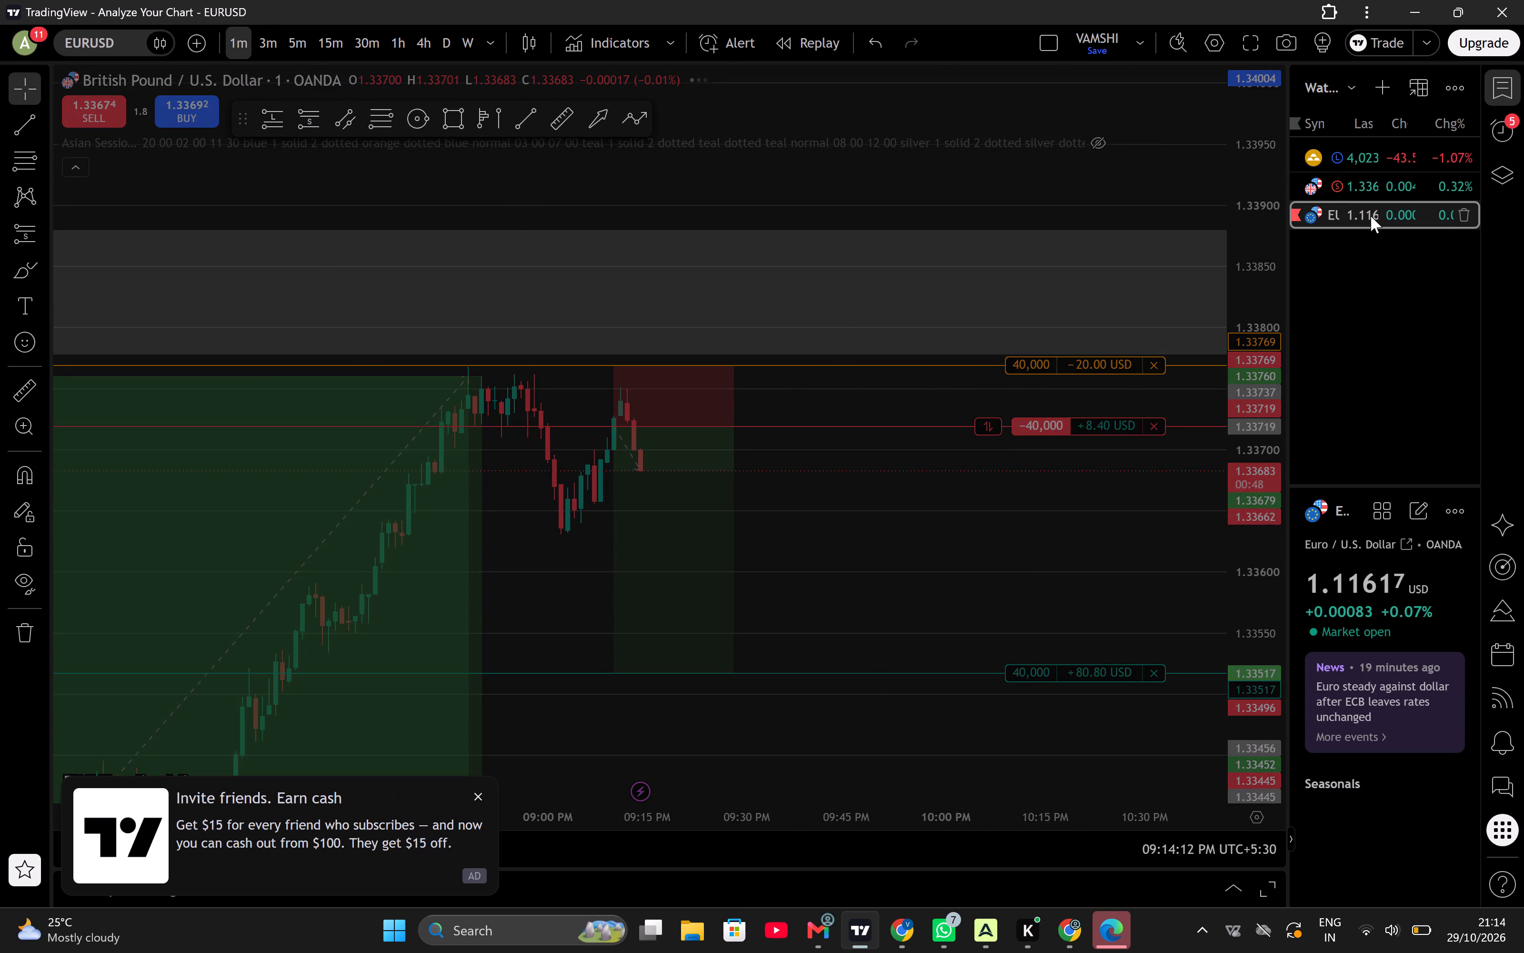
pyautogui.moveTo(1019, 340); pyautogui.dragTo(940, 419)
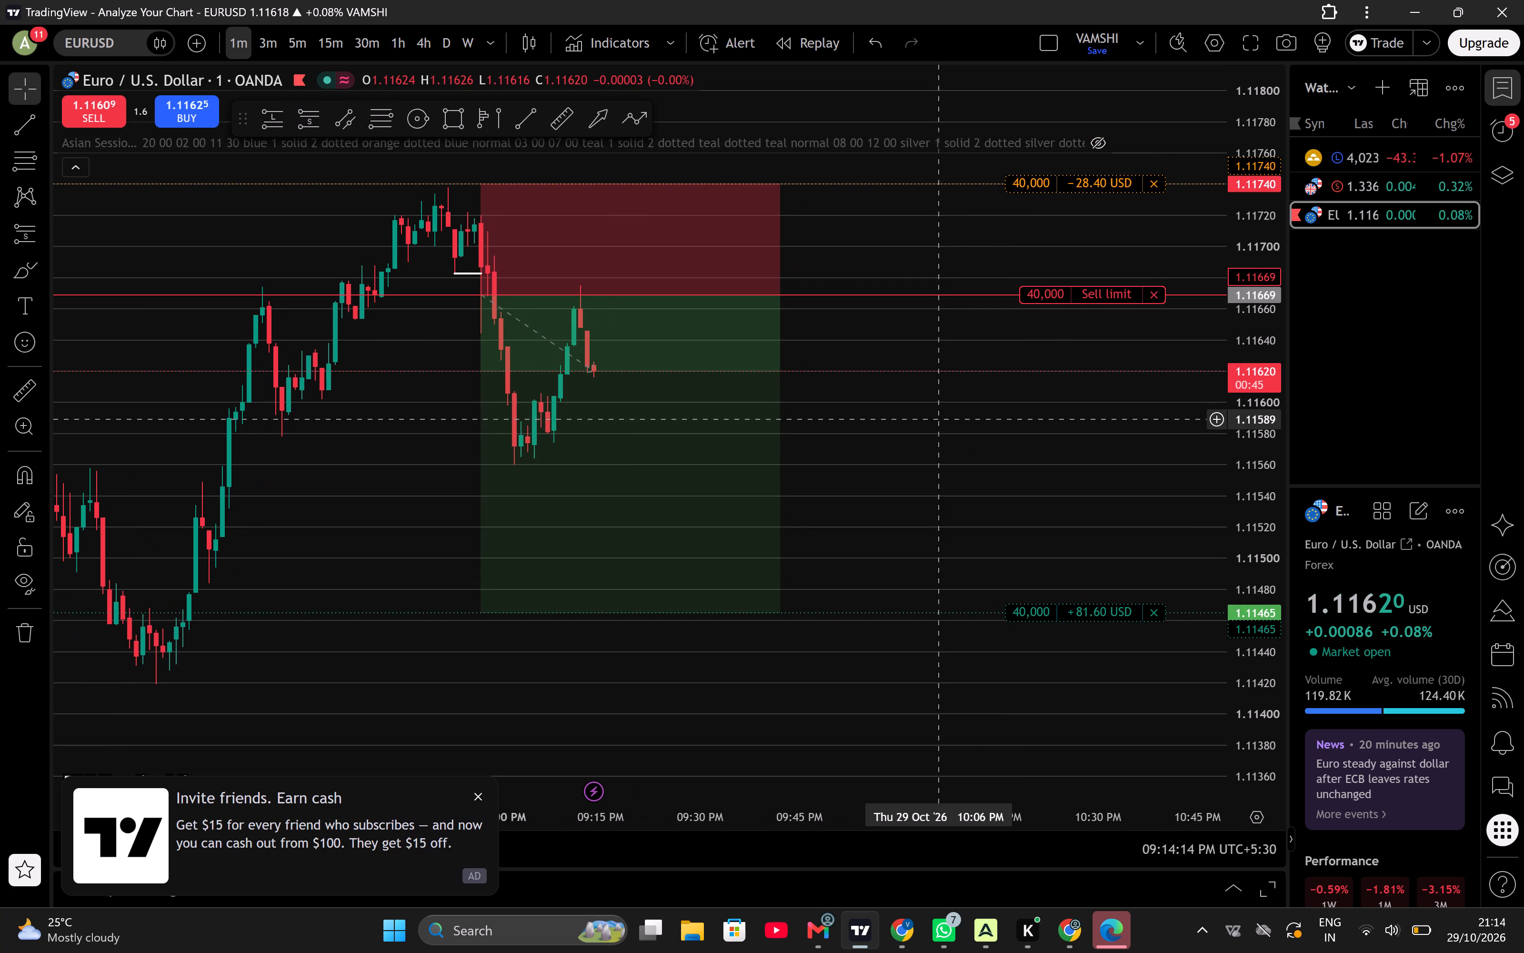
pyautogui.scroll(1, 940, 419)
pyautogui.moveTo(872, 450); pyautogui.dragTo(942, 435)
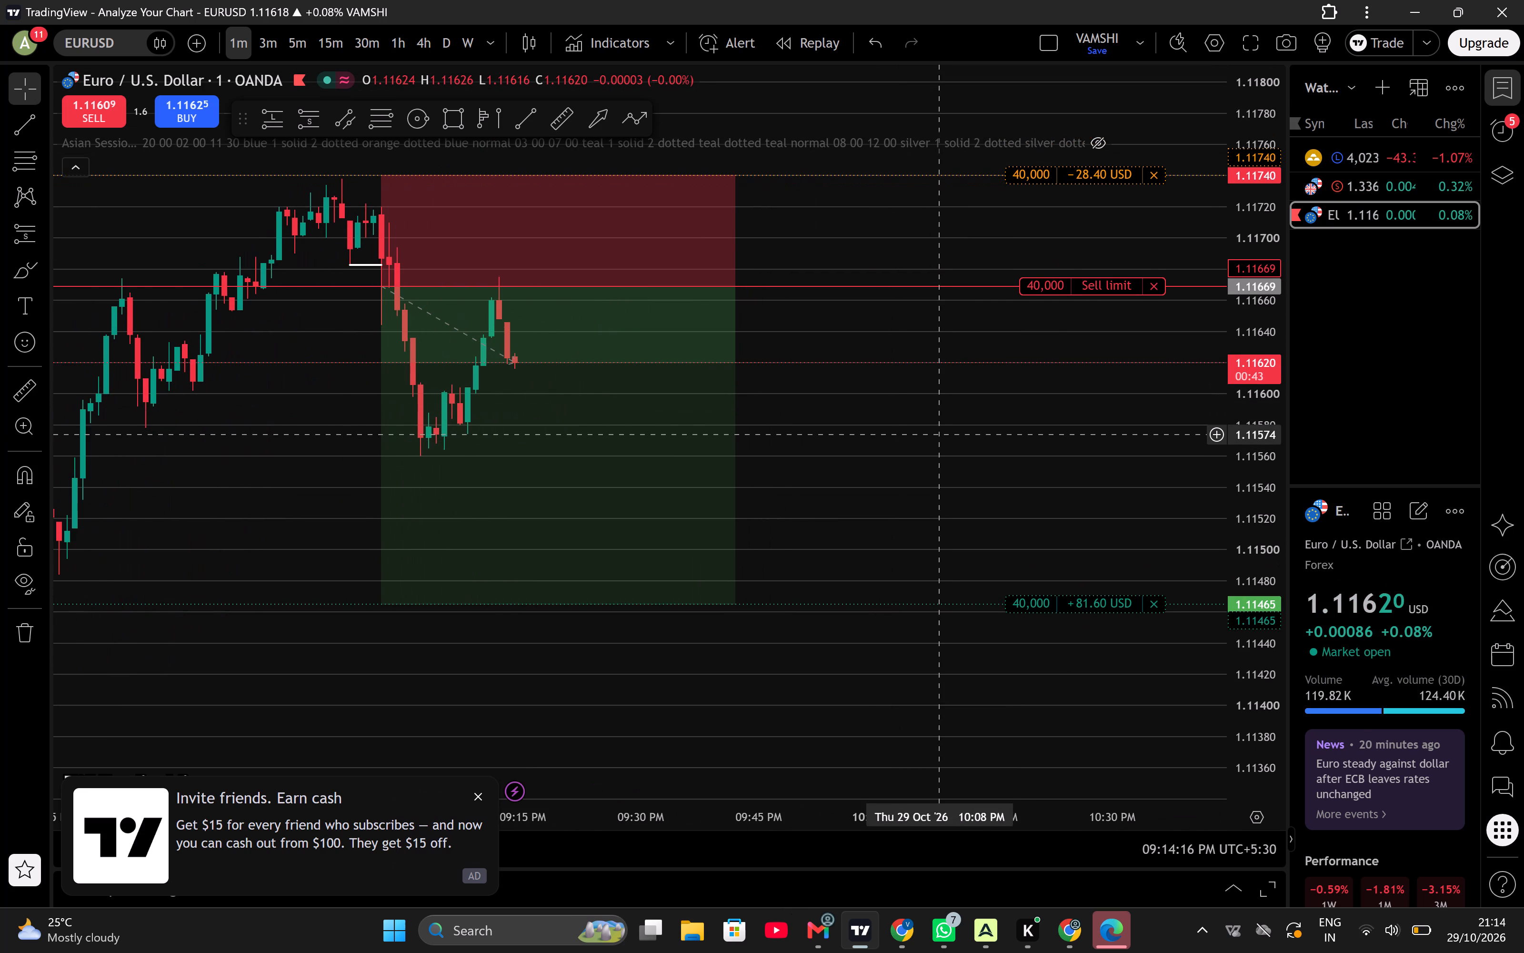
# Switch to XAUUSD and examine the 1-minute price action against the long position's entry, stop loss and take profit.
pyautogui.click(1403, 191)
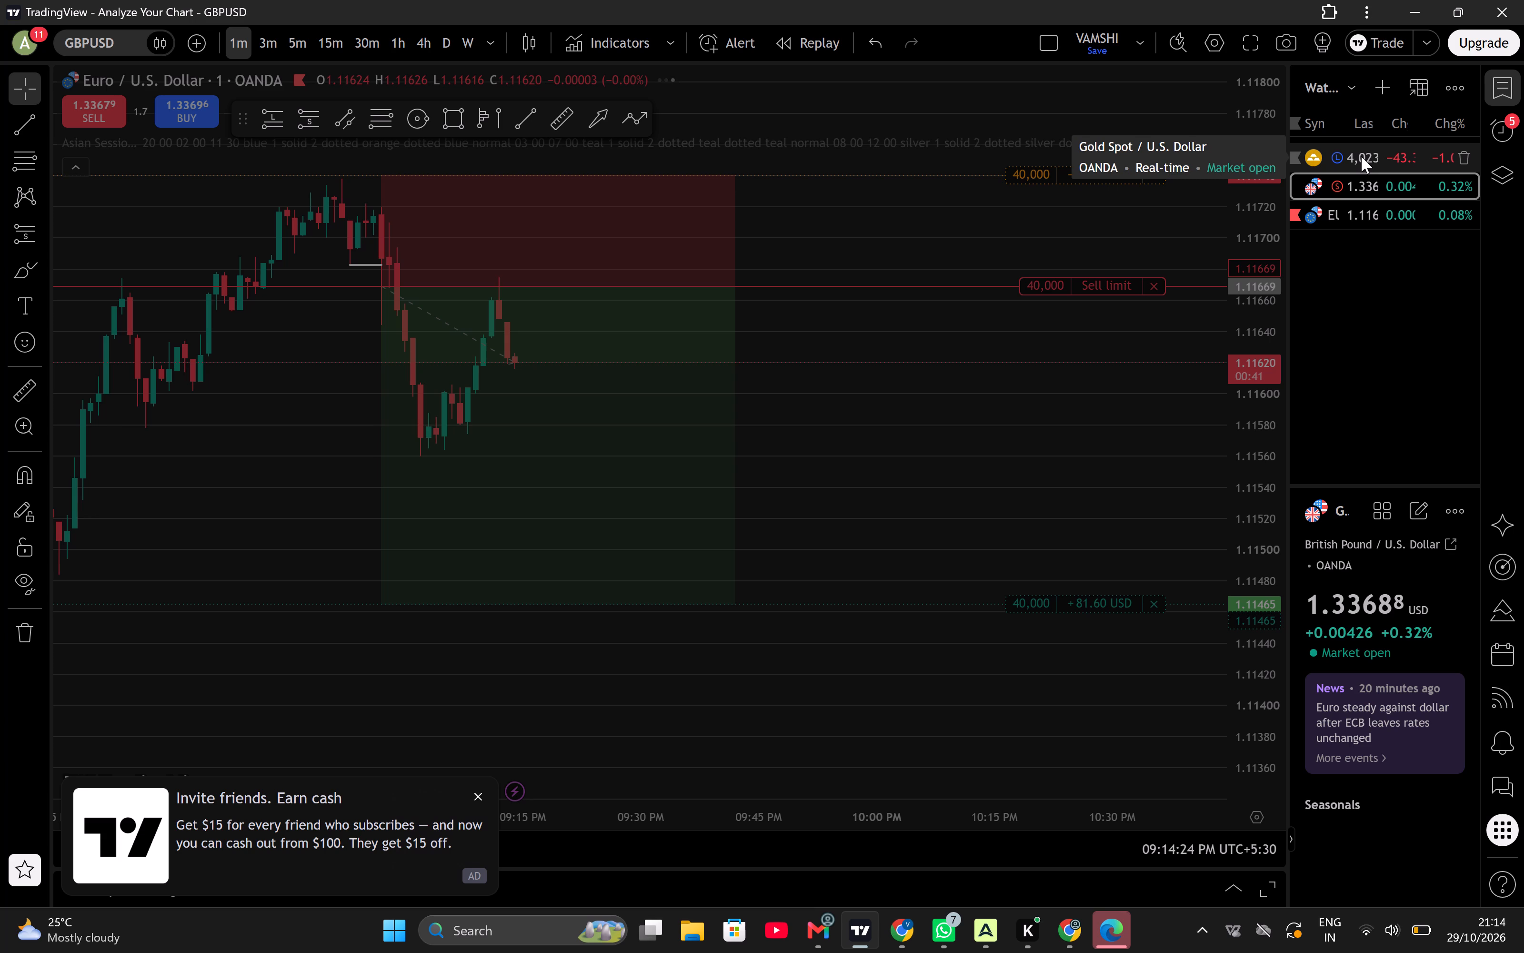
pyautogui.click(1361, 156)
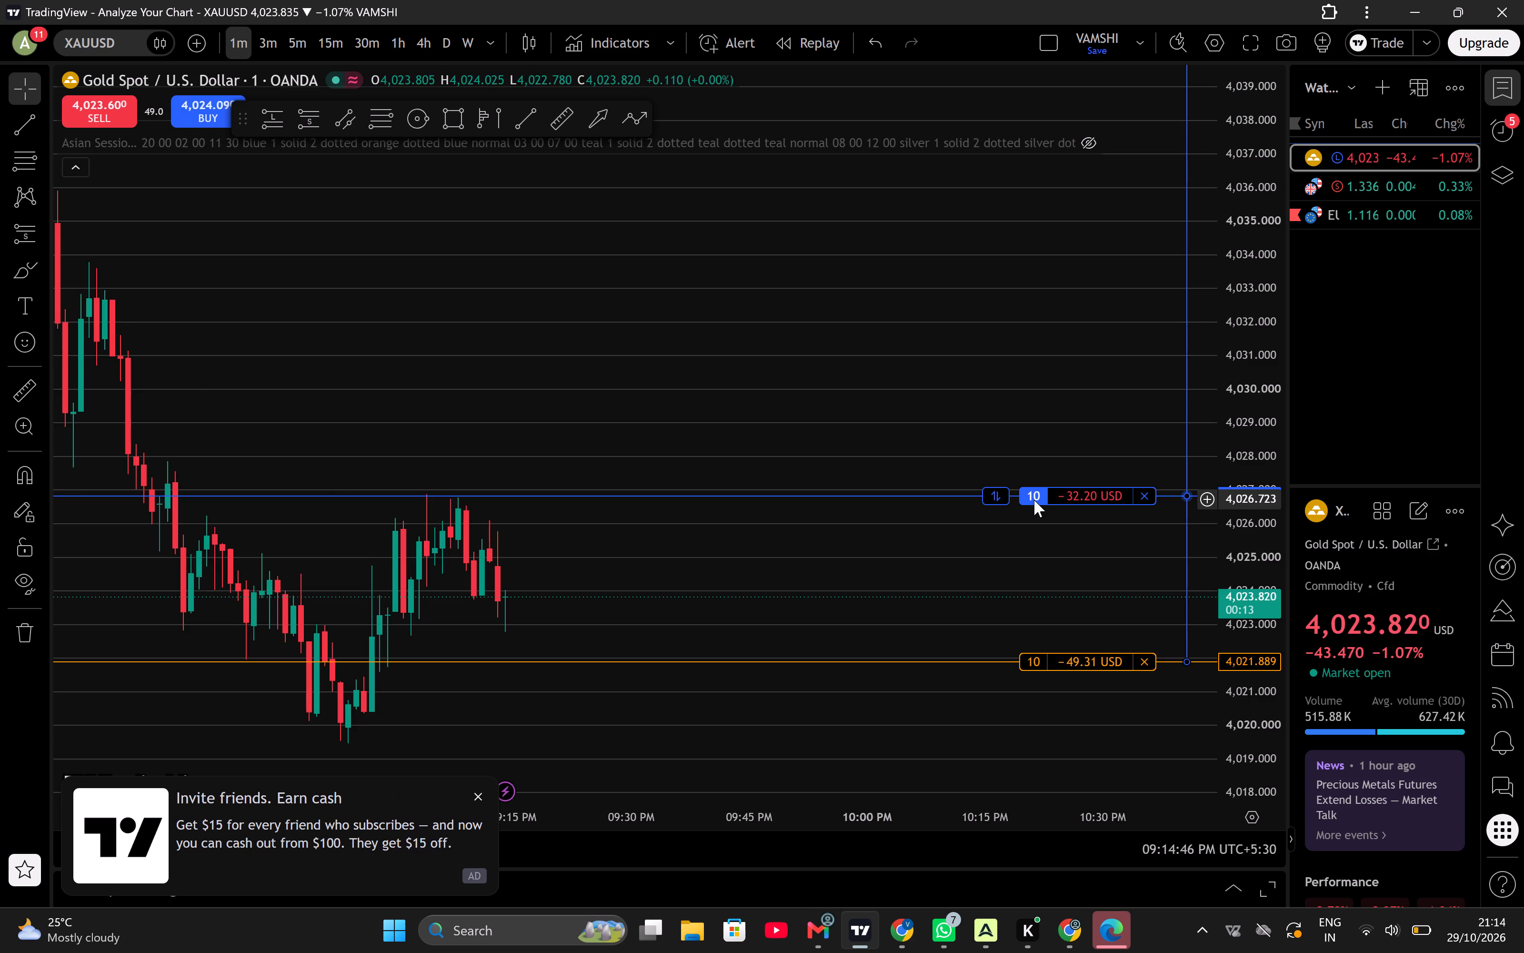
pyautogui.moveTo(1034, 500); pyautogui.dragTo(954, 520)
pyautogui.moveTo(968, 542); pyautogui.dragTo(961, 503)
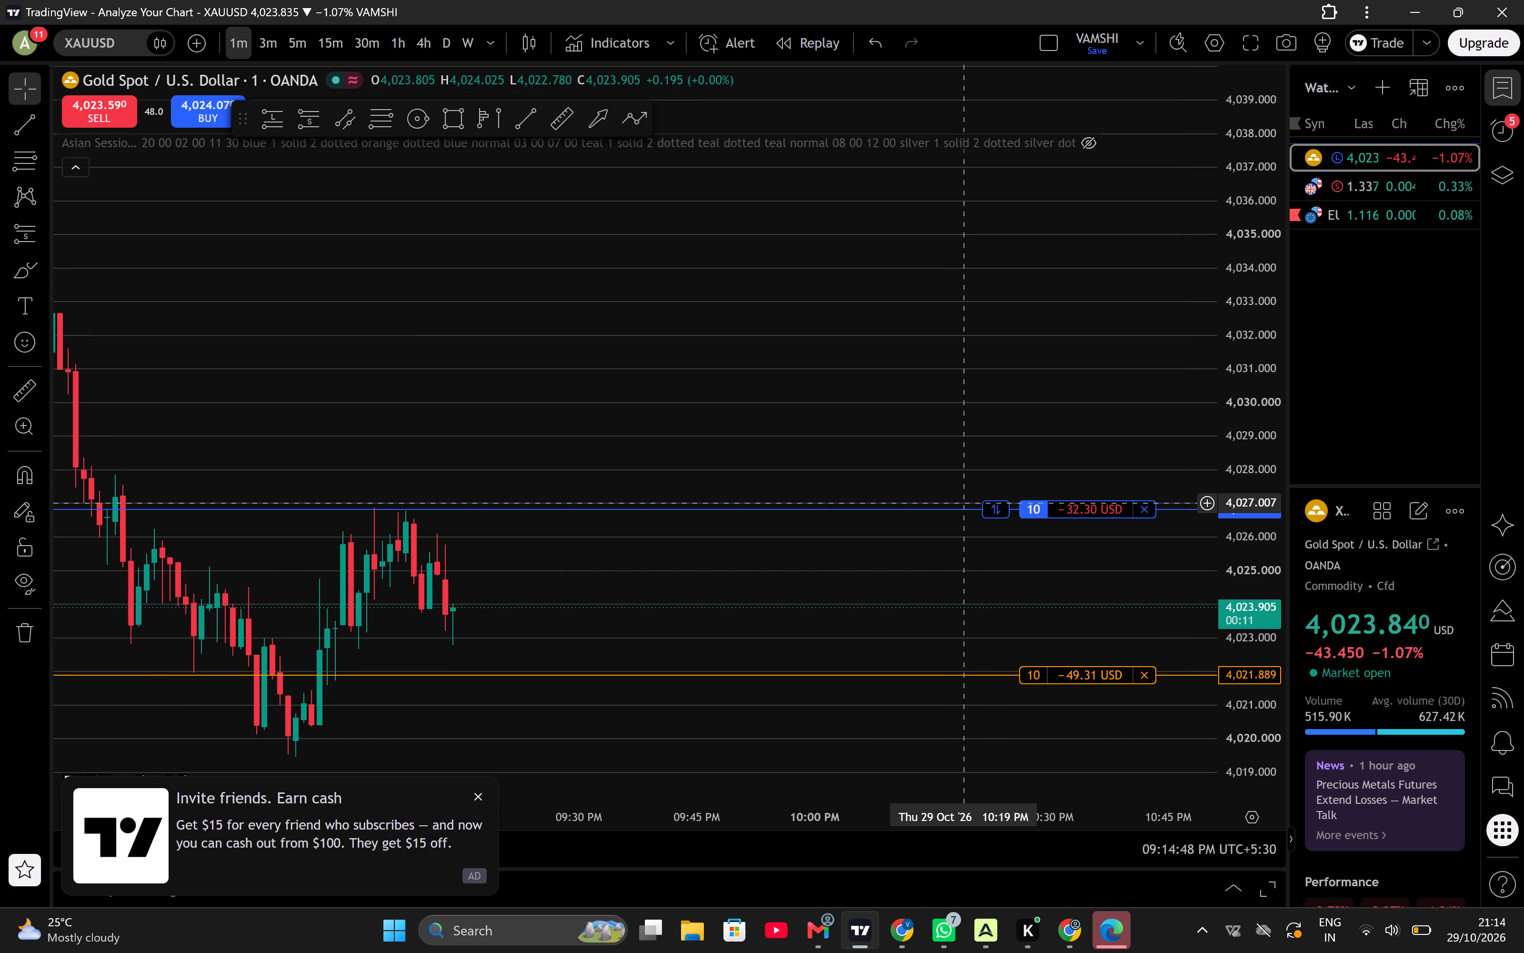
pyautogui.moveTo(923, 565); pyautogui.dragTo(985, 370)
pyautogui.scroll(-1, 985, 370)
pyautogui.moveTo(1223, 227); pyautogui.dragTo(1223, 293)
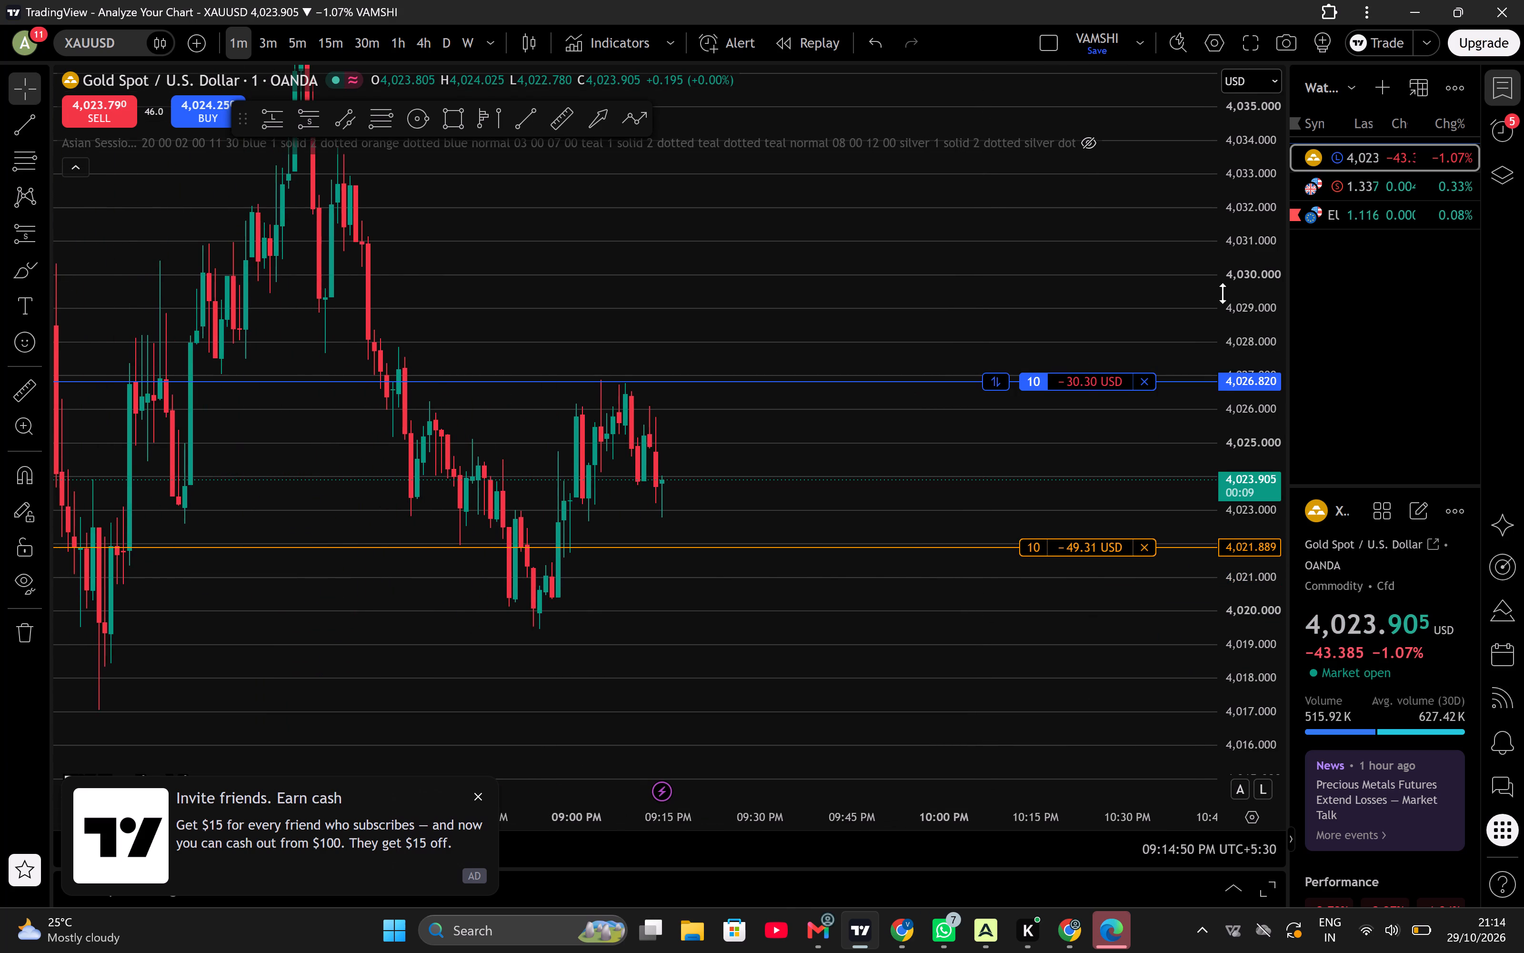
pyautogui.moveTo(1223, 293); pyautogui.dragTo(1226, 388)
pyautogui.moveTo(1073, 452); pyautogui.dragTo(980, 541)
pyautogui.scroll(1, 980, 541)
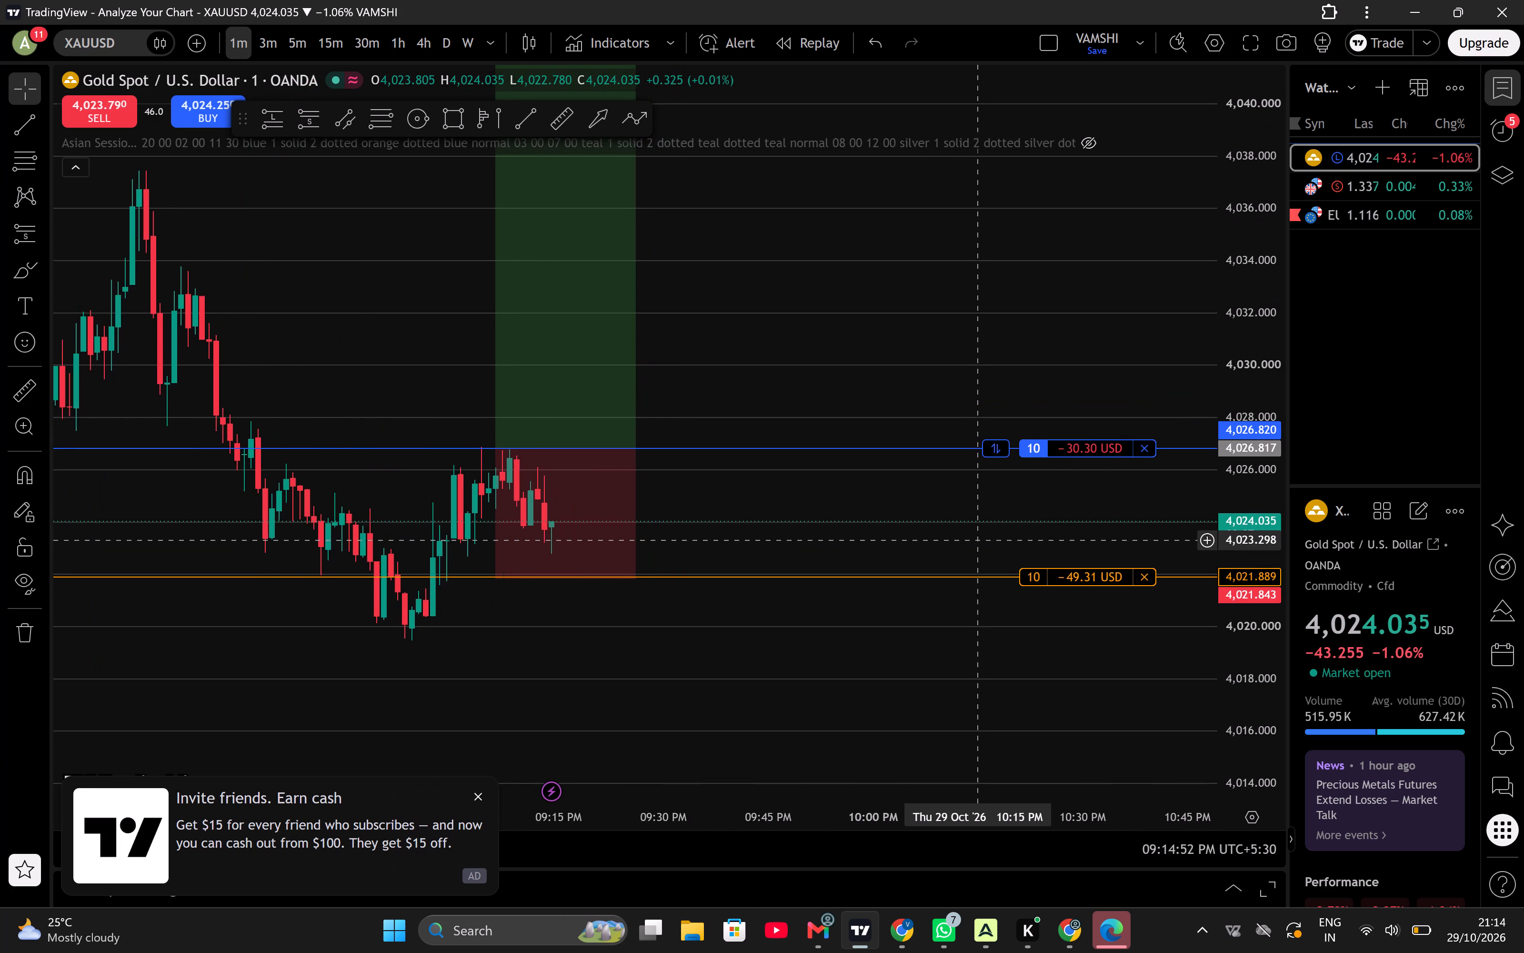
pyautogui.moveTo(981, 541); pyautogui.dragTo(984, 584)
pyautogui.click(881, 520)
pyautogui.click(979, 536)
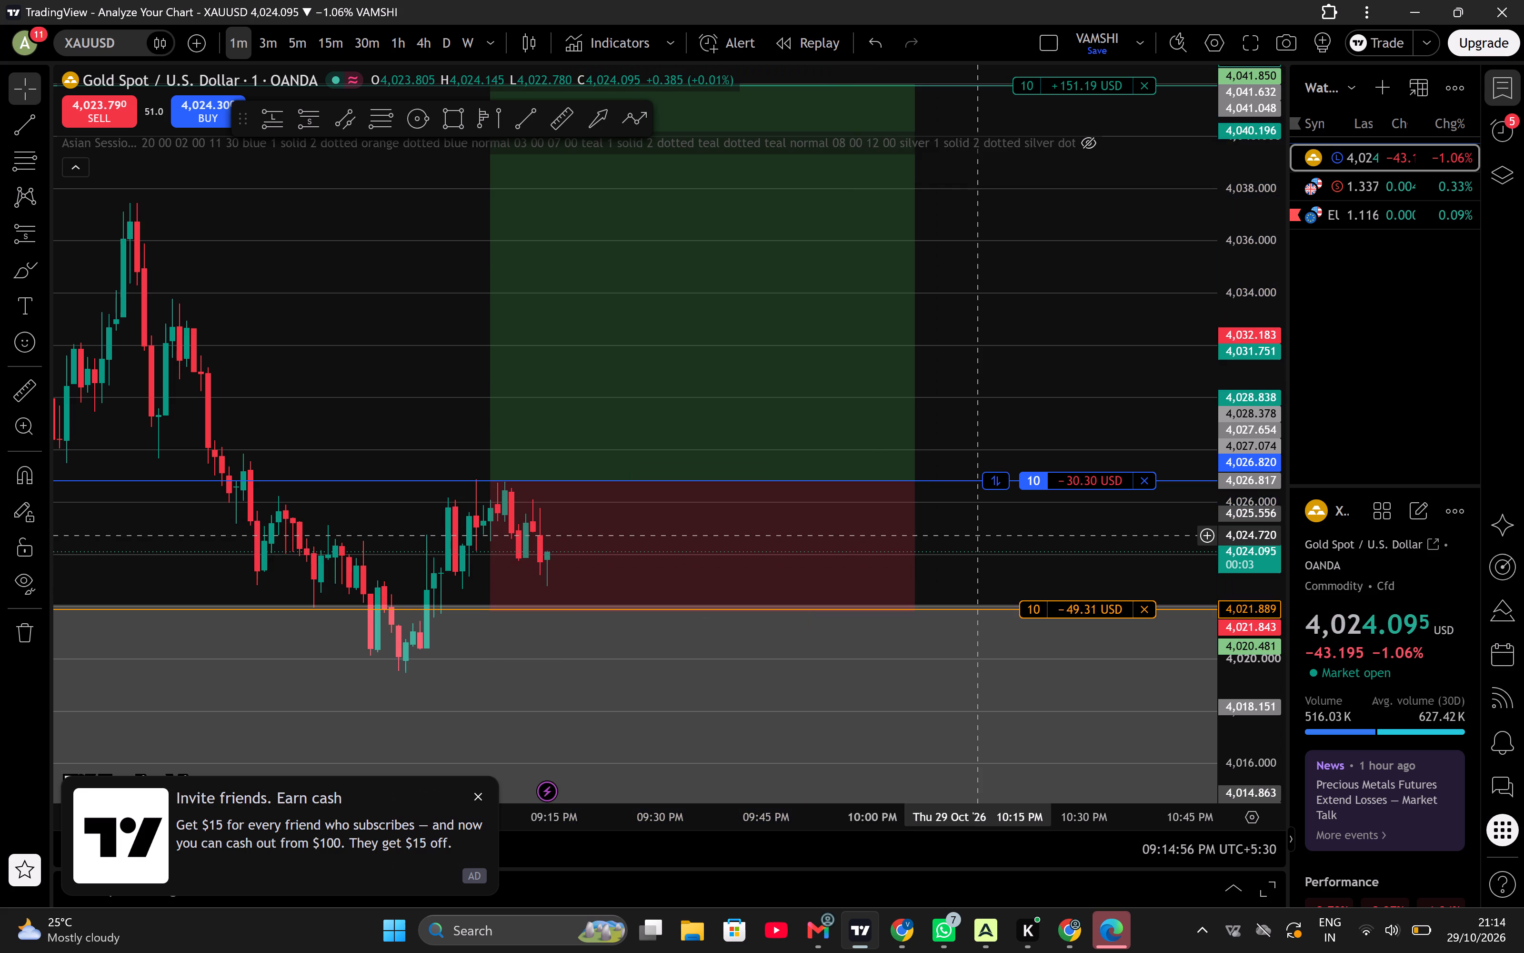
pyautogui.scroll(-1, 979, 536)
pyautogui.moveTo(1038, 535); pyautogui.dragTo(873, 567)
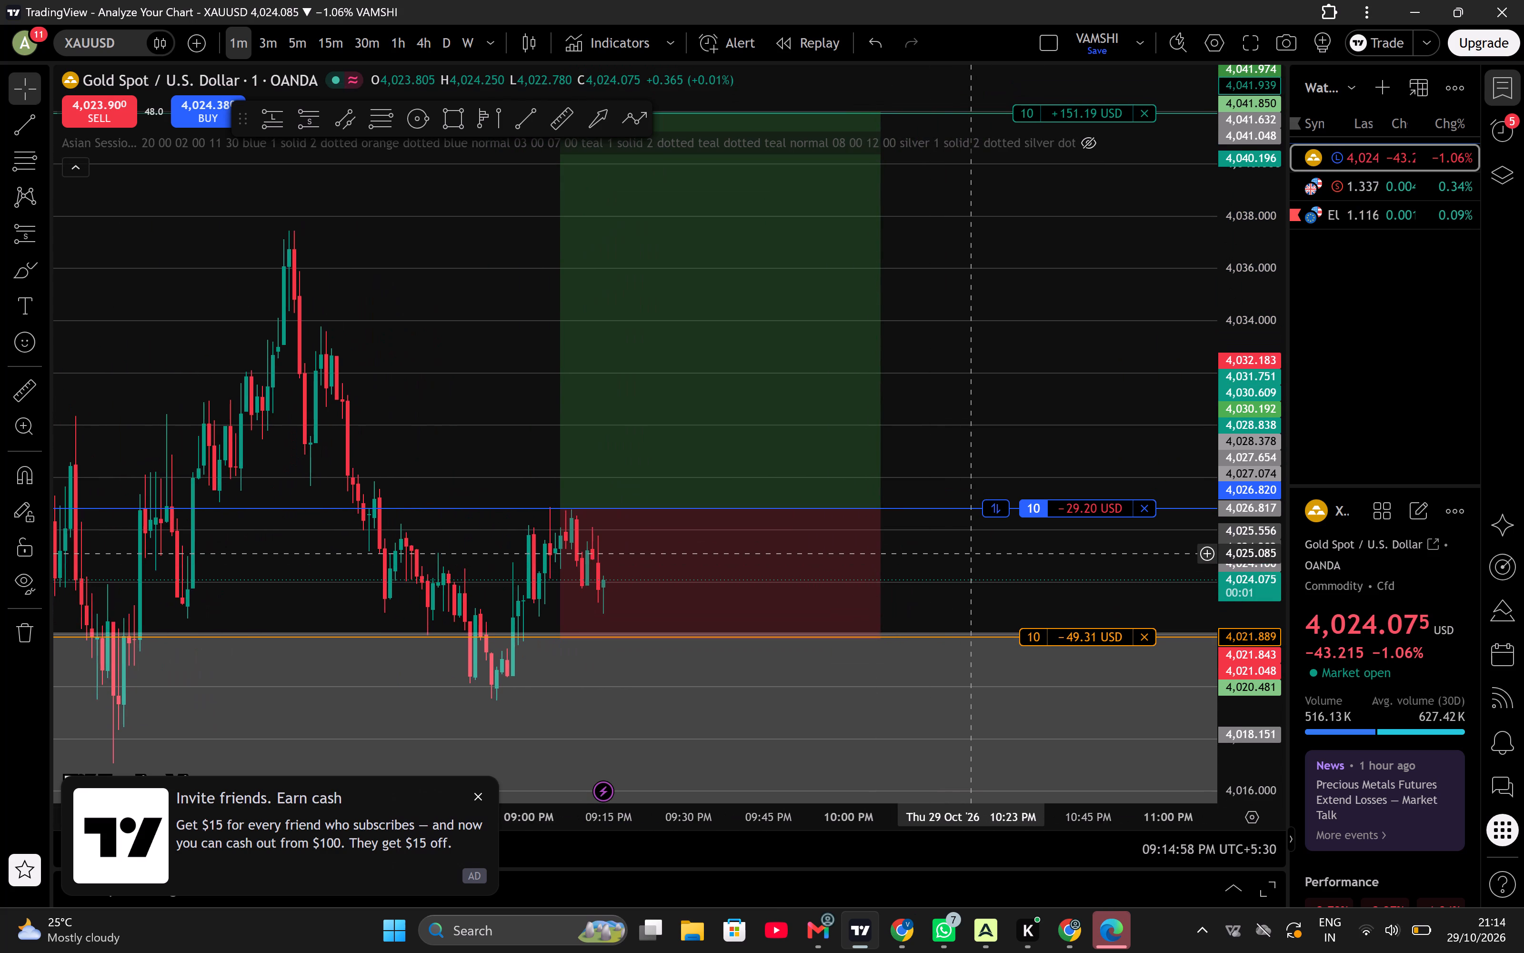
pyautogui.moveTo(971, 554); pyautogui.dragTo(924, 561)
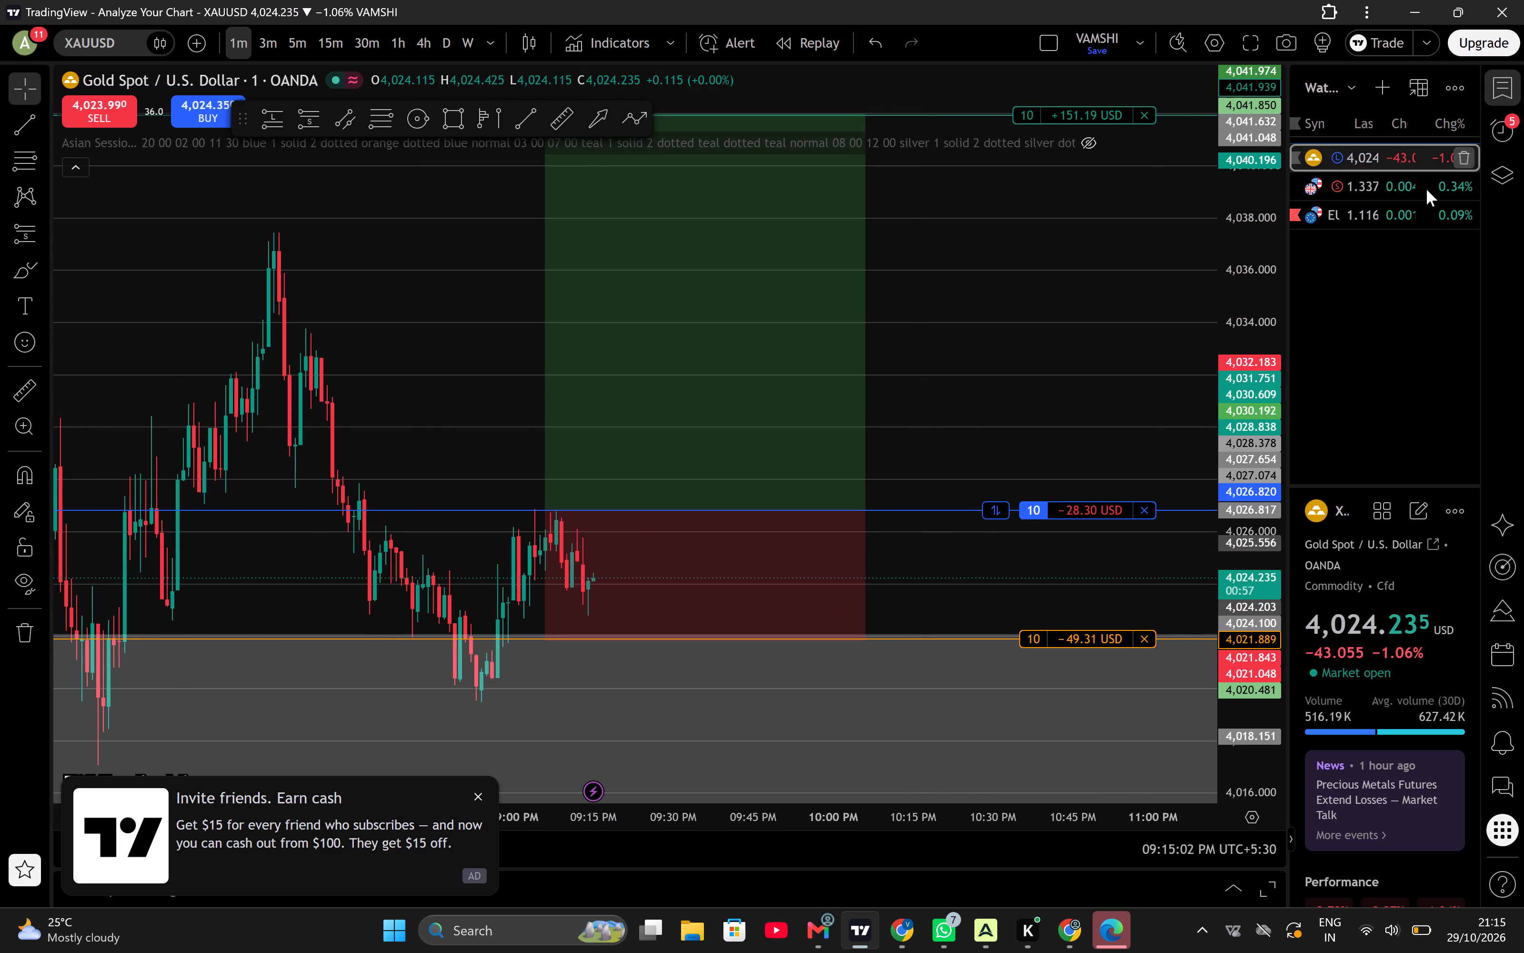
pyautogui.click(1135, 270)
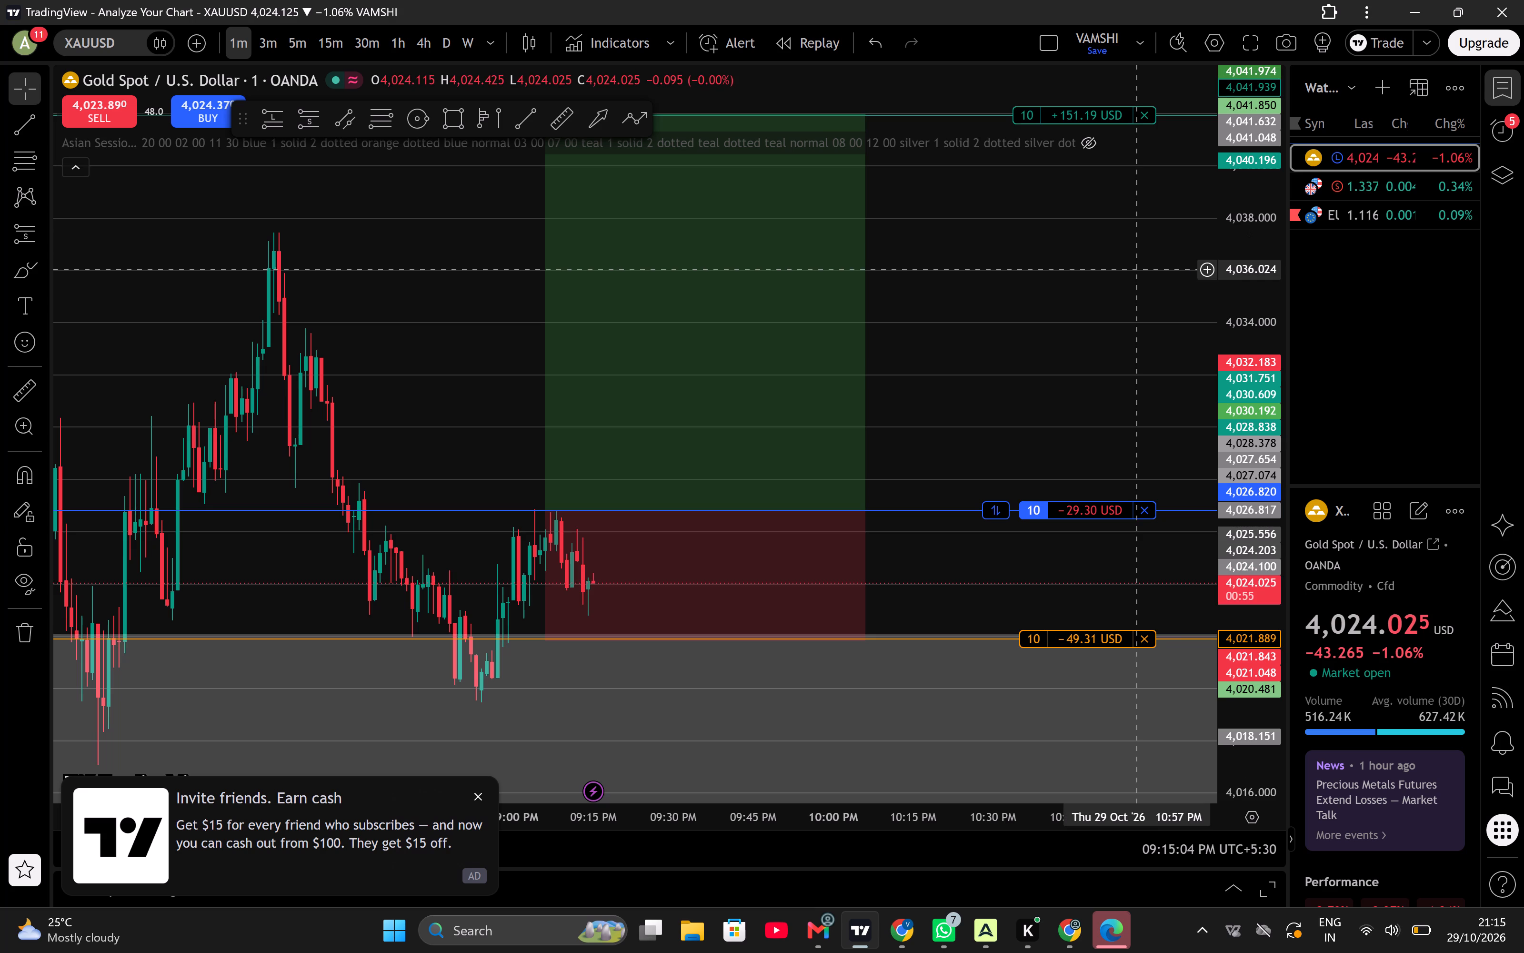
pyautogui.moveTo(1099, 305); pyautogui.dragTo(1099, 368)
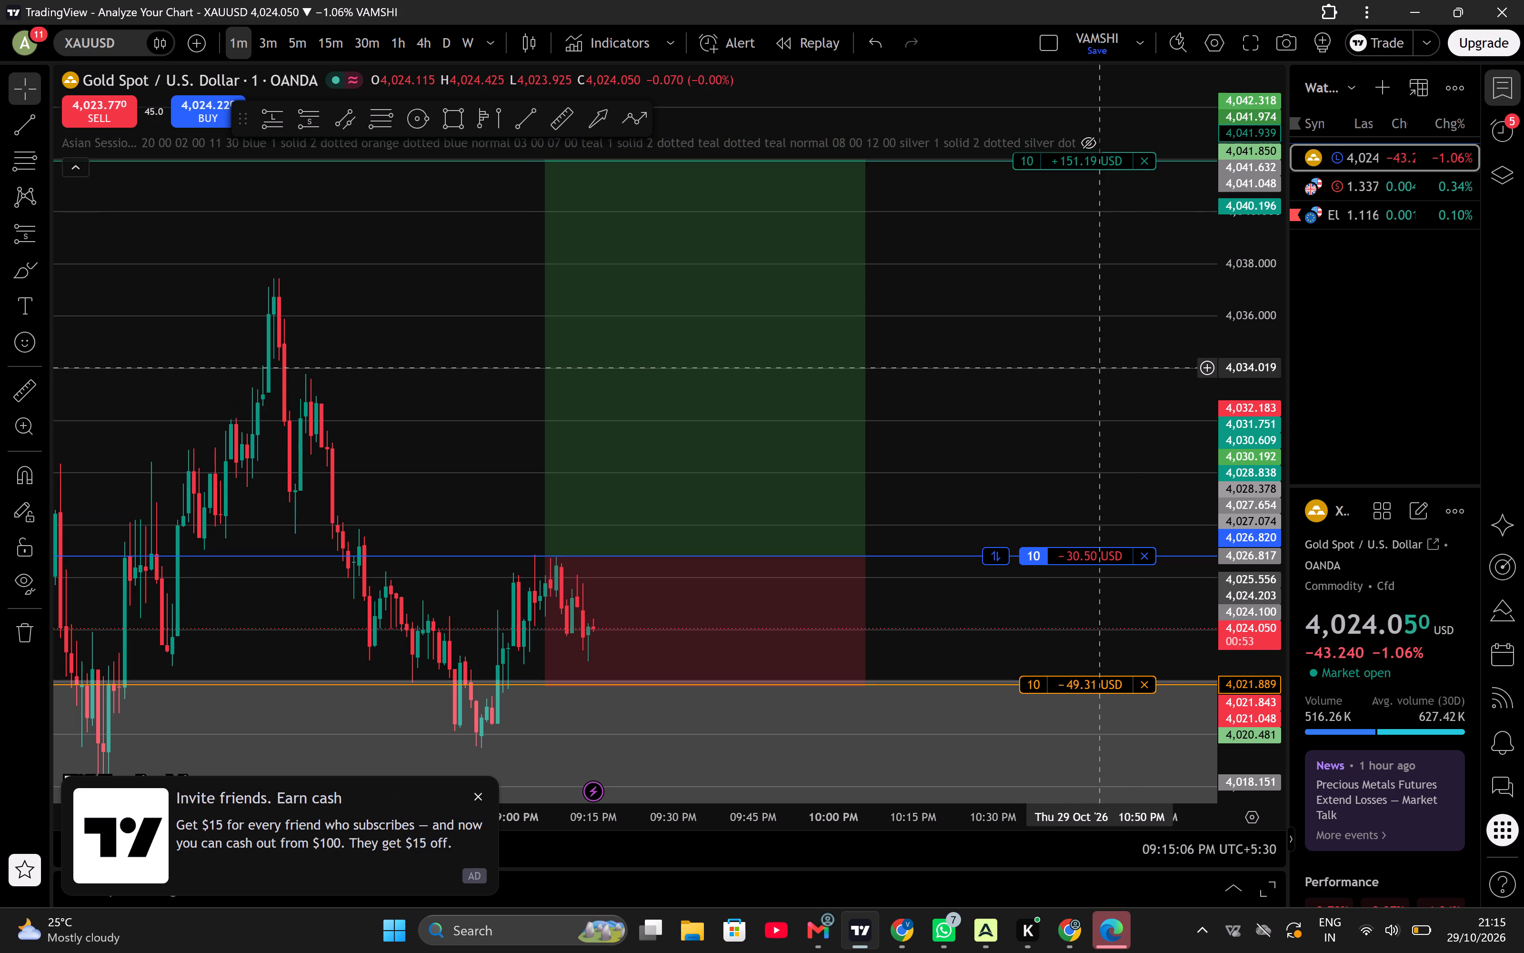
pyautogui.moveTo(1161, 350); pyautogui.dragTo(1125, 405)
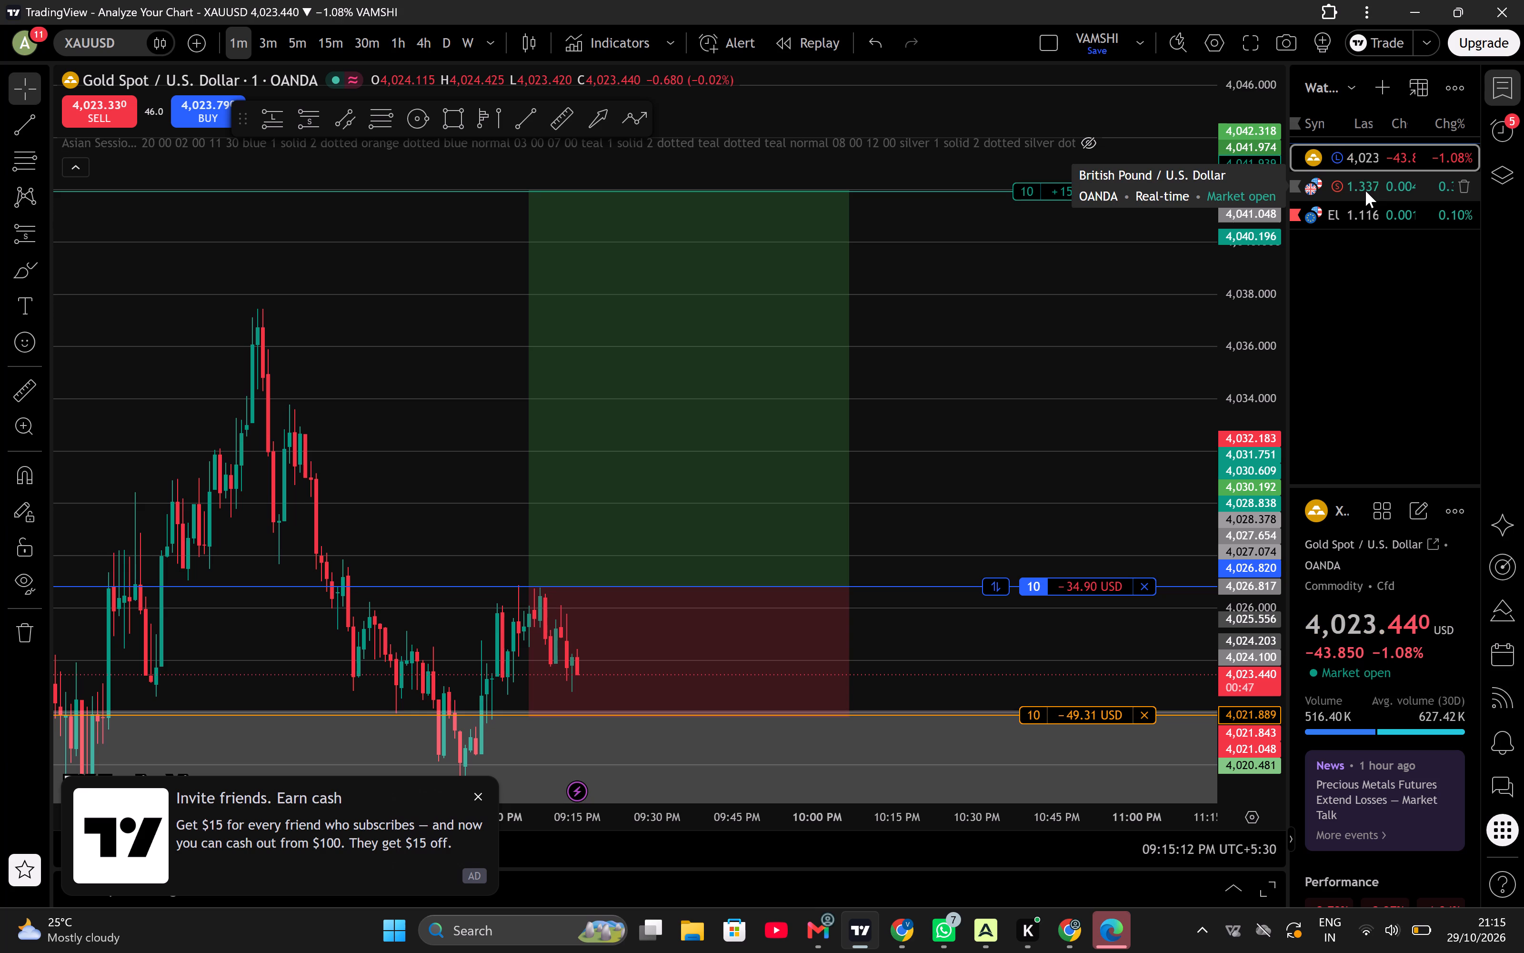
# Return to GBPUSD and examine the 1-minute price action around the short position's entry, stop loss and take profit.
pyautogui.click(1365, 191)
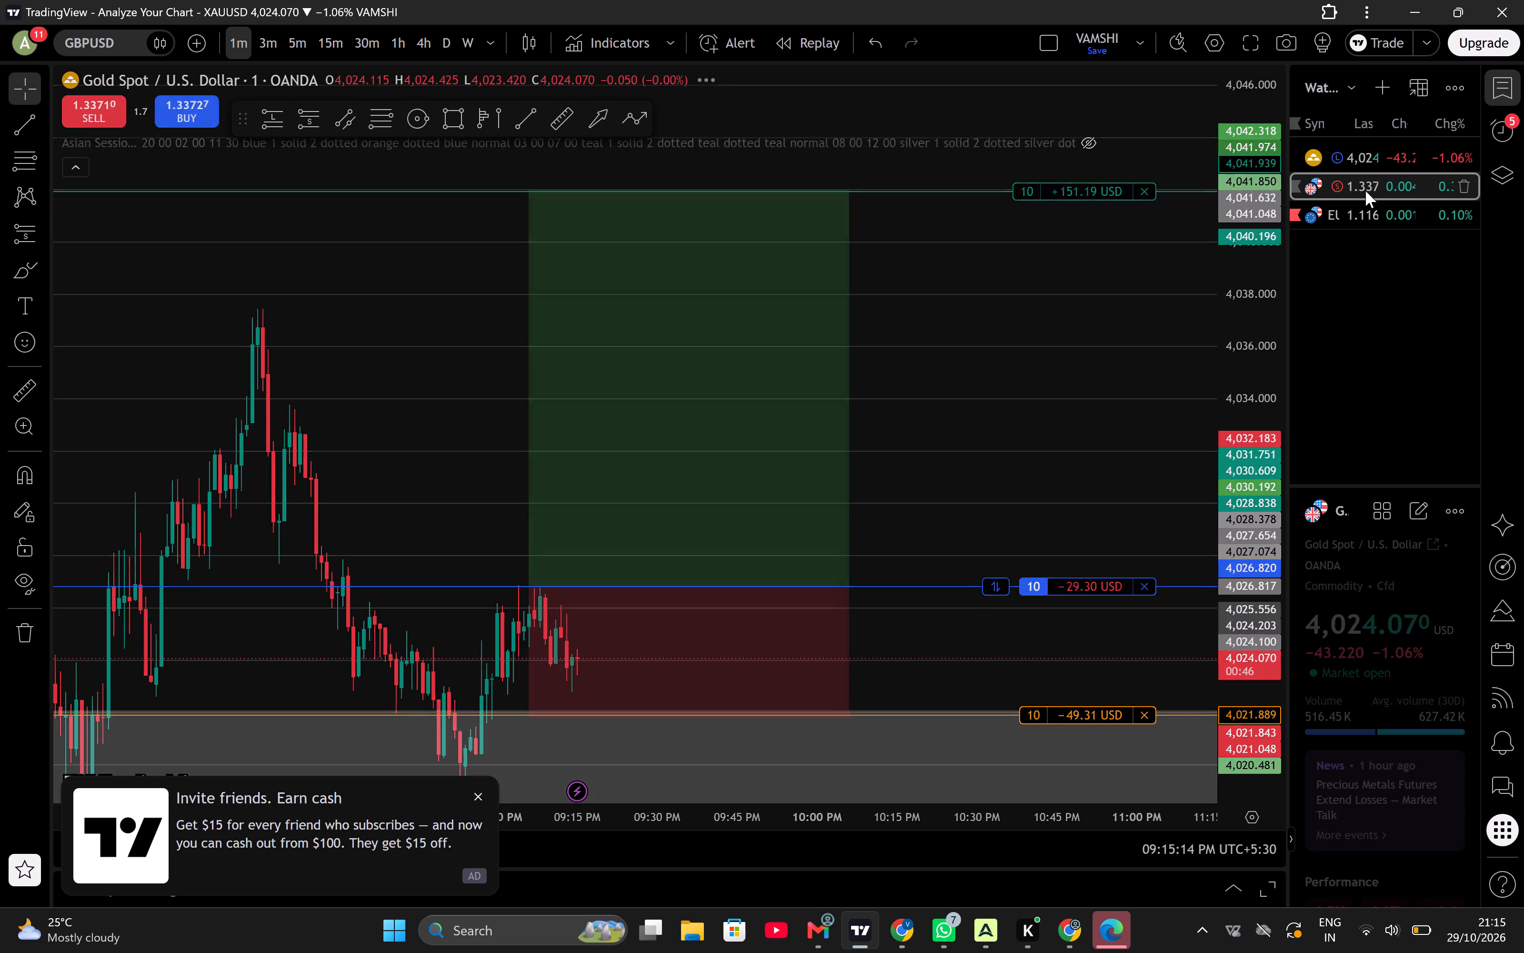
pyautogui.moveTo(942, 406); pyautogui.dragTo(966, 476)
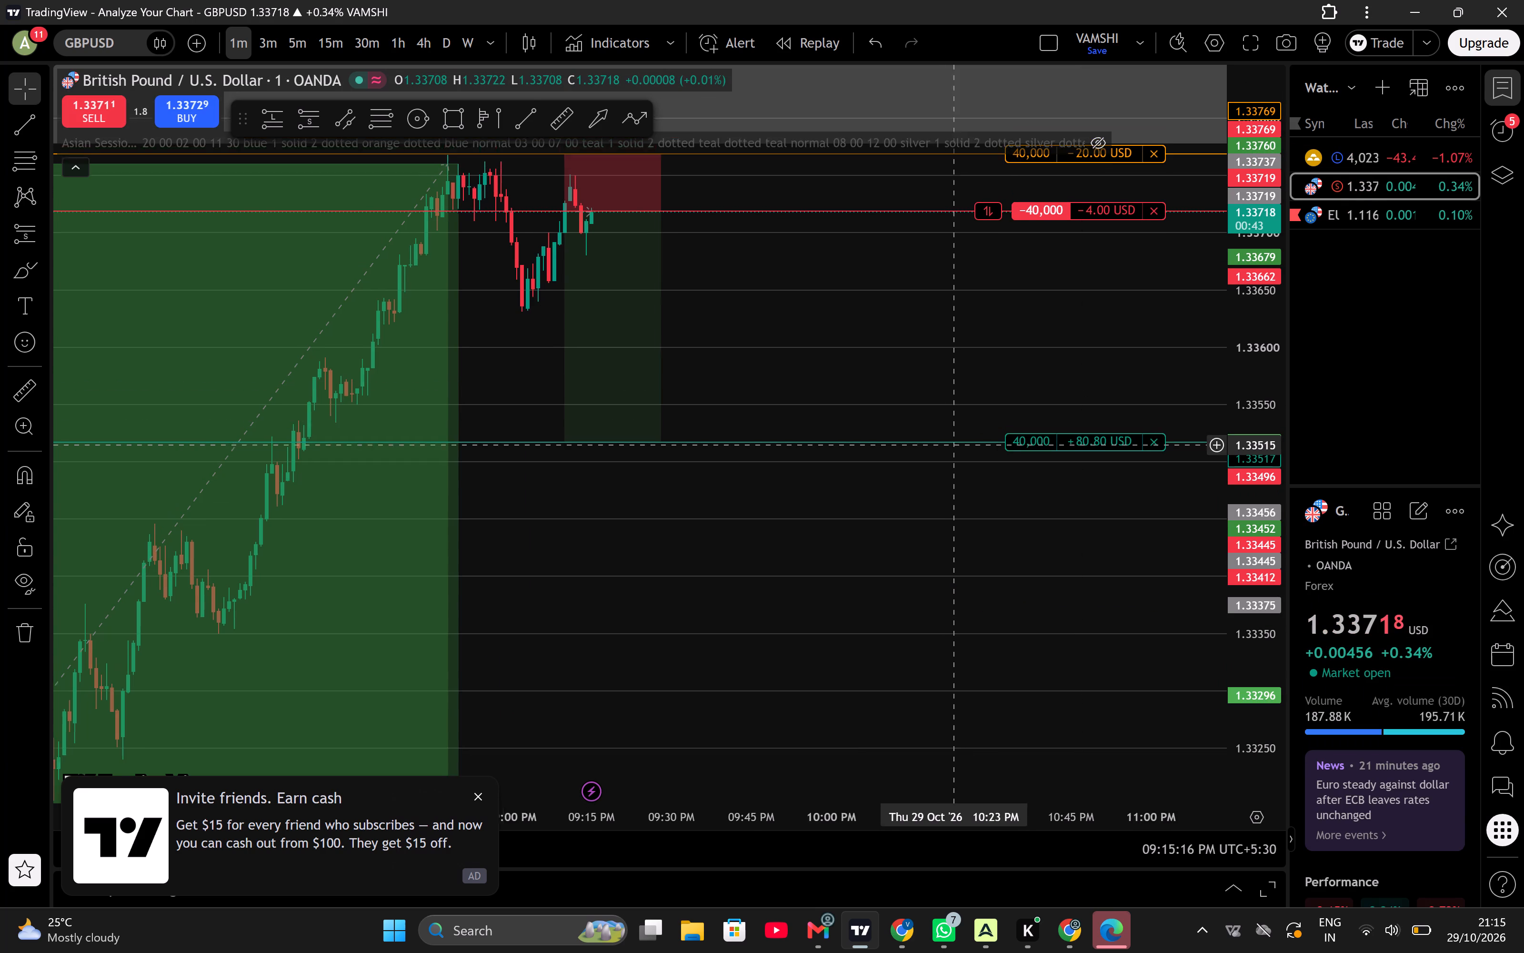
pyautogui.moveTo(862, 417); pyautogui.dragTo(867, 495)
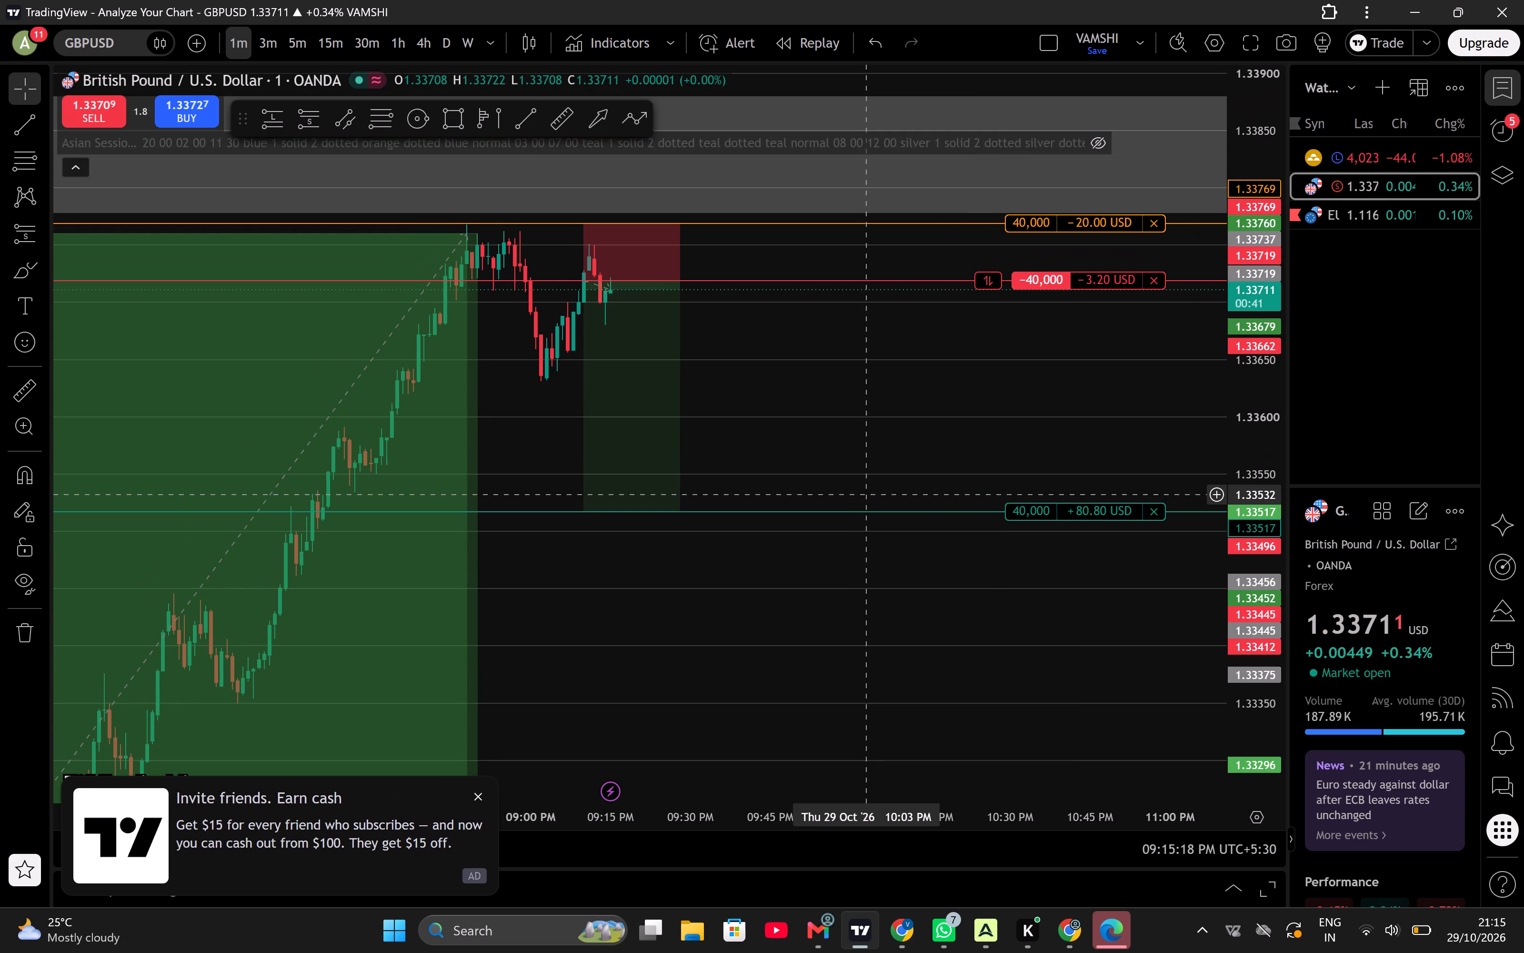
pyautogui.scroll(1, 867, 495)
pyautogui.moveTo(1250, 475); pyautogui.dragTo(1237, 317)
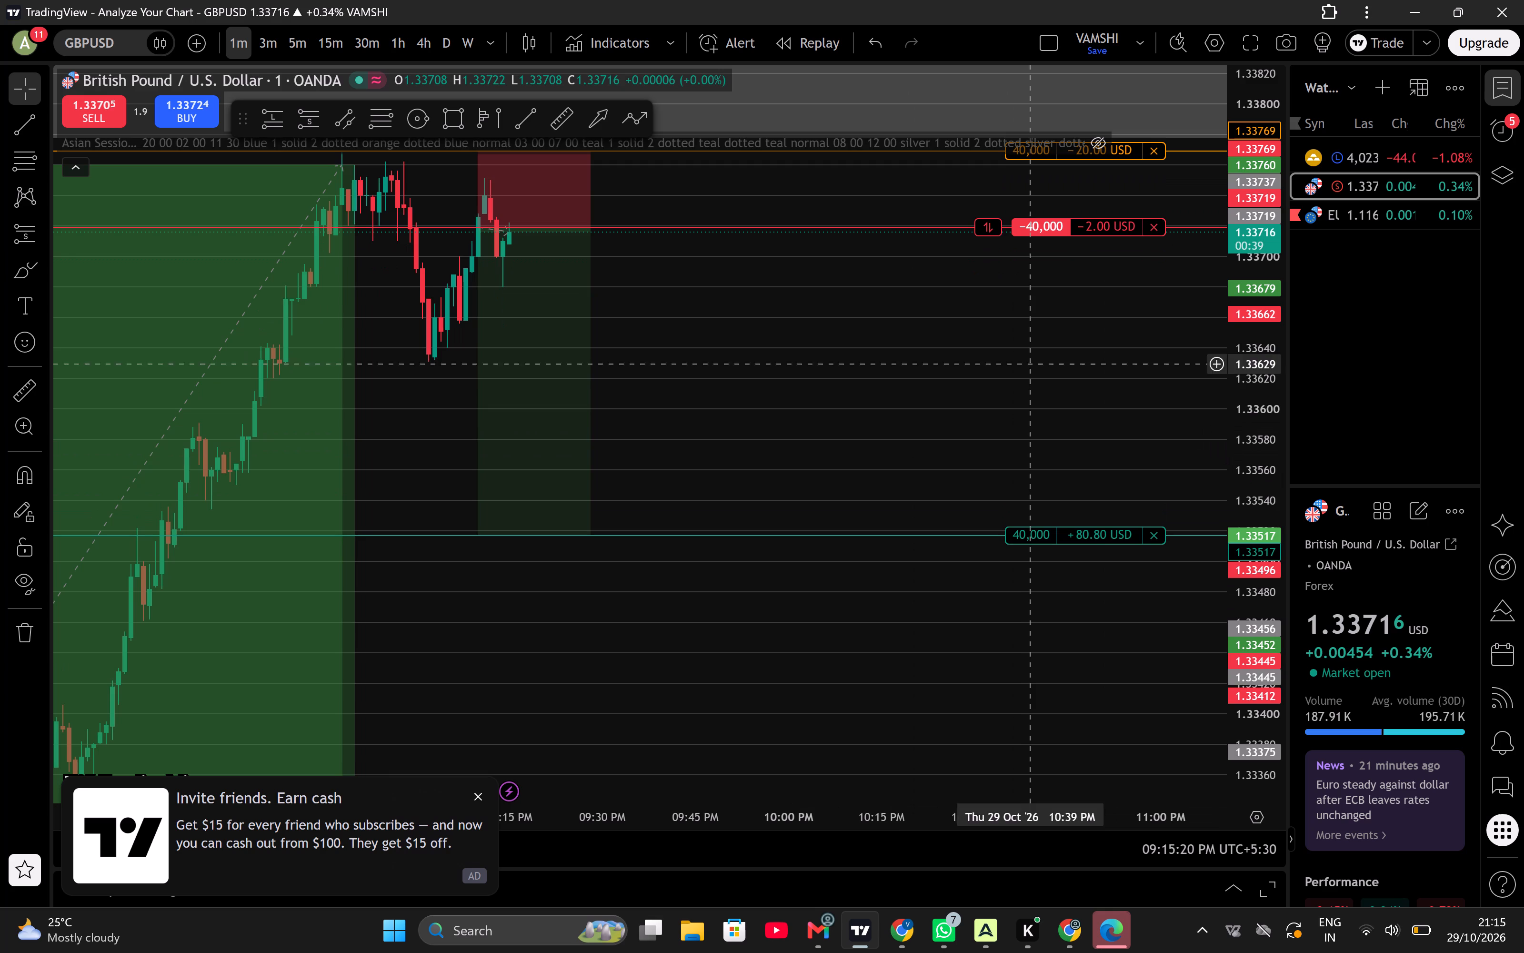
pyautogui.moveTo(995, 371); pyautogui.dragTo(1035, 514)
pyautogui.scroll(1, 1035, 514)
pyautogui.moveTo(853, 476); pyautogui.dragTo(885, 468)
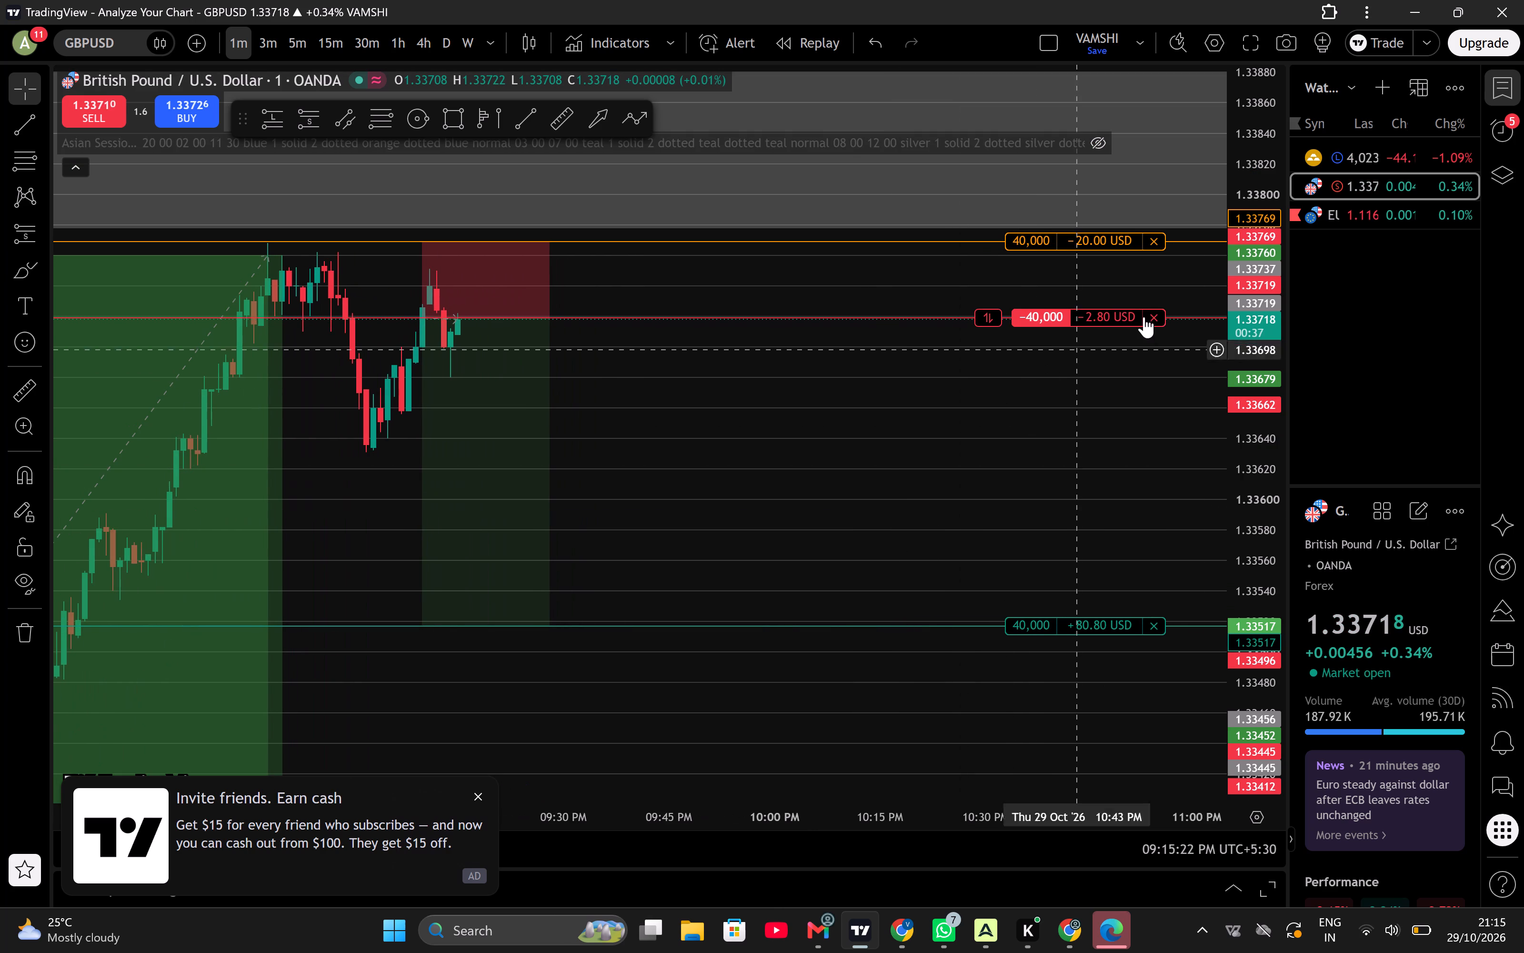
# Switch to EURUSD and examine the 1-minute price action relative to the pending sell limit order and its exit levels.
pyautogui.click(1329, 206)
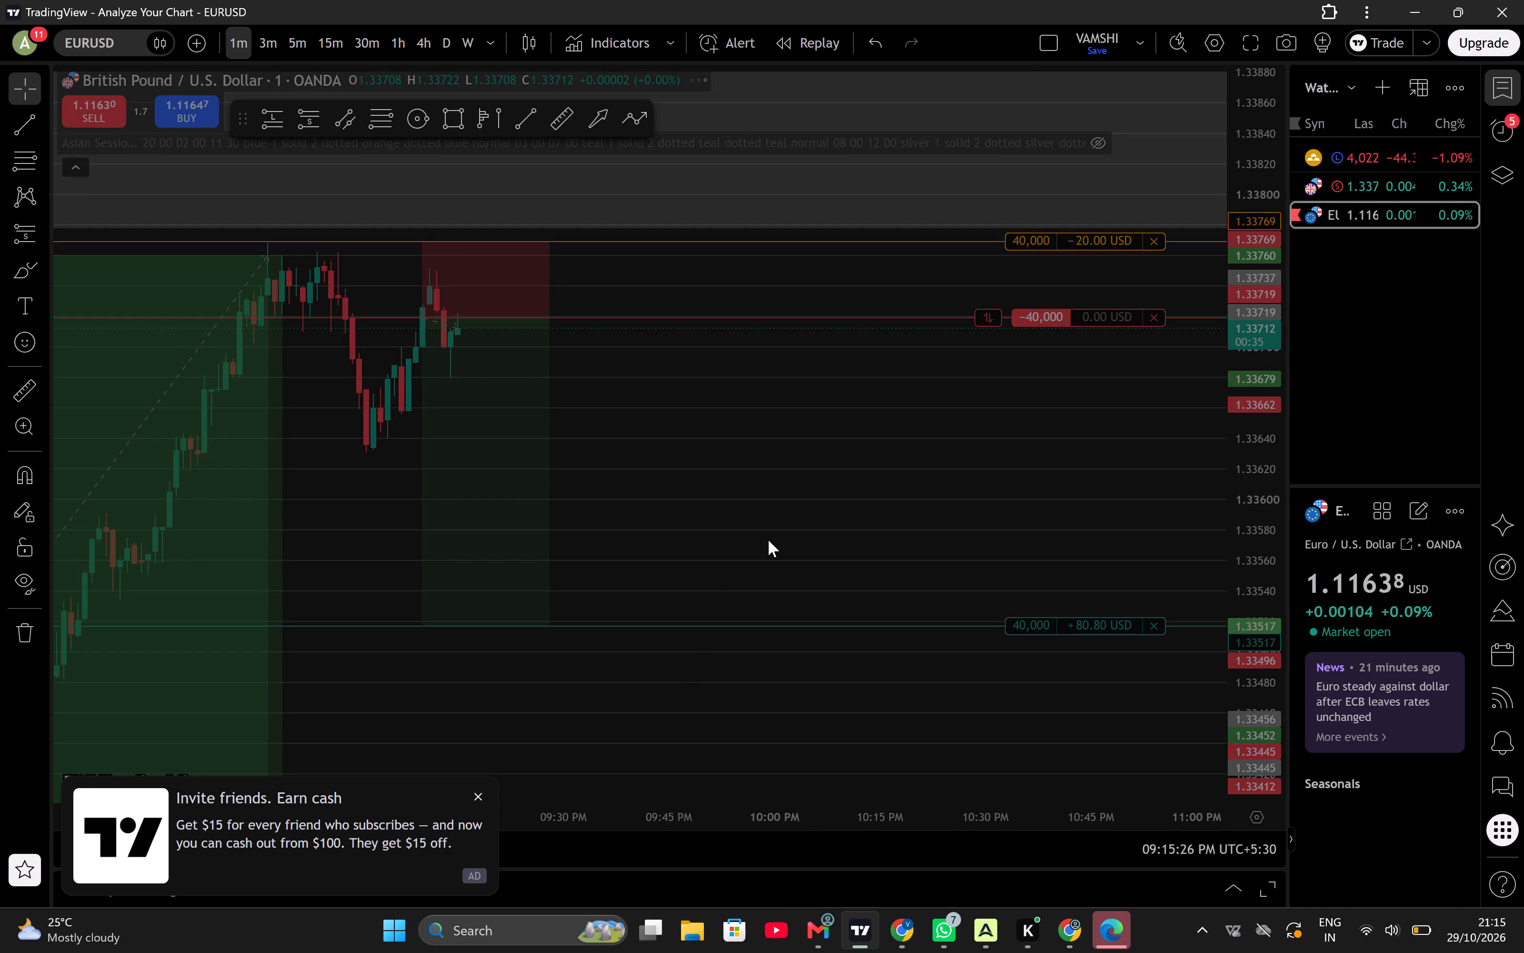
pyautogui.moveTo(768, 540); pyautogui.dragTo(791, 497)
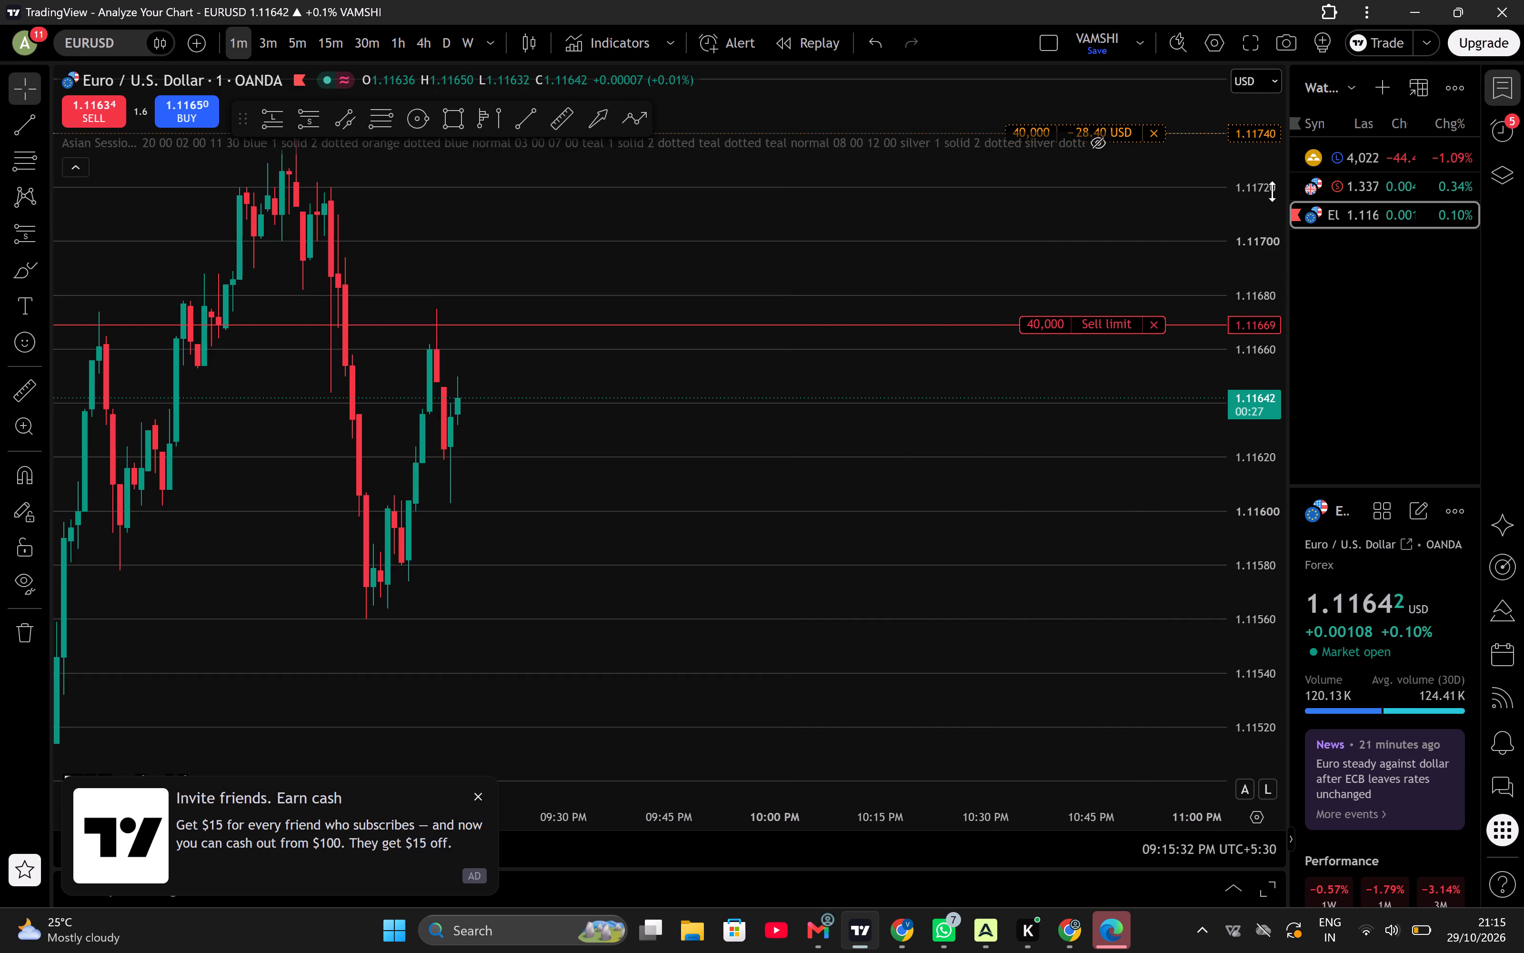
pyautogui.moveTo(1275, 190); pyautogui.dragTo(1242, 578)
pyautogui.scroll(-1, 858, 546)
pyautogui.moveTo(965, 532); pyautogui.dragTo(894, 517)
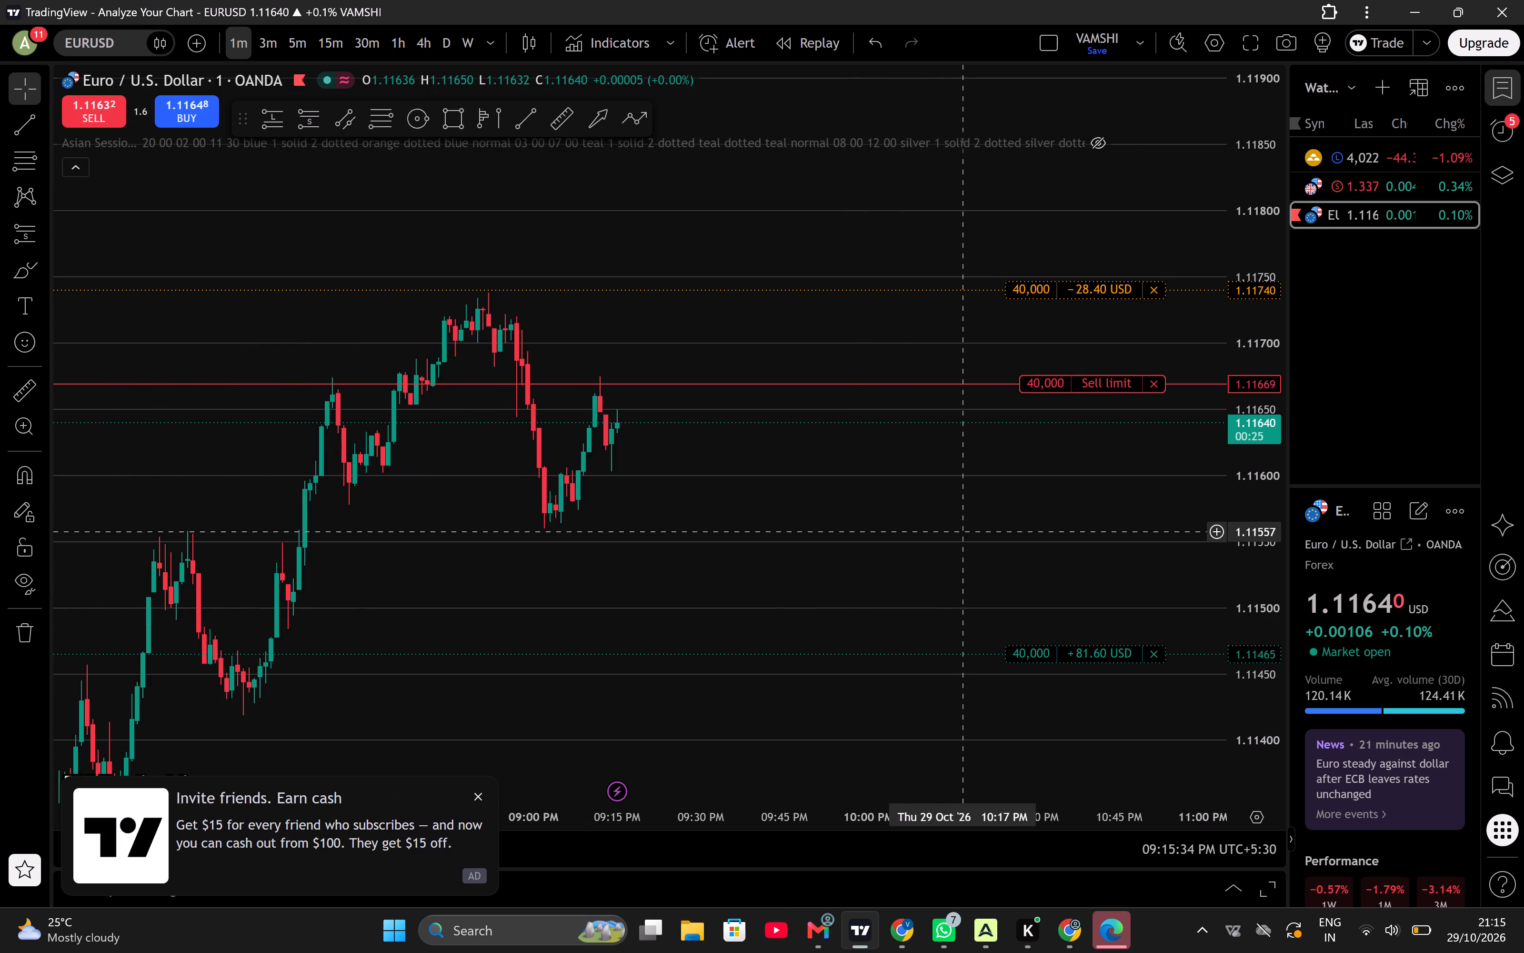
pyautogui.moveTo(894, 517); pyautogui.dragTo(827, 505)
pyautogui.scroll(1, 827, 505)
pyautogui.moveTo(546, 527); pyautogui.dragTo(906, 464)
pyautogui.scroll(-1, 906, 464)
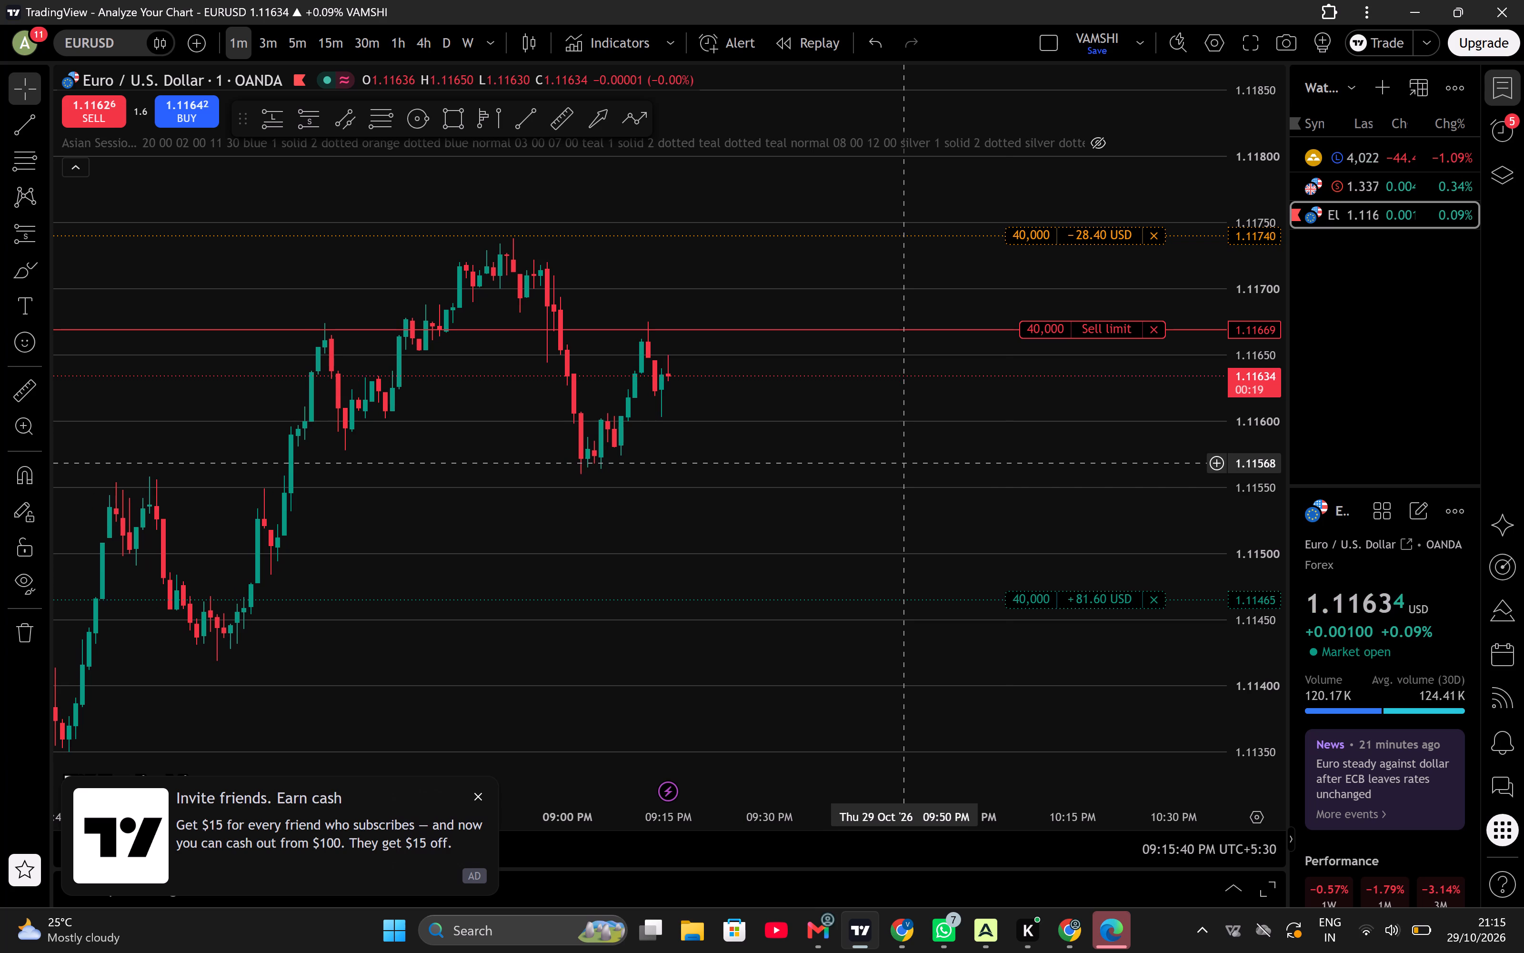
pyautogui.moveTo(1004, 475); pyautogui.dragTo(986, 481)
pyautogui.scroll(1, 986, 481)
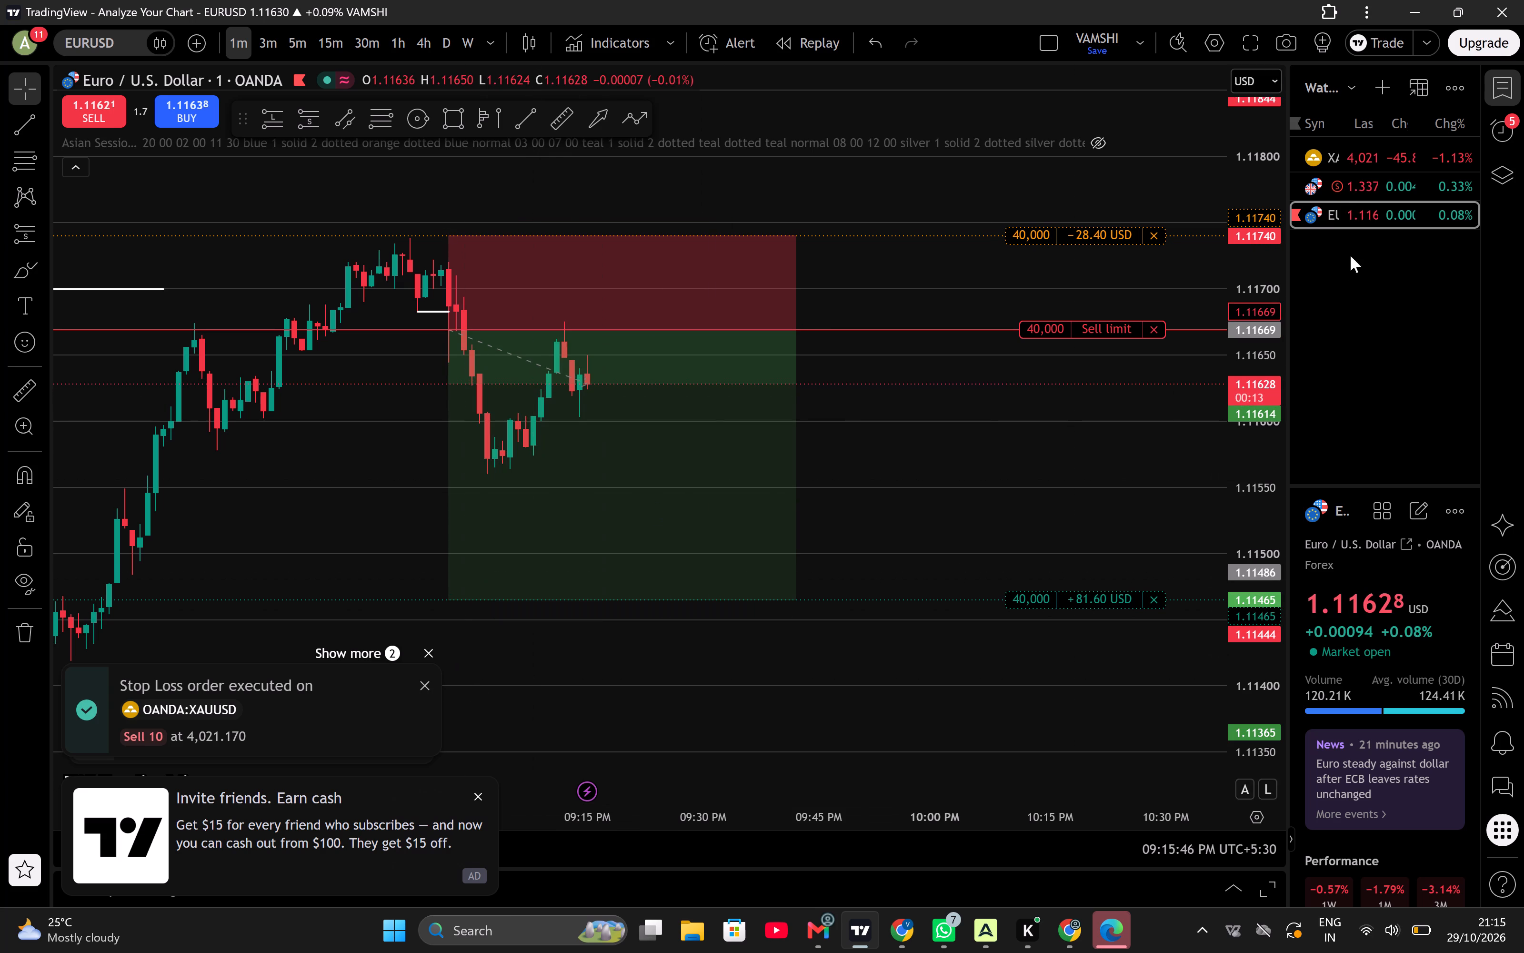
# Switch the chart to XAUUSD and dismiss the stop loss execution notification and the invite-friends ad.
pyautogui.click(1369, 164)
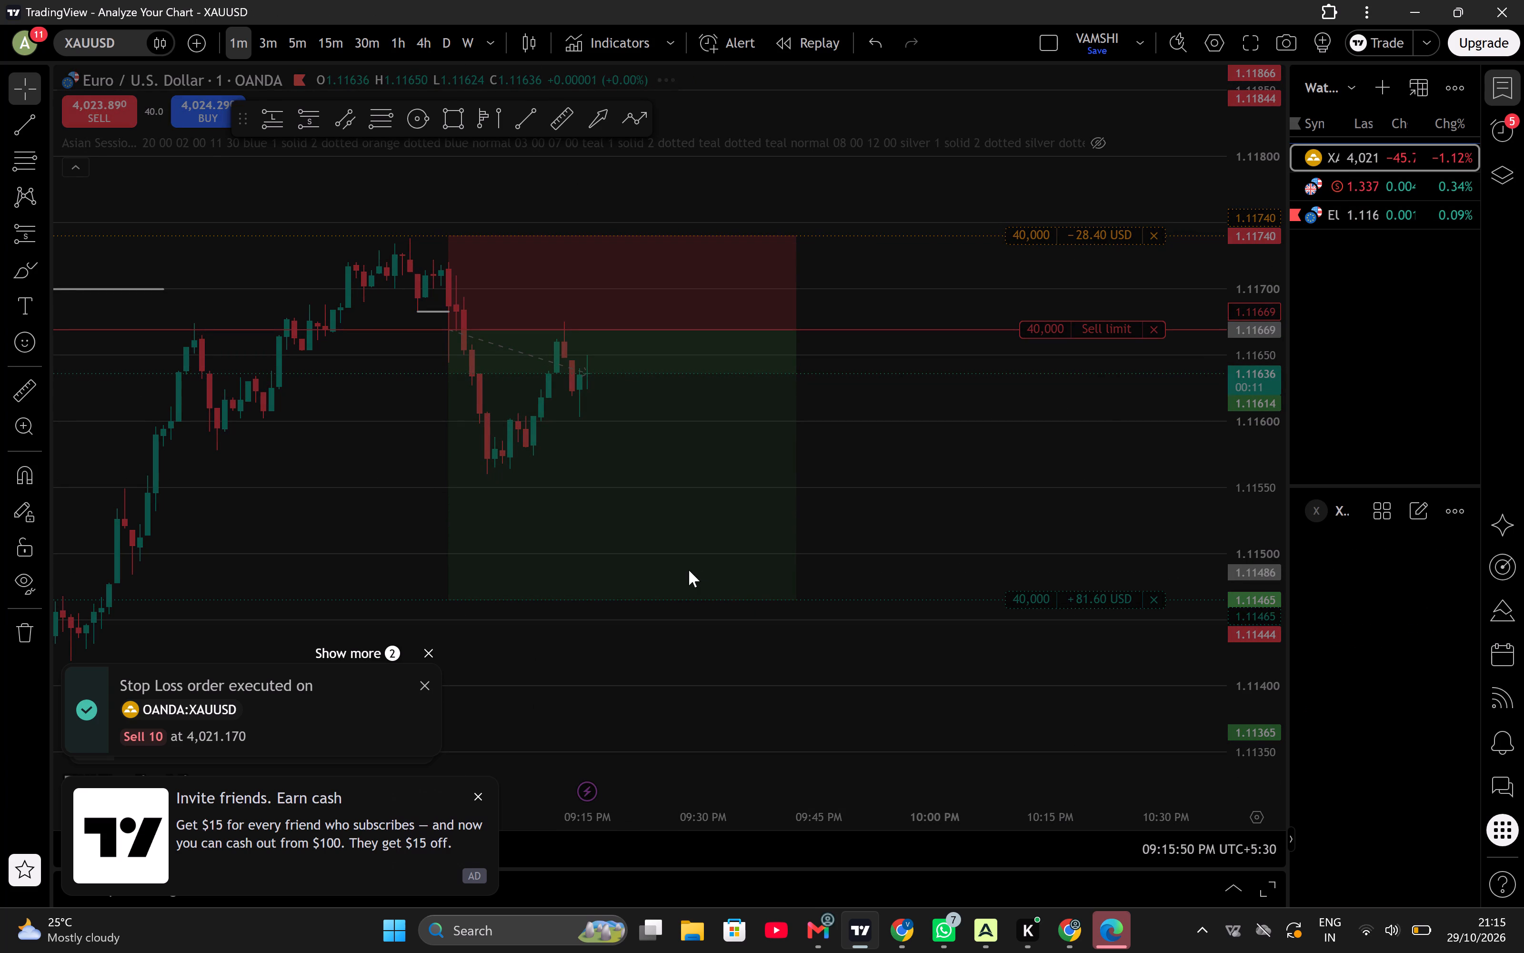
pyautogui.click(428, 646)
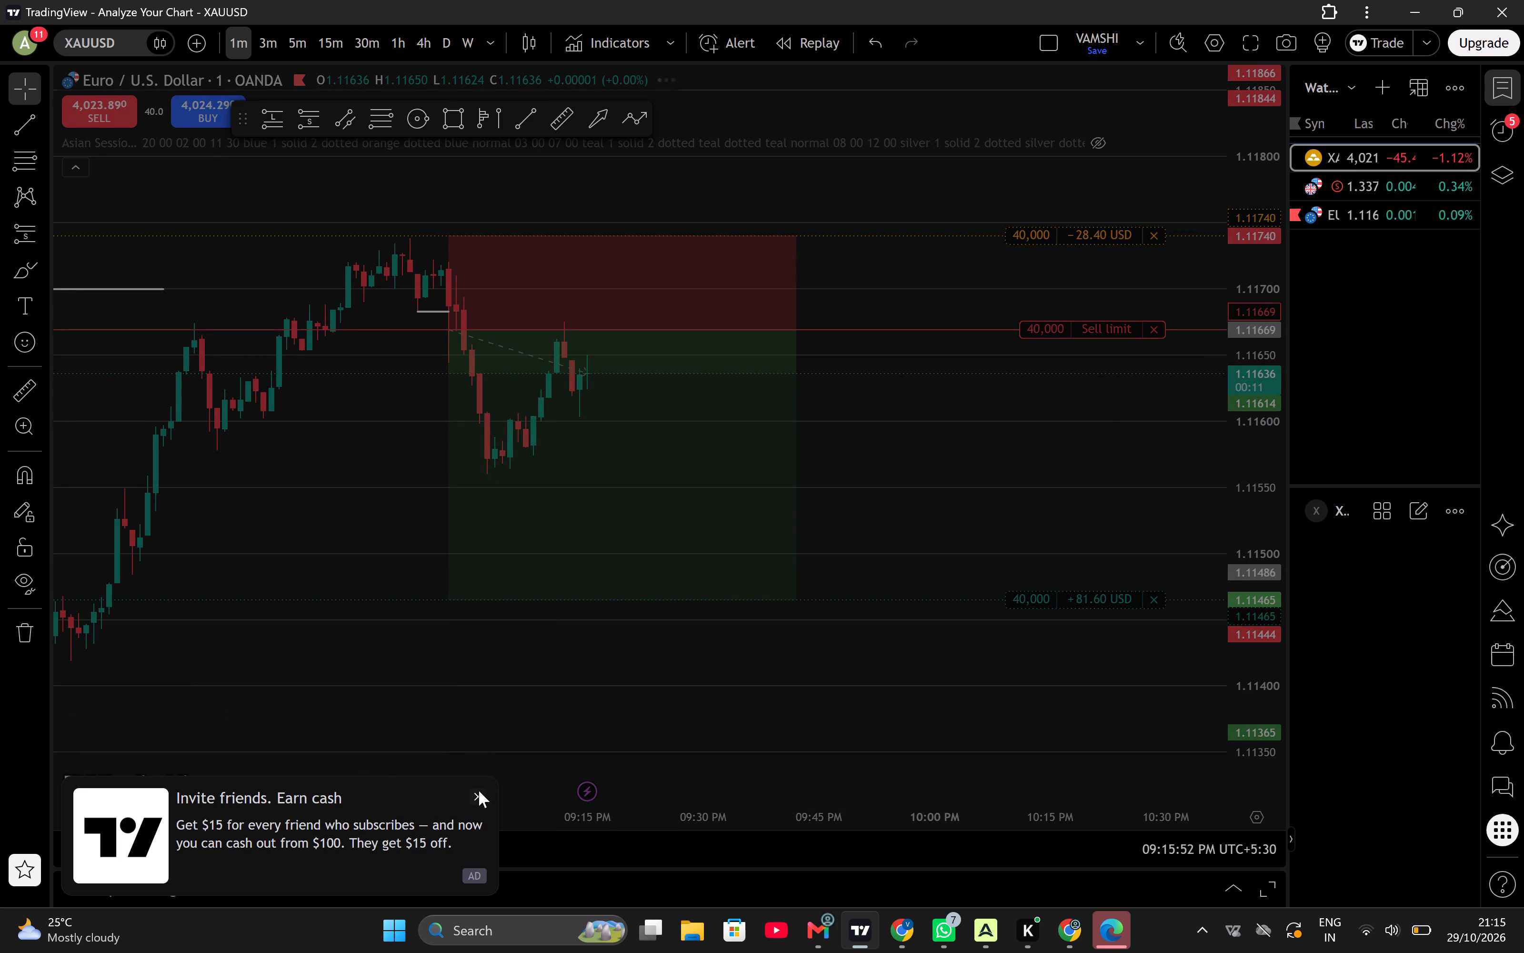
pyautogui.click(479, 791)
pyautogui.moveTo(742, 650); pyautogui.dragTo(850, 583)
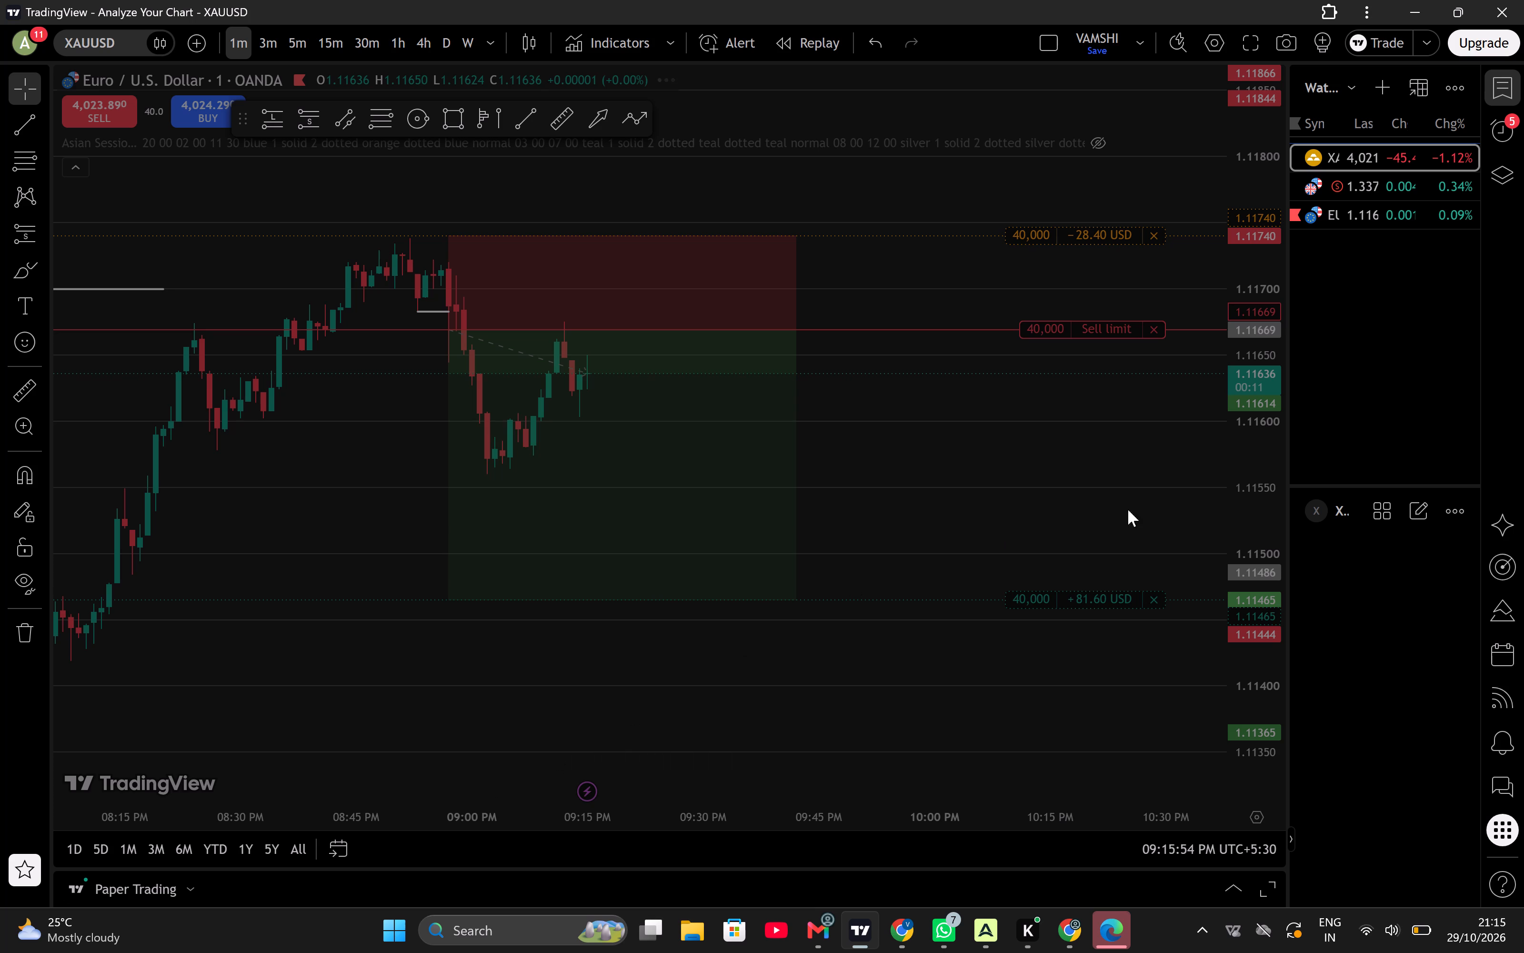
# Disconnect from the SVN HOSTEL 2/2 Wi-Fi network and reconnect to it with automatic connection enabled.
pyautogui.click(1392, 940)
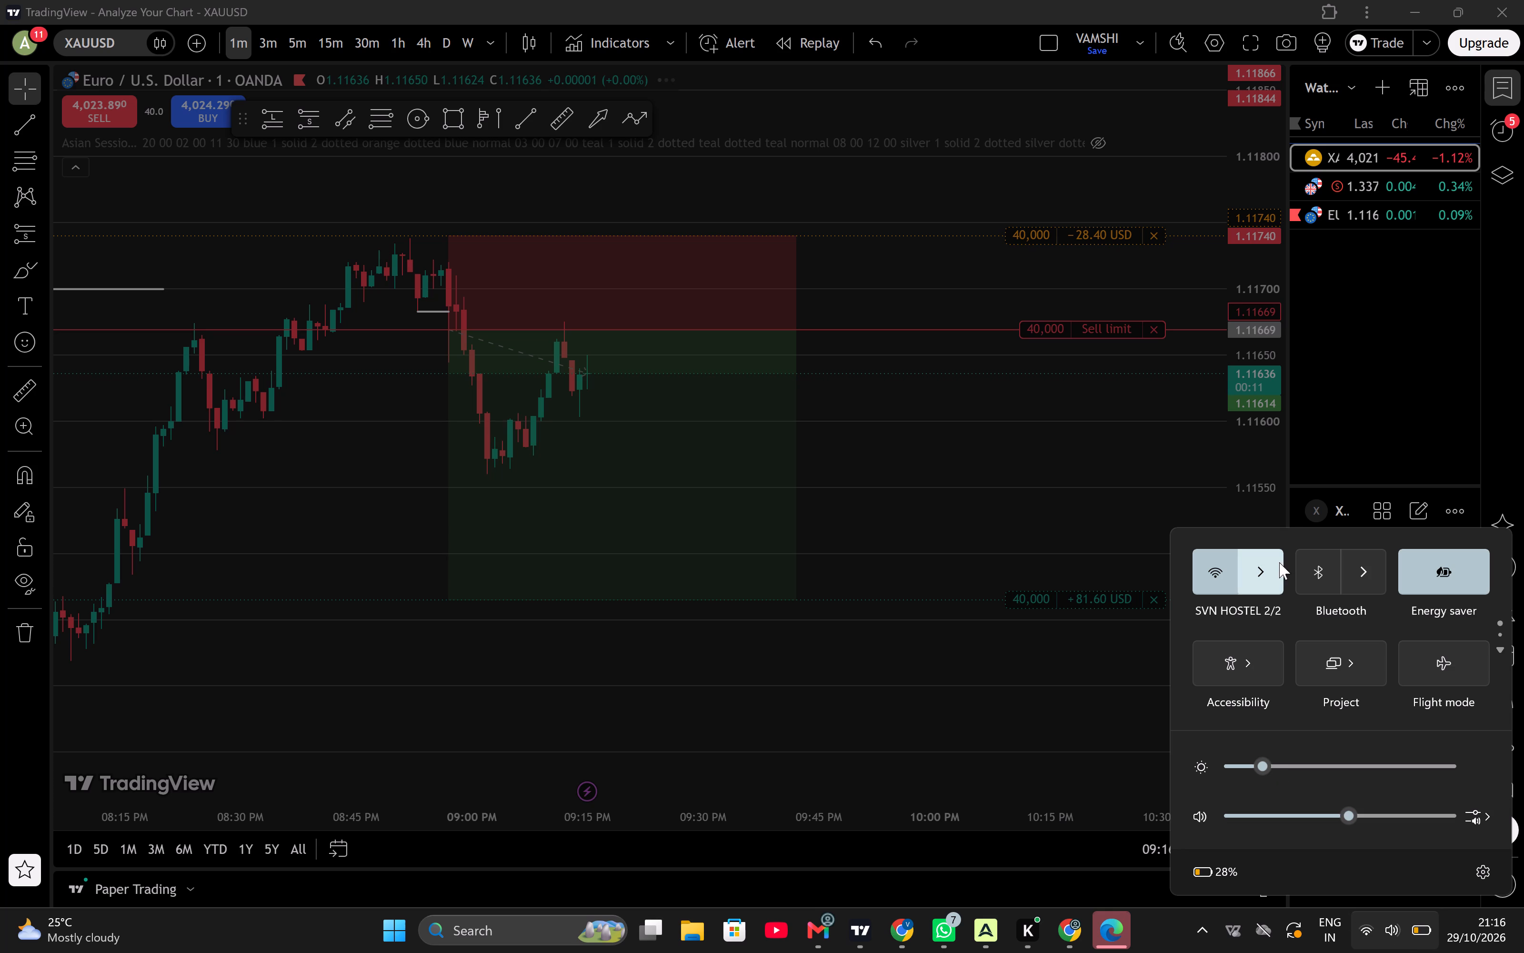
pyautogui.click(1274, 578)
pyautogui.click(1384, 638)
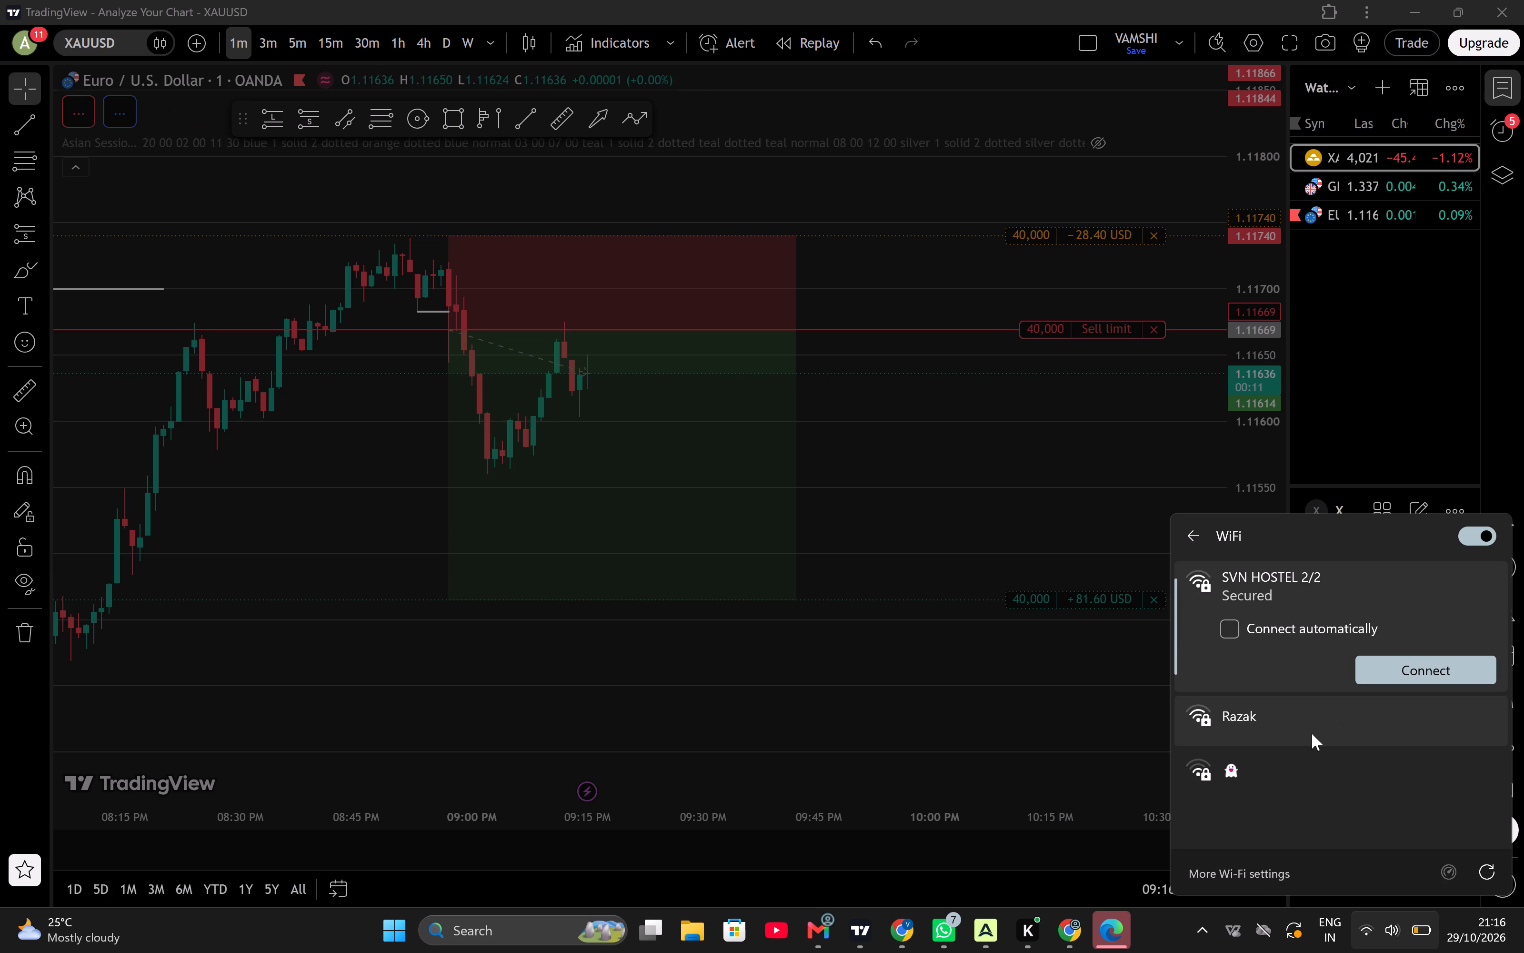
pyautogui.click(1305, 634)
pyautogui.click(1376, 681)
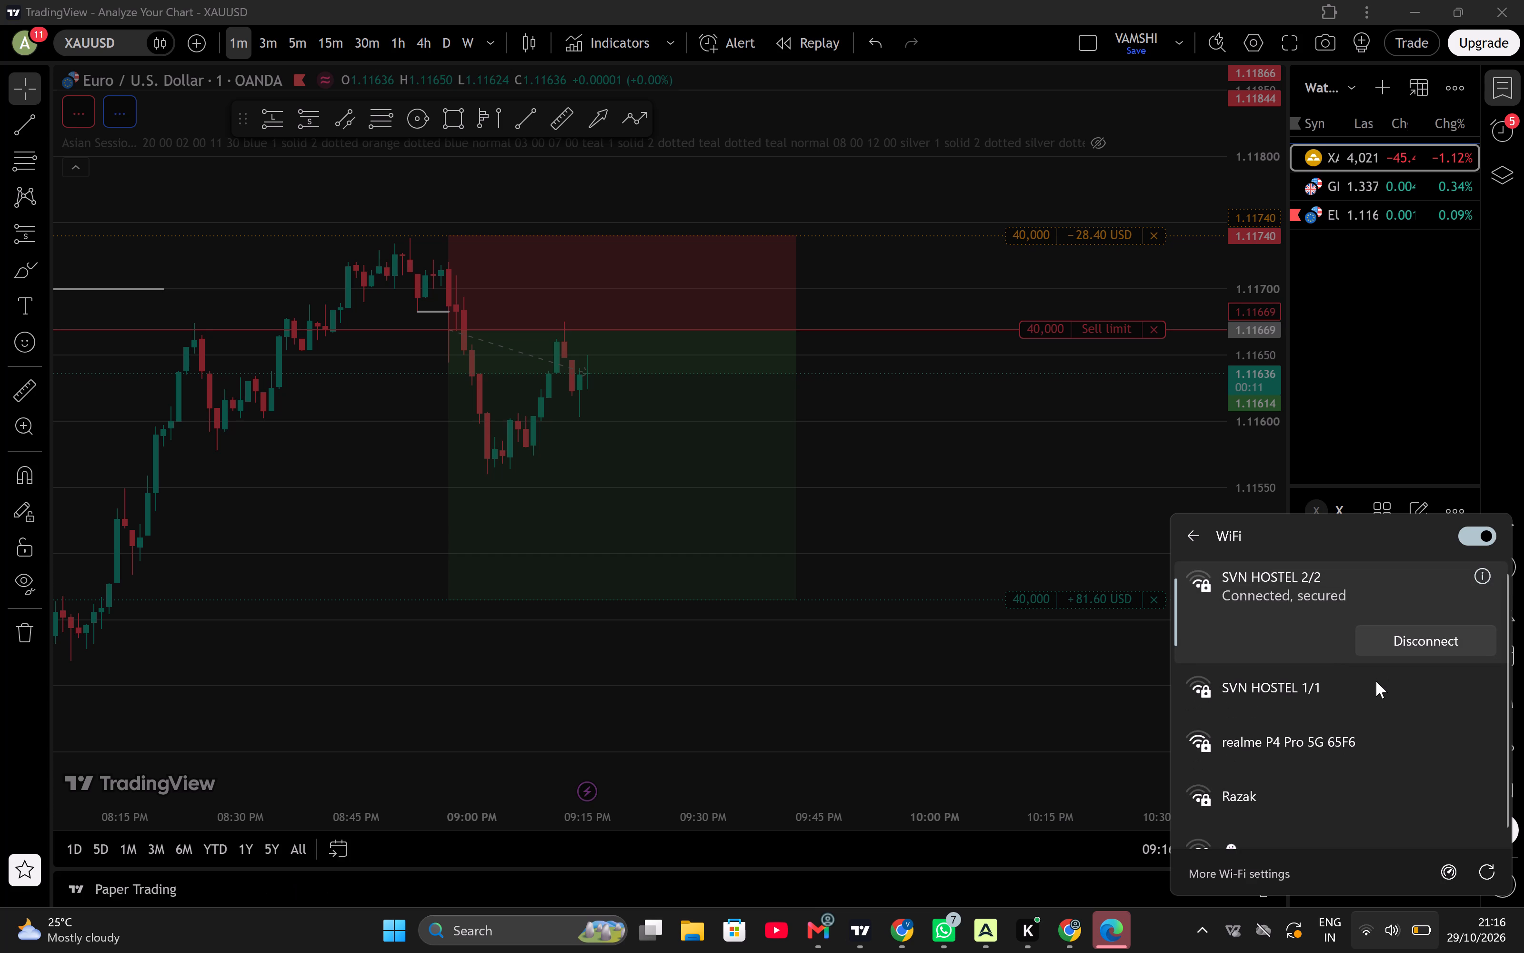
pyautogui.click(1078, 473)
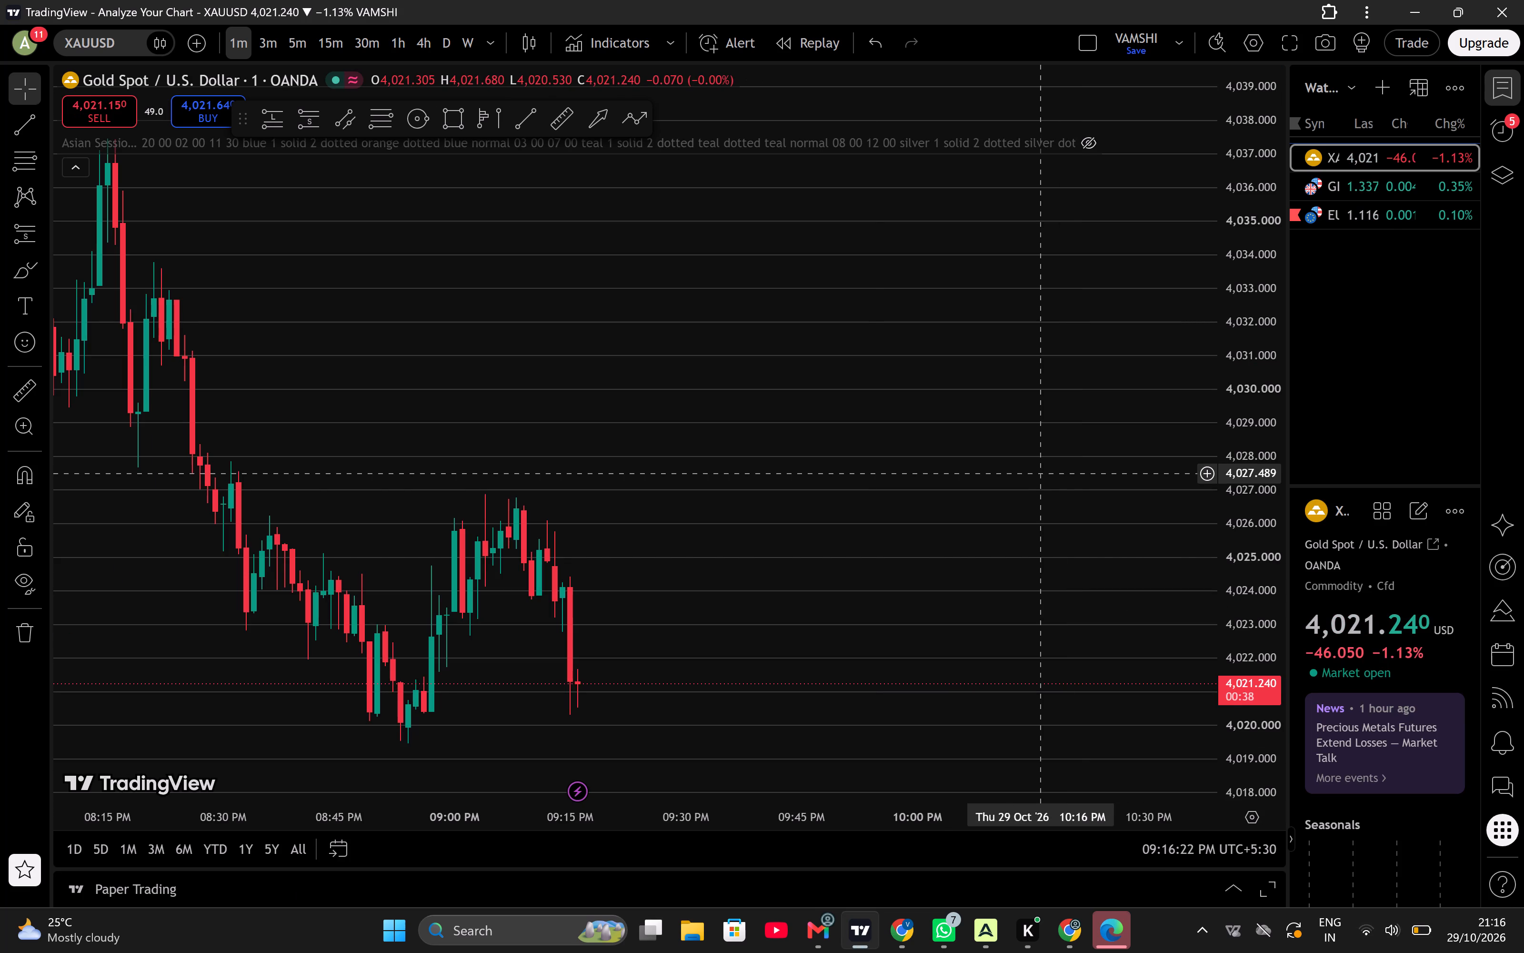
# Examine the latest XAUUSD price action on the 1-minute chart.
pyautogui.moveTo(846, 562); pyautogui.dragTo(916, 487)
pyautogui.moveTo(832, 518); pyautogui.dragTo(922, 409)
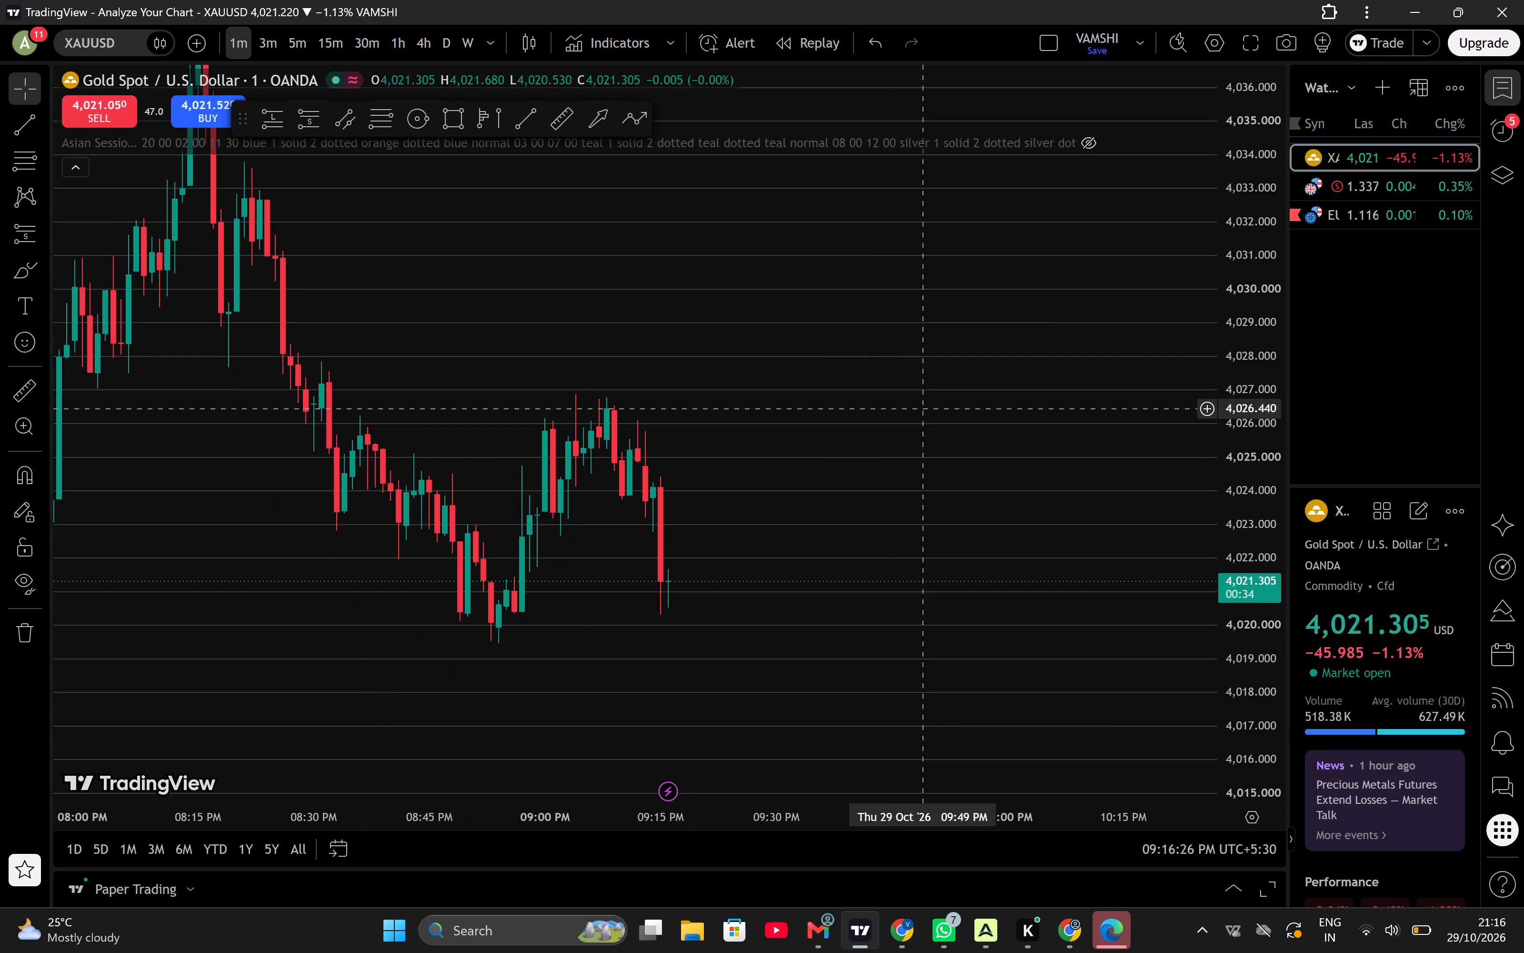
# Switch to EURUSD and examine the 1-minute price action against the pending sell limit order and its exit levels.
pyautogui.click(1339, 213)
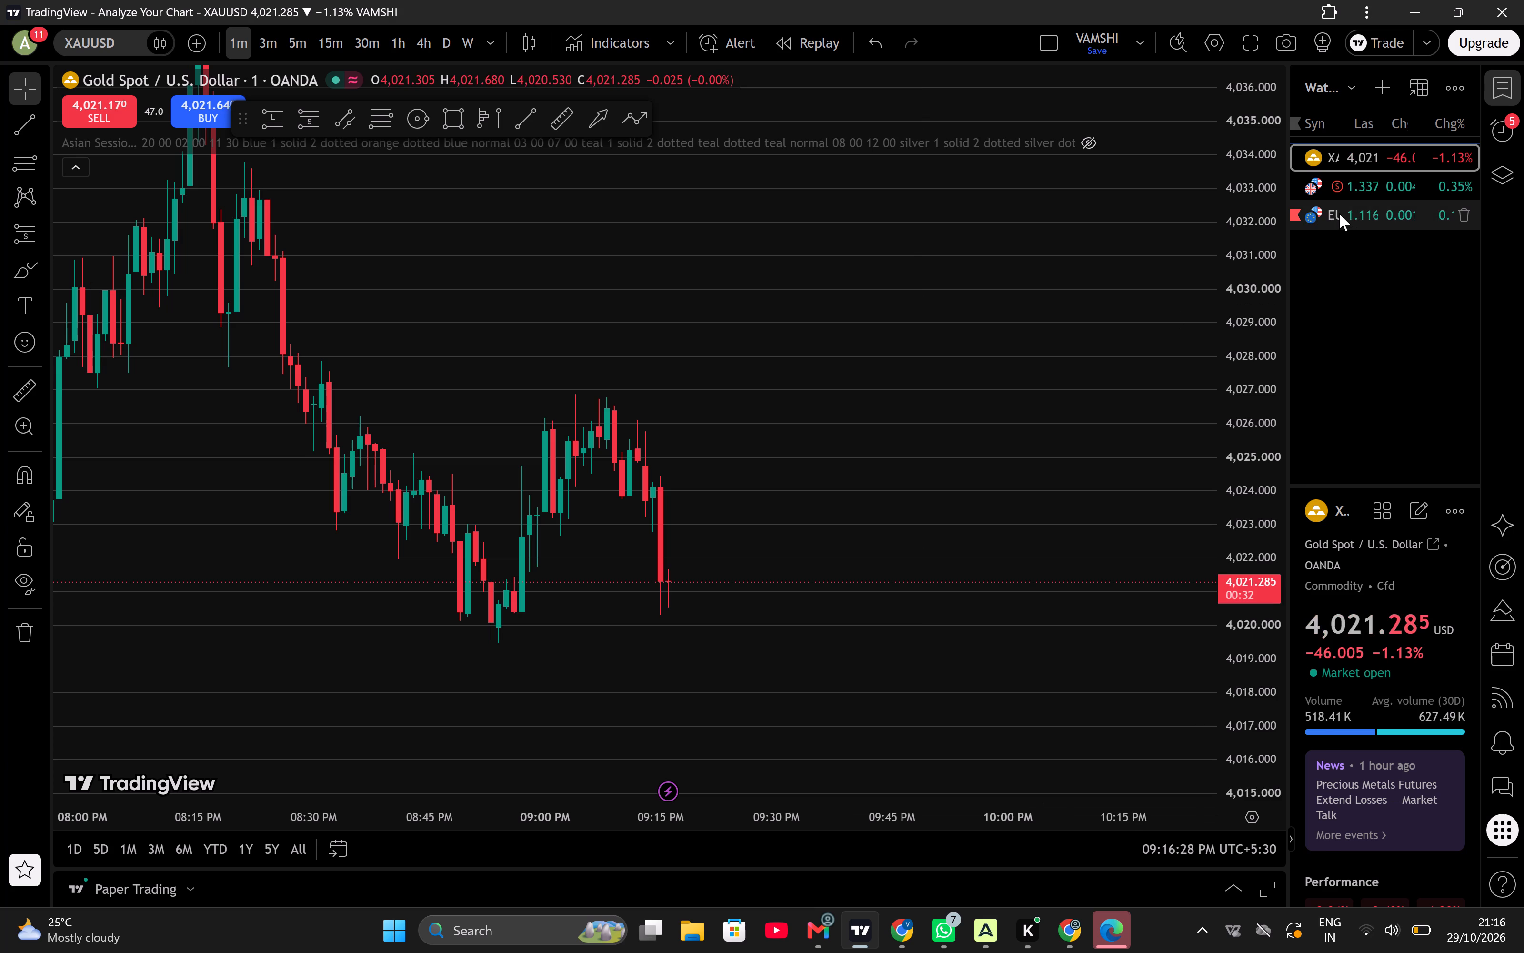
pyautogui.moveTo(993, 497); pyautogui.dragTo(928, 497)
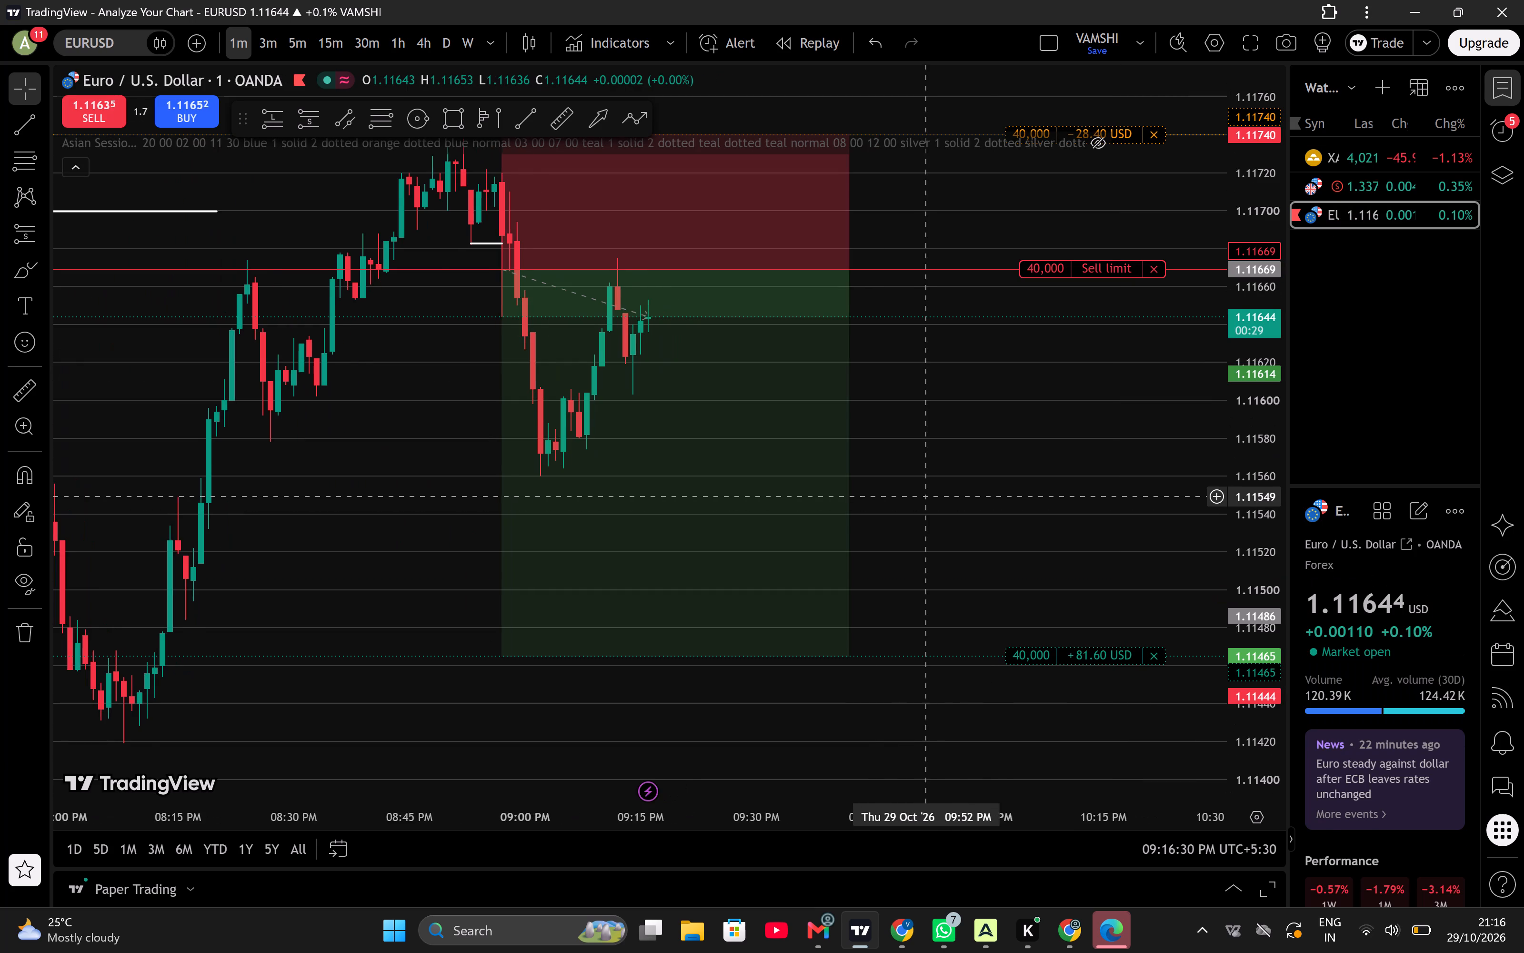
pyautogui.scroll(1, 928, 497)
pyautogui.moveTo(942, 501); pyautogui.dragTo(1075, 506)
pyautogui.moveTo(1260, 514); pyautogui.dragTo(1260, 431)
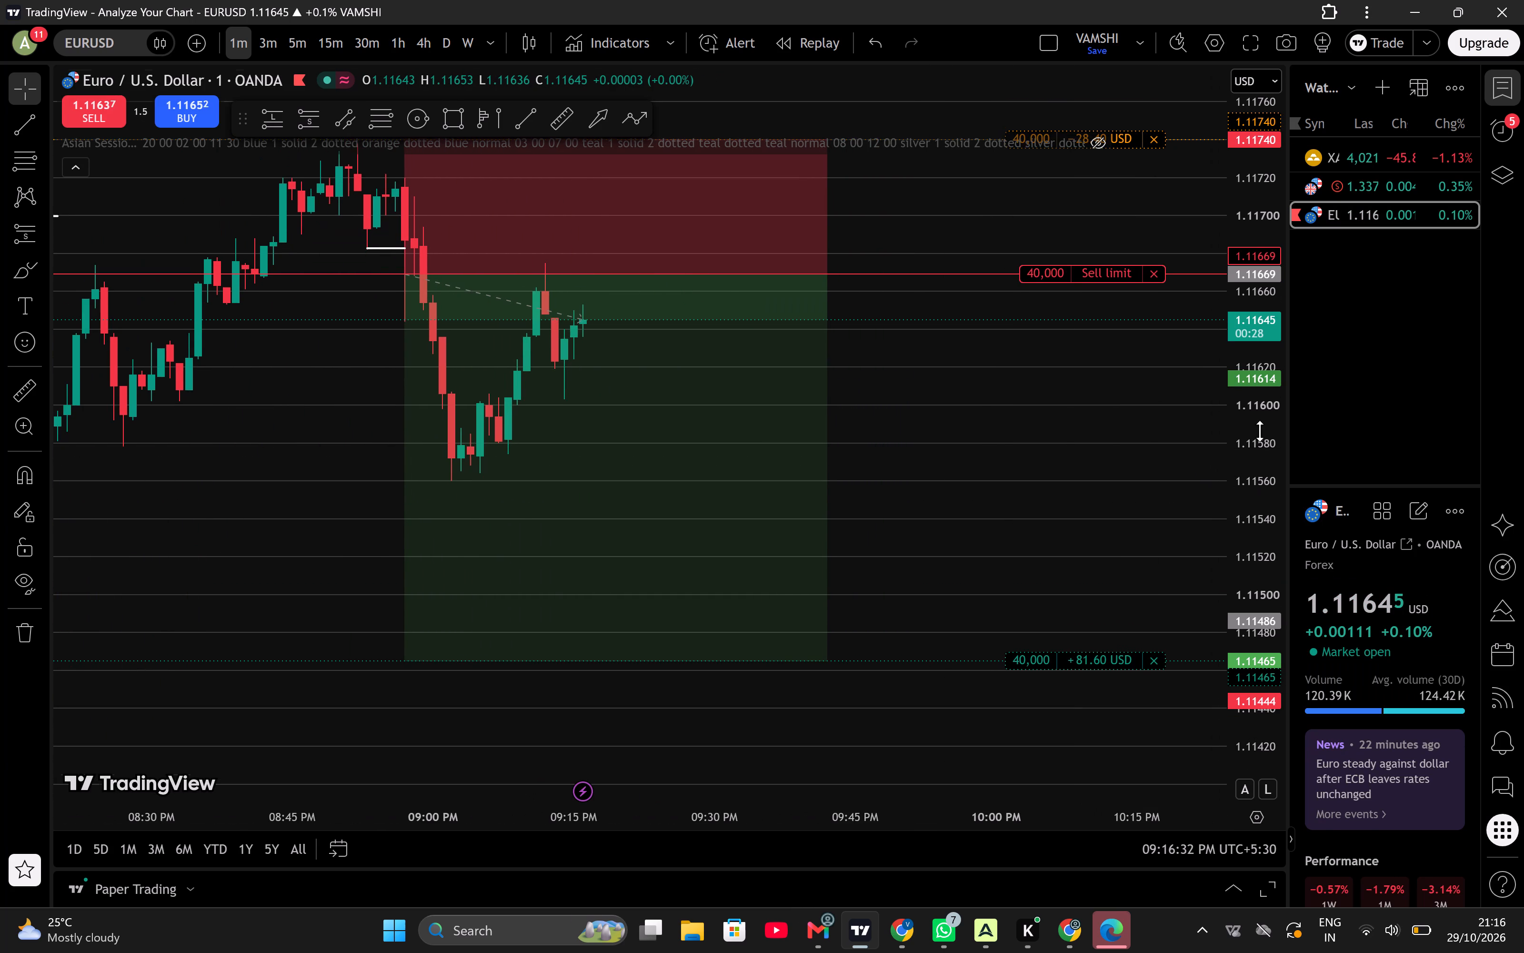
# Examine the 1-minute EURUSD price action against the pending sell limit order, its stop loss and take profit.
pyautogui.moveTo(1260, 431); pyautogui.dragTo(1260, 428)
pyautogui.moveTo(964, 464); pyautogui.dragTo(1055, 437)
pyautogui.scroll(-1, 1055, 437)
pyautogui.moveTo(1116, 437); pyautogui.dragTo(1105, 437)
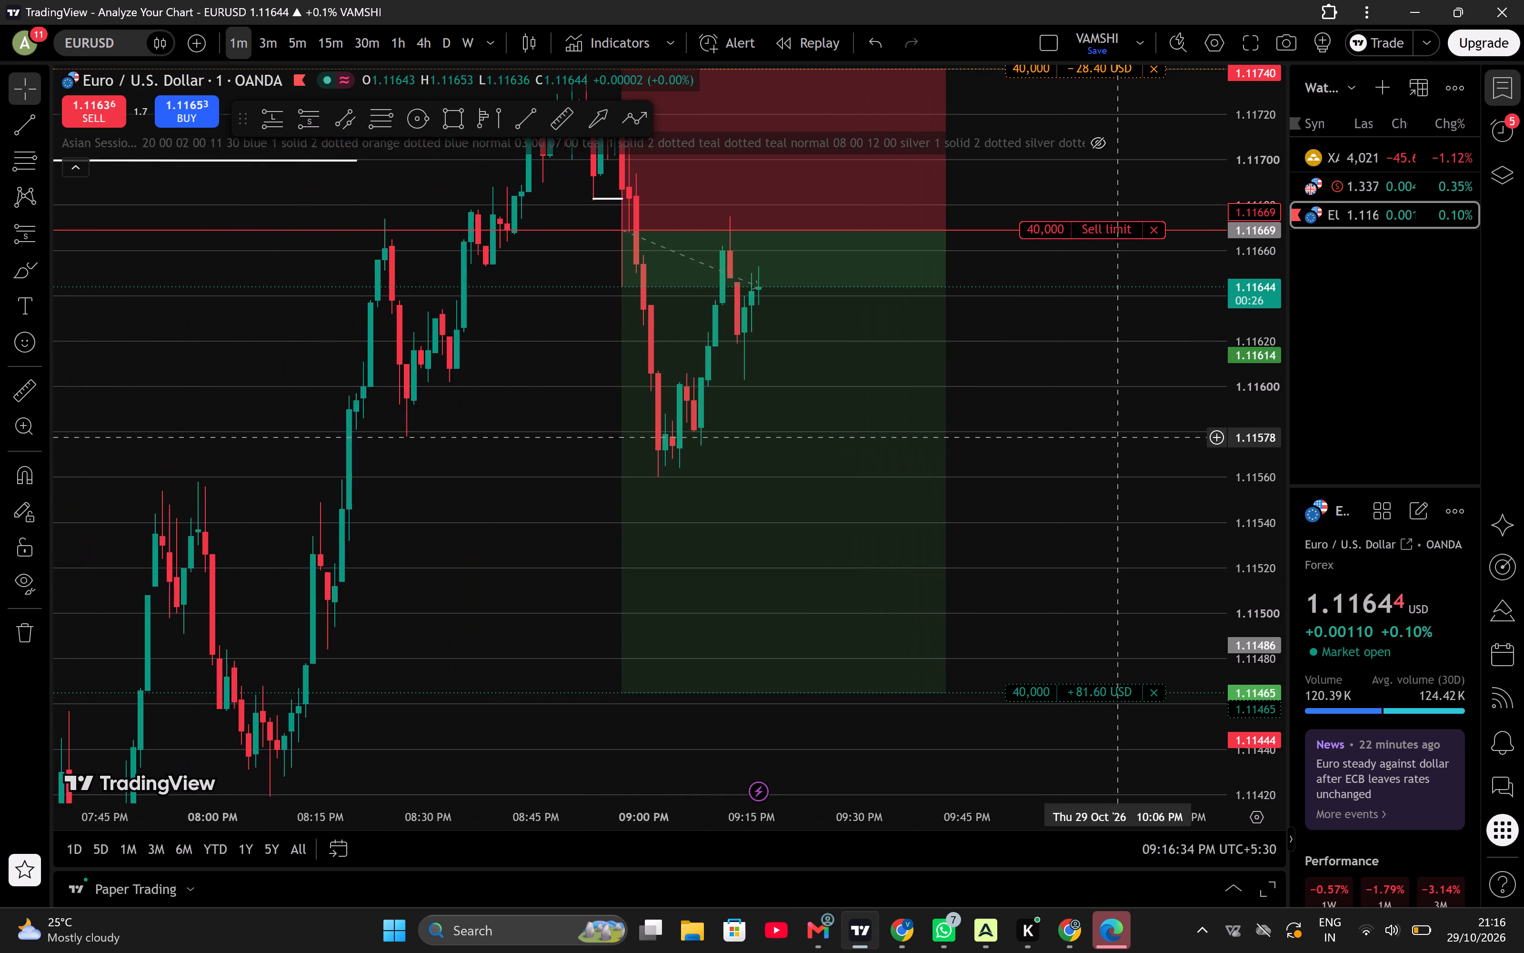
pyautogui.moveTo(1105, 437); pyautogui.dragTo(1028, 437)
pyautogui.moveTo(1269, 156); pyautogui.dragTo(1267, 356)
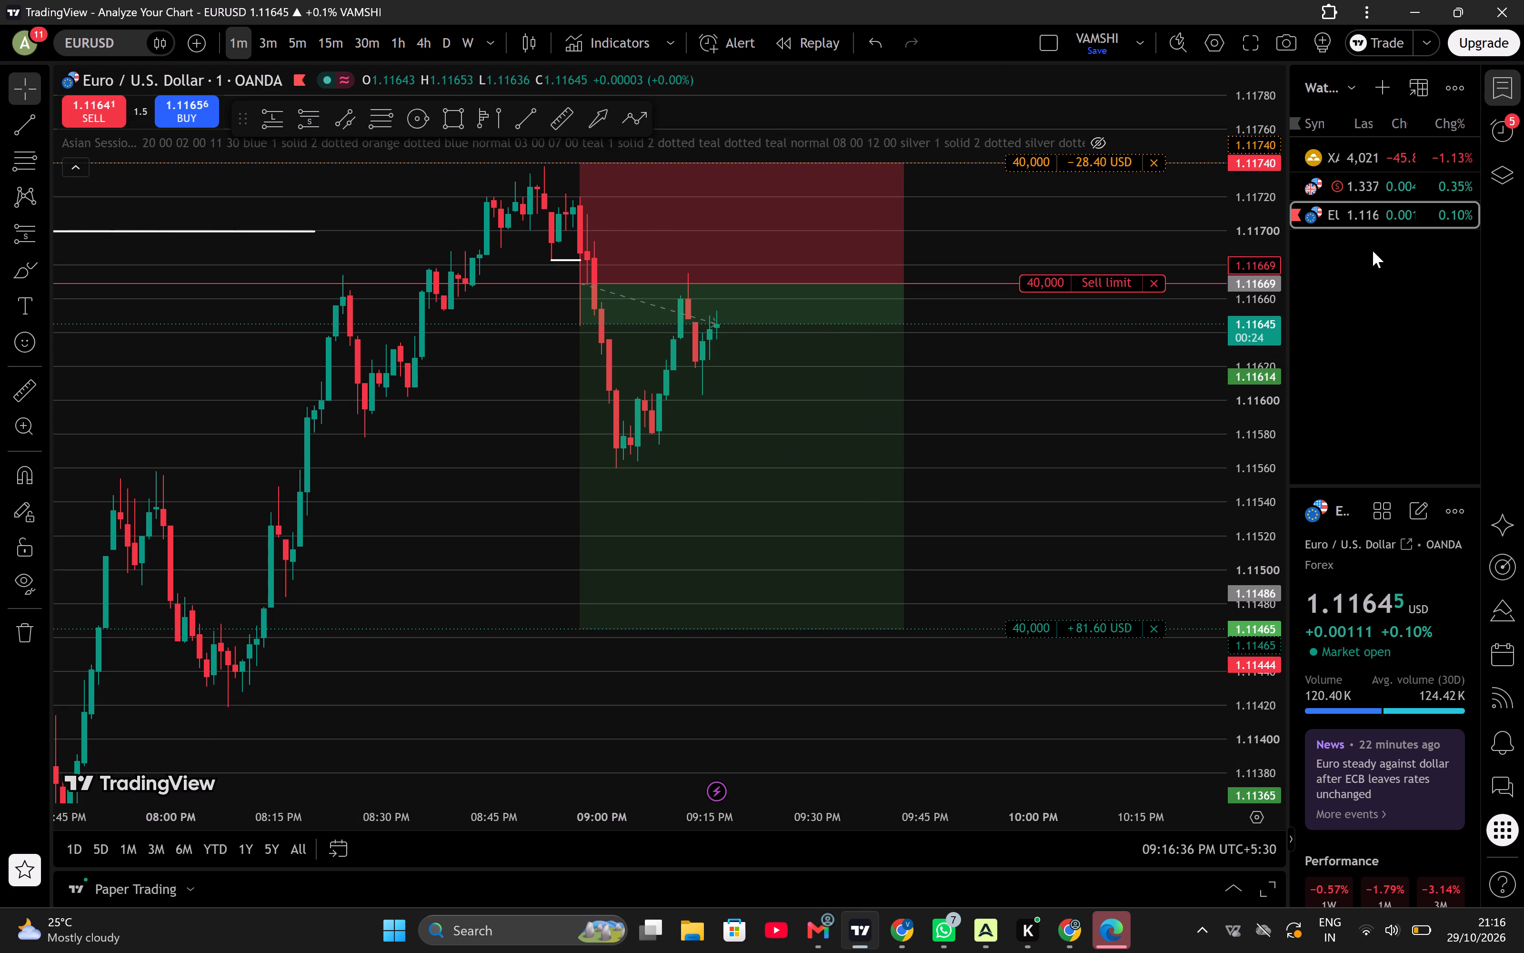
# Switch to GBPUSD and examine the 1-minute price action around the short position's entry, stop loss and take profit.
pyautogui.click(1370, 188)
pyautogui.moveTo(896, 539); pyautogui.dragTo(732, 772)
pyautogui.scroll(1, 812, 488)
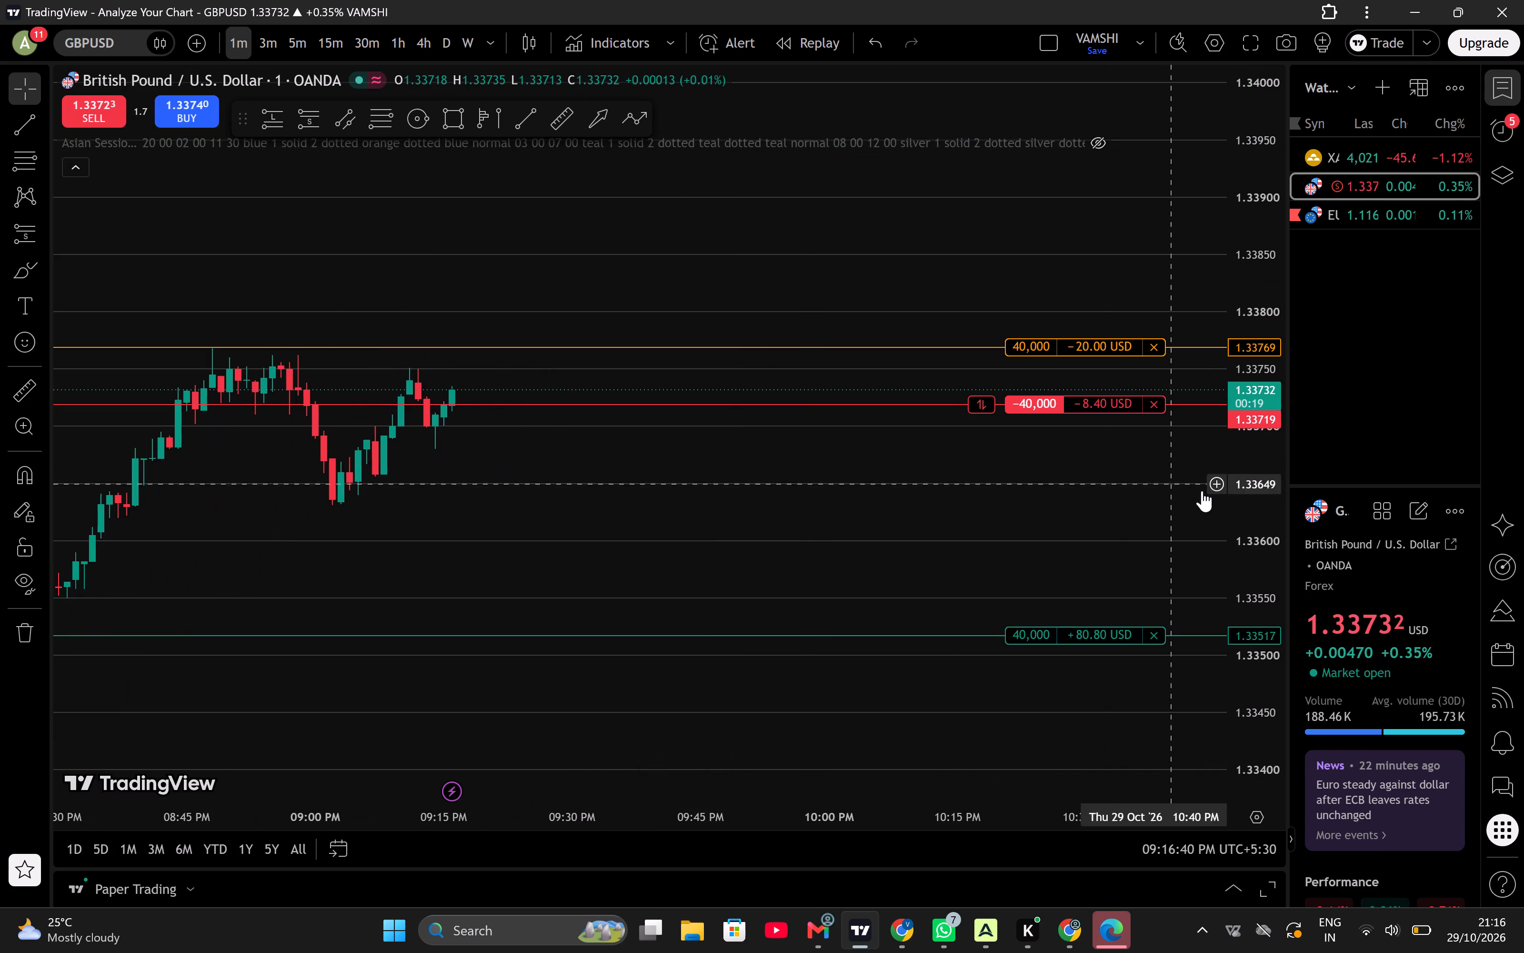
pyautogui.moveTo(1252, 547); pyautogui.dragTo(1272, 317)
pyautogui.moveTo(695, 608); pyautogui.dragTo(902, 595)
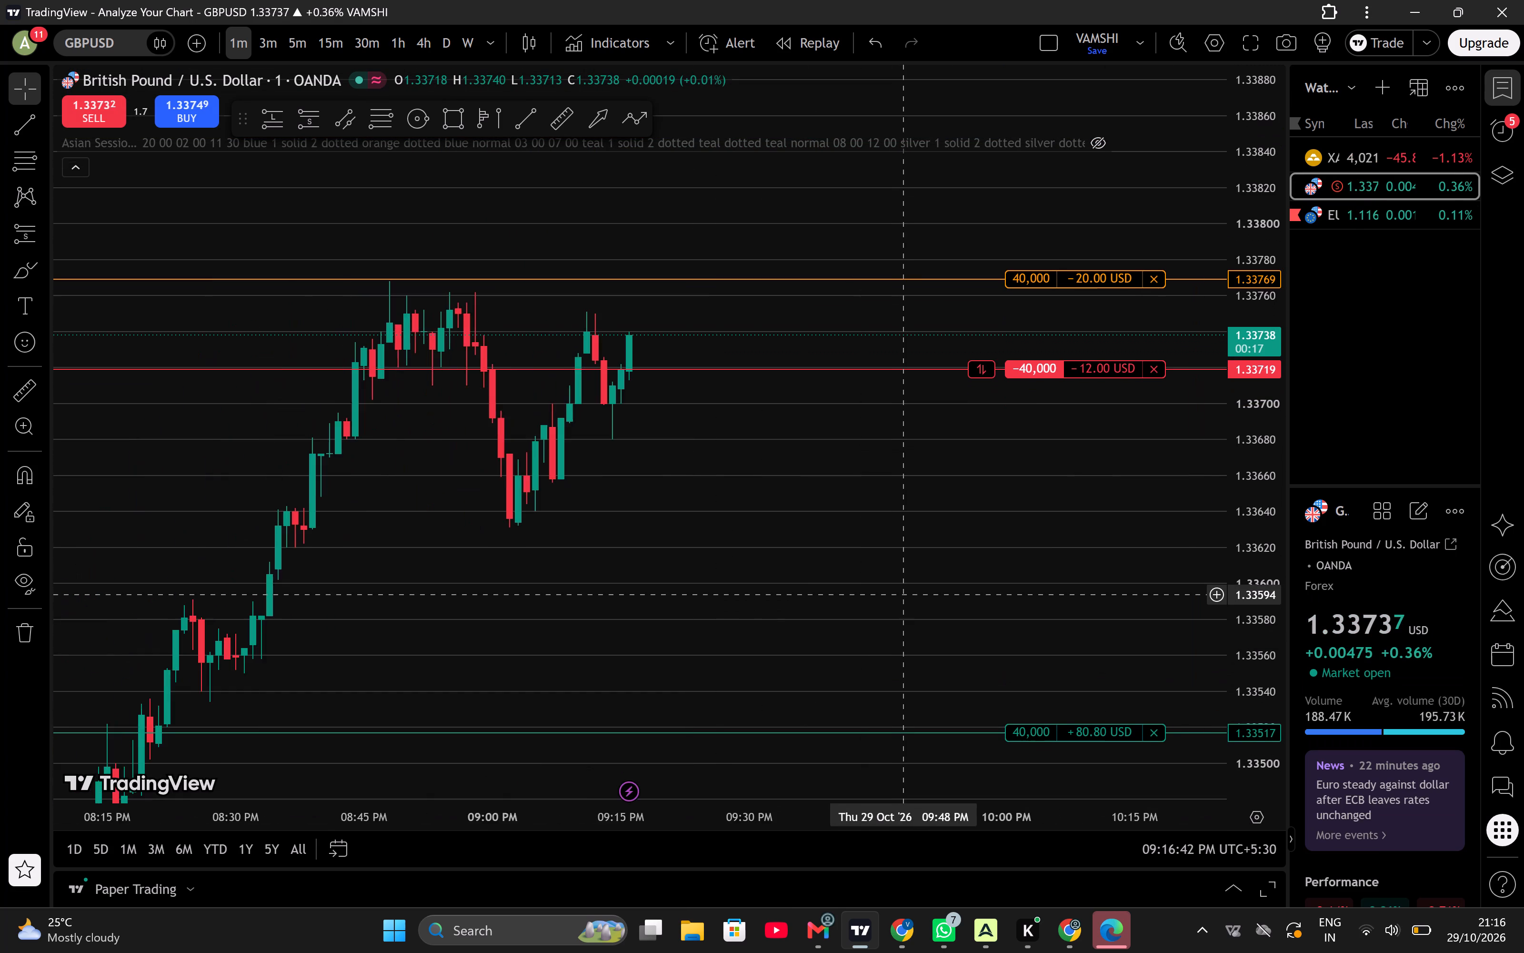
pyautogui.scroll(1, 902, 595)
pyautogui.moveTo(608, 554); pyautogui.dragTo(818, 570)
pyautogui.scroll(-2, 818, 570)
pyautogui.moveTo(918, 572); pyautogui.dragTo(786, 589)
pyautogui.scroll(1, 786, 589)
pyautogui.moveTo(786, 589); pyautogui.dragTo(727, 581)
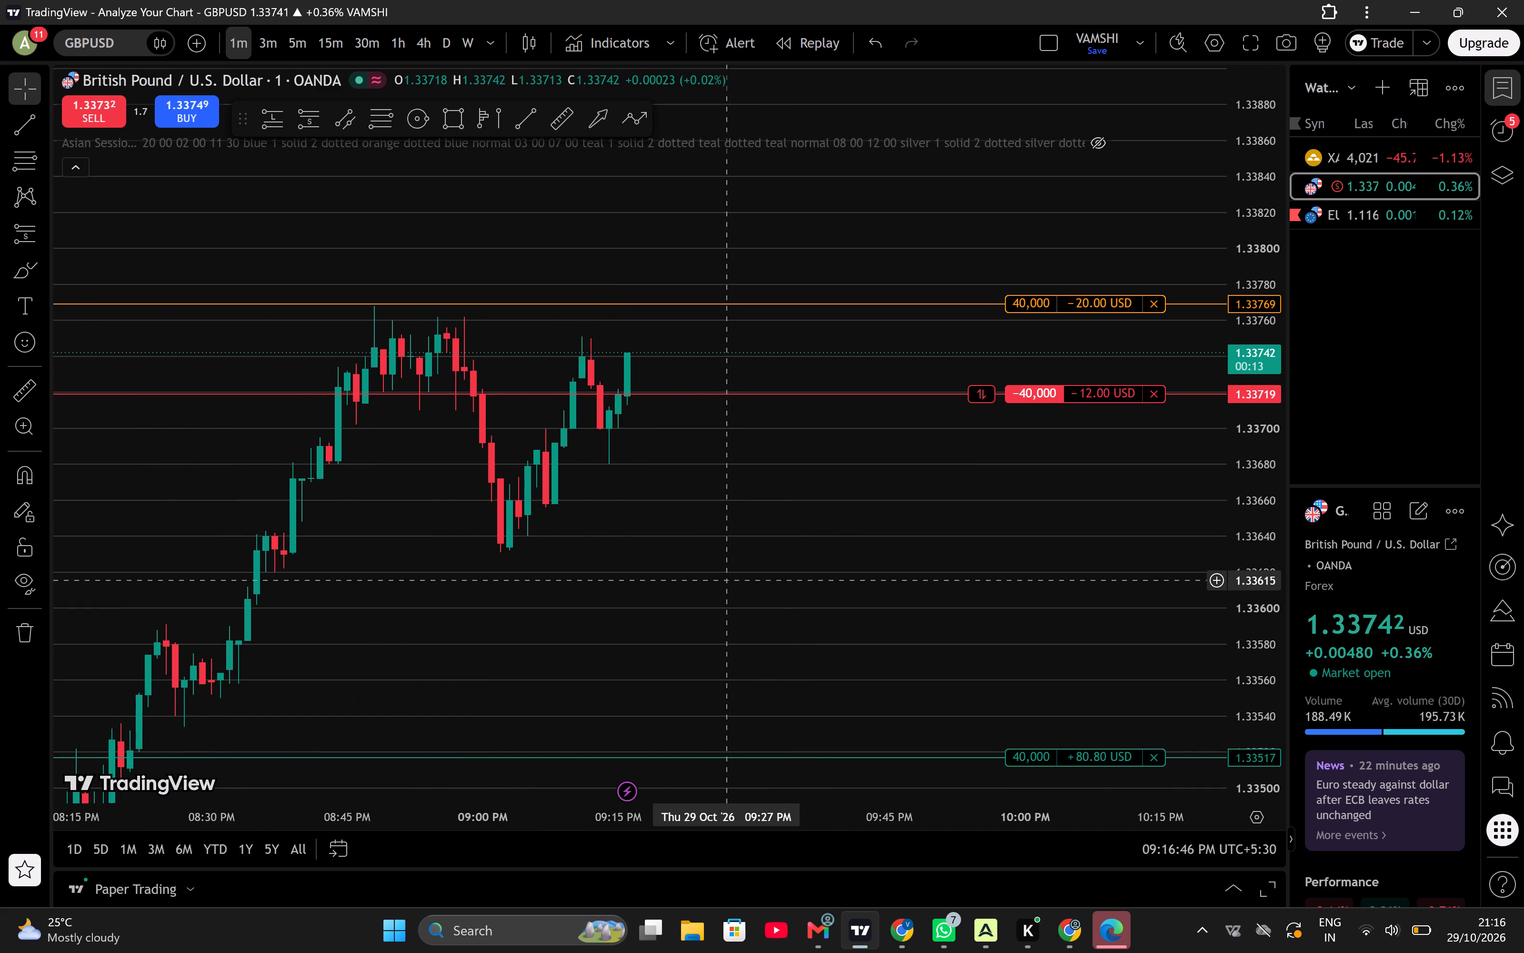
# Show GBPUSD on the 15-minute timeframe and examine the recent candles against the grey zone and the short position's levels.
pyautogui.click(346, 46)
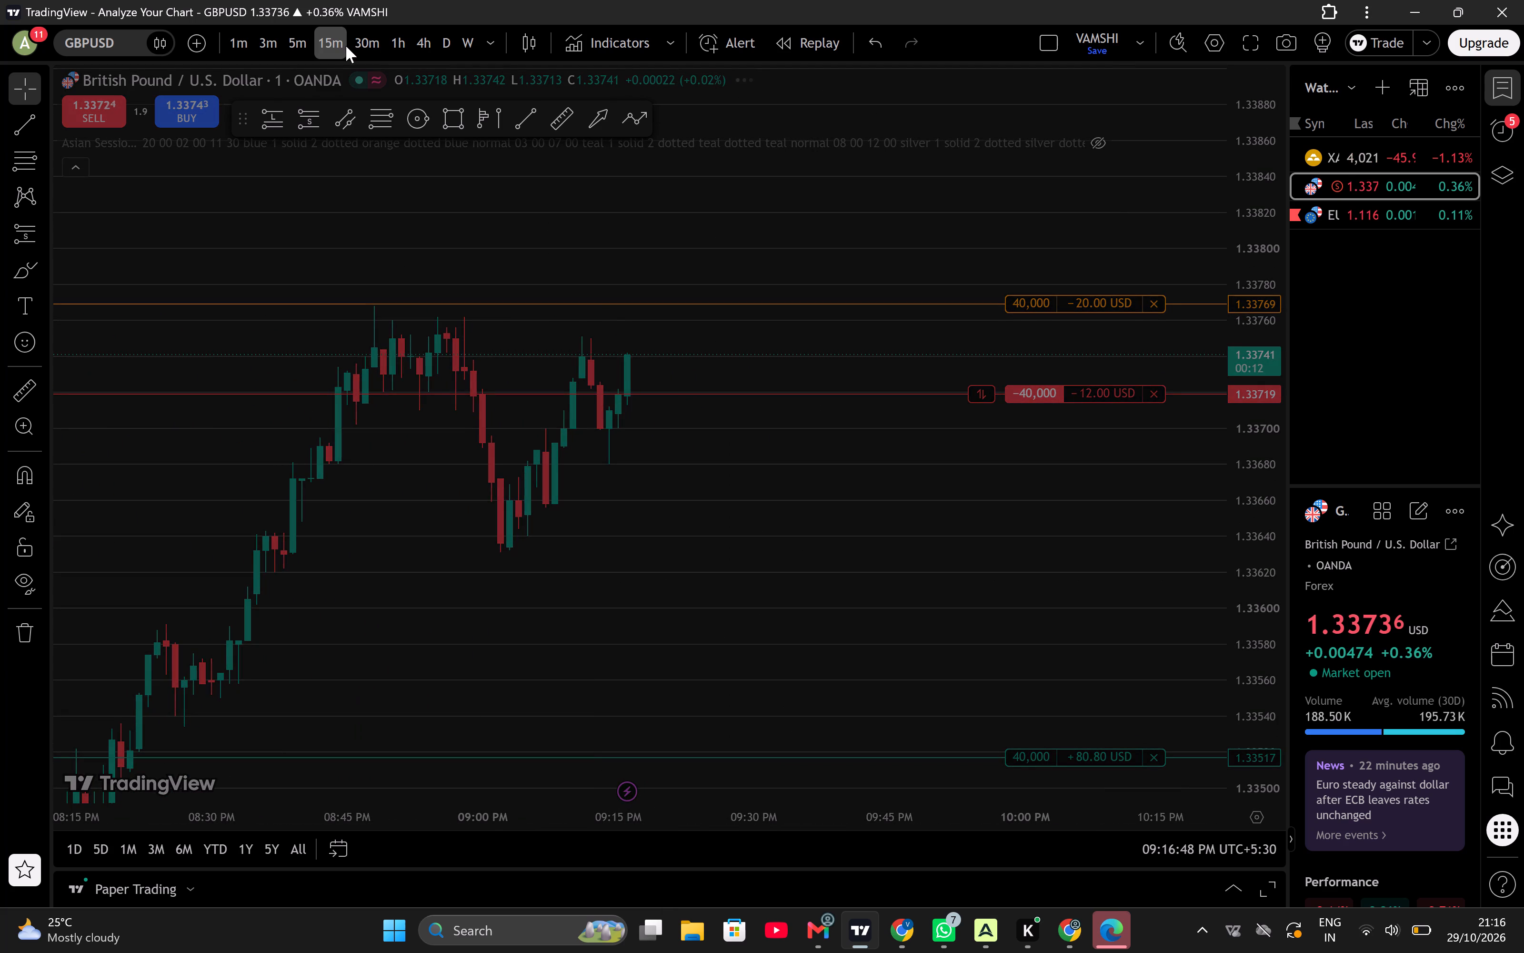
pyautogui.moveTo(1266, 183); pyautogui.dragTo(1266, 250)
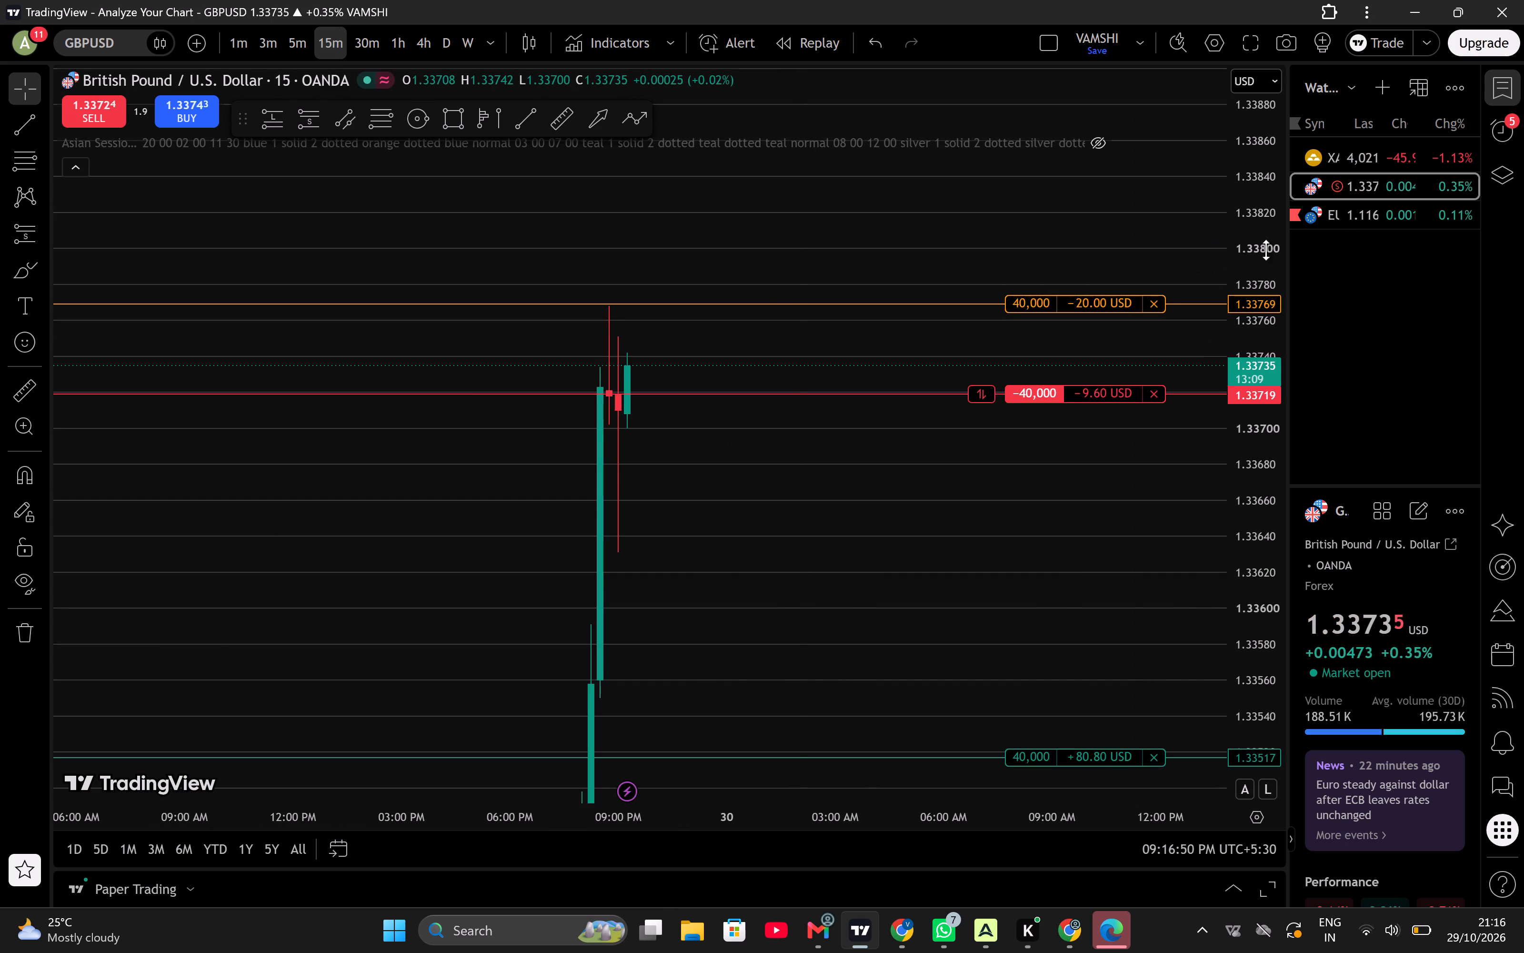
pyautogui.moveTo(1266, 250); pyautogui.dragTo(1260, 508)
pyautogui.moveTo(898, 501); pyautogui.dragTo(921, 437)
pyautogui.scroll(1, 921, 437)
pyautogui.moveTo(797, 500); pyautogui.dragTo(867, 483)
pyautogui.scroll(1, 867, 483)
pyautogui.moveTo(692, 491); pyautogui.dragTo(850, 462)
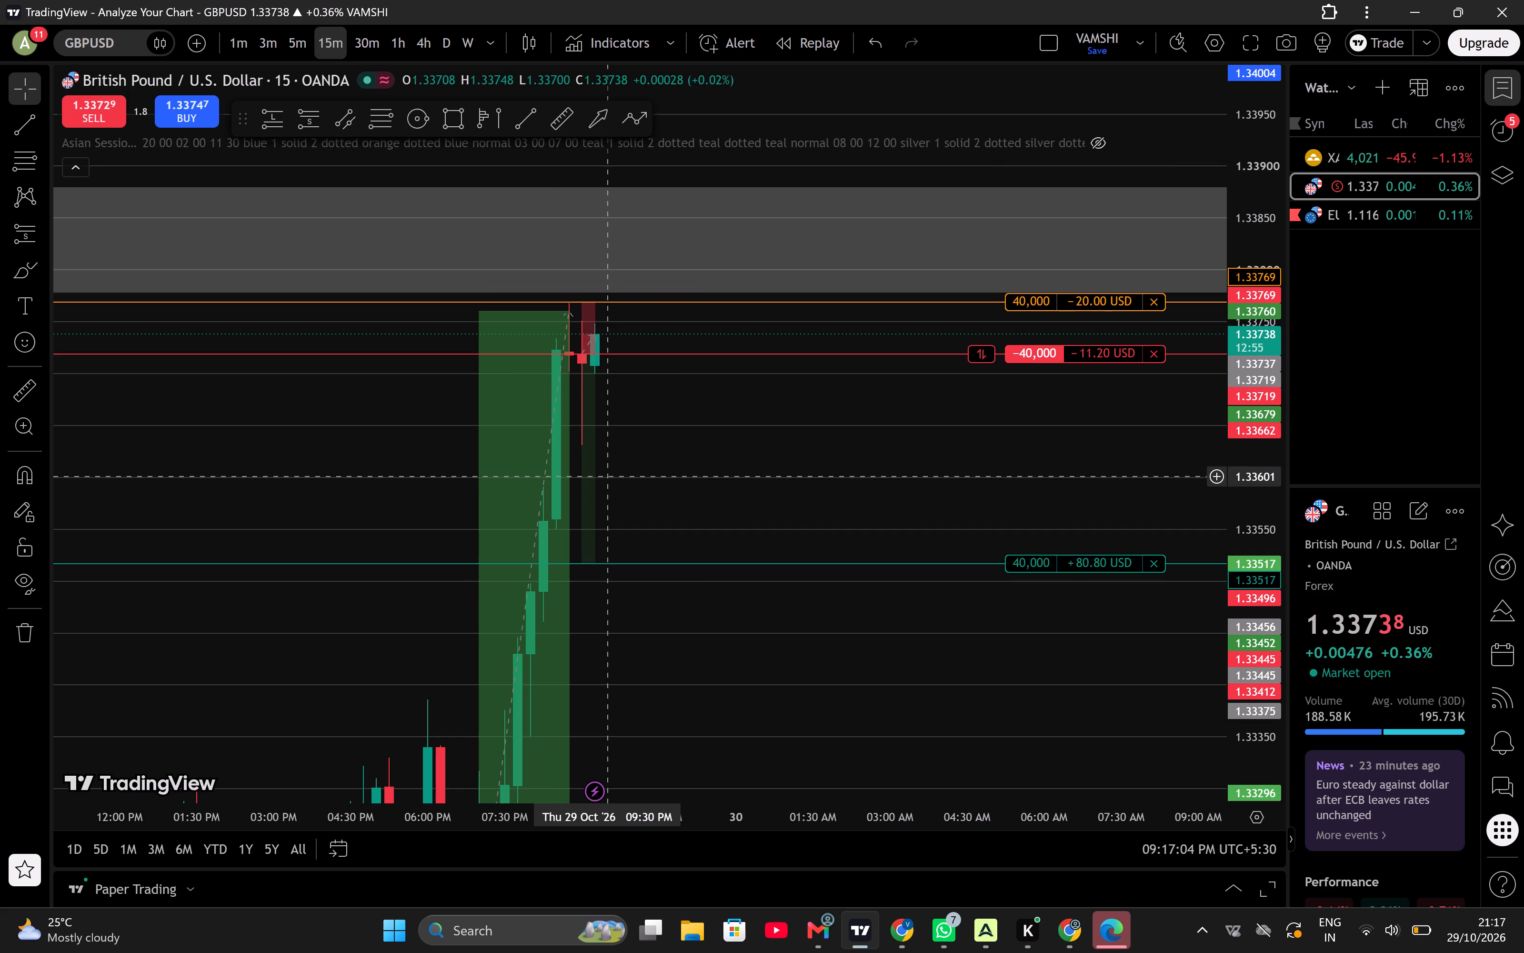
pyautogui.scroll(1, 1171, 449)
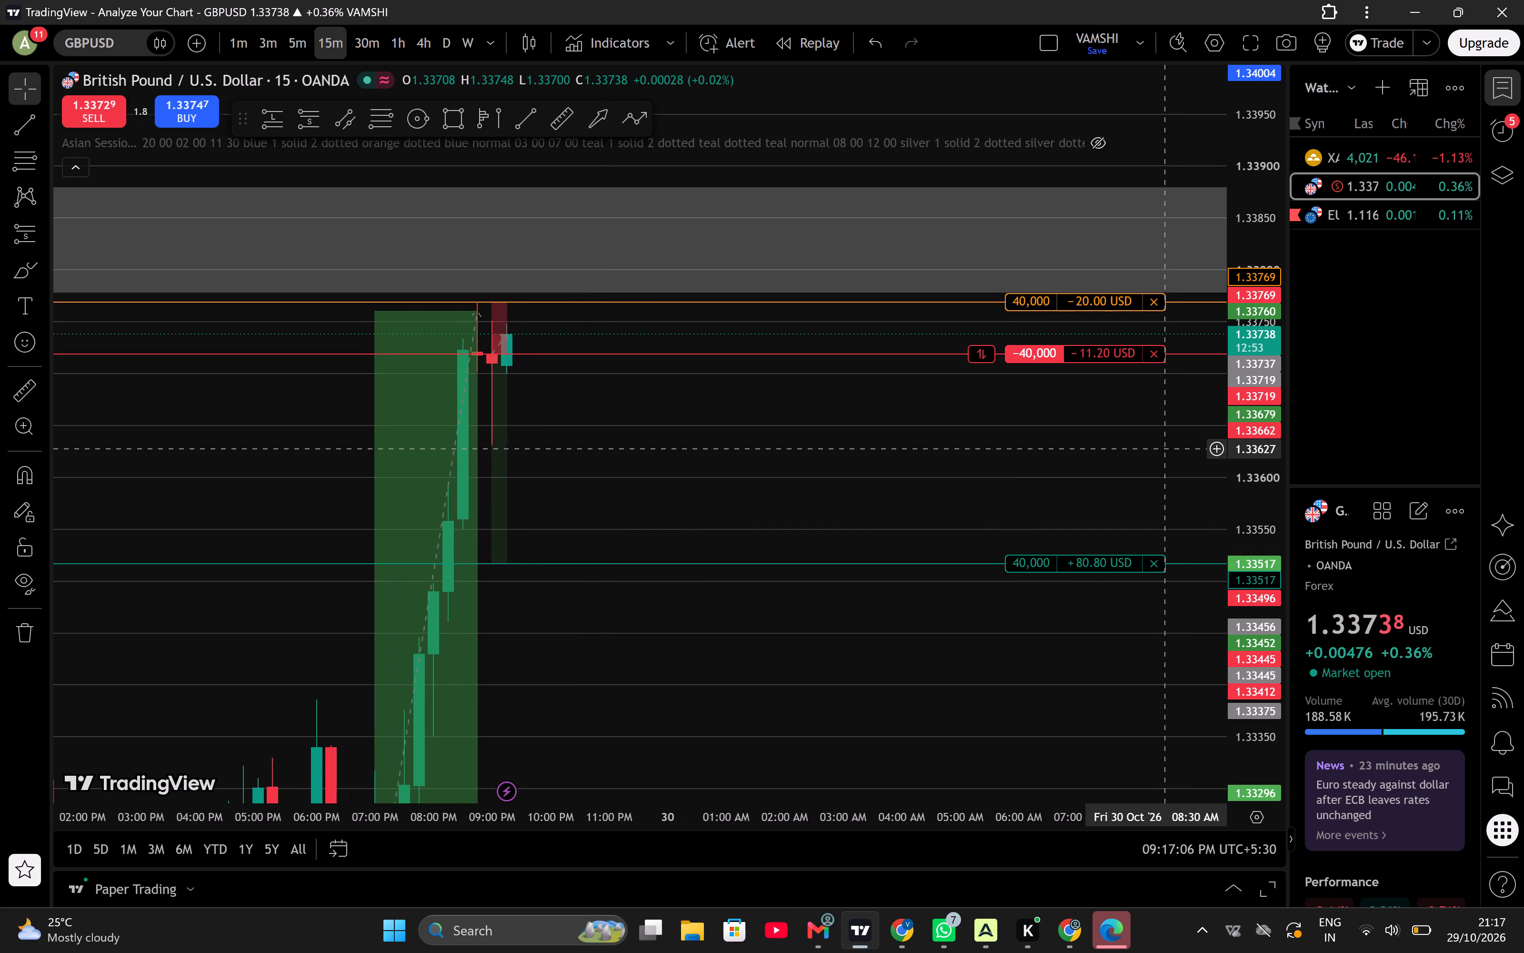
pyautogui.moveTo(1169, 449); pyautogui.dragTo(1114, 455)
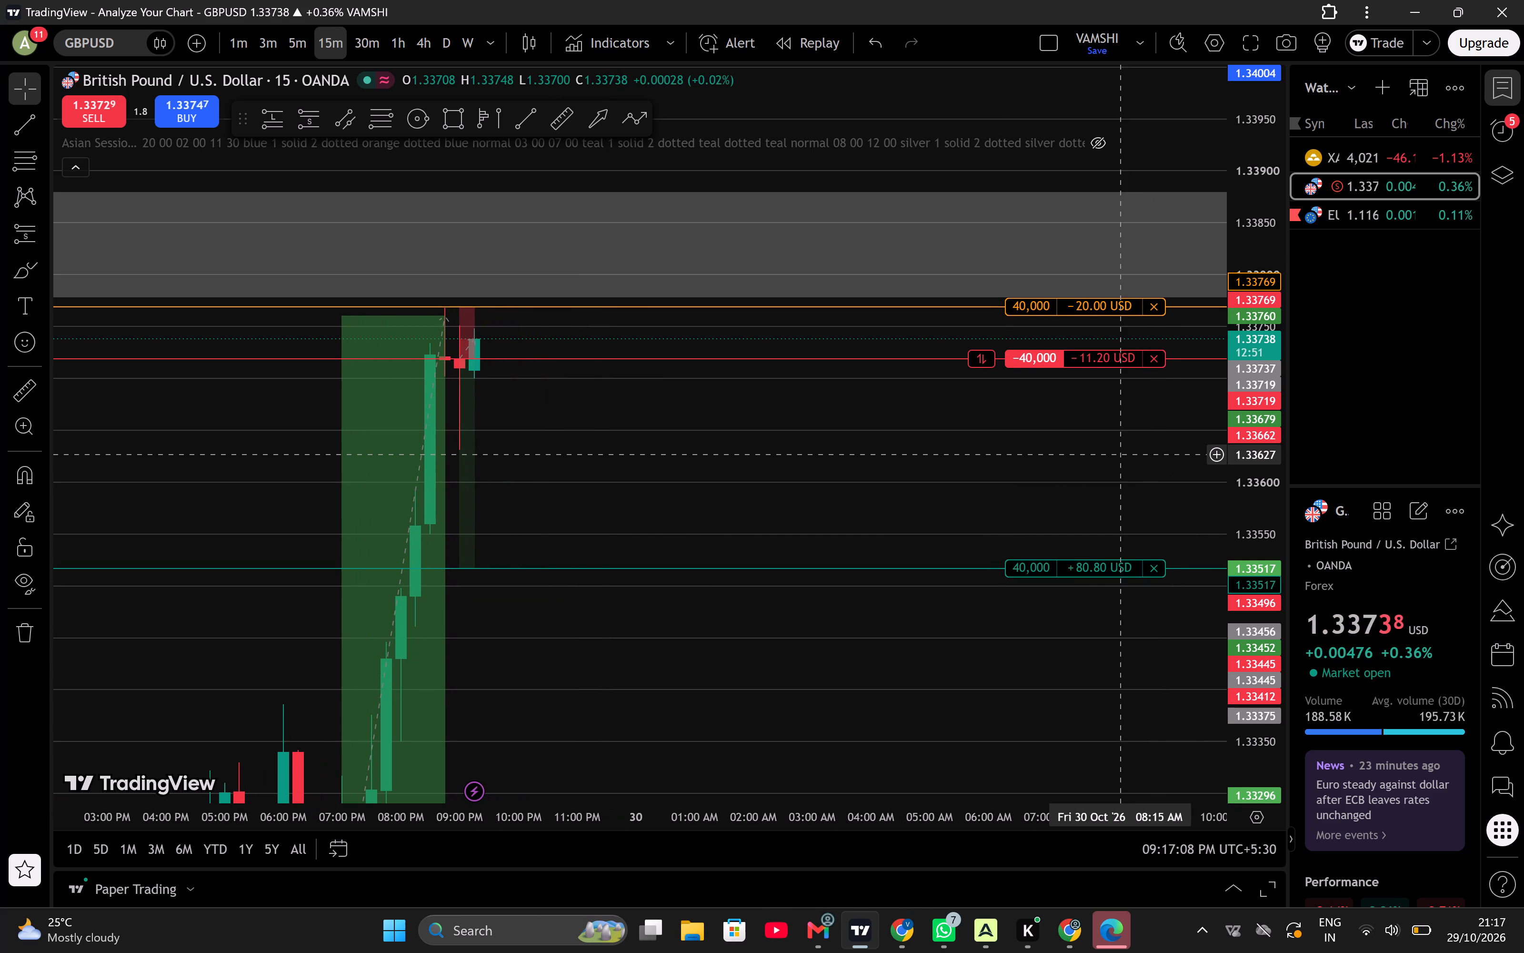
pyautogui.moveTo(838, 400); pyautogui.dragTo(1087, 401)
pyautogui.scroll(1, 1087, 401)
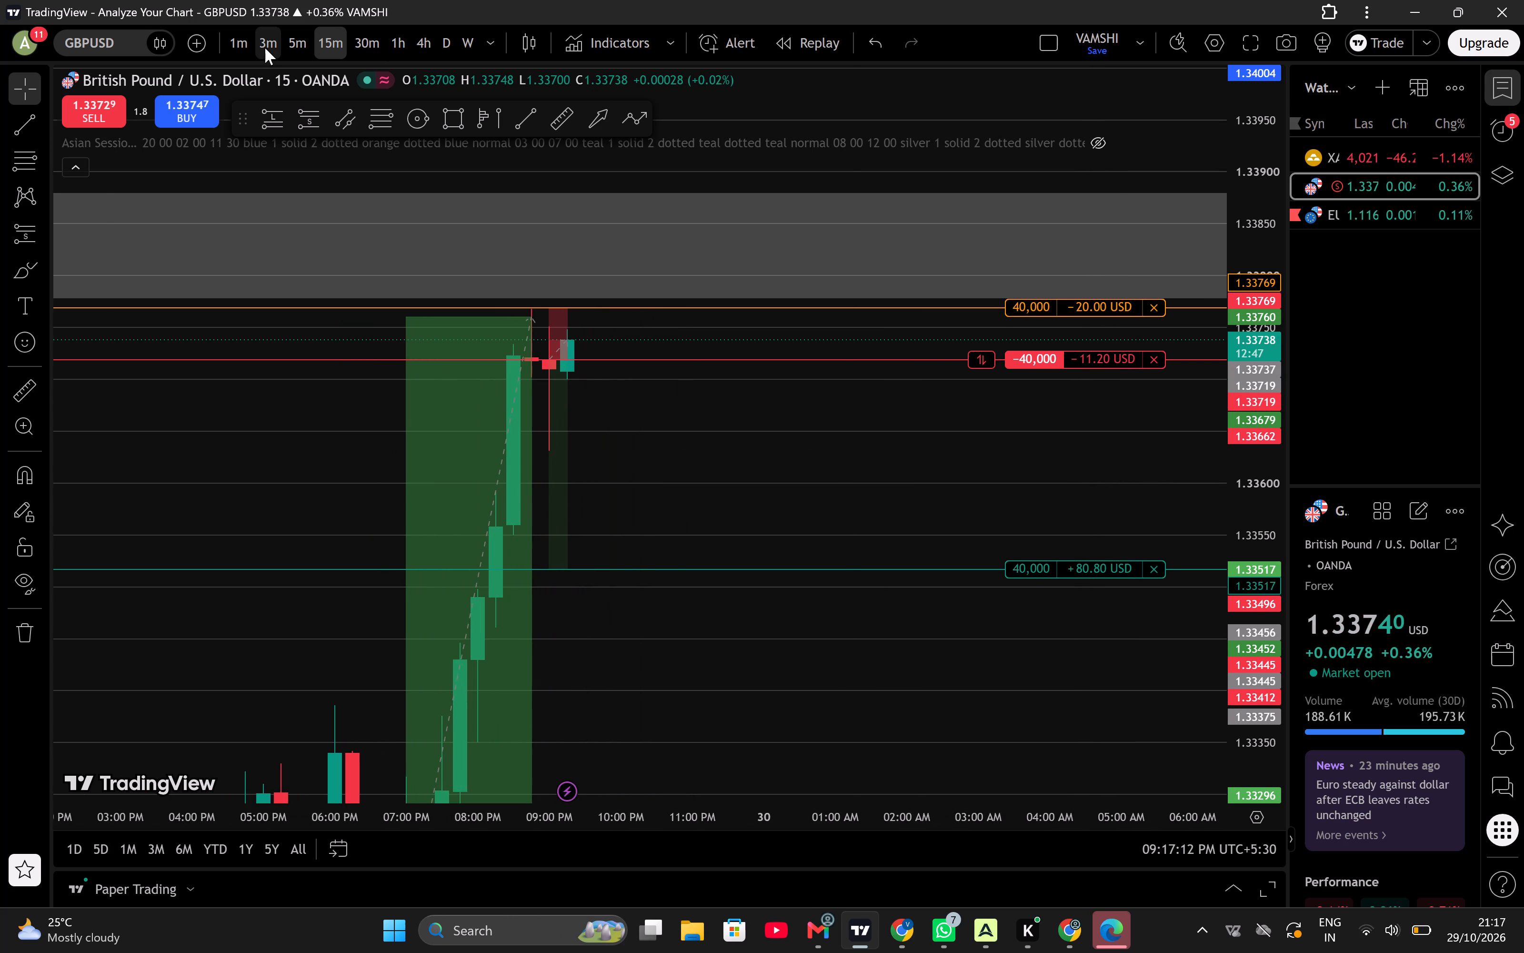
# Change the GBPUSD chart to the 3-minute timeframe.
pyautogui.click(265, 48)
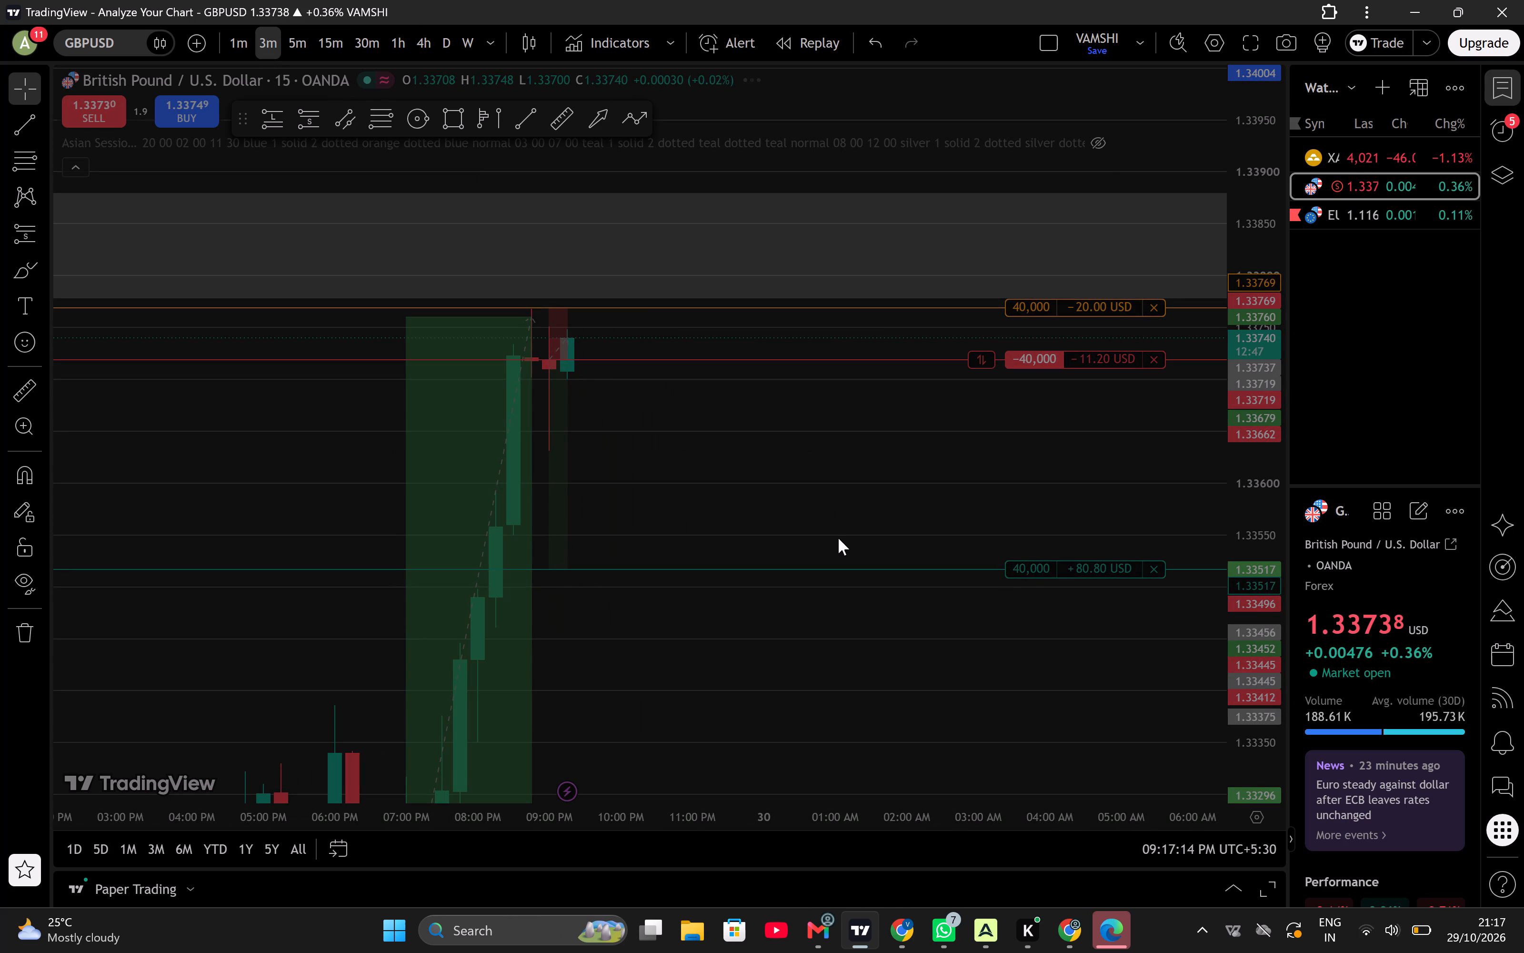
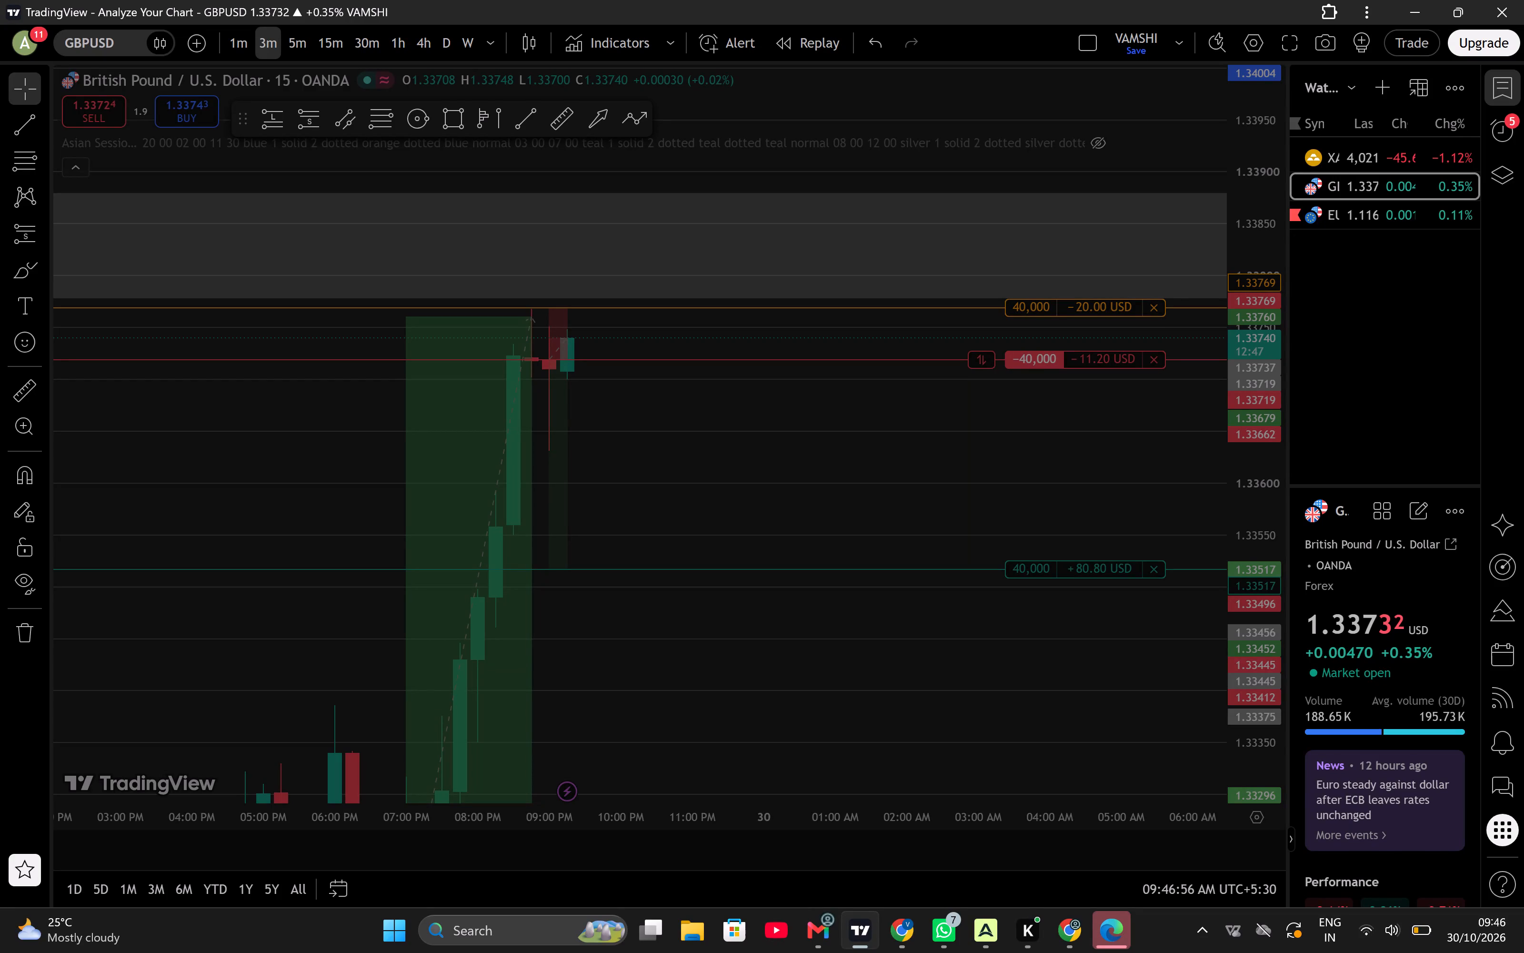
# Reconnect the computer to the internet through the secured Mani's Vivo Wi-Fi network and return to the chart.
pyautogui.click(1386, 924)
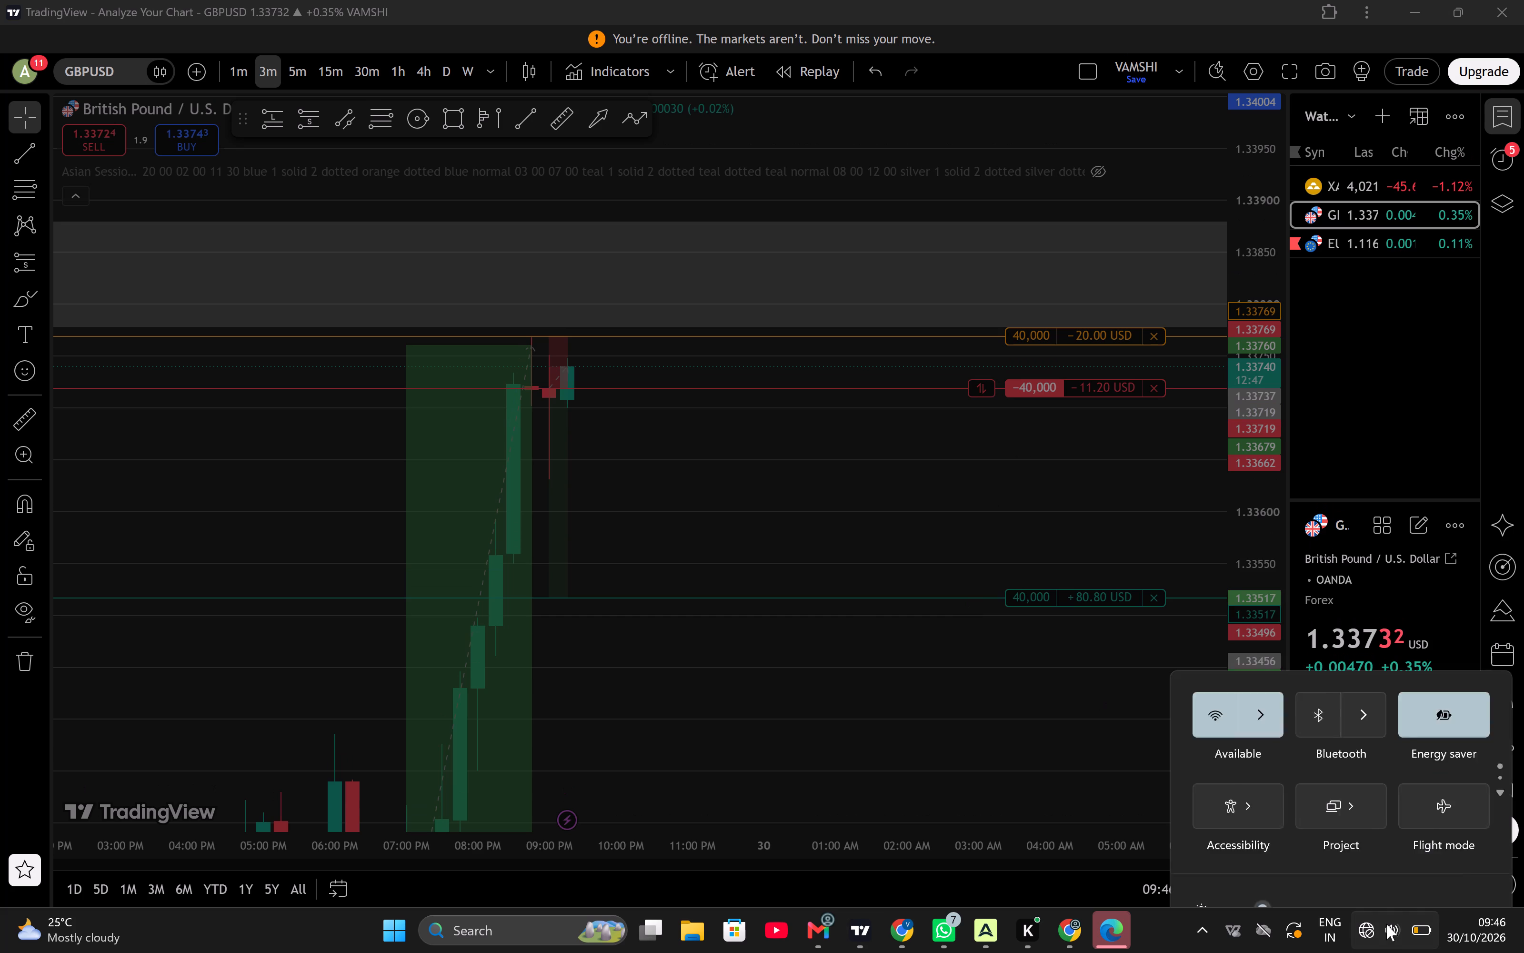
pyautogui.click(1242, 574)
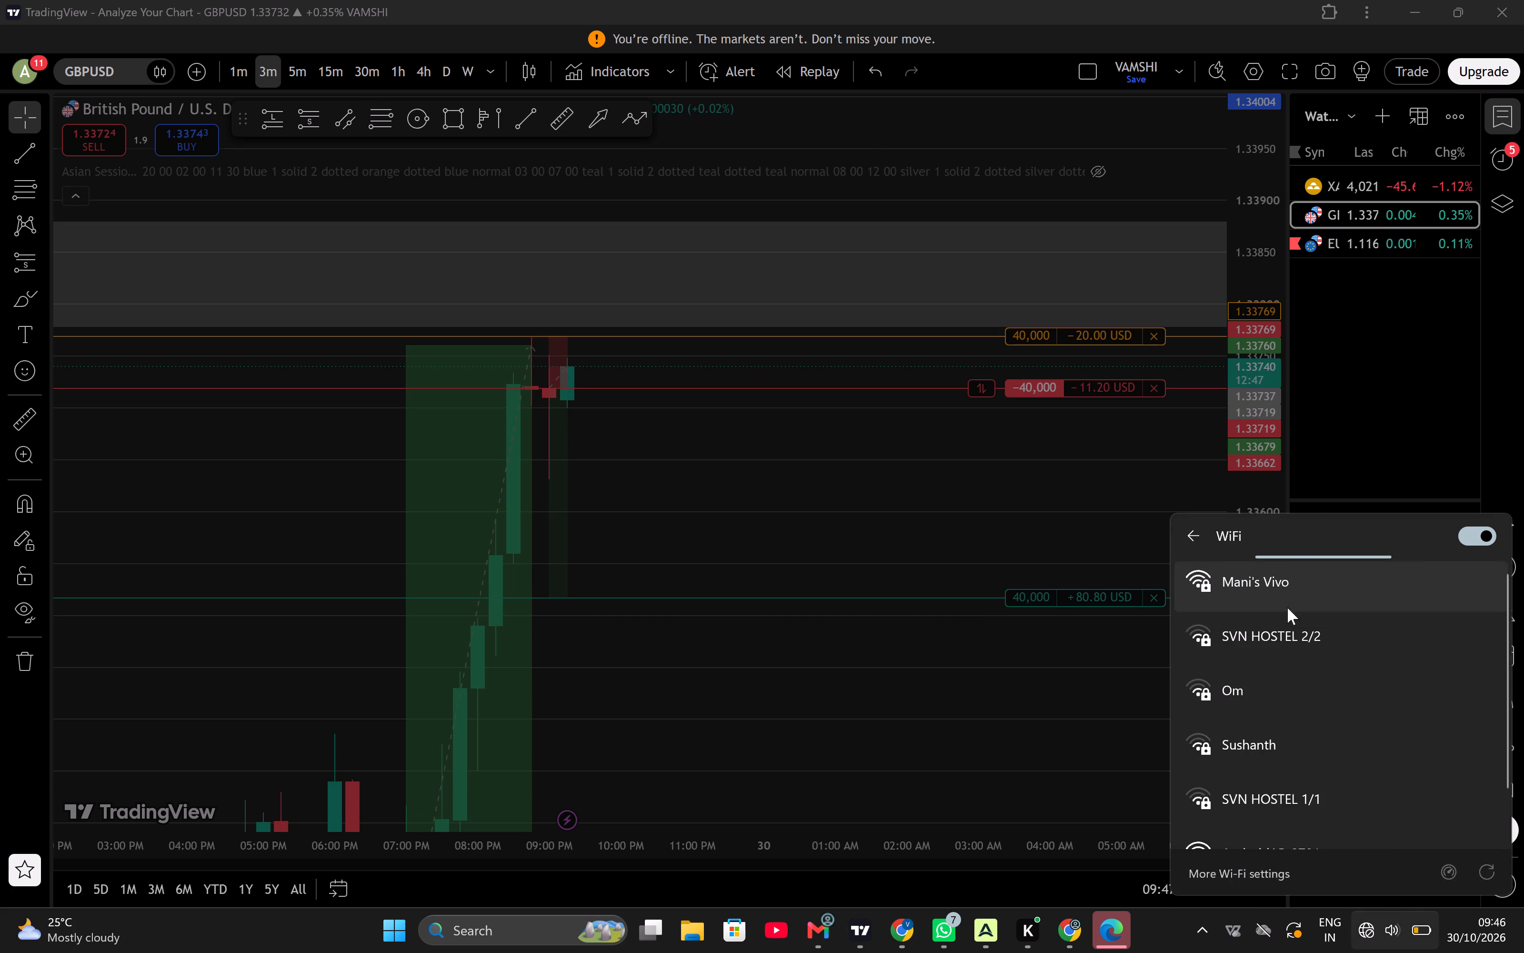
pyautogui.click(1274, 640)
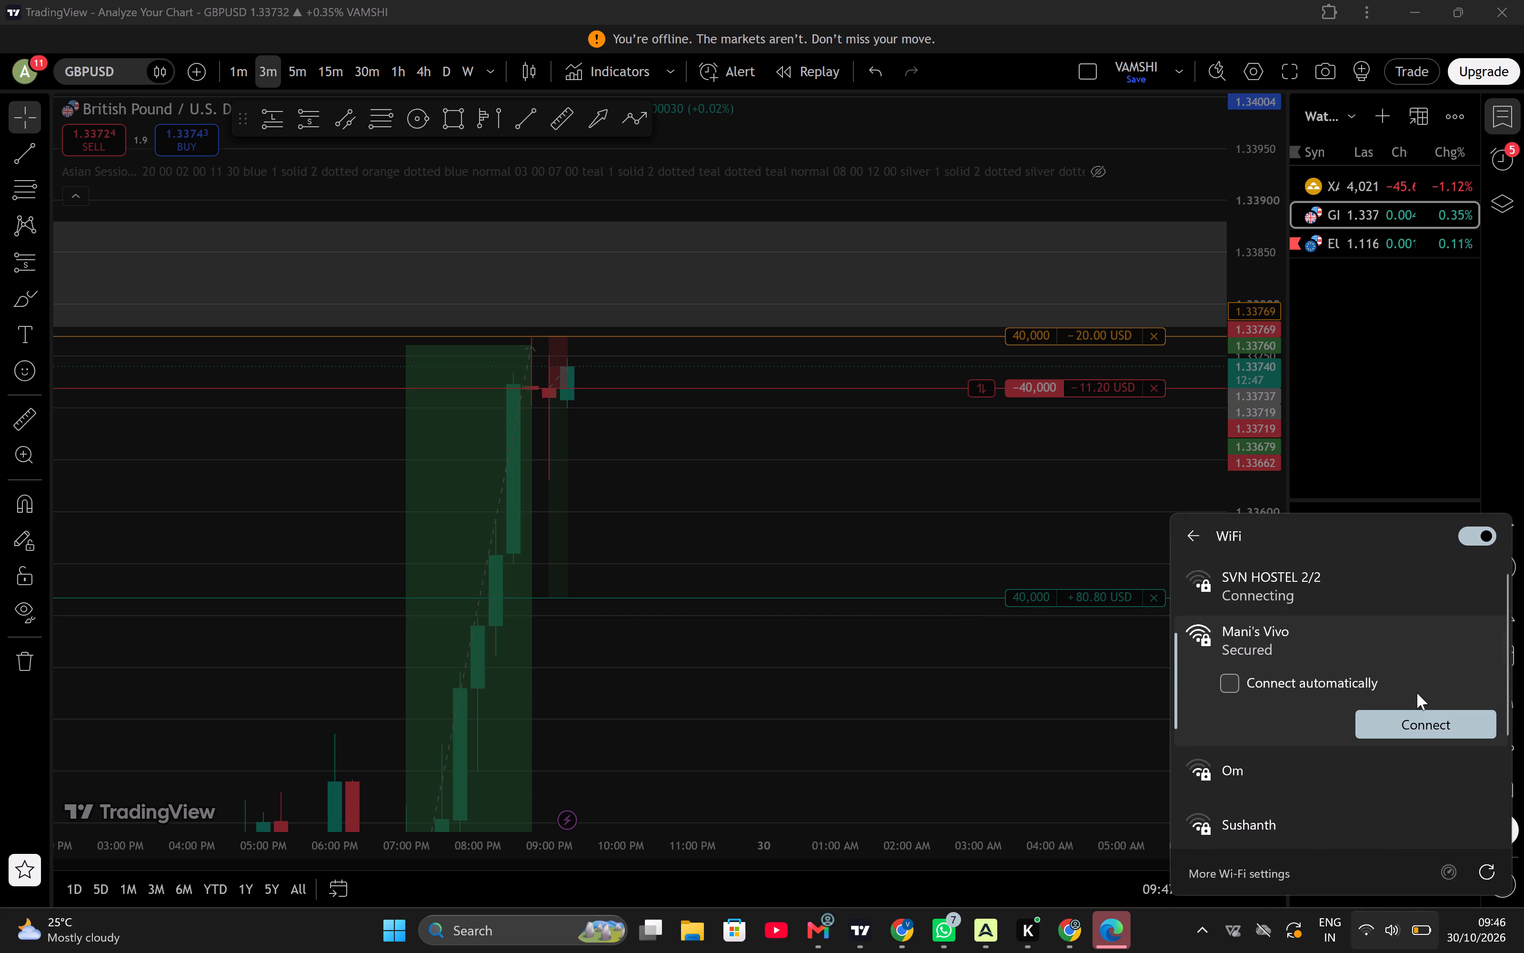
pyautogui.click(1434, 727)
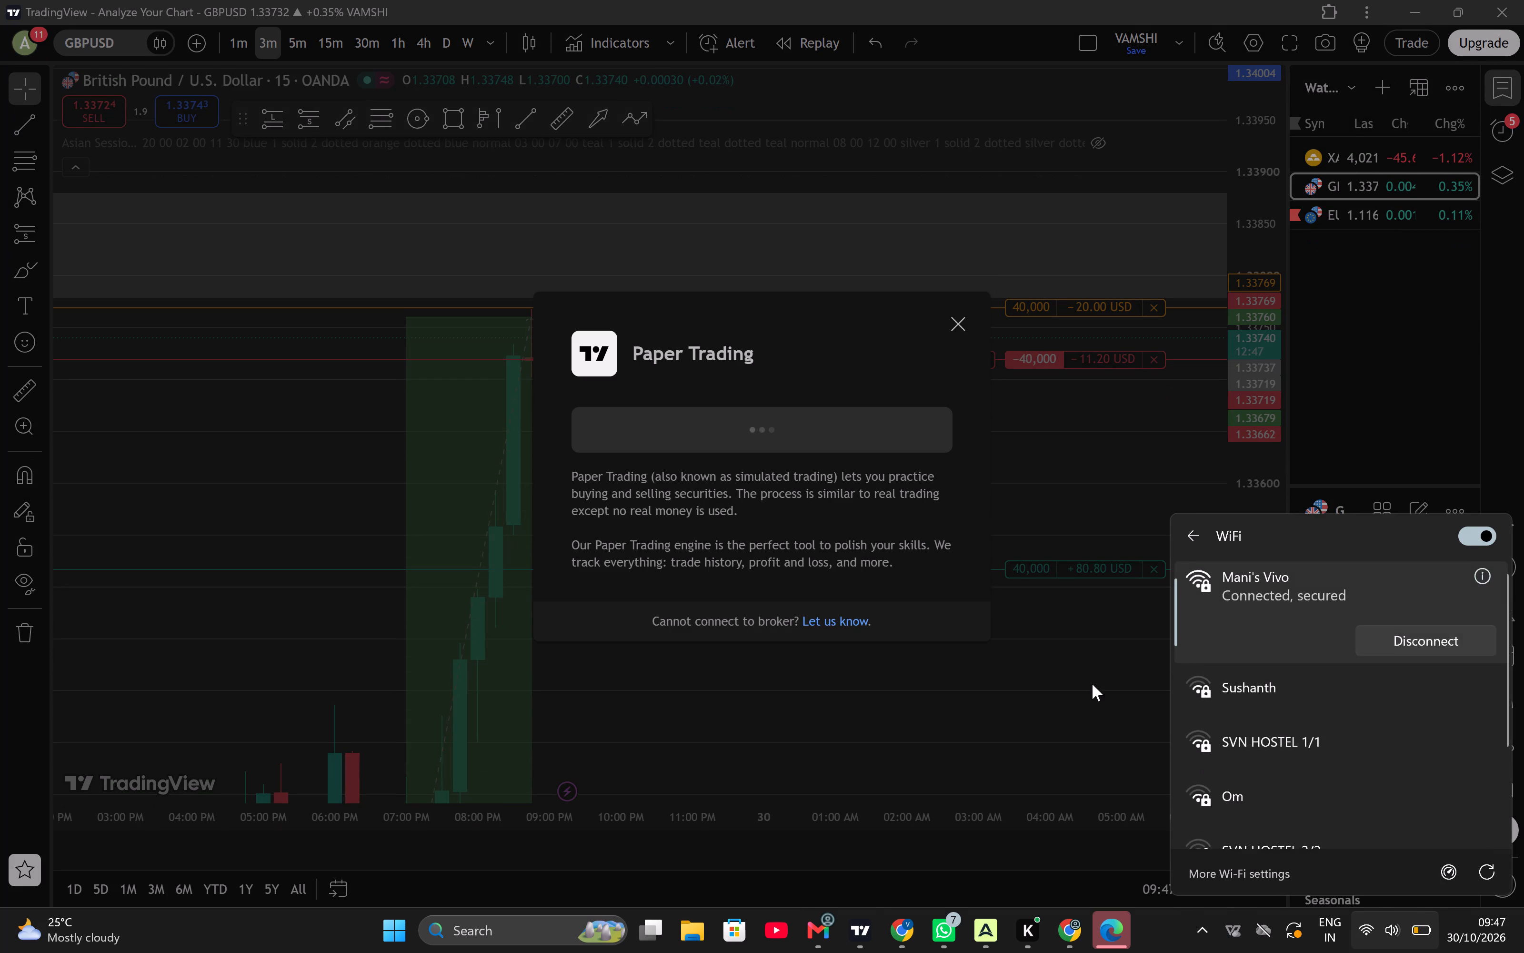
pyautogui.click(1092, 684)
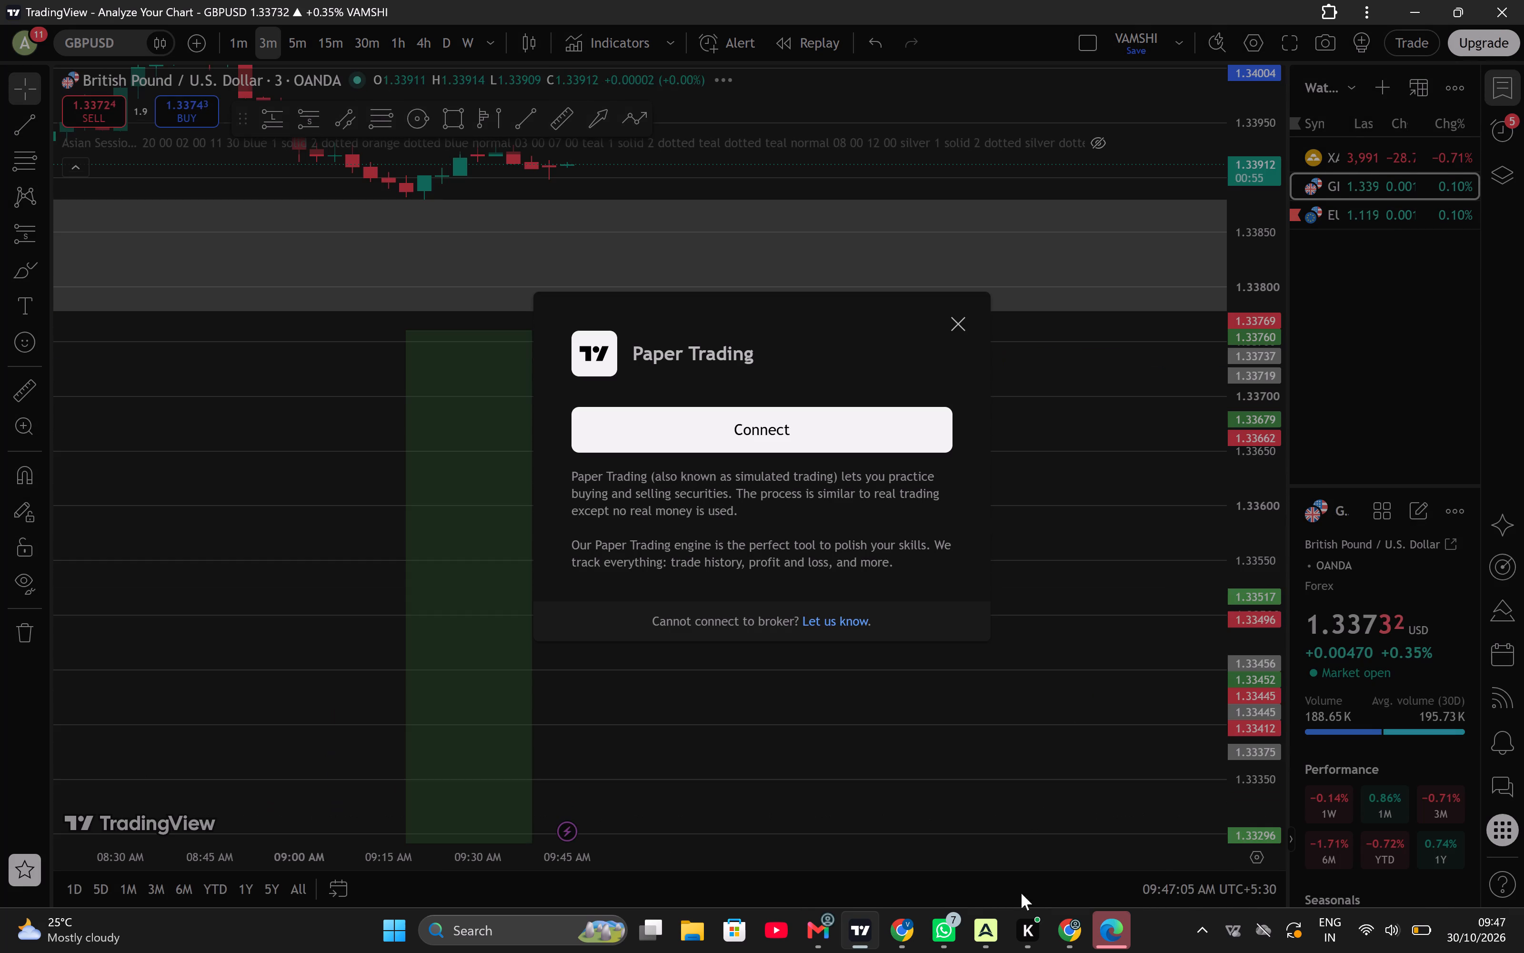
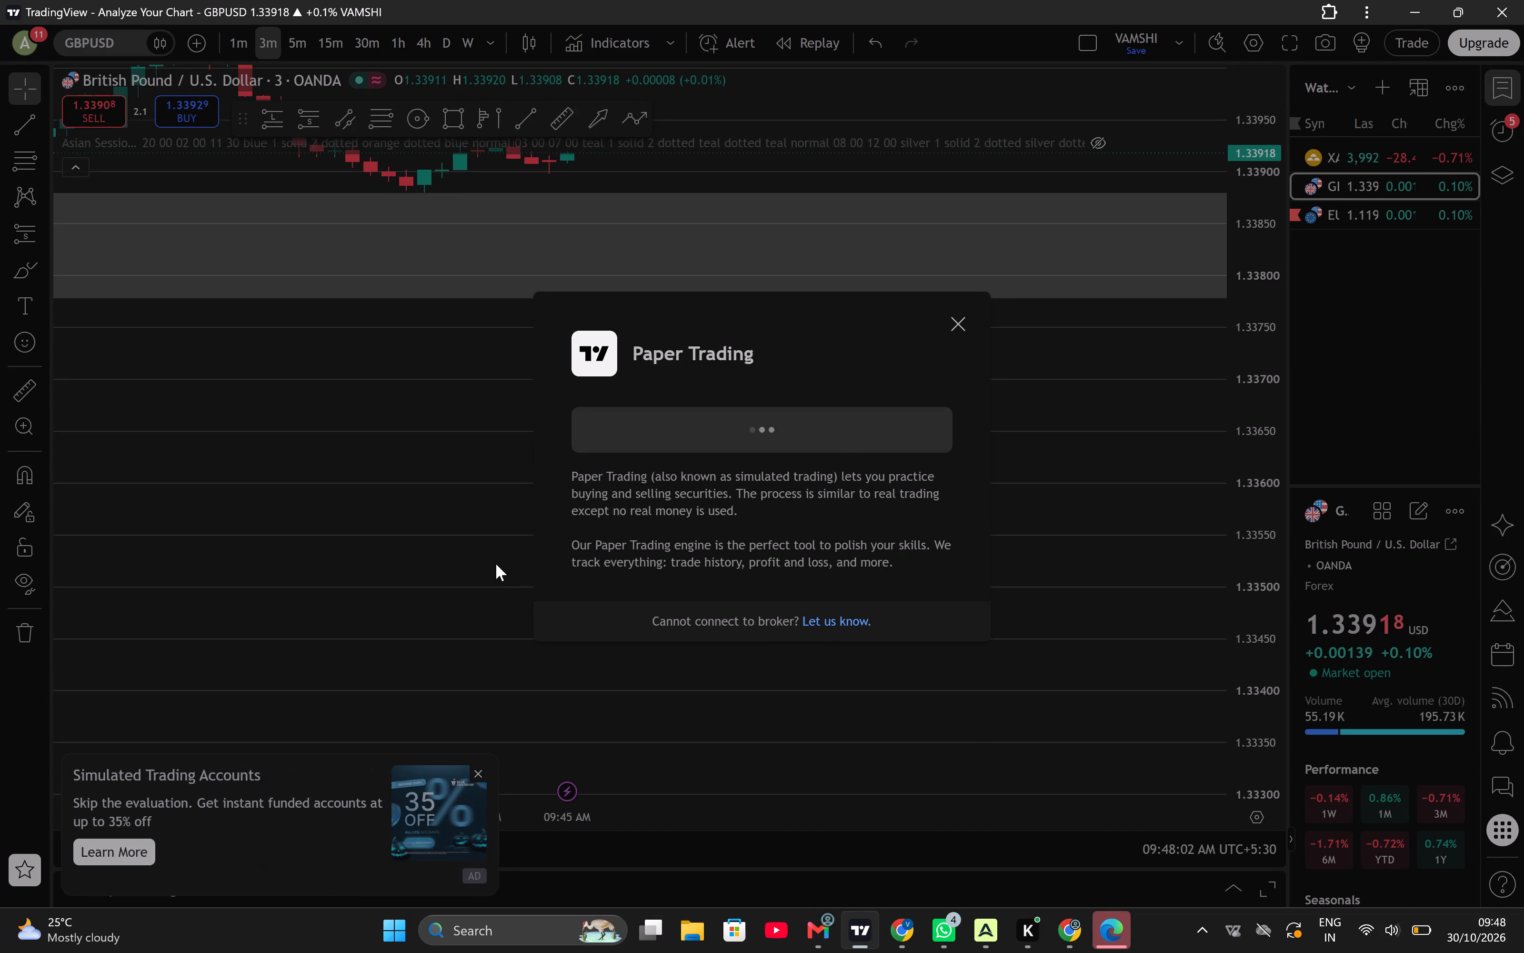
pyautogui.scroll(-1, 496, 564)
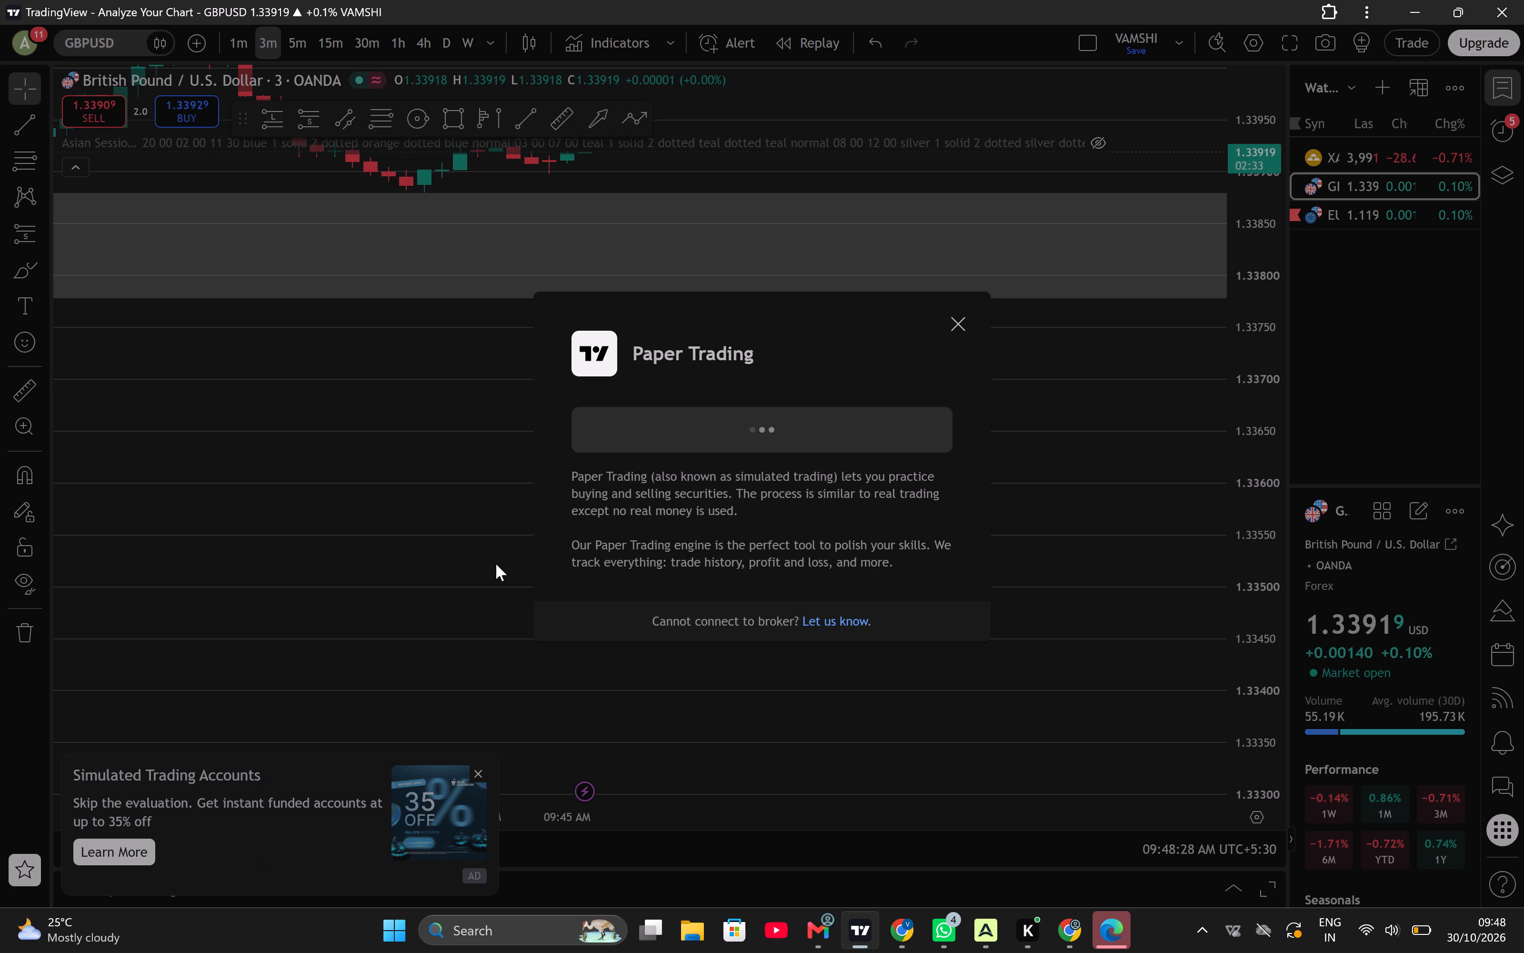
# Dismiss the Paper Trading connection window covering the GBPUSD chart.
pyautogui.click(956, 330)
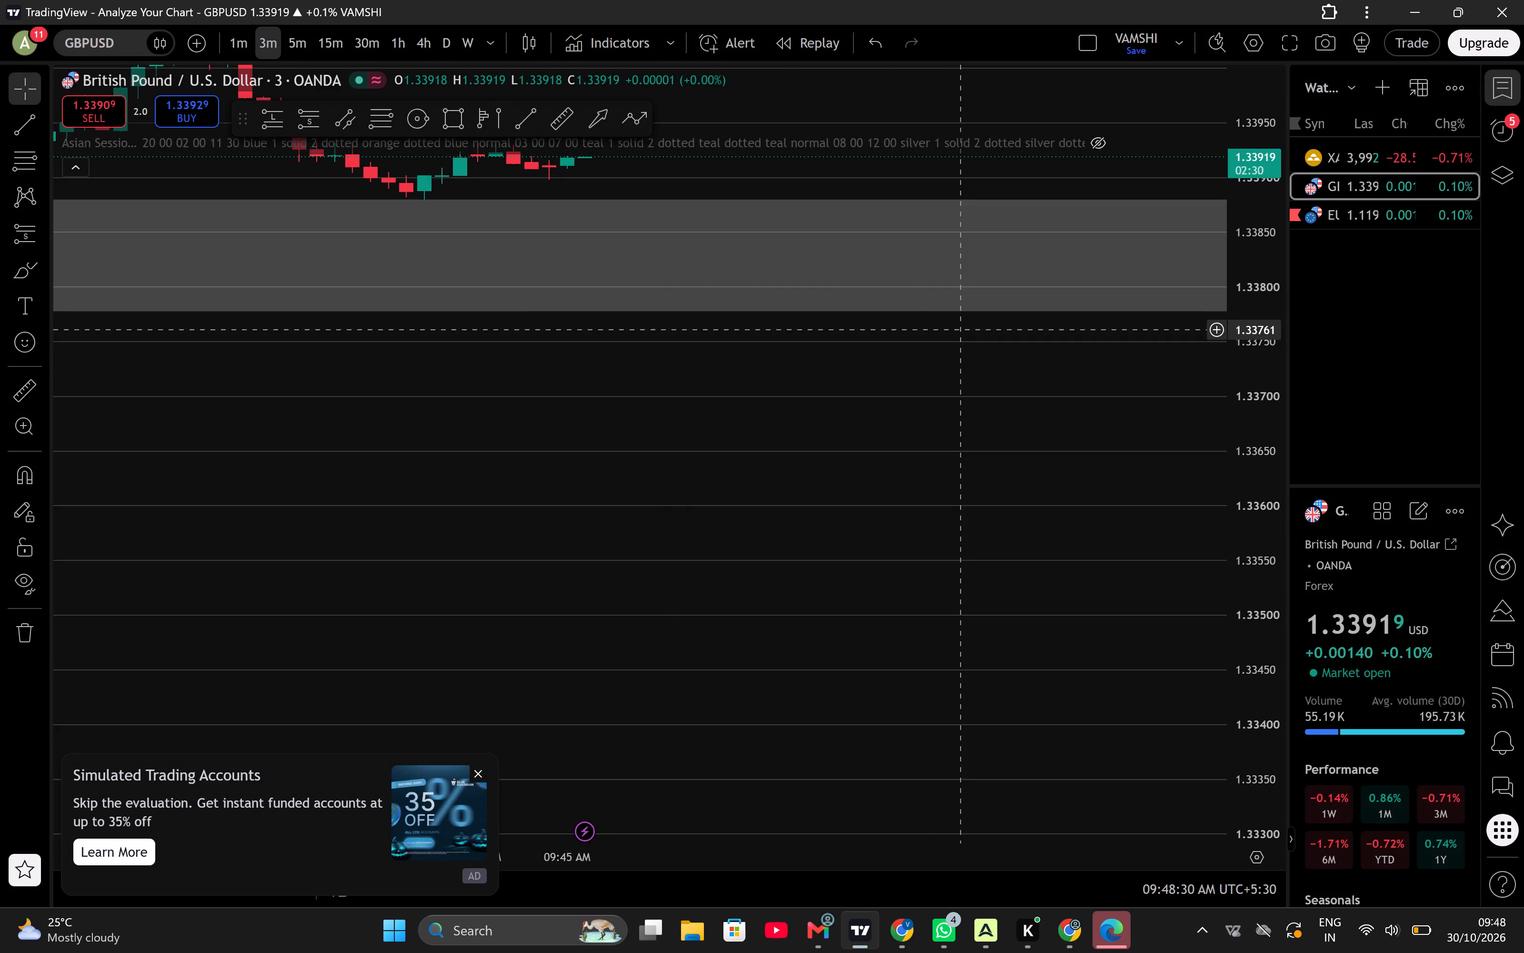
# Examine the 3-minute GBPUSD candles and recent swing highs and lows against the grey zone.
pyautogui.scroll(-4, 673, 571)
pyautogui.moveTo(1098, 367); pyautogui.dragTo(978, 758)
pyautogui.scroll(-4, 978, 758)
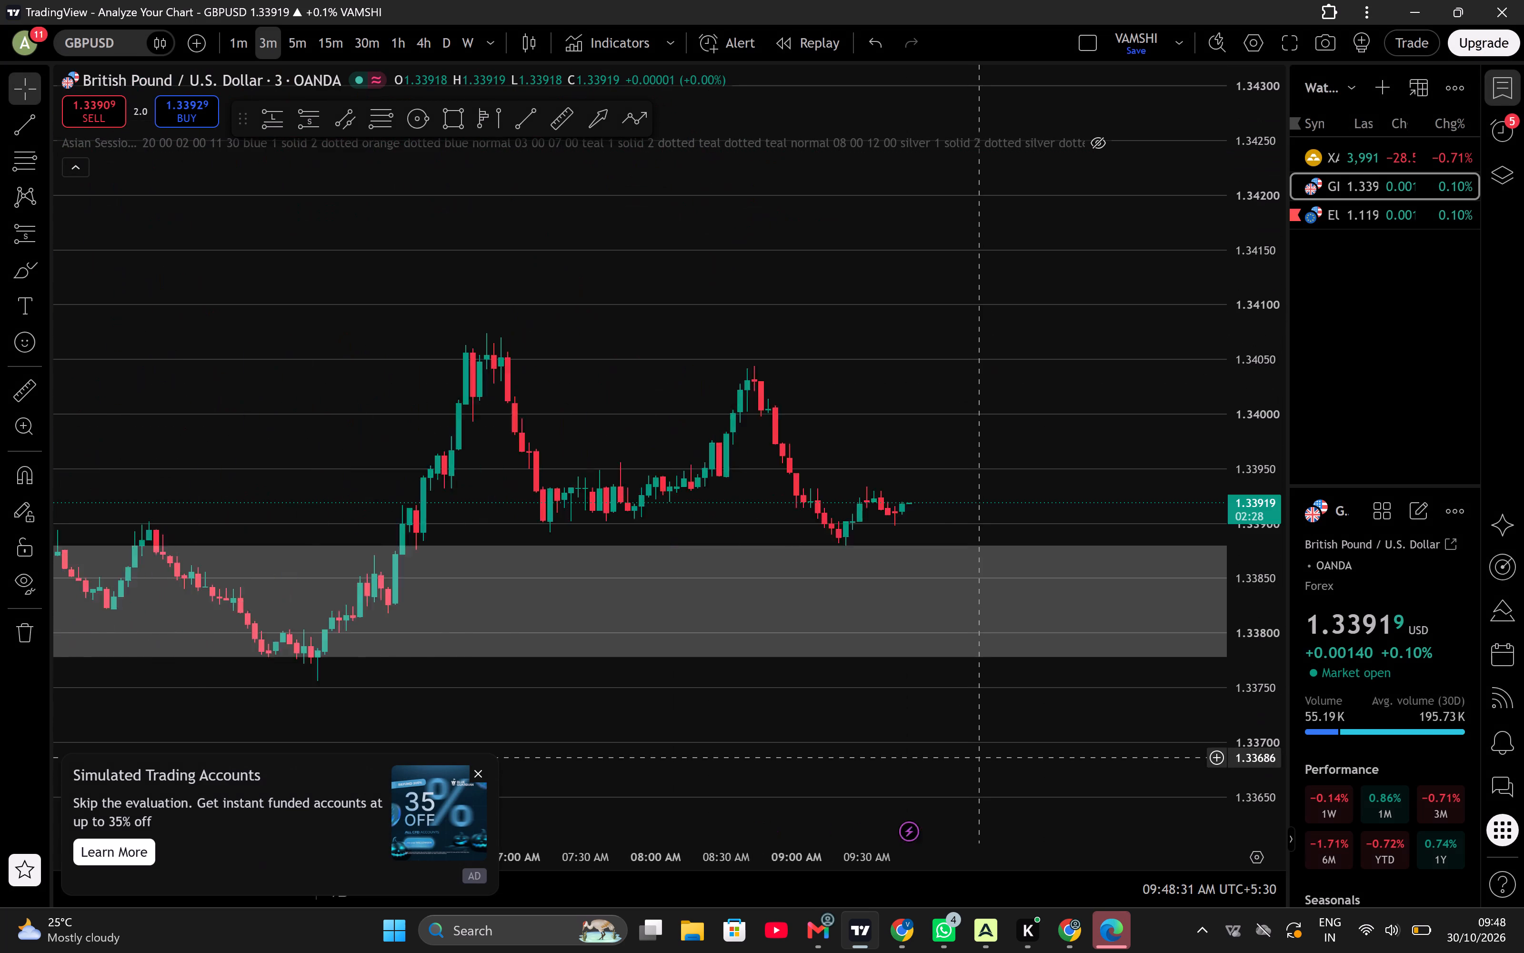
pyautogui.moveTo(1076, 288); pyautogui.dragTo(902, 350)
pyautogui.scroll(1, 902, 350)
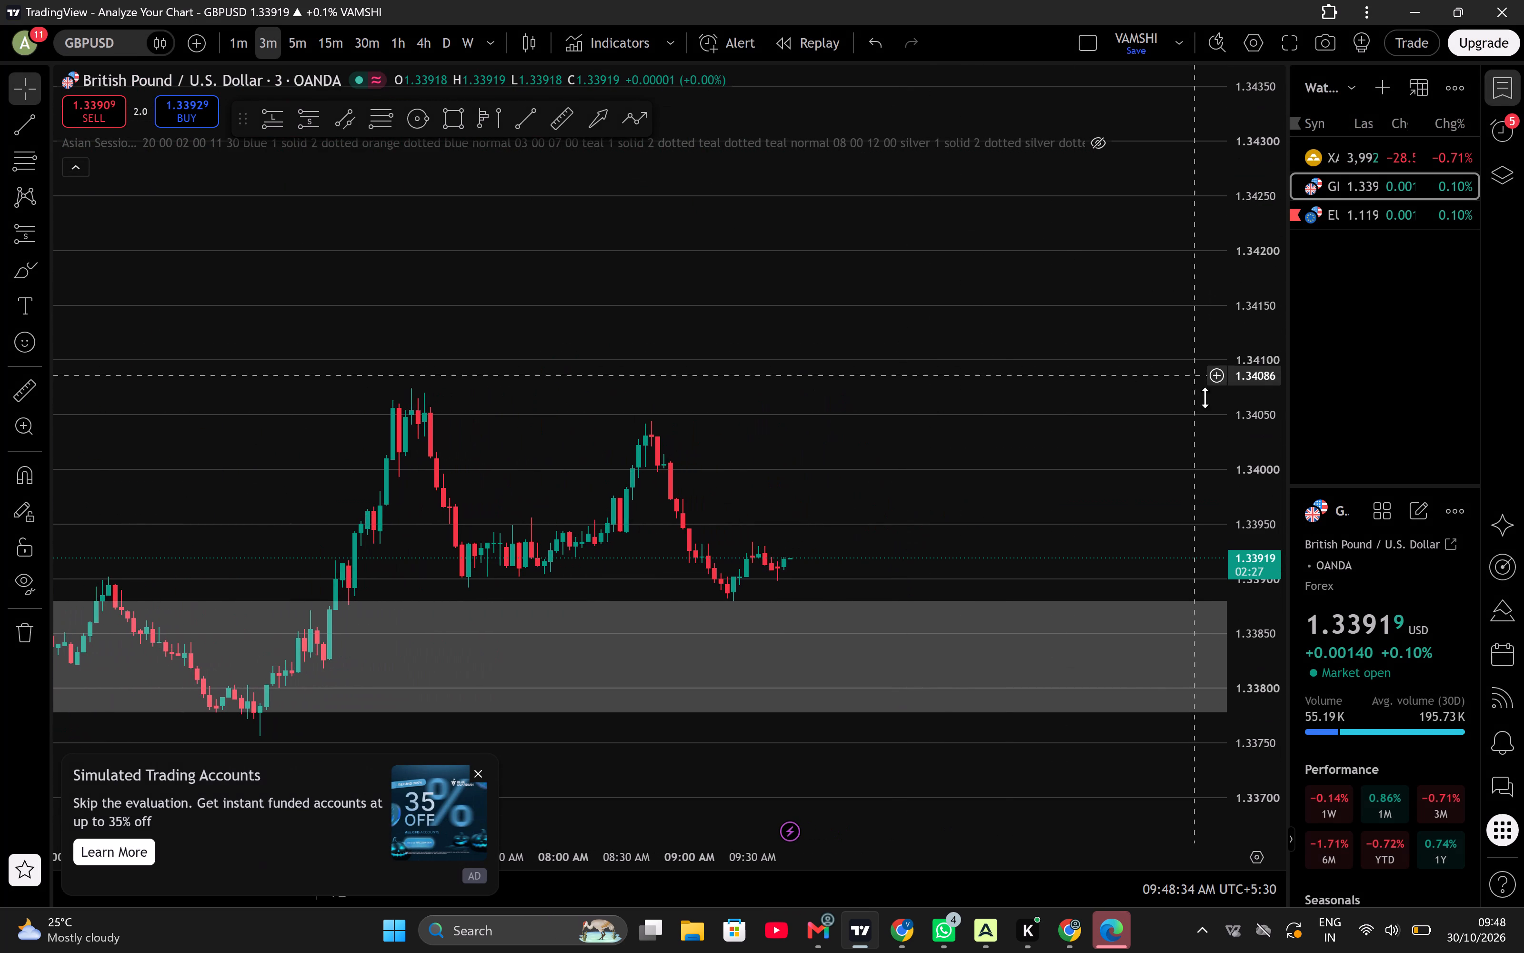
pyautogui.moveTo(1257, 464); pyautogui.dragTo(1242, 85)
pyautogui.moveTo(369, 102); pyautogui.dragTo(406, 0)
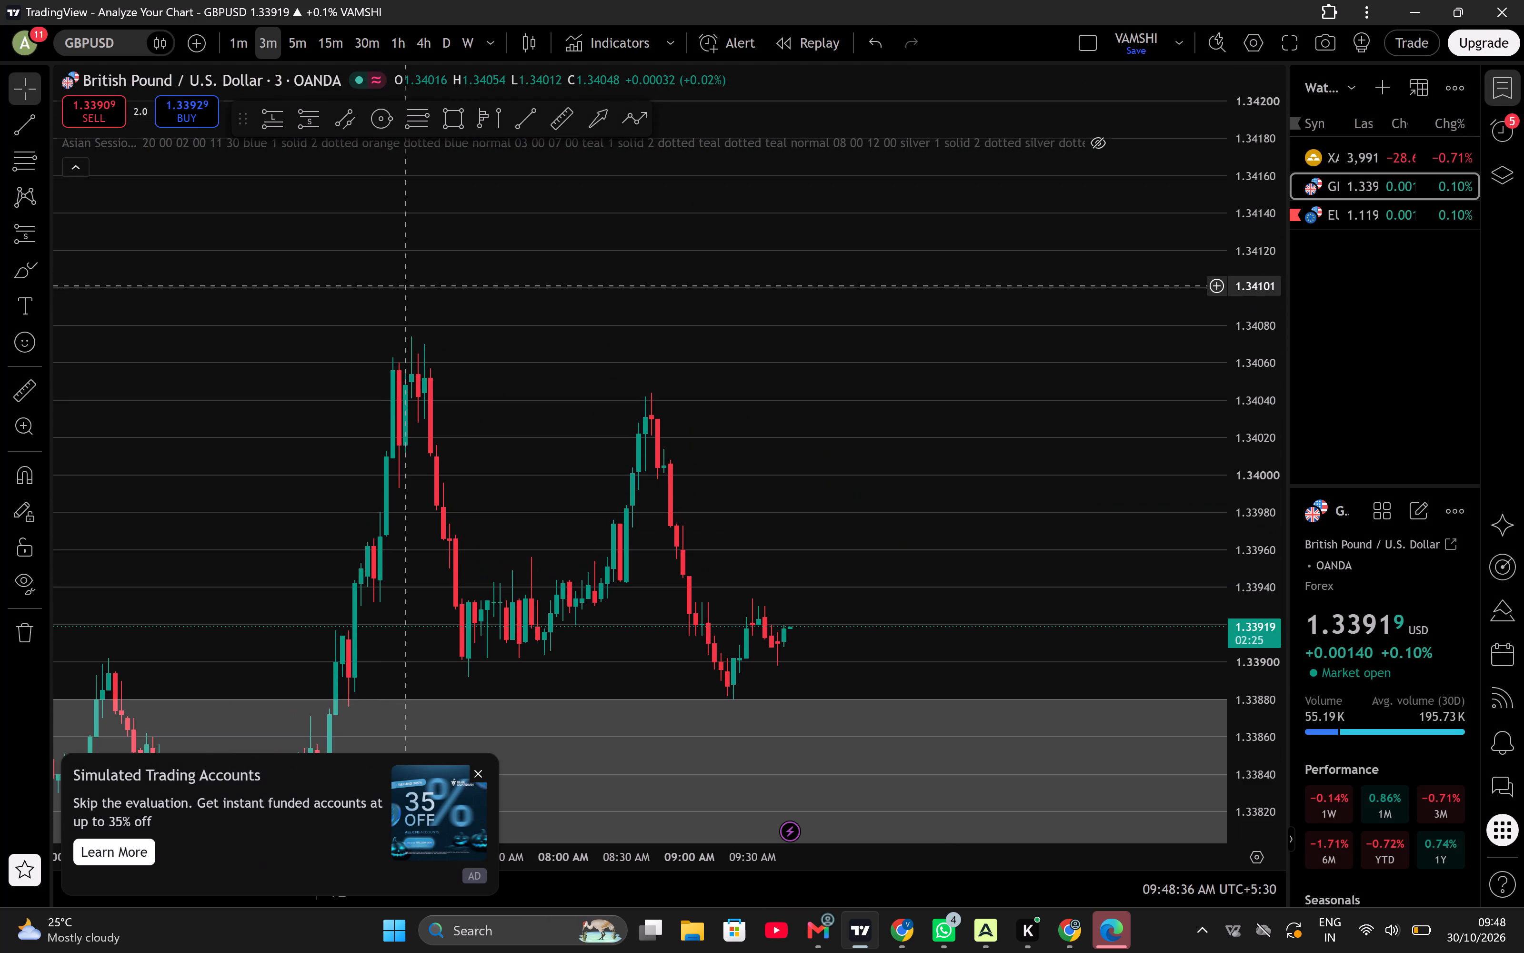
pyautogui.moveTo(405, 286); pyautogui.dragTo(515, 0)
# Change the GBPUSD chart to the 15-minute timeframe.
pyautogui.click(329, 39)
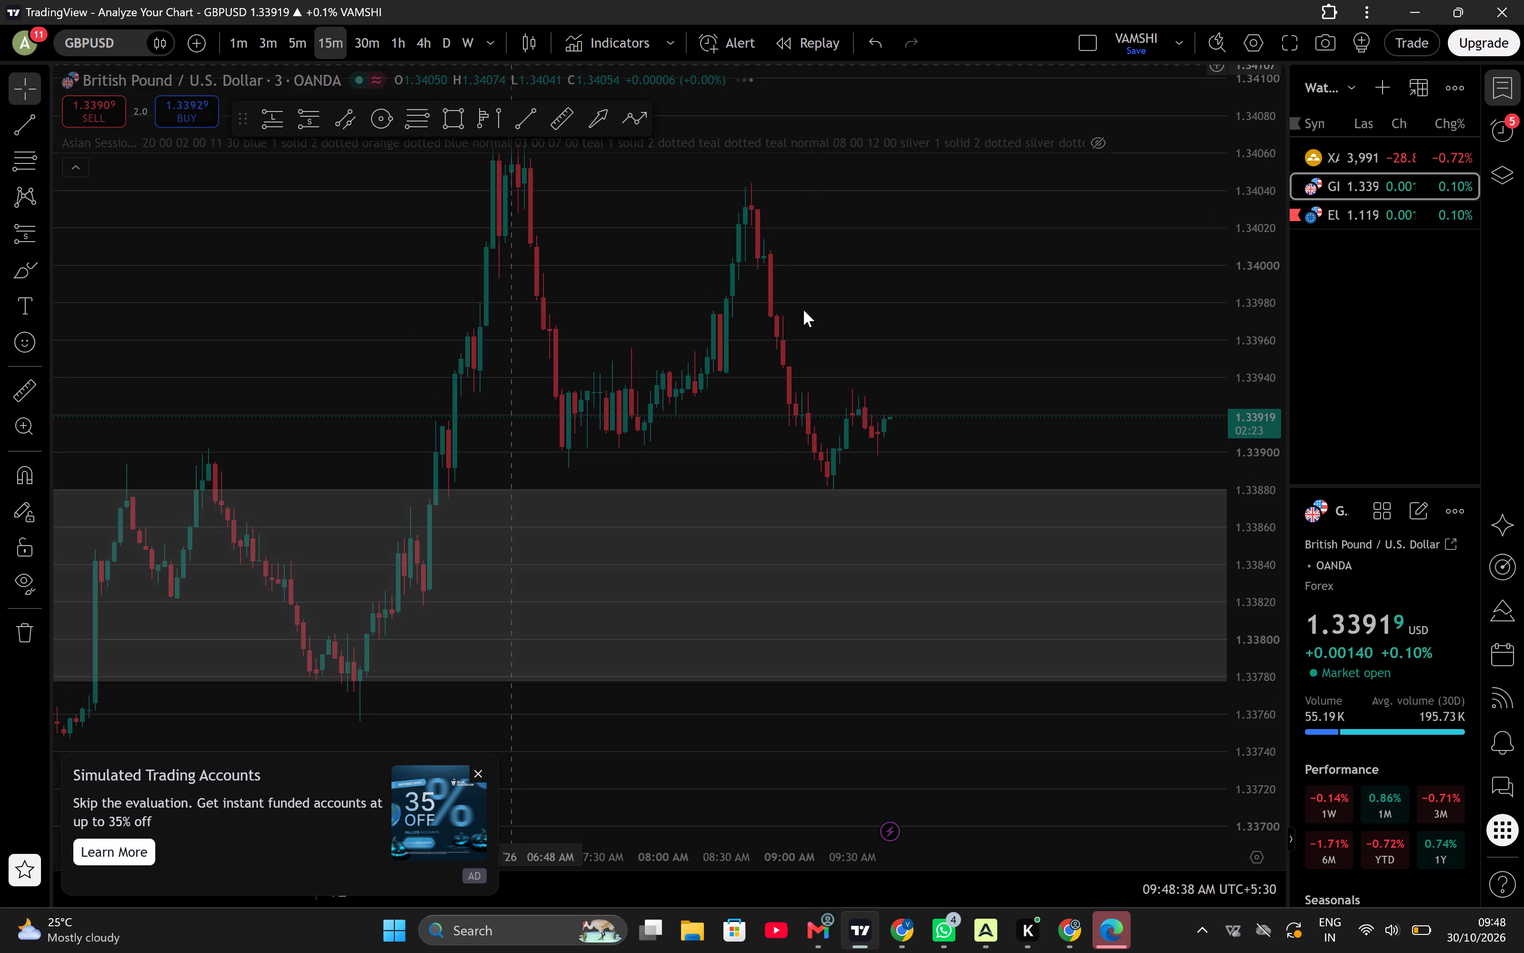
pyautogui.moveTo(804, 312); pyautogui.dragTo(664, 434)
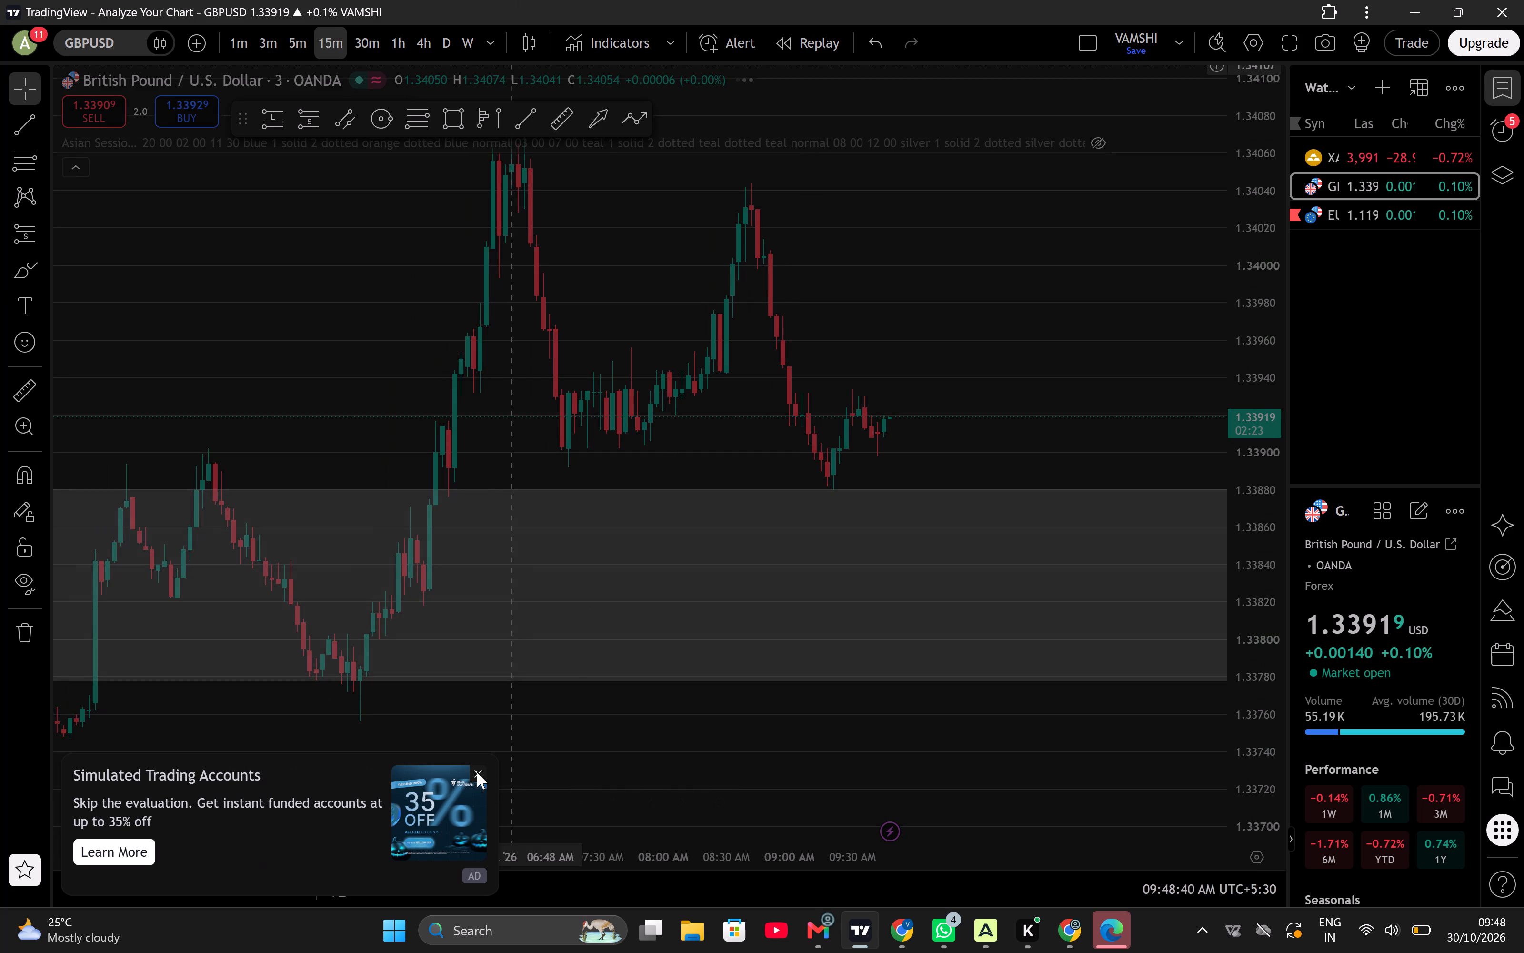
# Dismiss the Simulated Trading Accounts advertisement covering the lower part of the chart.
pyautogui.click(477, 772)
pyautogui.moveTo(804, 666); pyautogui.dragTo(706, 773)
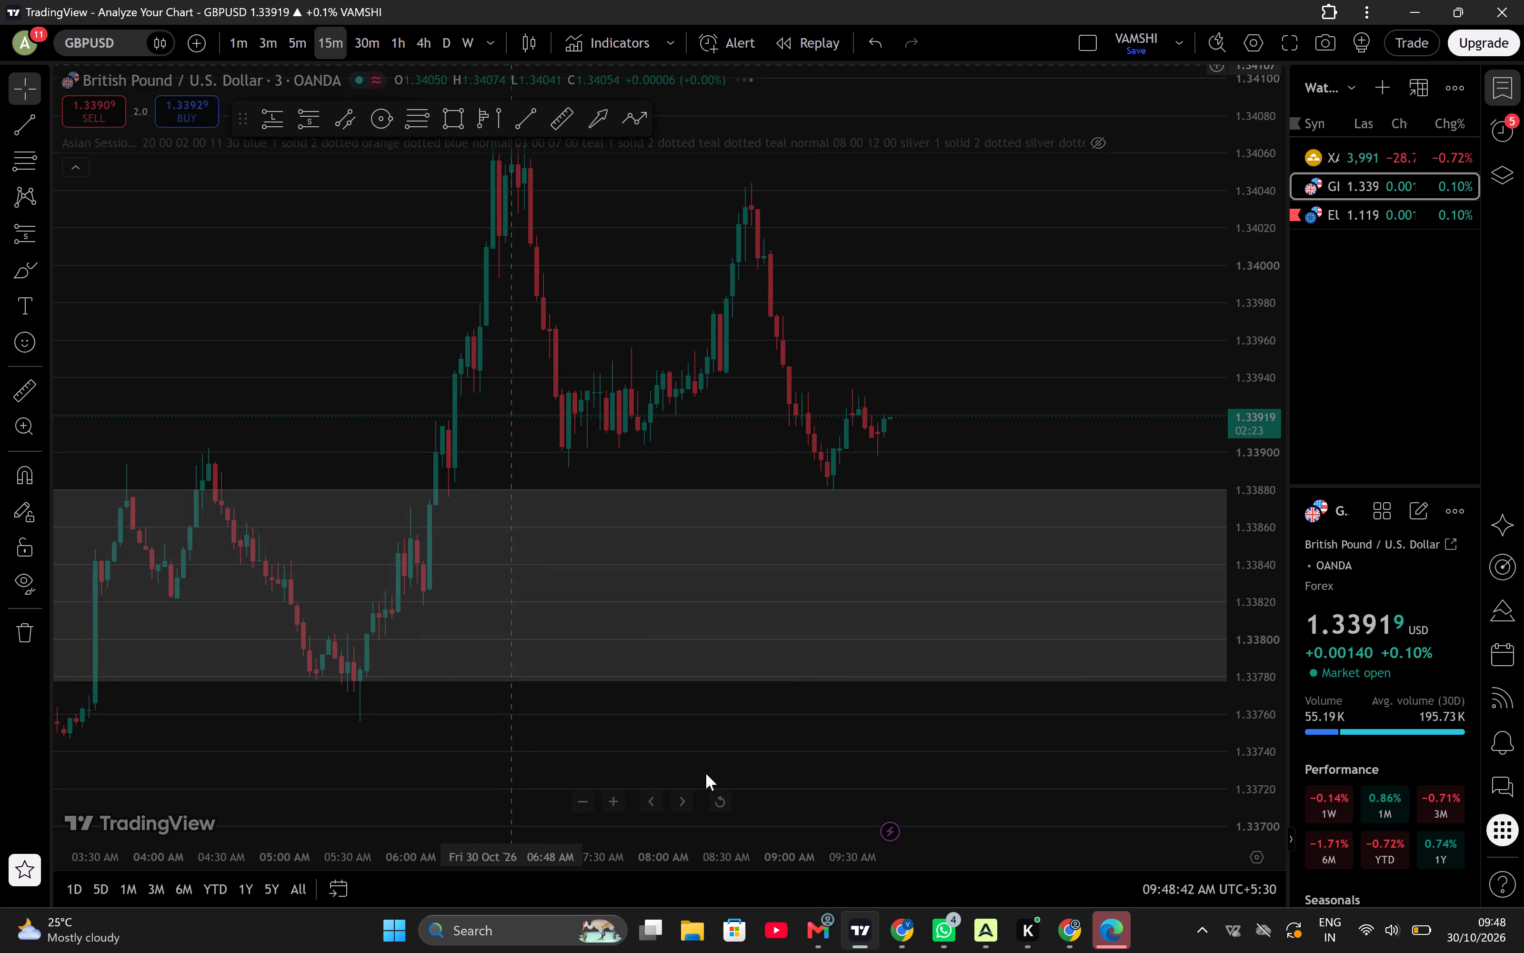
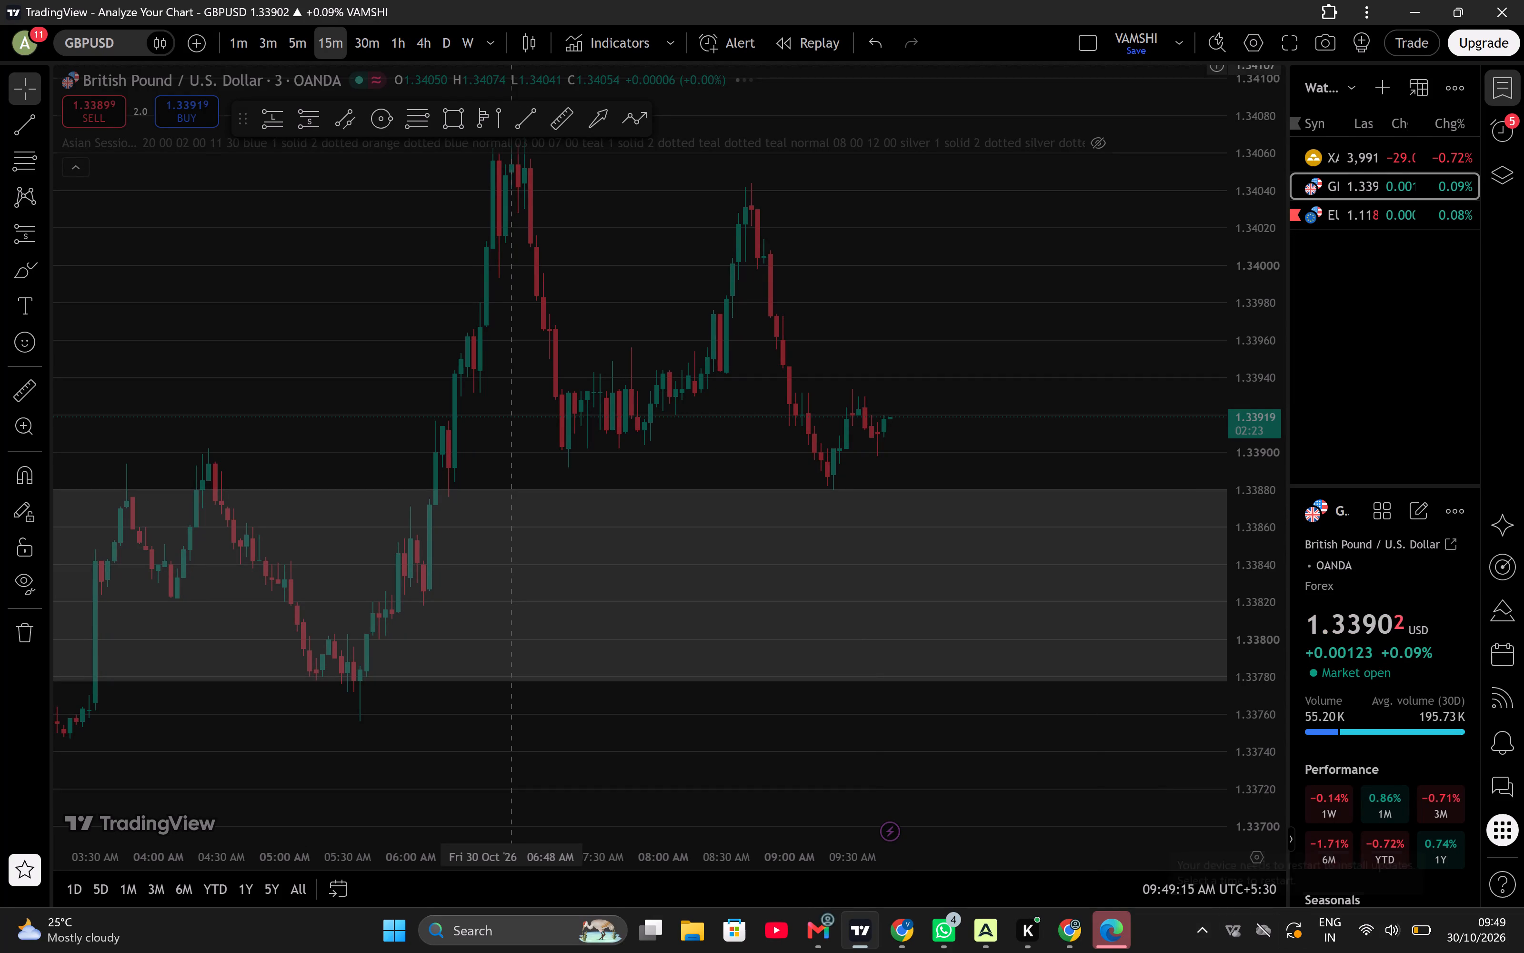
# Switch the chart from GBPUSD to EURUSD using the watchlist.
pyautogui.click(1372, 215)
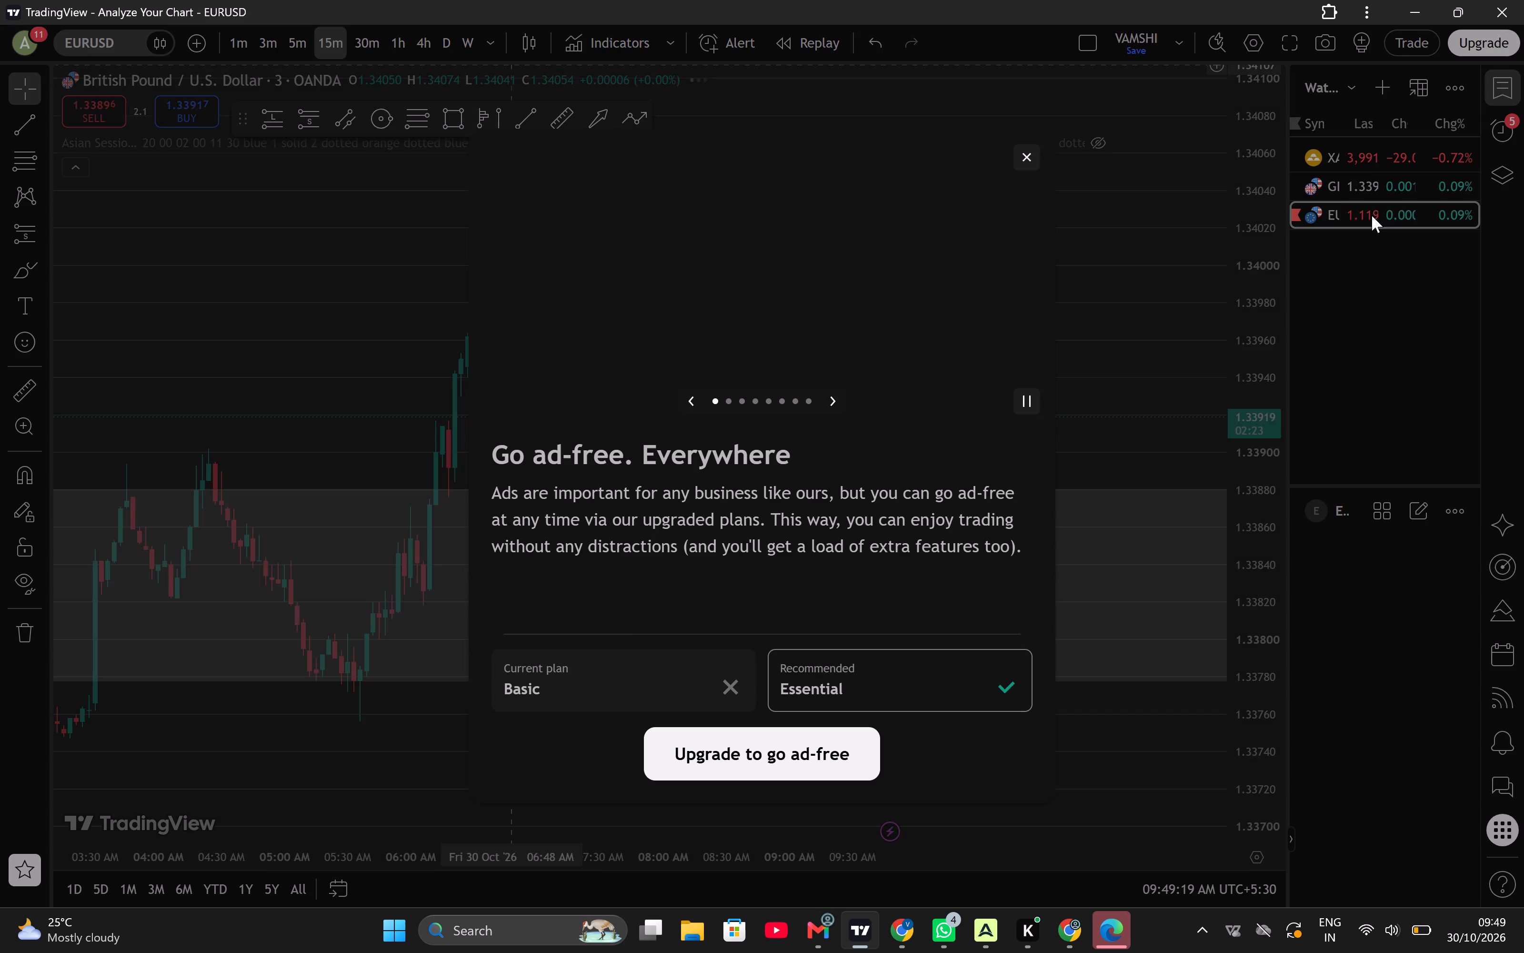
# Dismiss the ad-free upgrade offer covering the chart.
pyautogui.click(1092, 420)
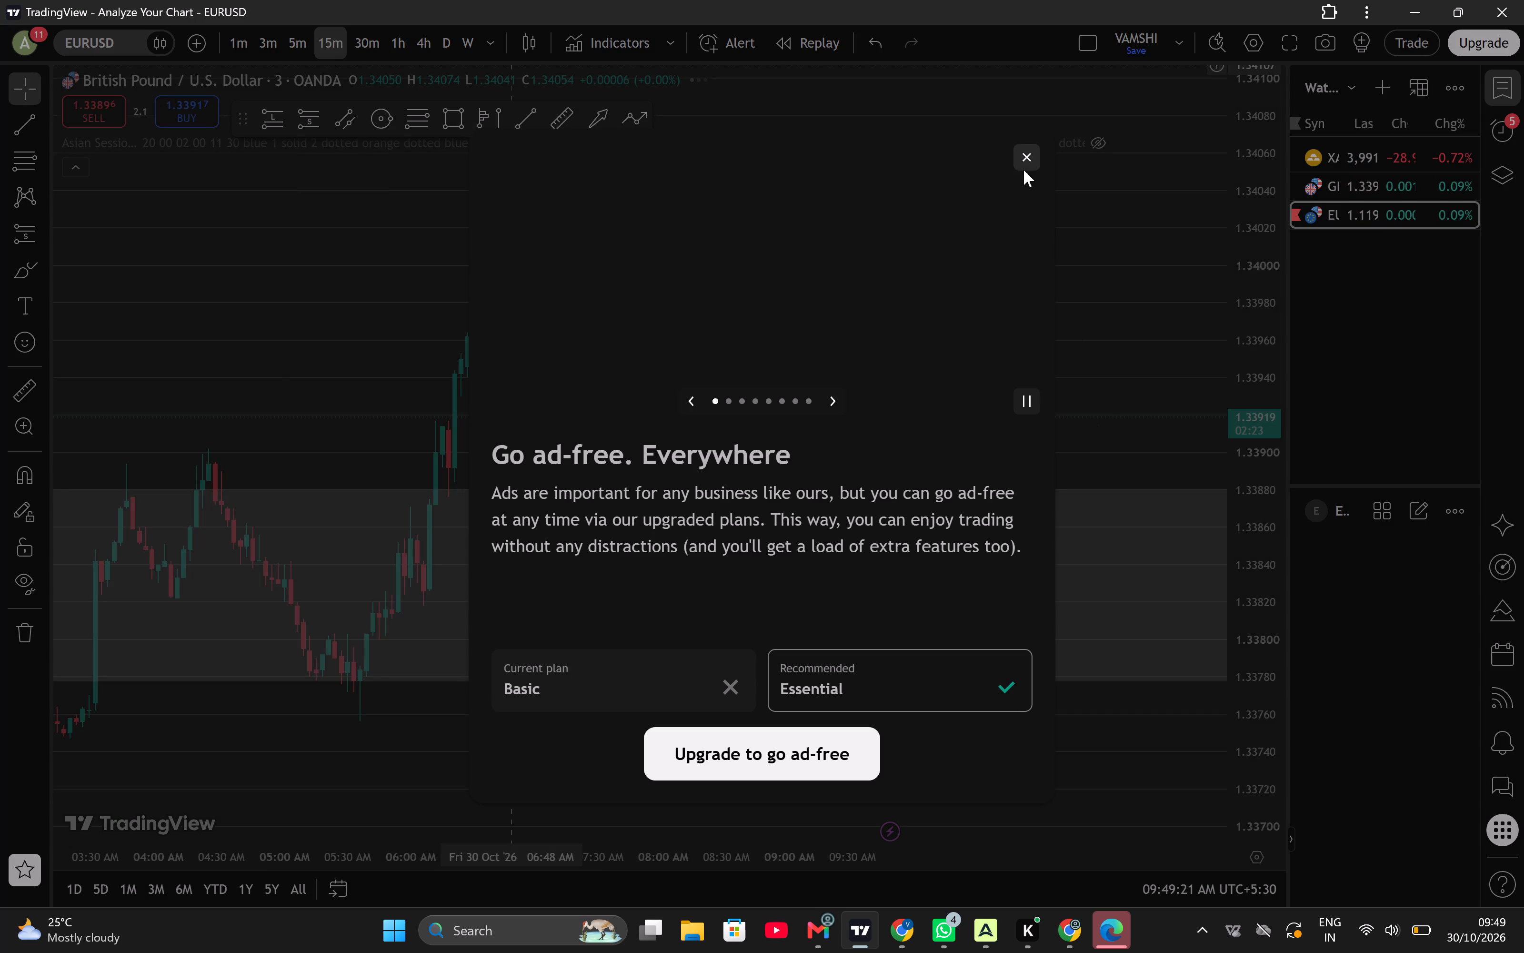
pyautogui.click(1019, 164)
pyautogui.moveTo(1032, 305); pyautogui.dragTo(929, 448)
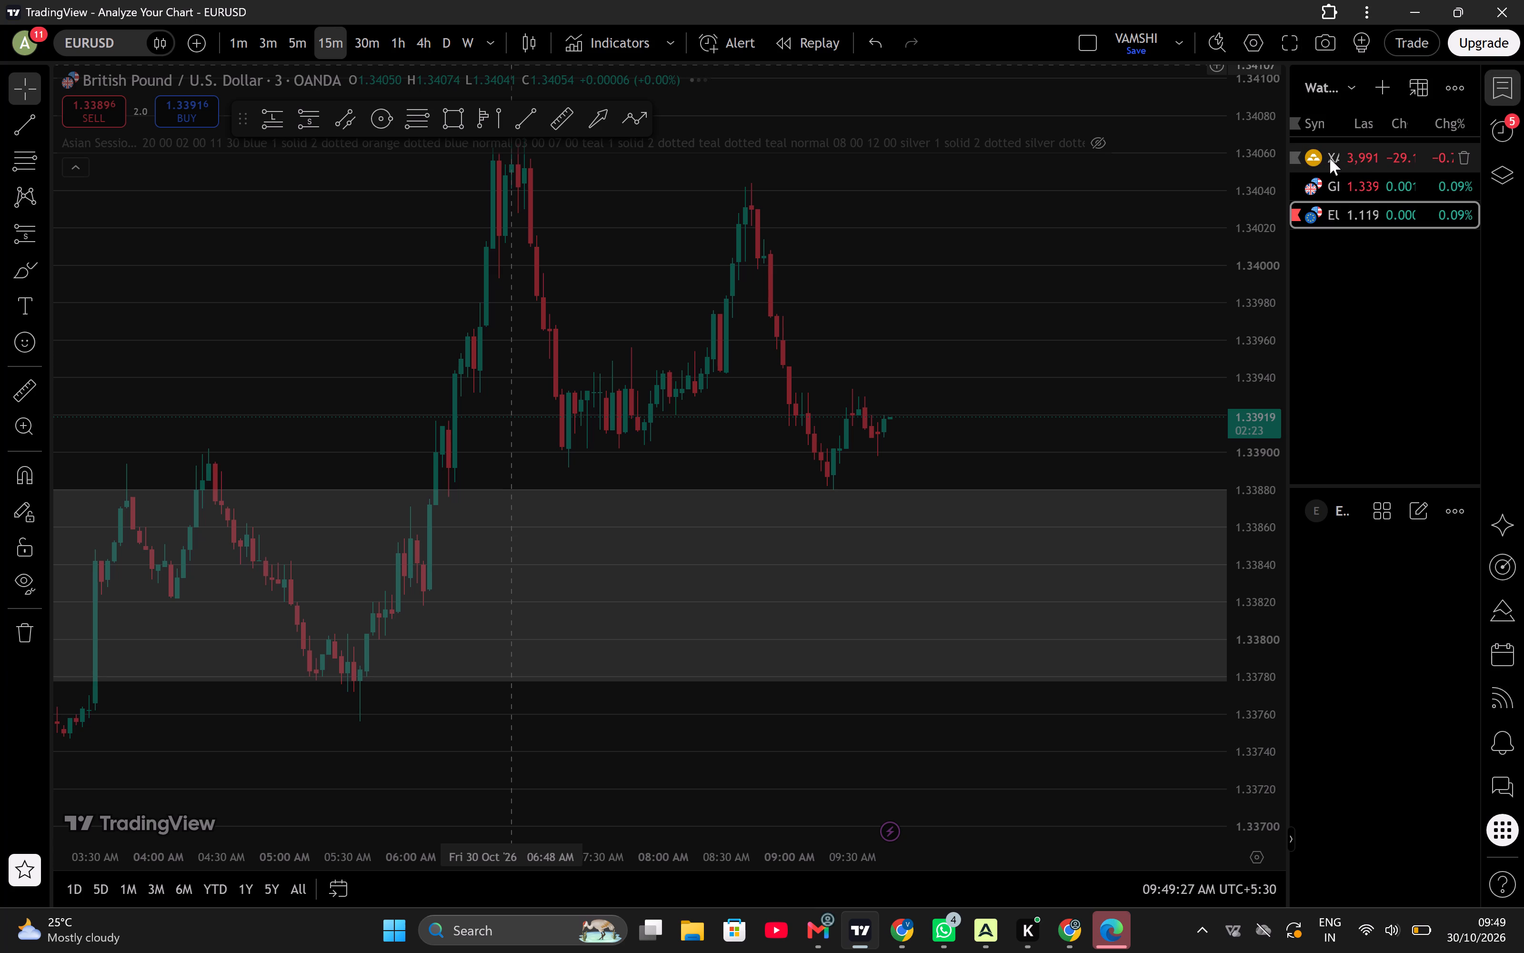
# Switch the chart to XAUUSD using the watchlist.
pyautogui.click(1330, 158)
pyautogui.tripleClick(1330, 158)
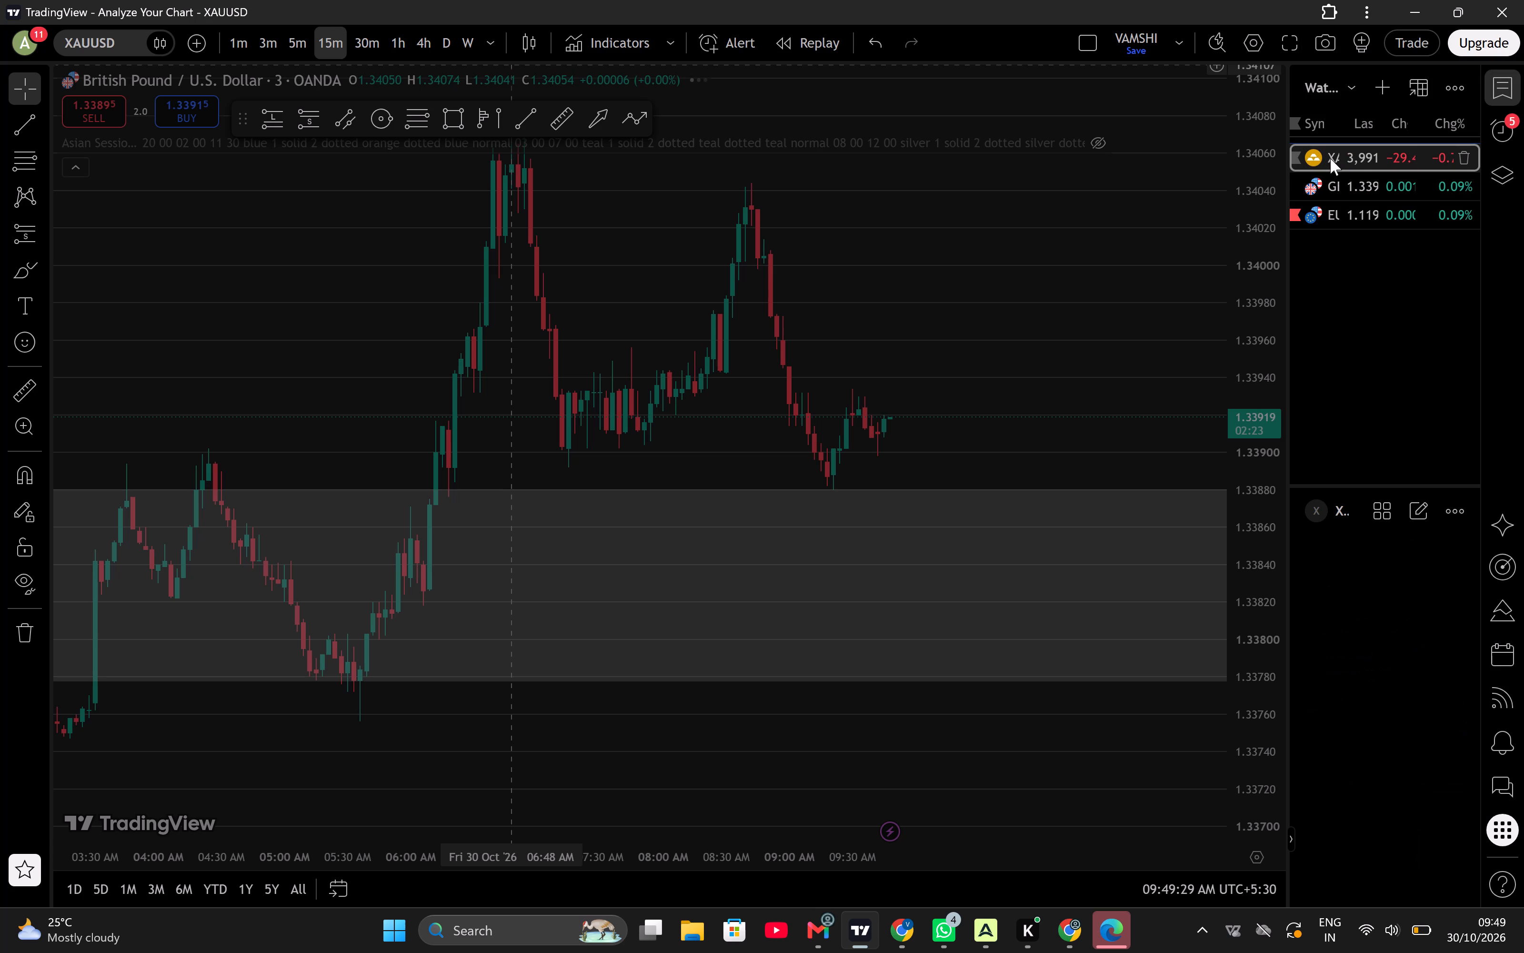
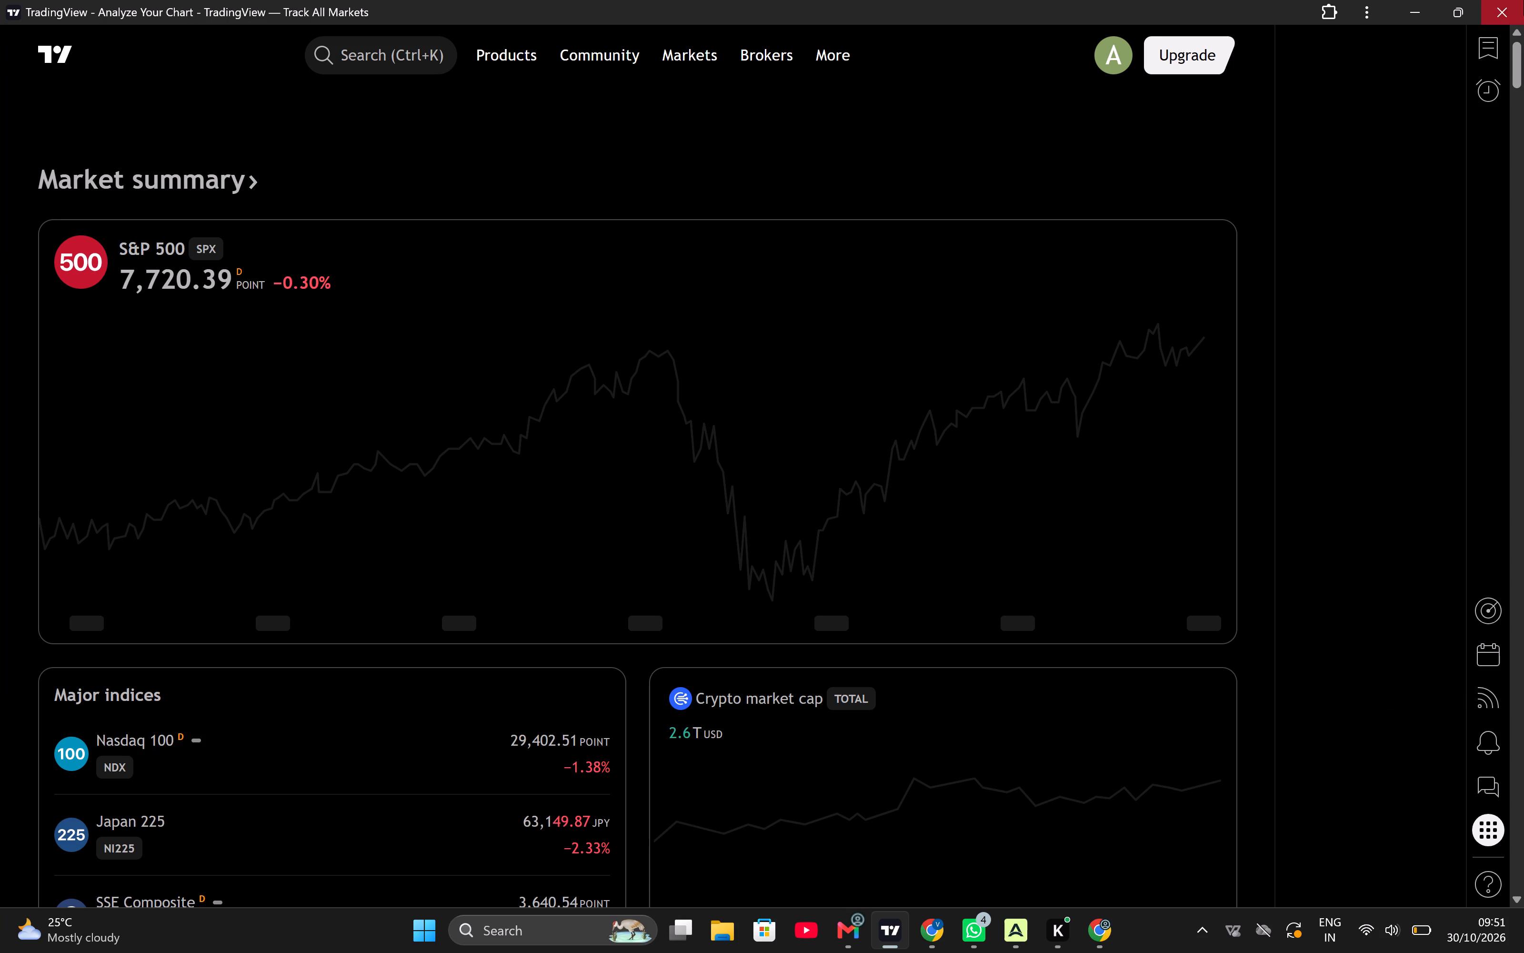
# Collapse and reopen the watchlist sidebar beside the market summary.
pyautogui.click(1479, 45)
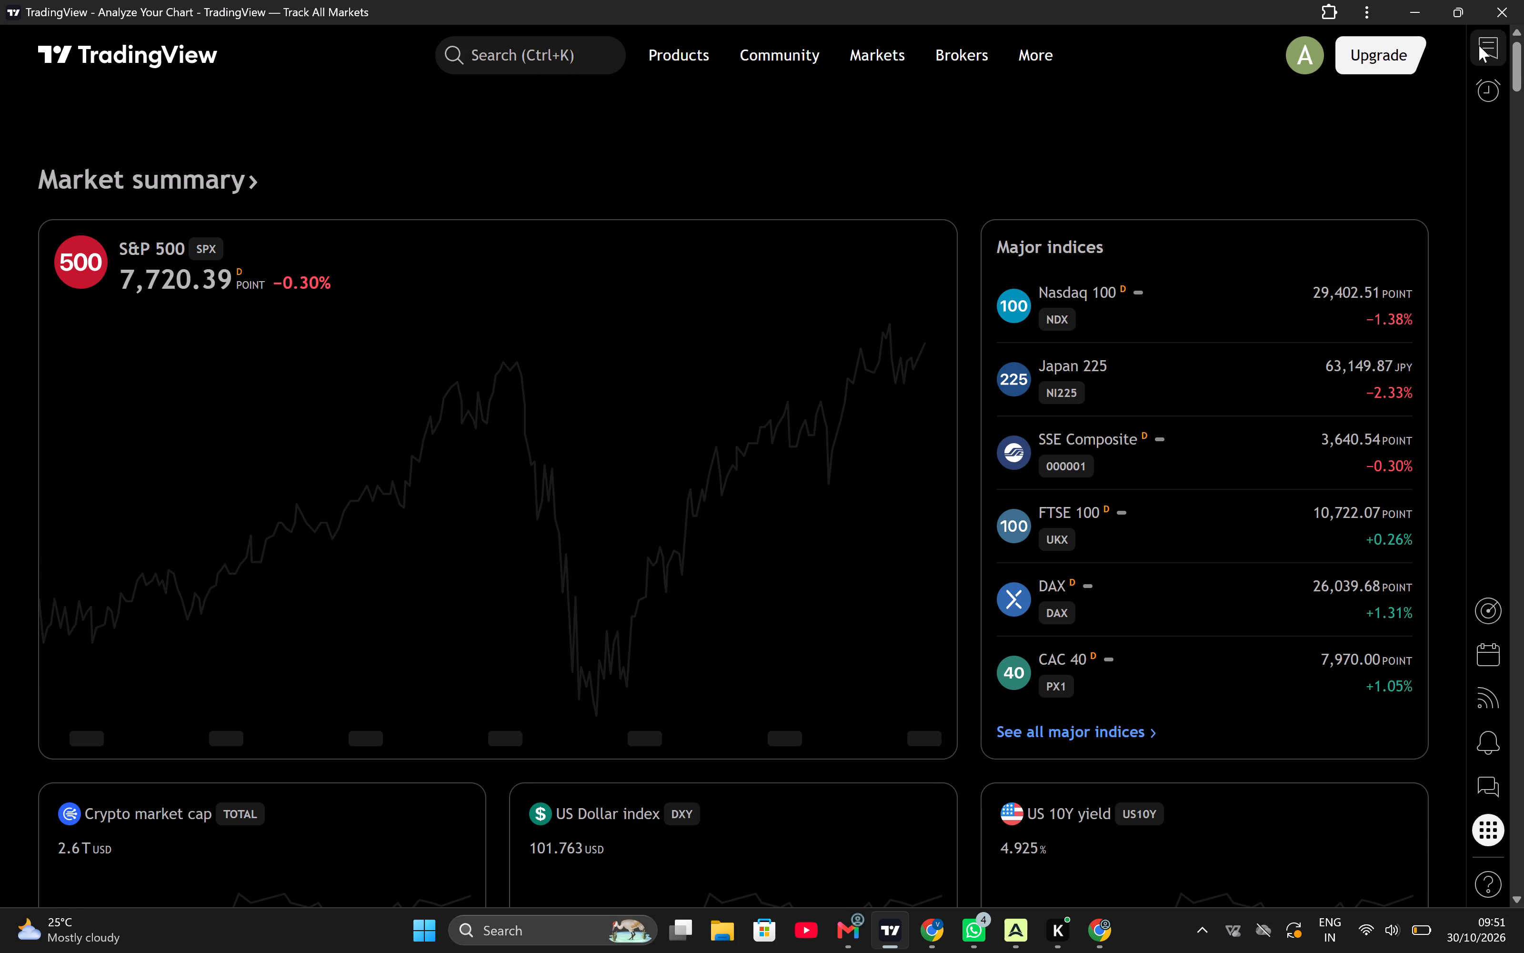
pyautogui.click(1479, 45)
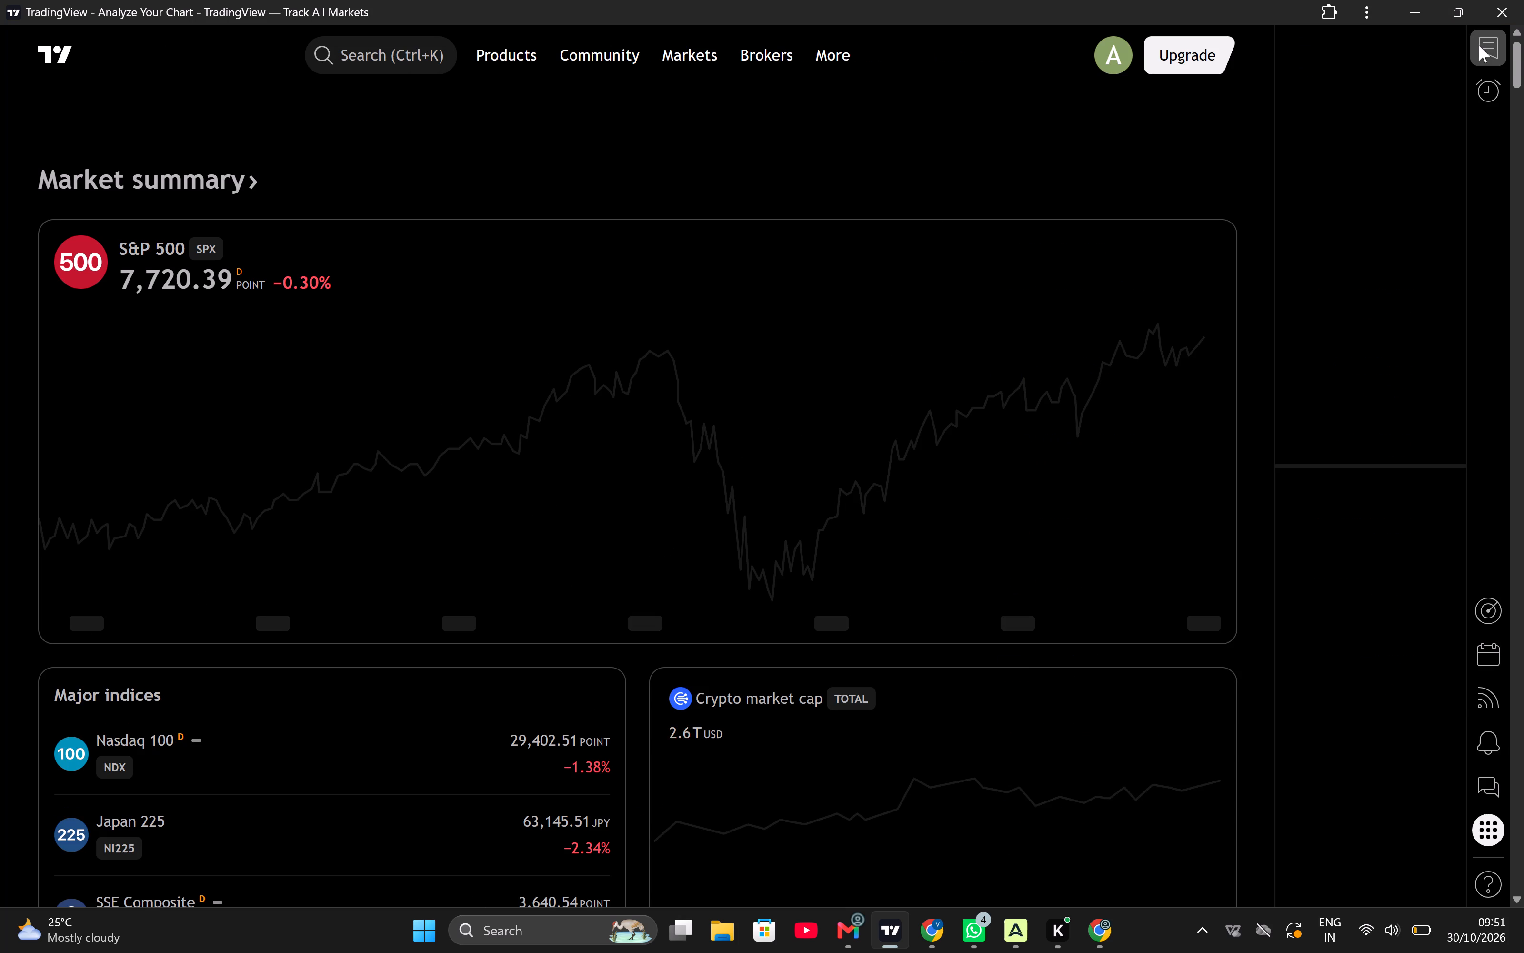
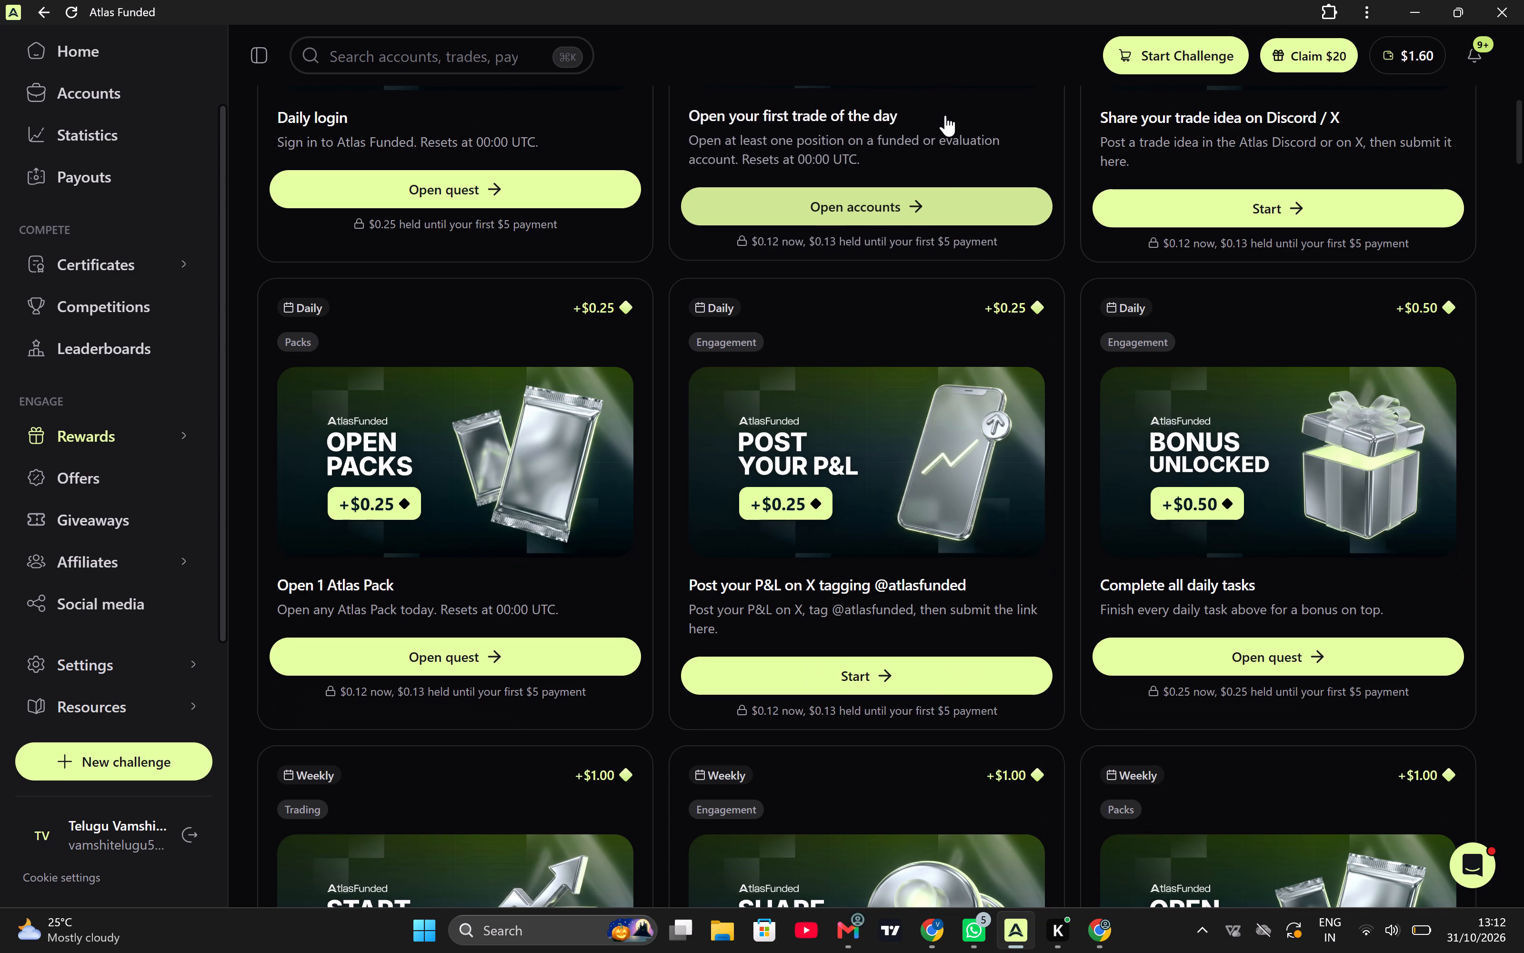
# Open the Daily login quest from the Atlas Funded reward tasks and go to its linked page.
pyautogui.scroll(7, 572, 405)
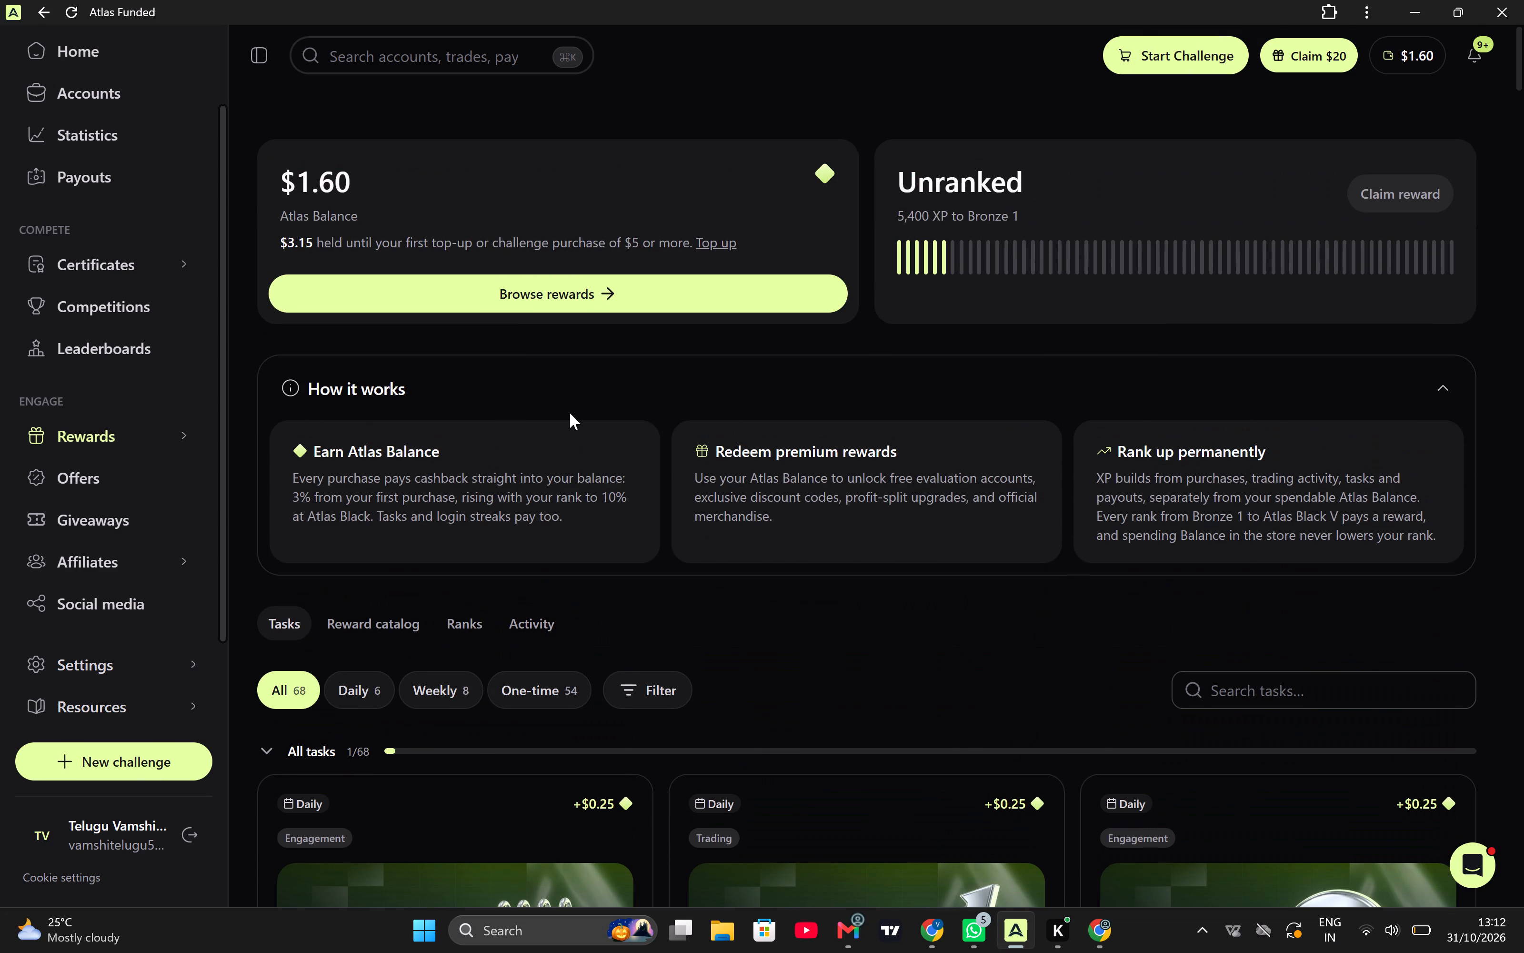
pyautogui.scroll(1, 570, 413)
pyautogui.scroll(-4, 570, 413)
pyautogui.scroll(1, 570, 413)
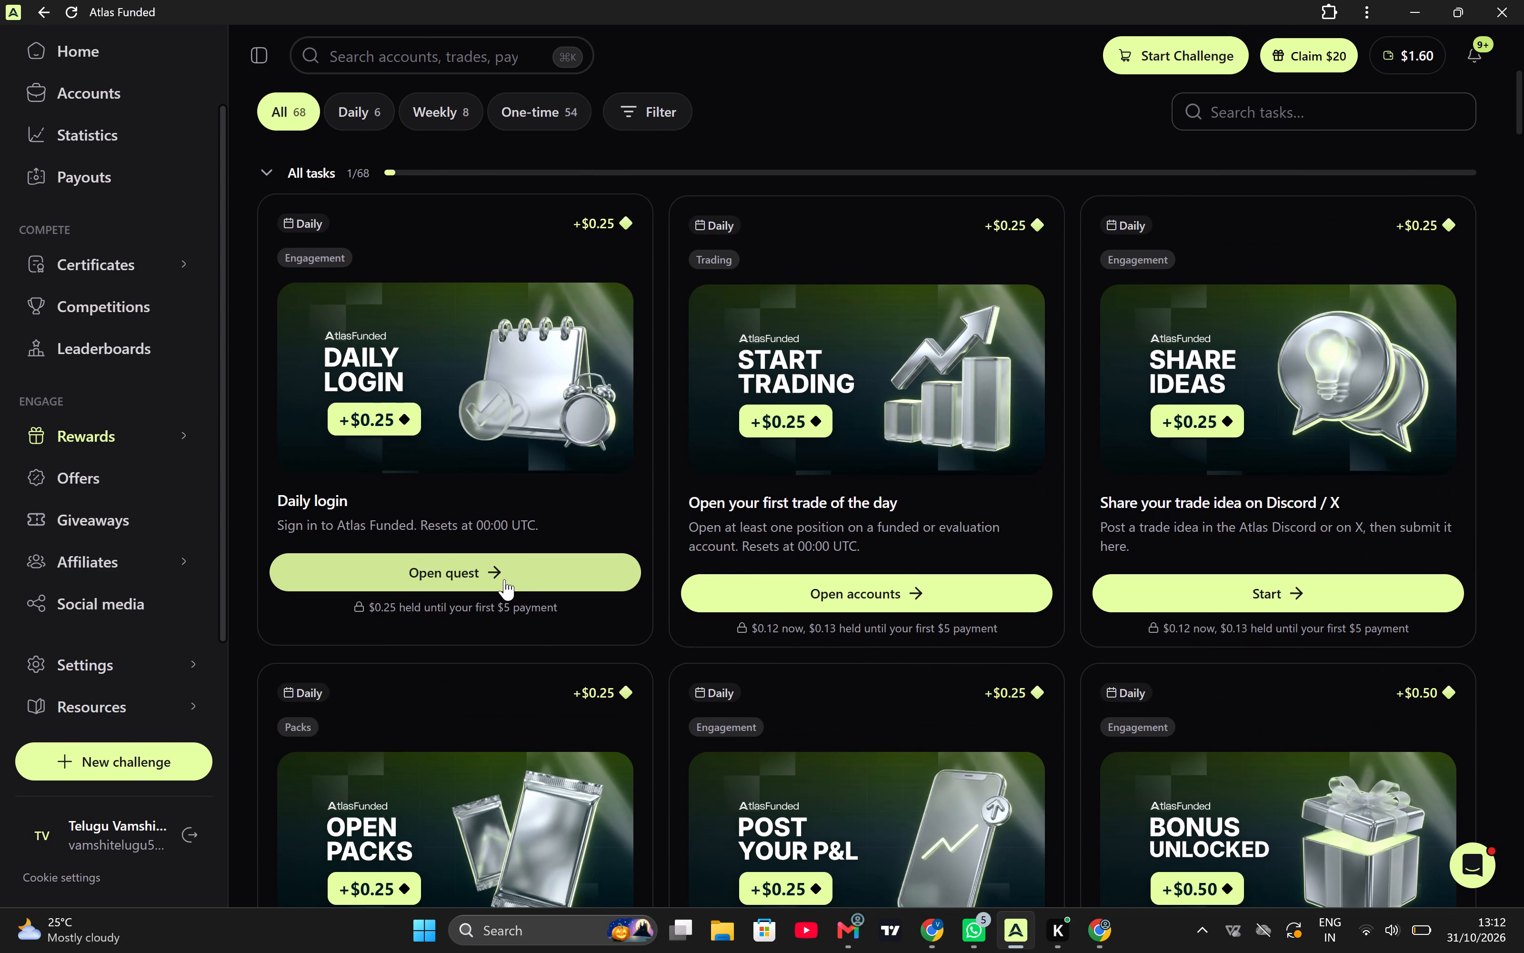
pyautogui.click(504, 579)
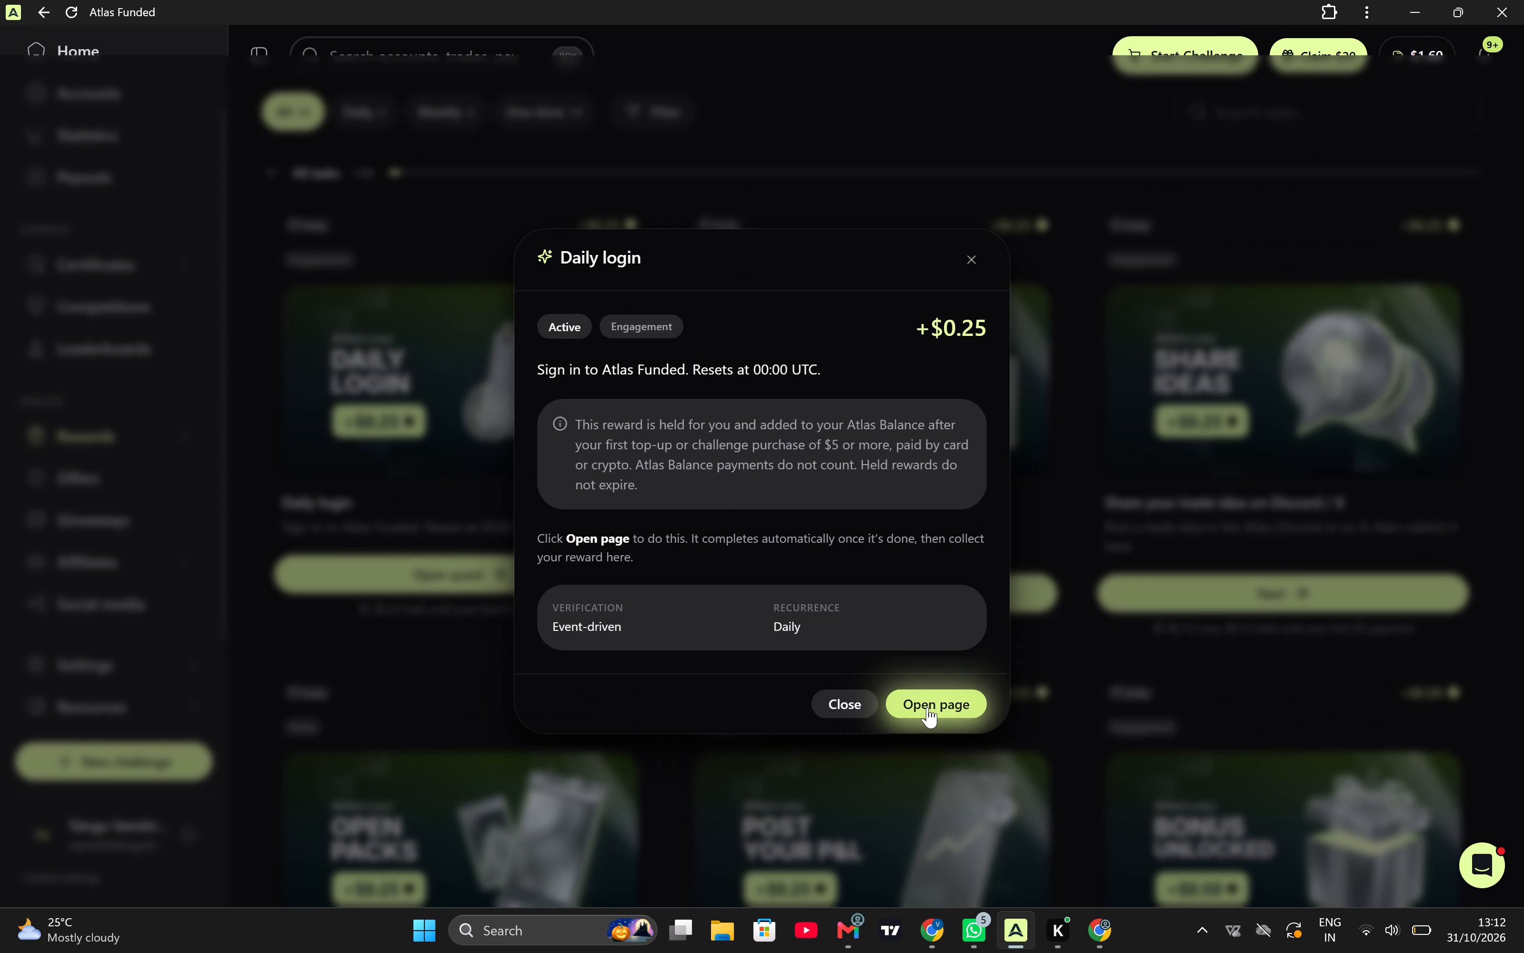
pyautogui.click(927, 707)
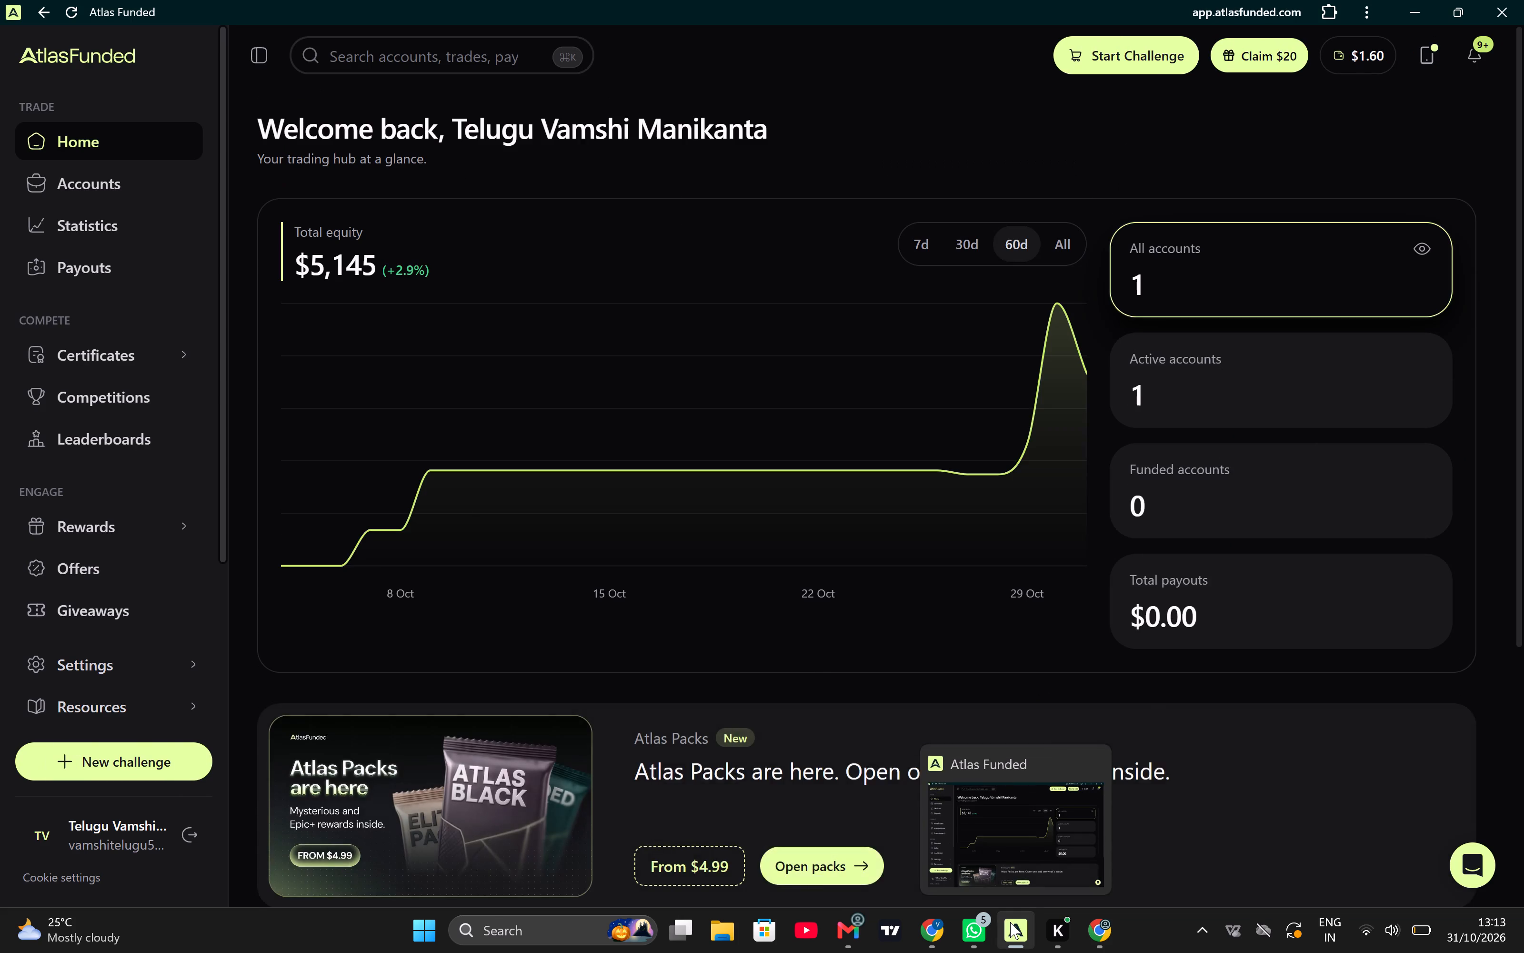
# Turn on Atlas Funded notifications and allow them for app.atlasfunded.com.
pyautogui.scroll(-1, 882, 502)
pyautogui.hscroll(-1, 882, 502)
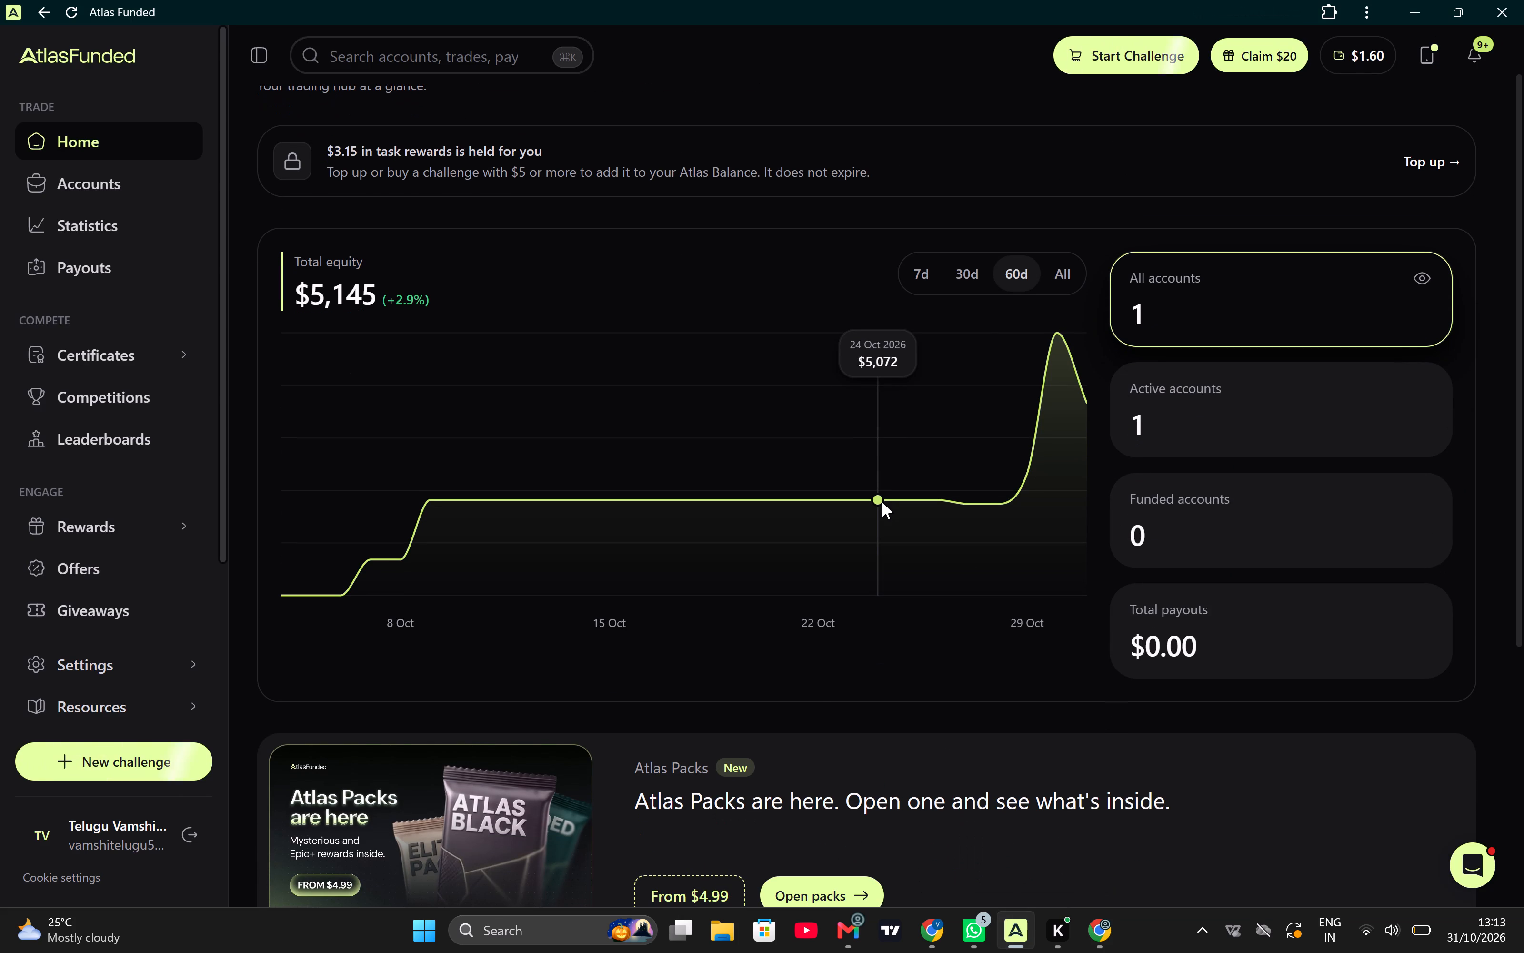
pyautogui.hscroll(-1, 882, 502)
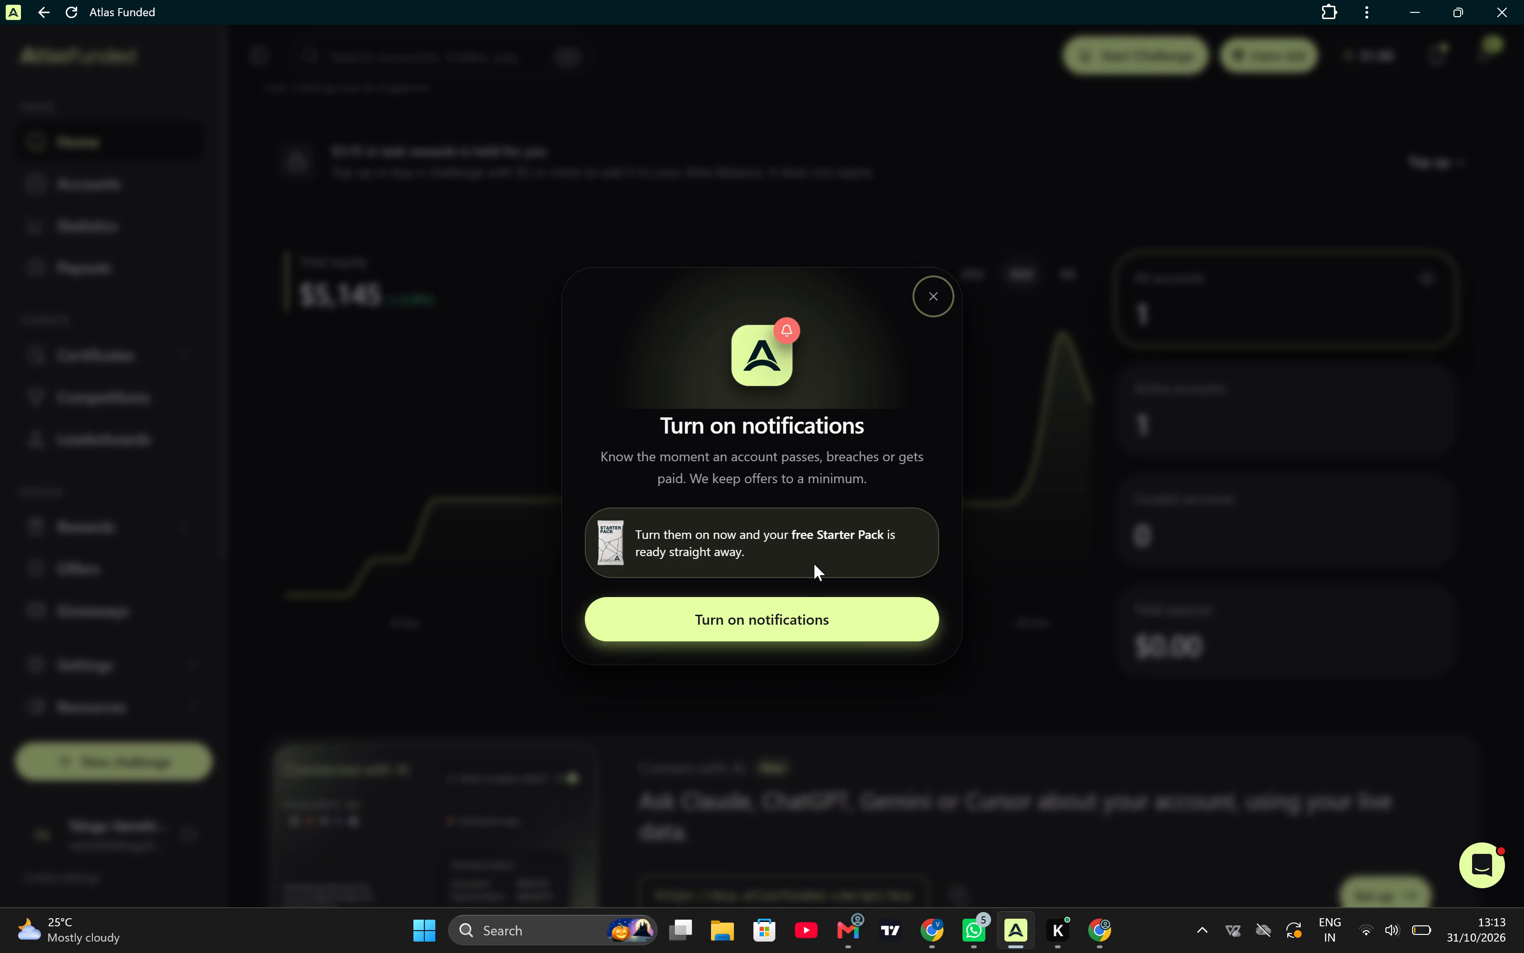
pyautogui.click(807, 602)
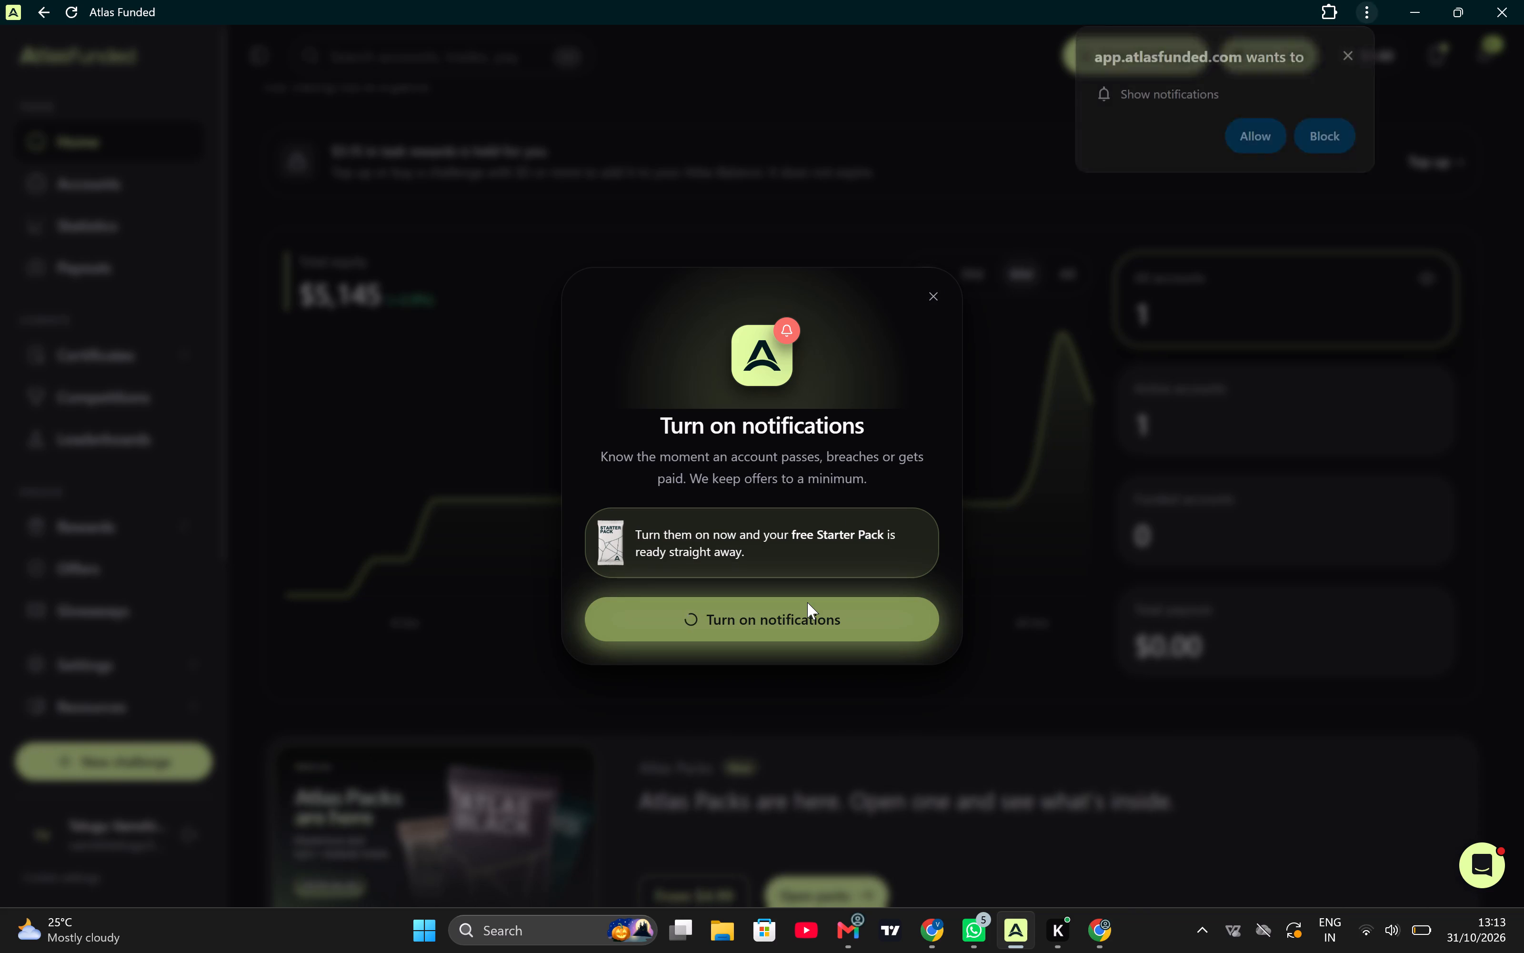
pyautogui.click(1257, 137)
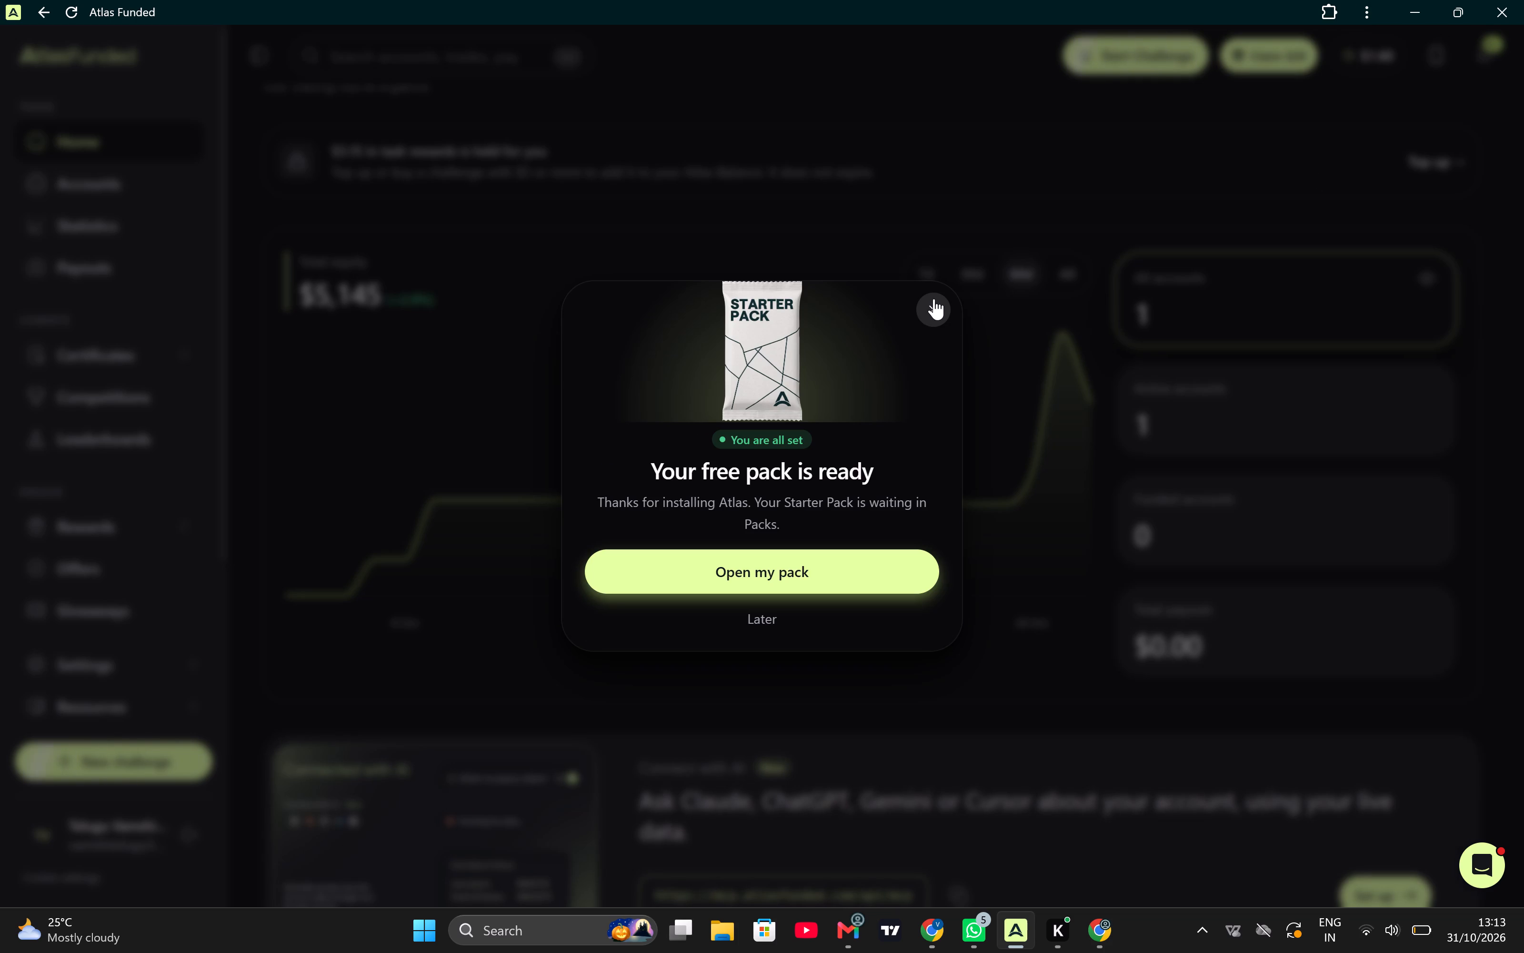
# Go to the free pack offer, open one sealed Giveaway Starter Pack, and collect its prize.
pyautogui.click(849, 564)
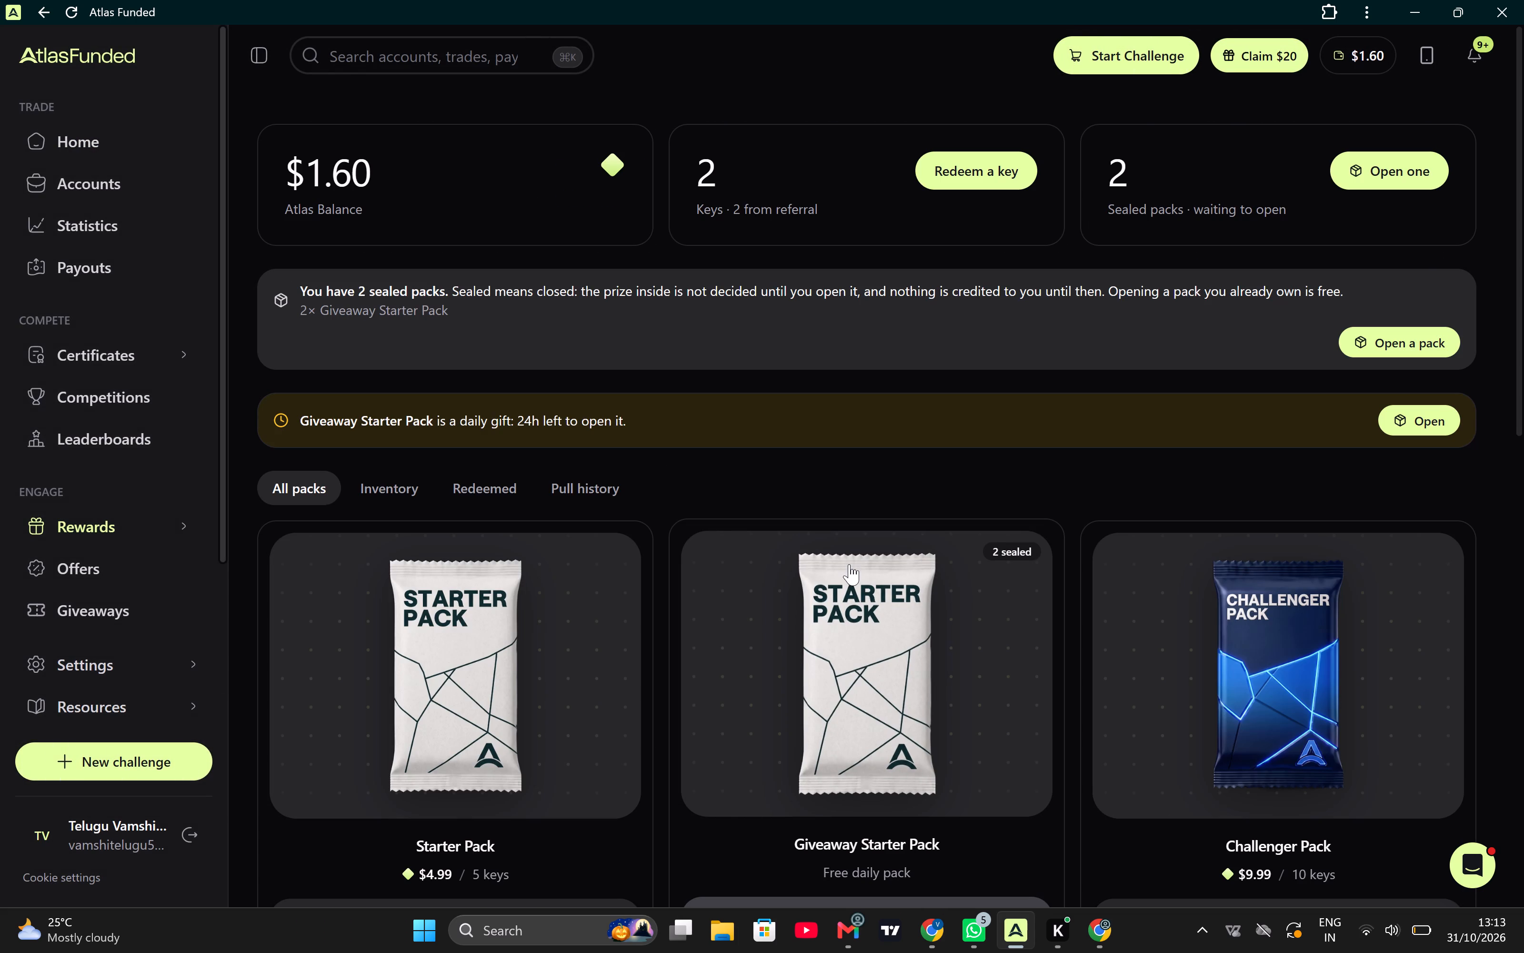
pyautogui.scroll(1, 849, 564)
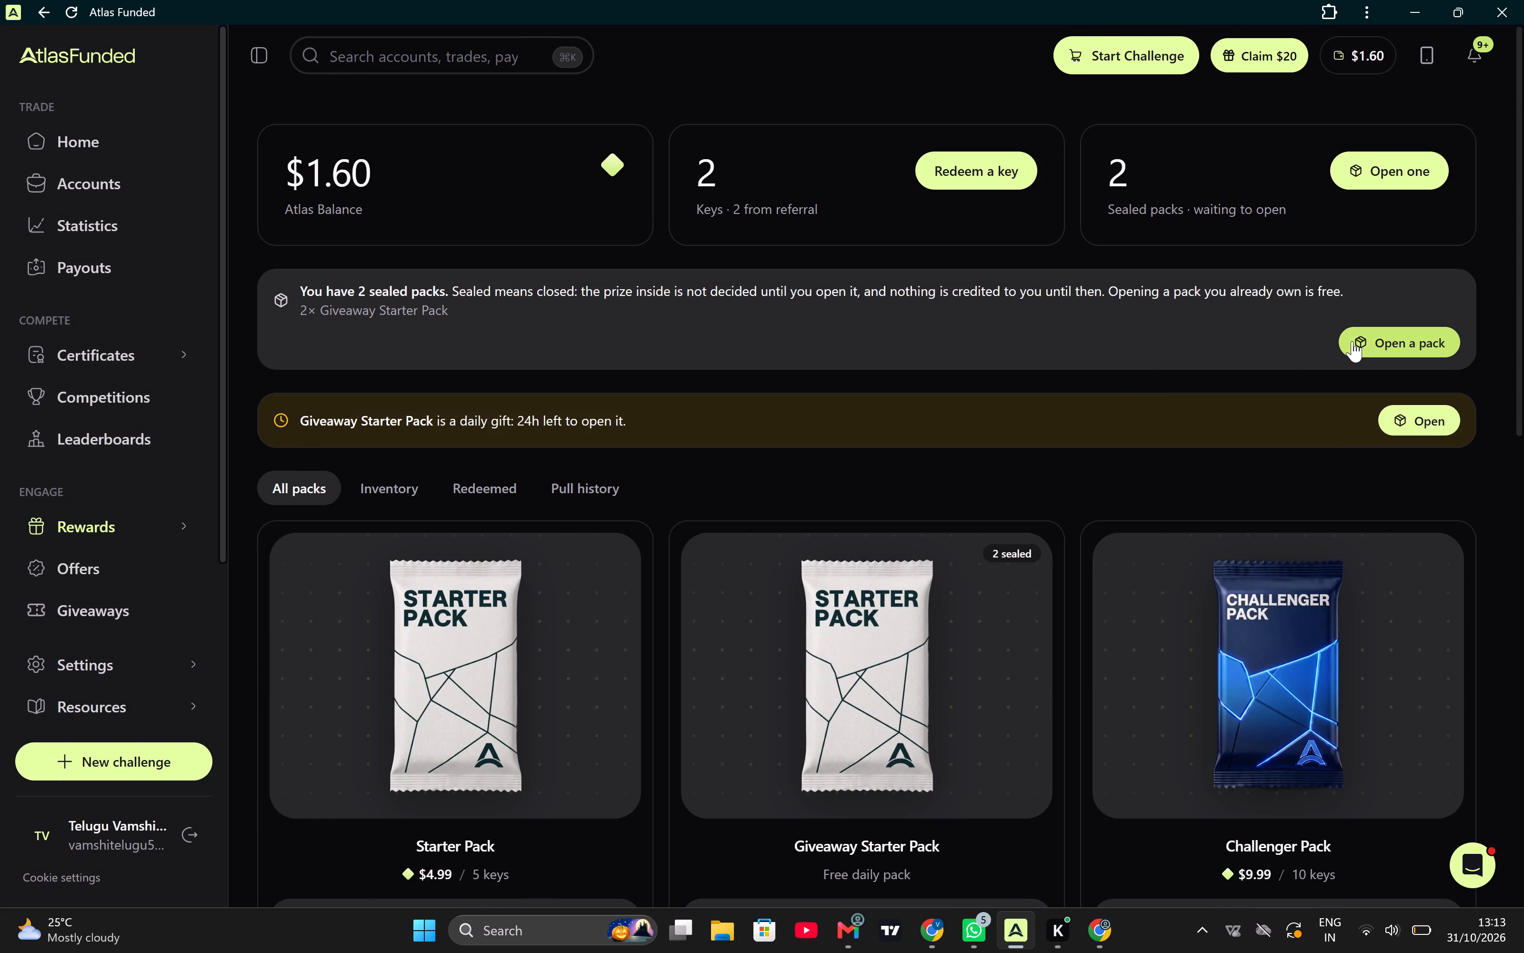
pyautogui.click(1355, 339)
pyautogui.click(821, 451)
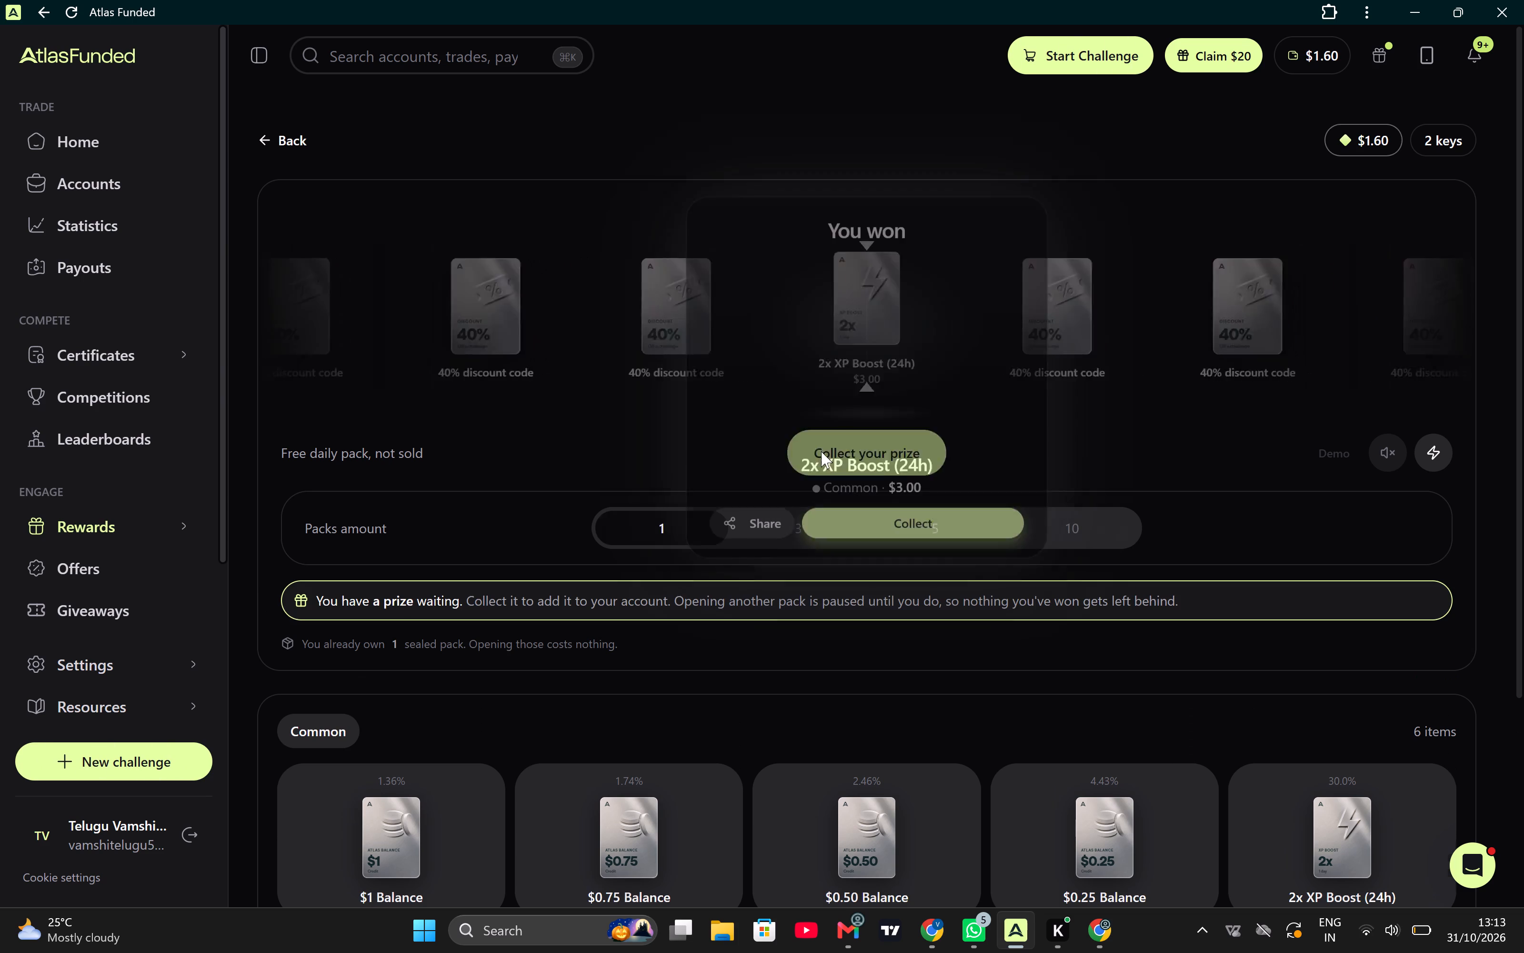
pyautogui.click(877, 521)
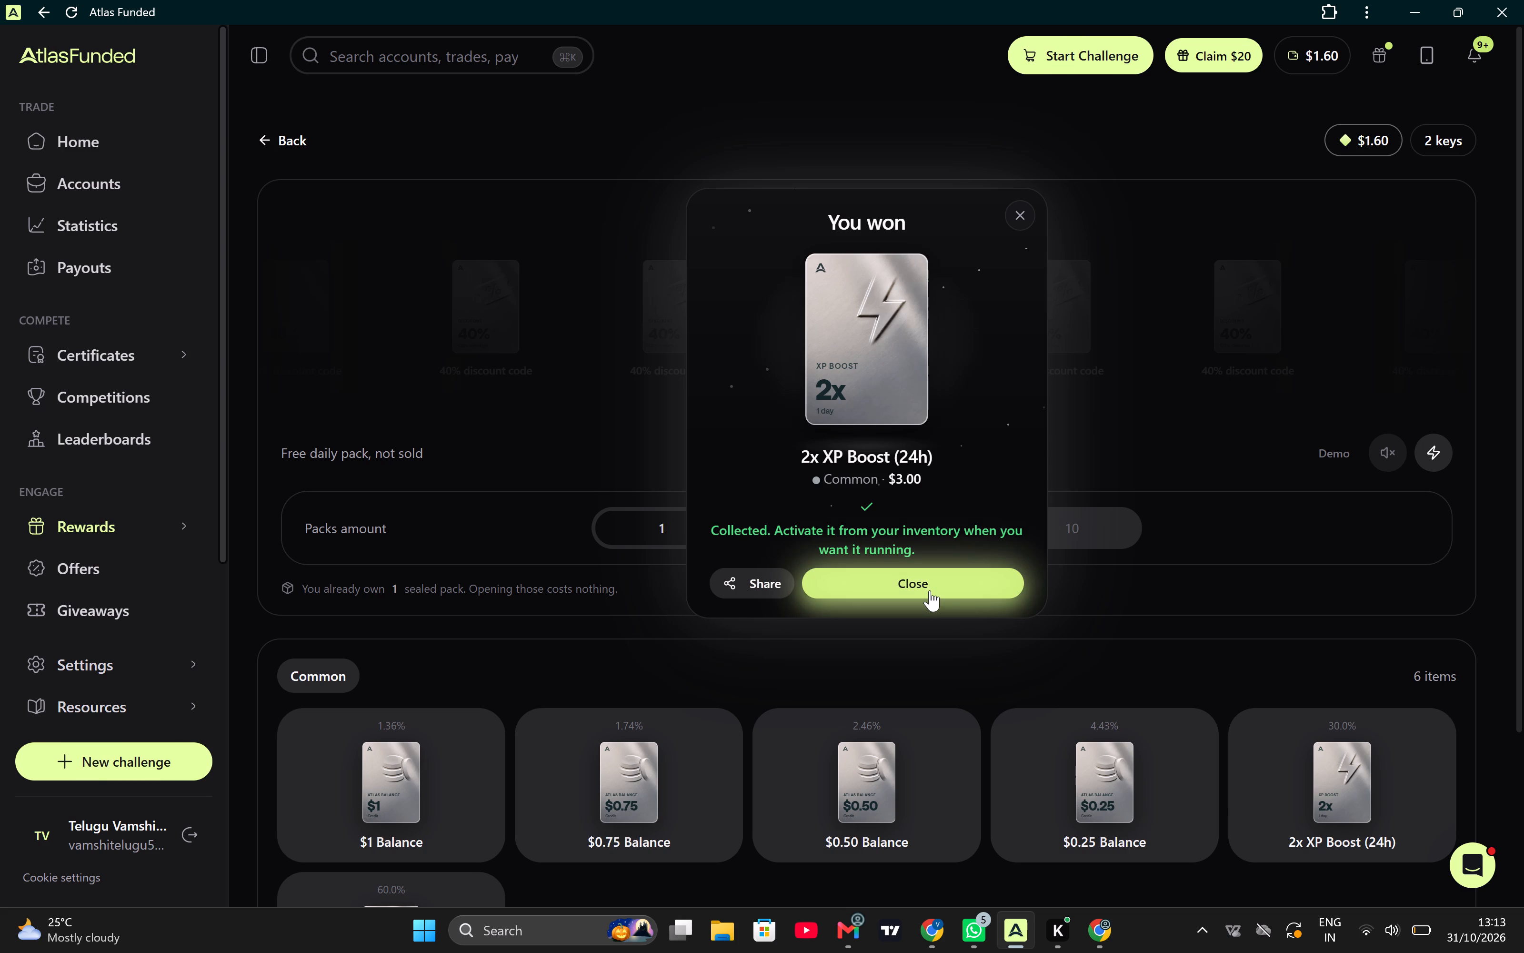
pyautogui.click(950, 594)
# Follow the waiting rewards to the rewards page and check the reward catalog.
pyautogui.click(1371, 50)
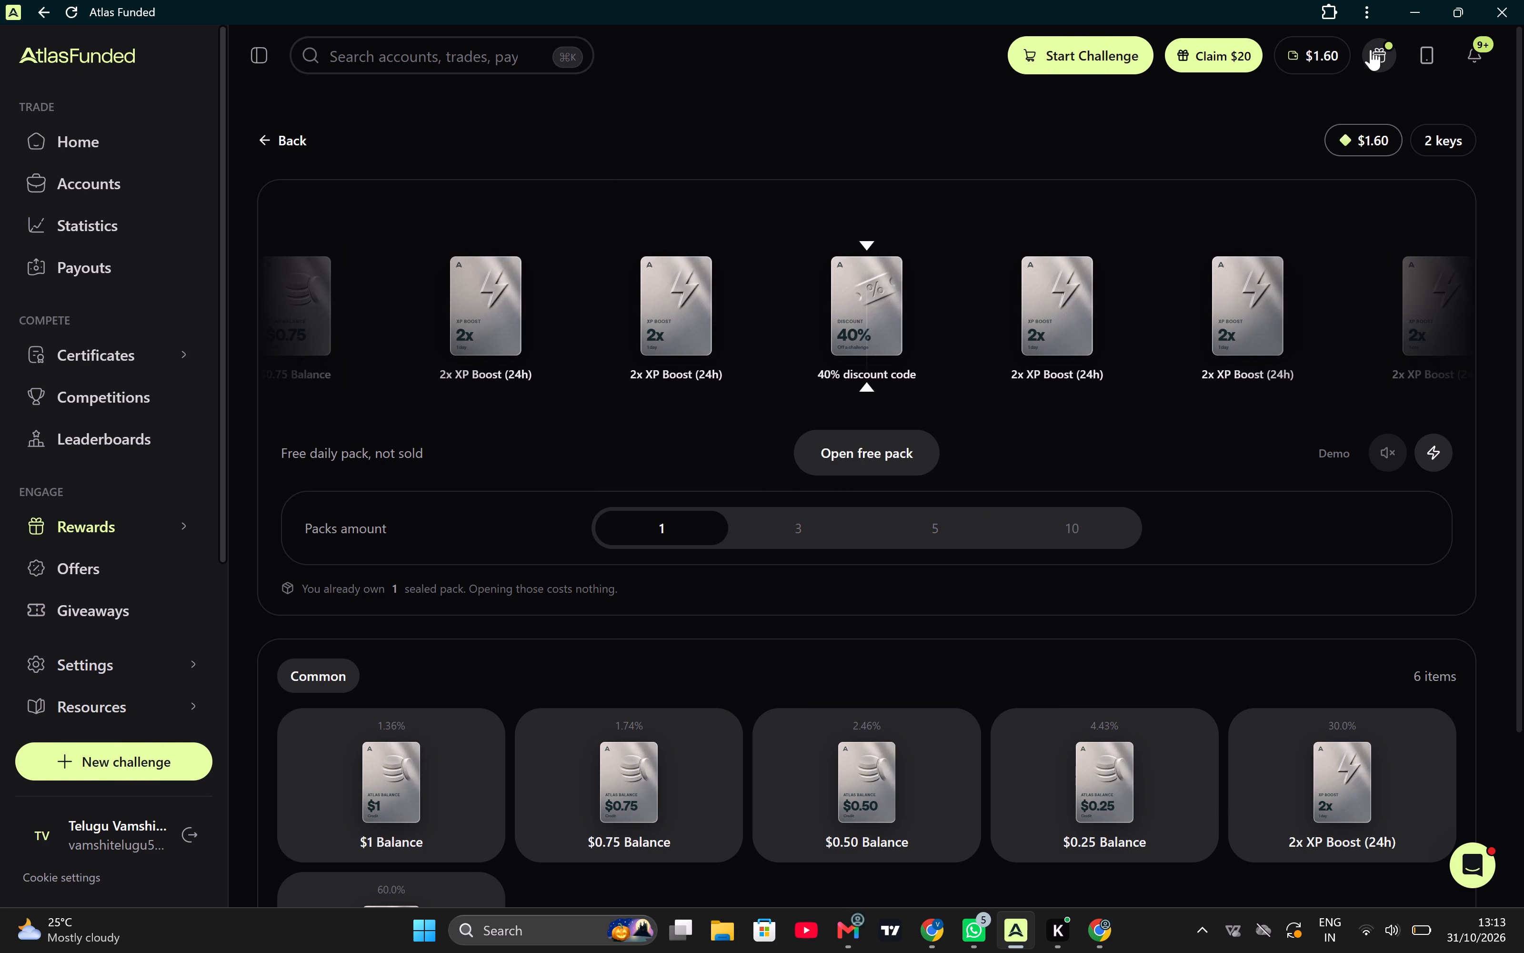
pyautogui.click(1313, 137)
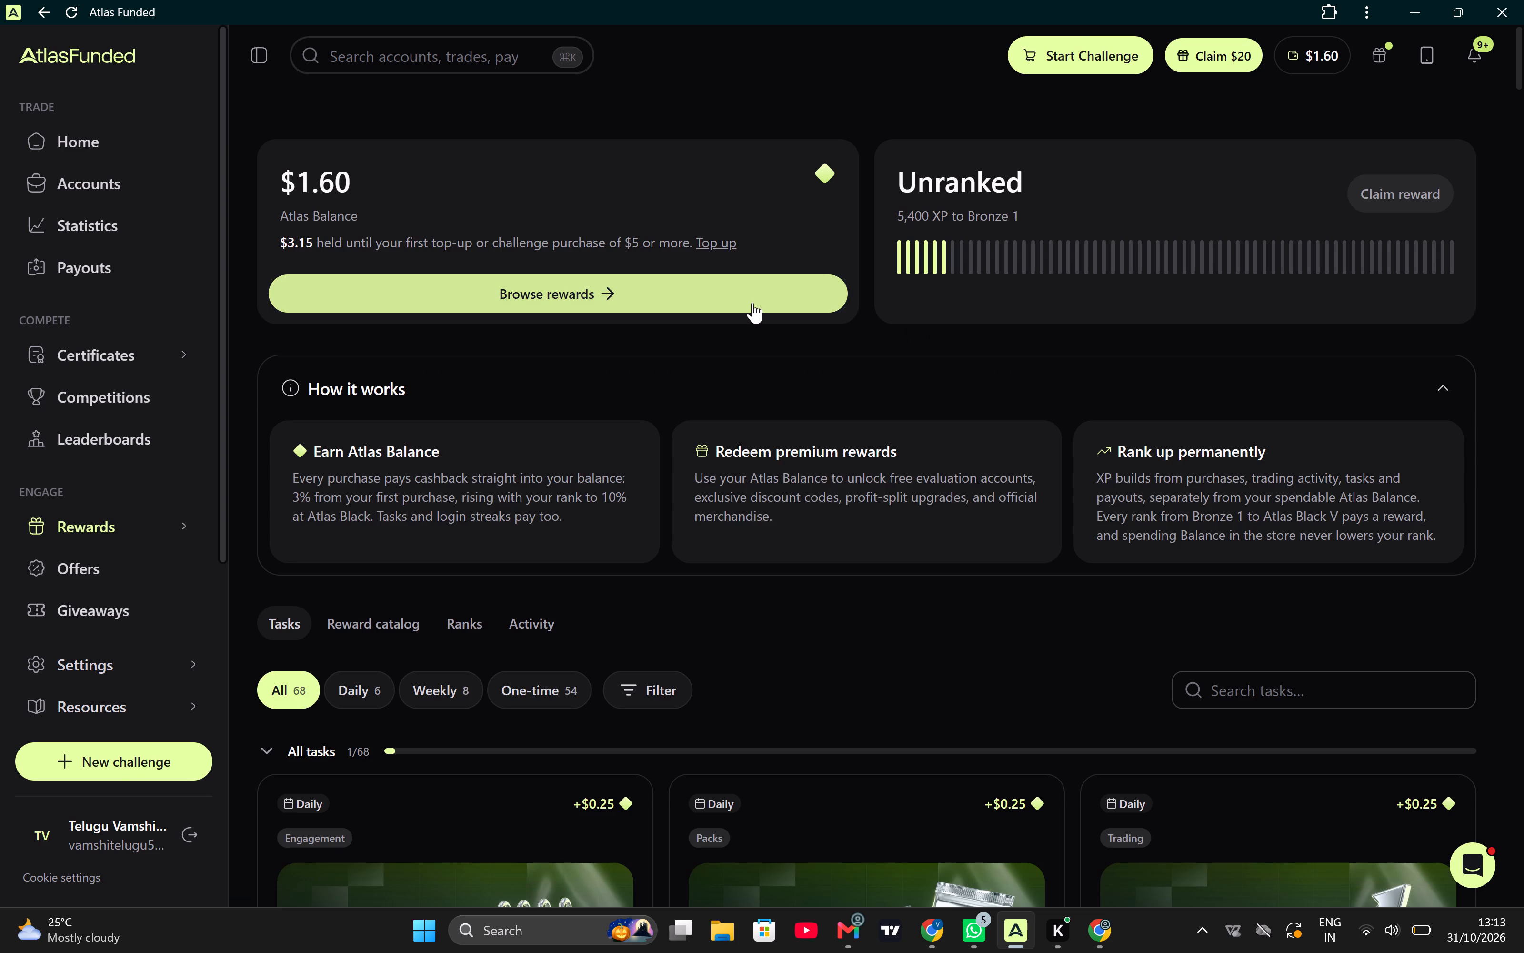
pyautogui.click(752, 303)
pyautogui.scroll(-3, 672, 500)
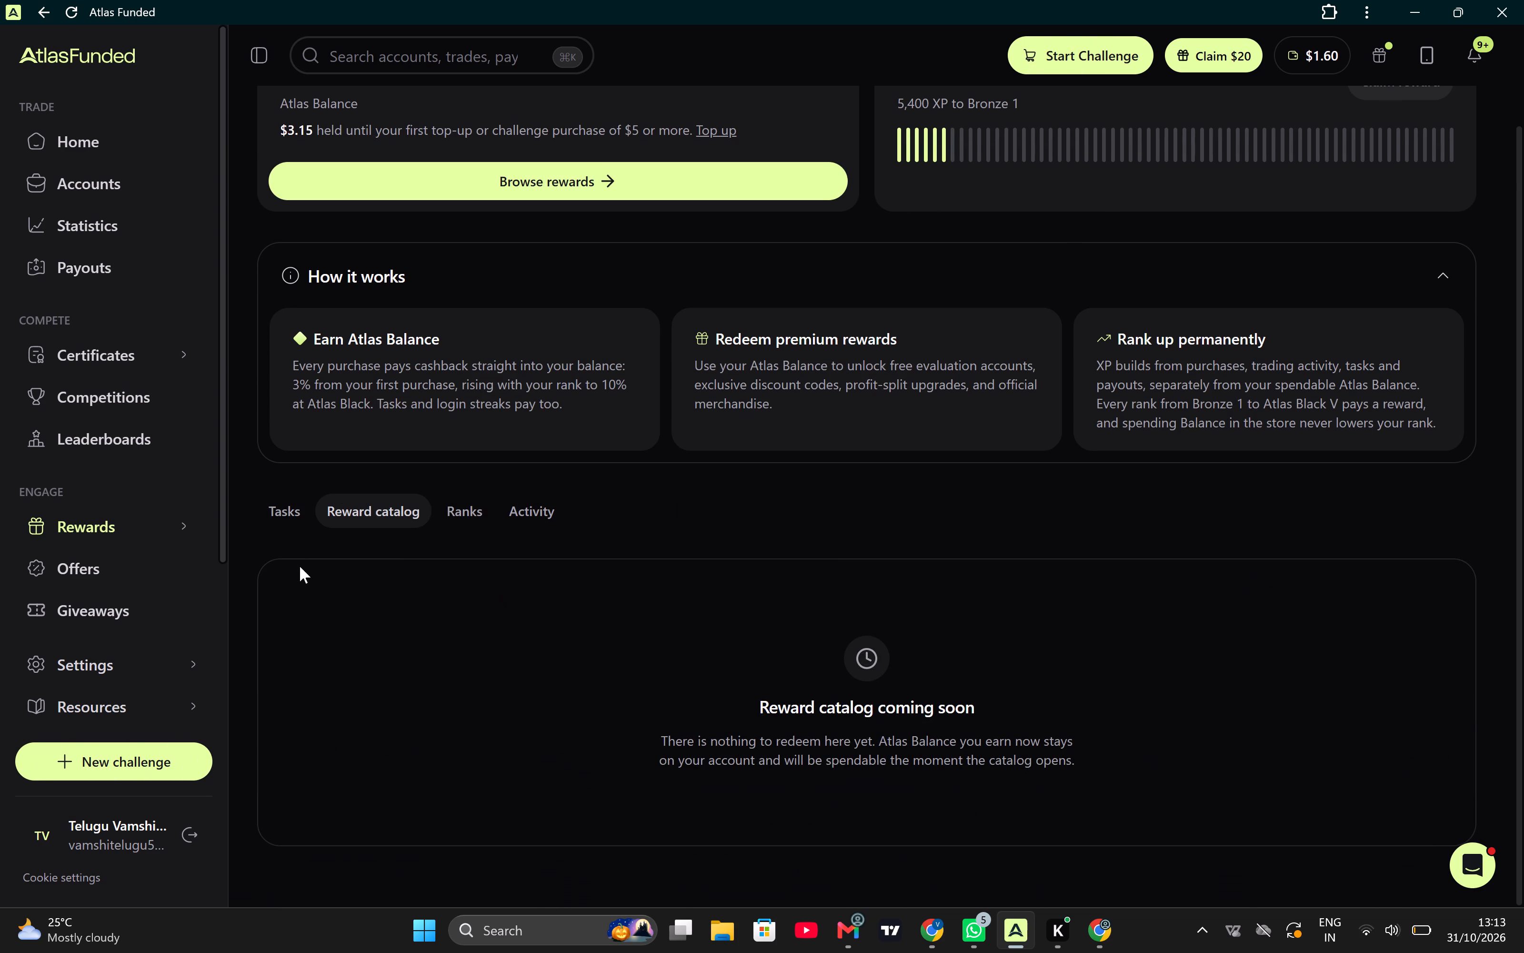
# Collect the rewards for the Daily login and Open 1 Atlas Pack tasks from the task list.
pyautogui.click(293, 514)
pyautogui.scroll(-4, 458, 638)
pyautogui.click(514, 451)
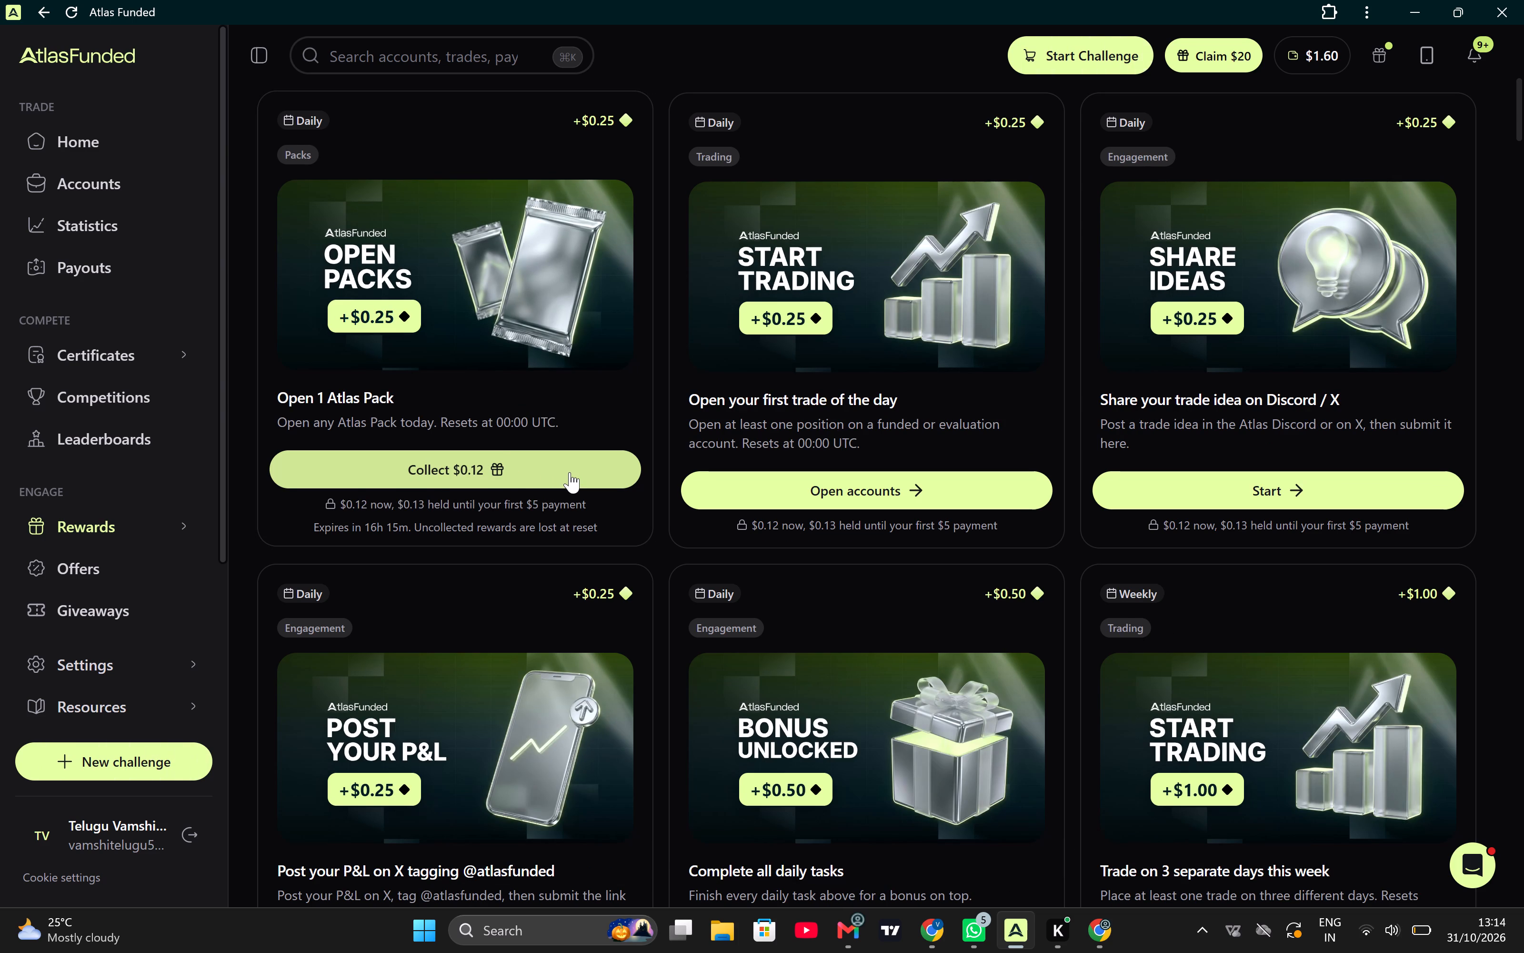
pyautogui.click(570, 472)
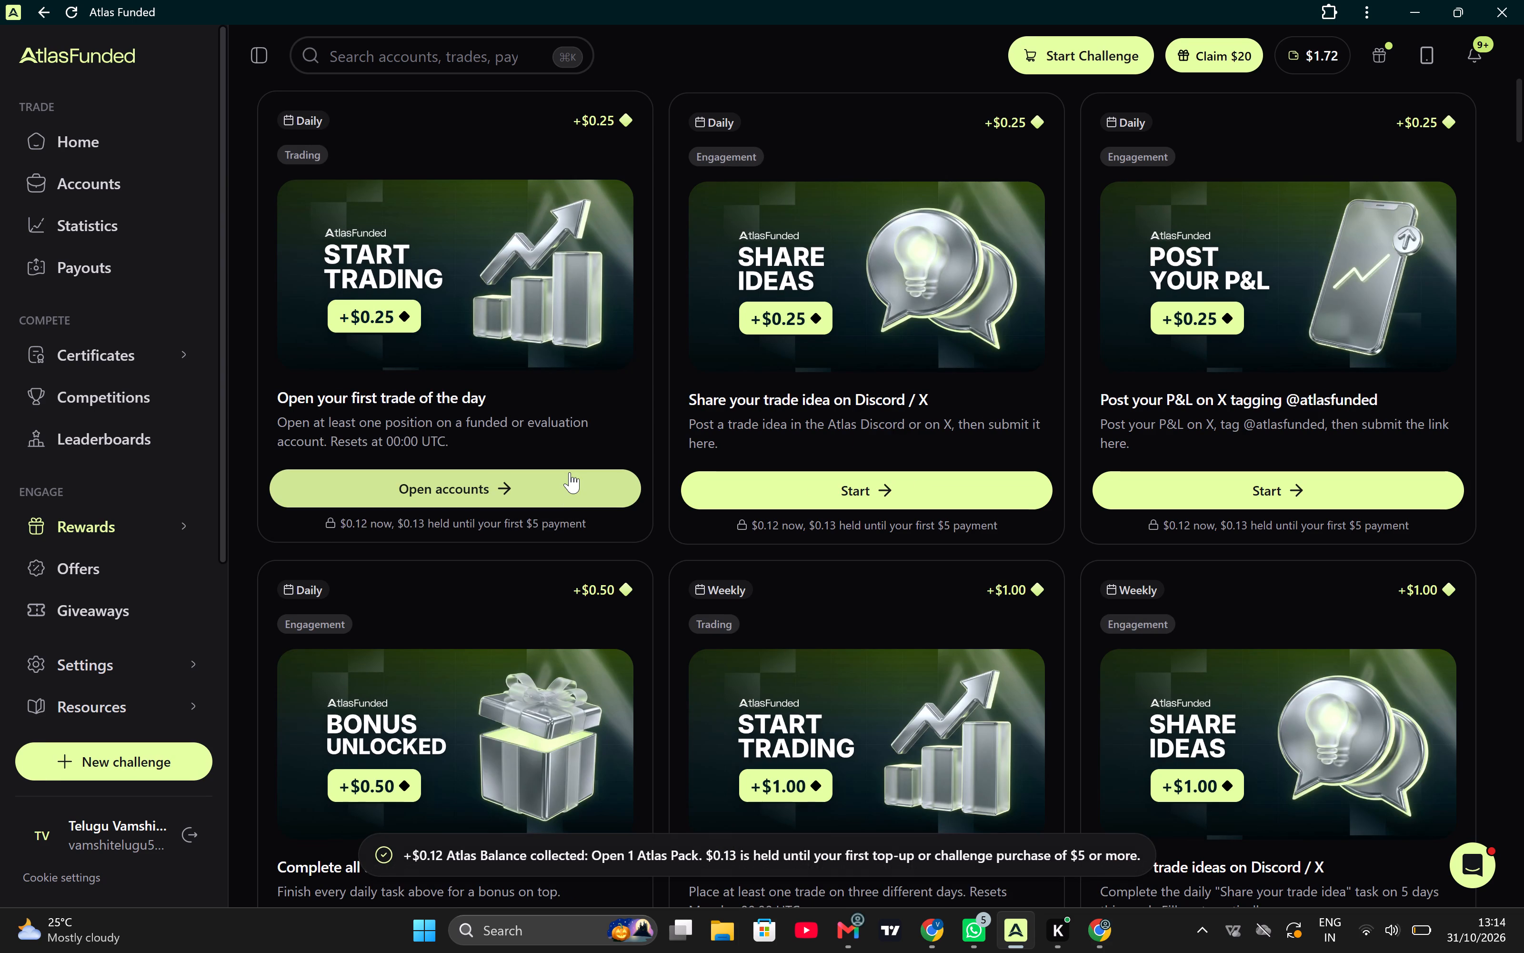
# Review the details of the Complete all daily tasks quest and close them.
pyautogui.scroll(1, 874, 355)
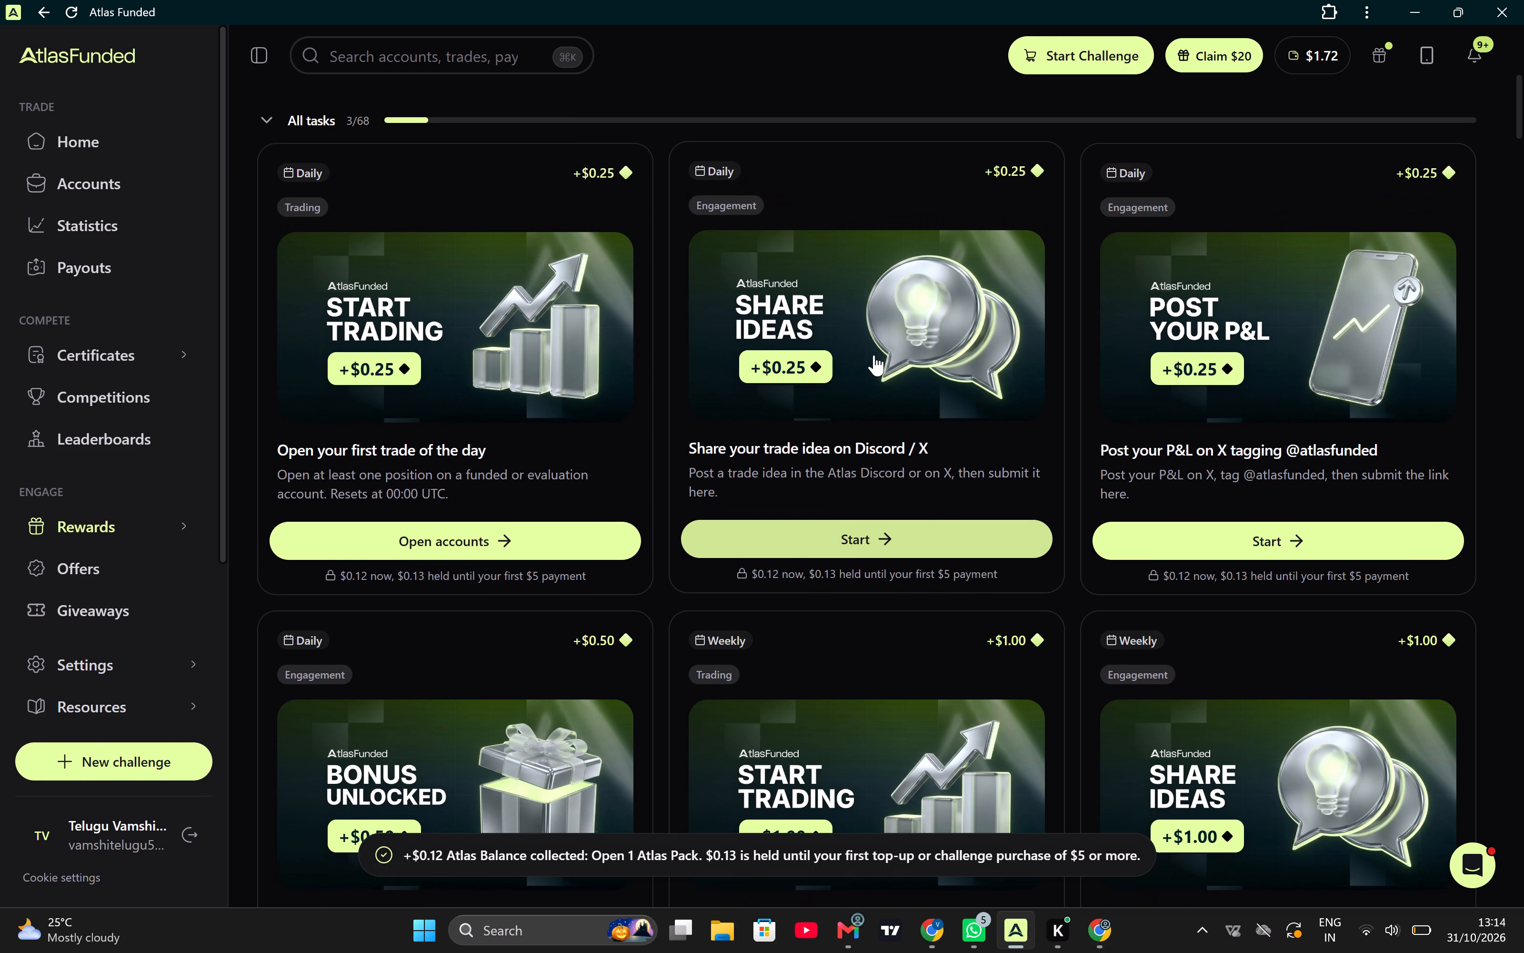
pyautogui.scroll(-1, 944, 417)
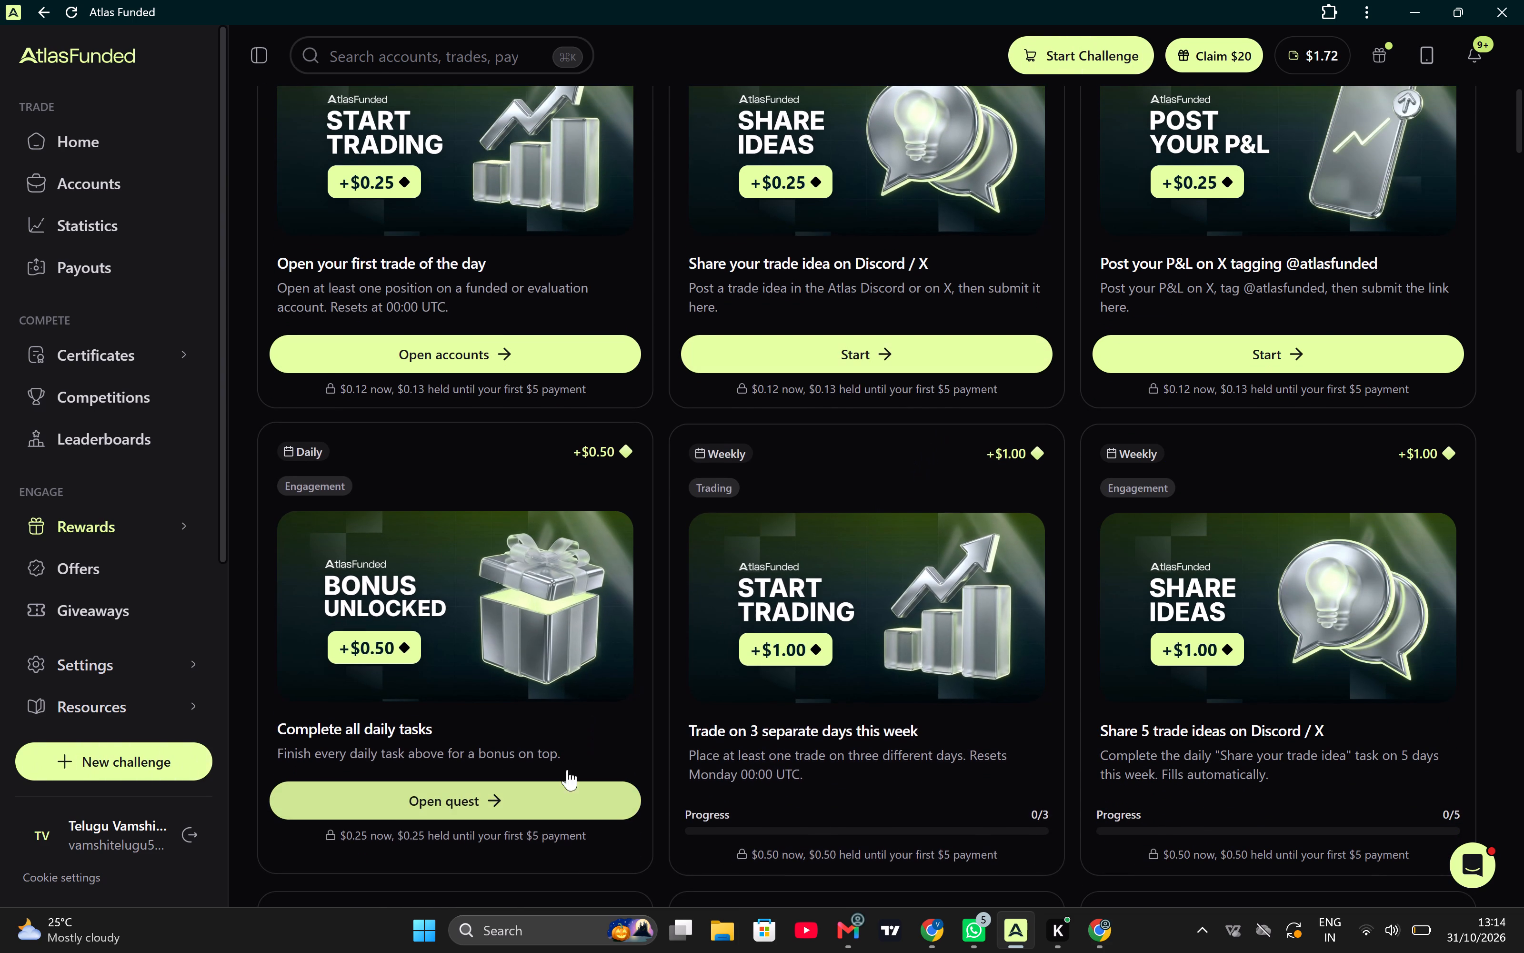
pyautogui.click(556, 789)
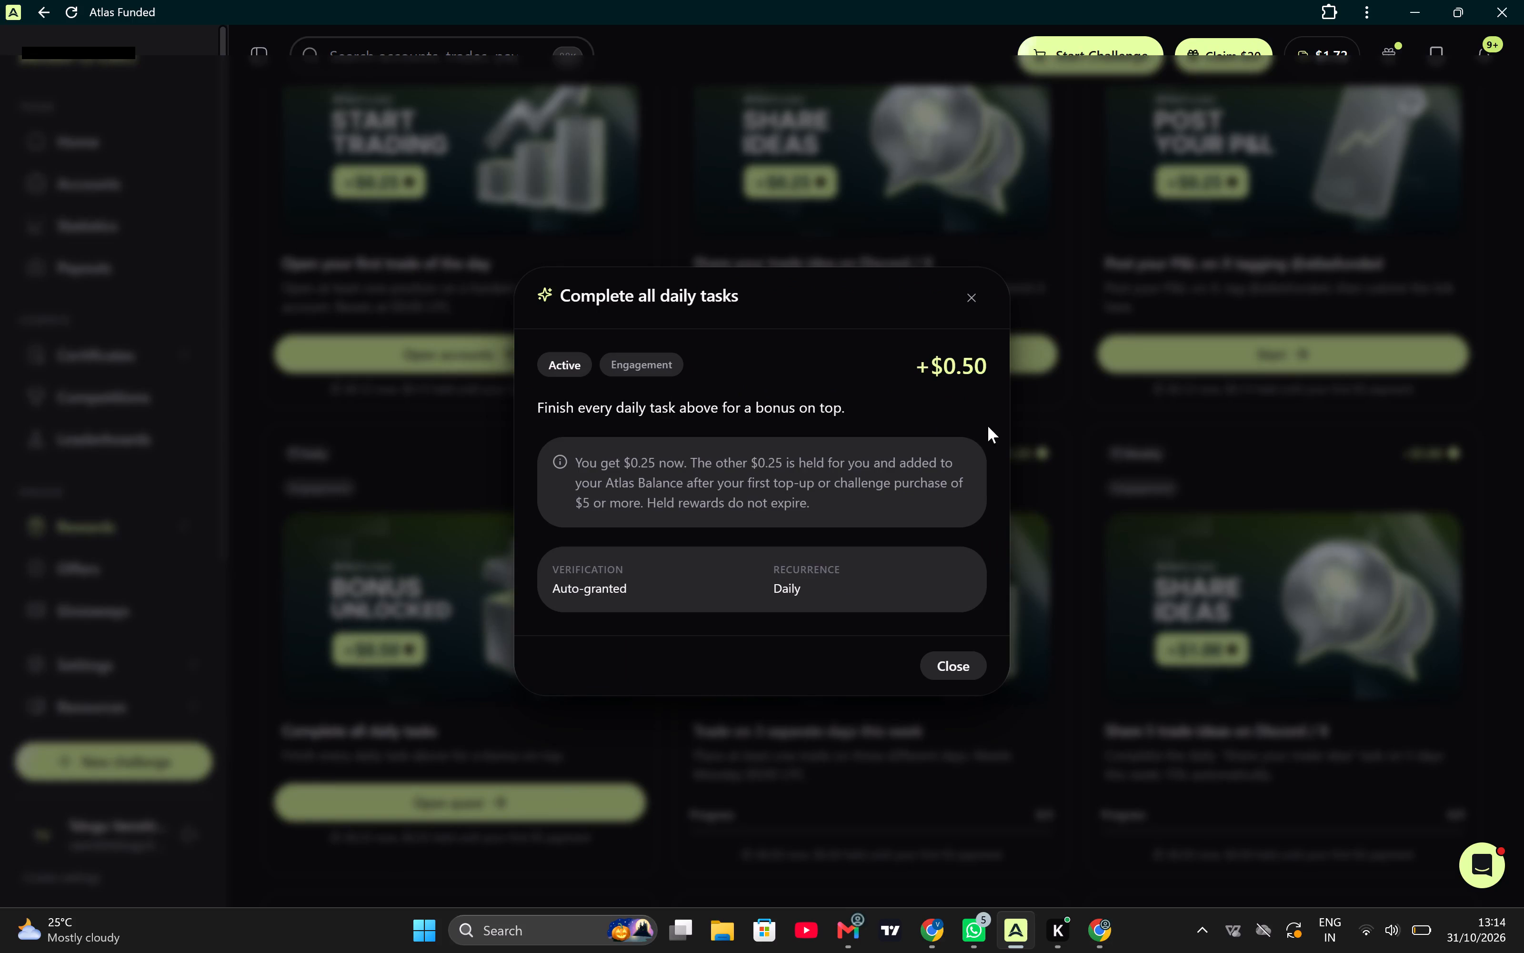
pyautogui.click(962, 287)
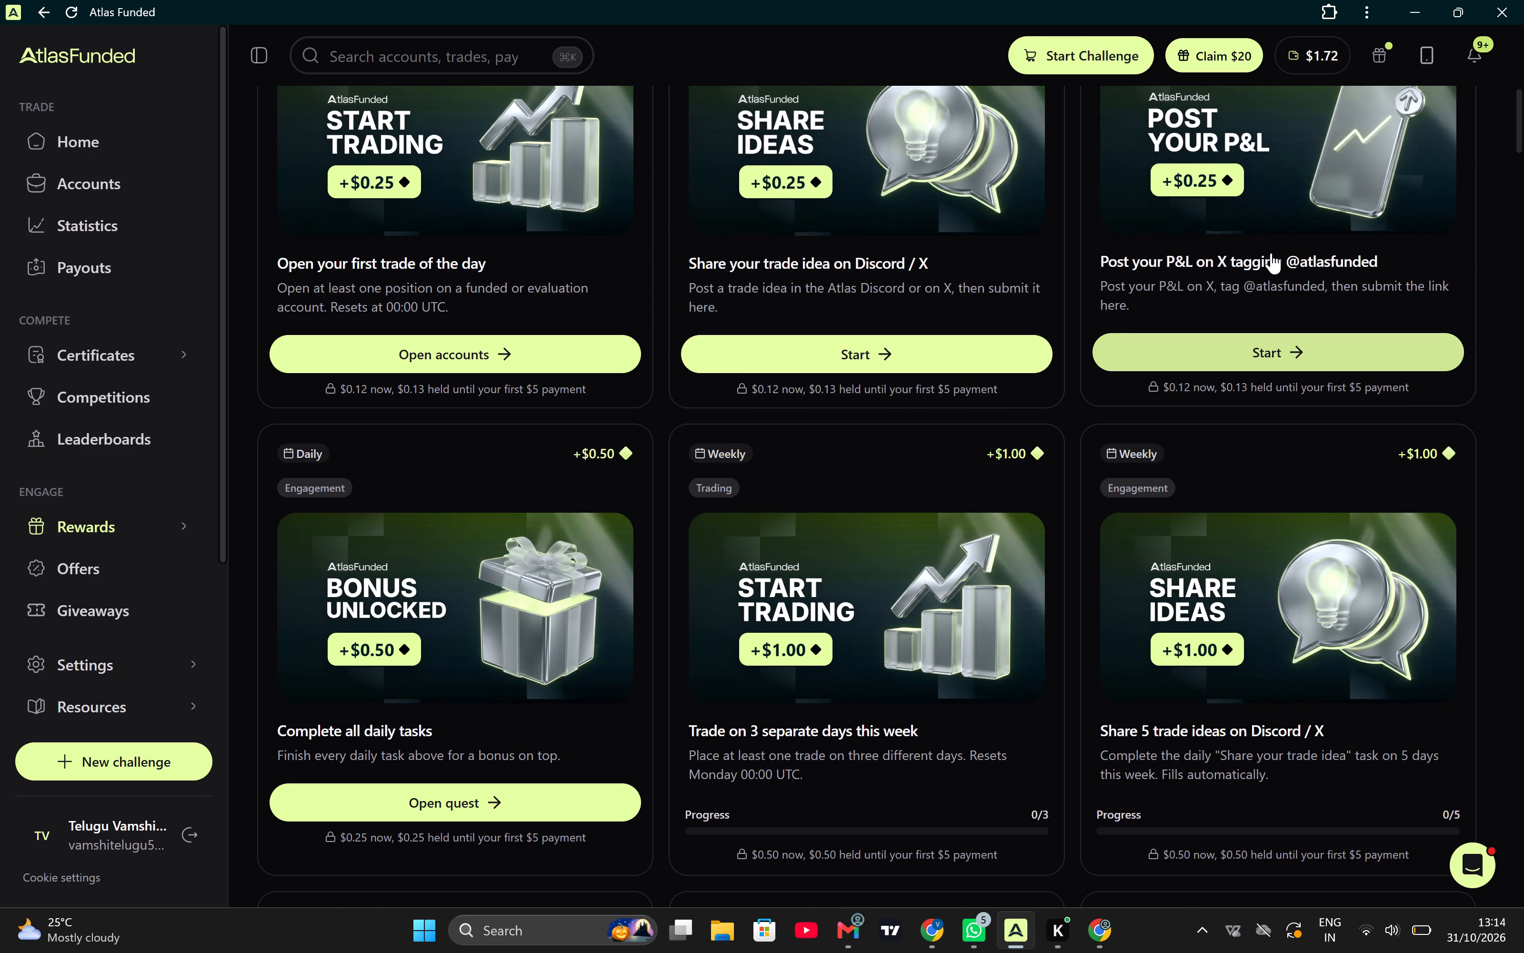
# Open the remaining sealed Giveaway Starter Pack from the waiting rewards and collect its prize.
pyautogui.scroll(2, 1271, 253)
pyautogui.click(1375, 42)
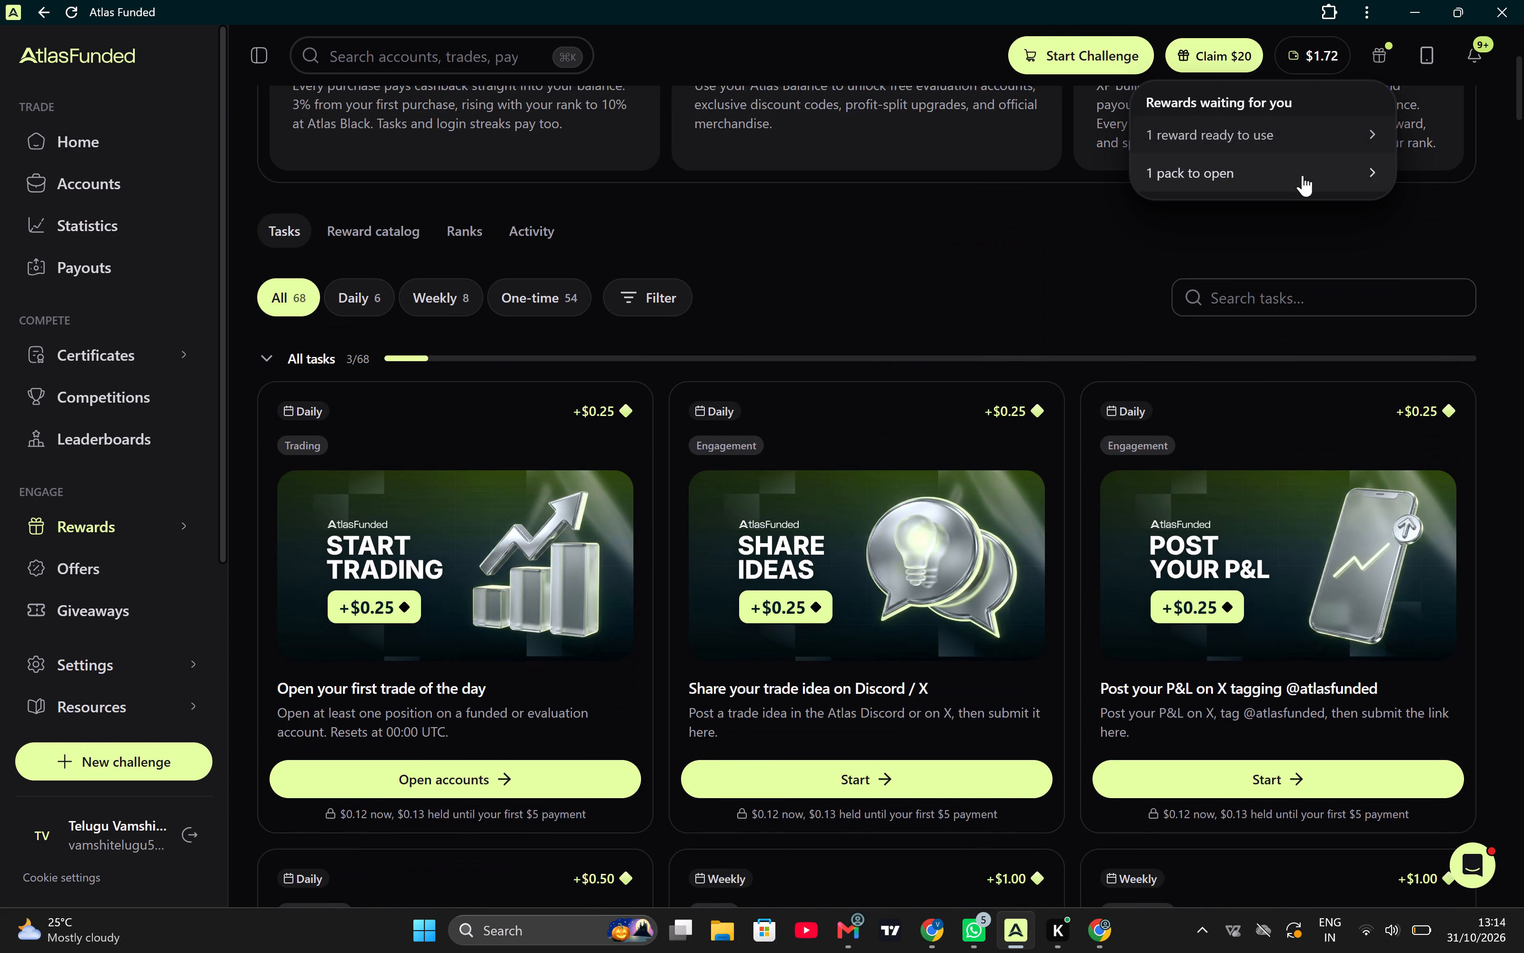
pyautogui.click(1299, 178)
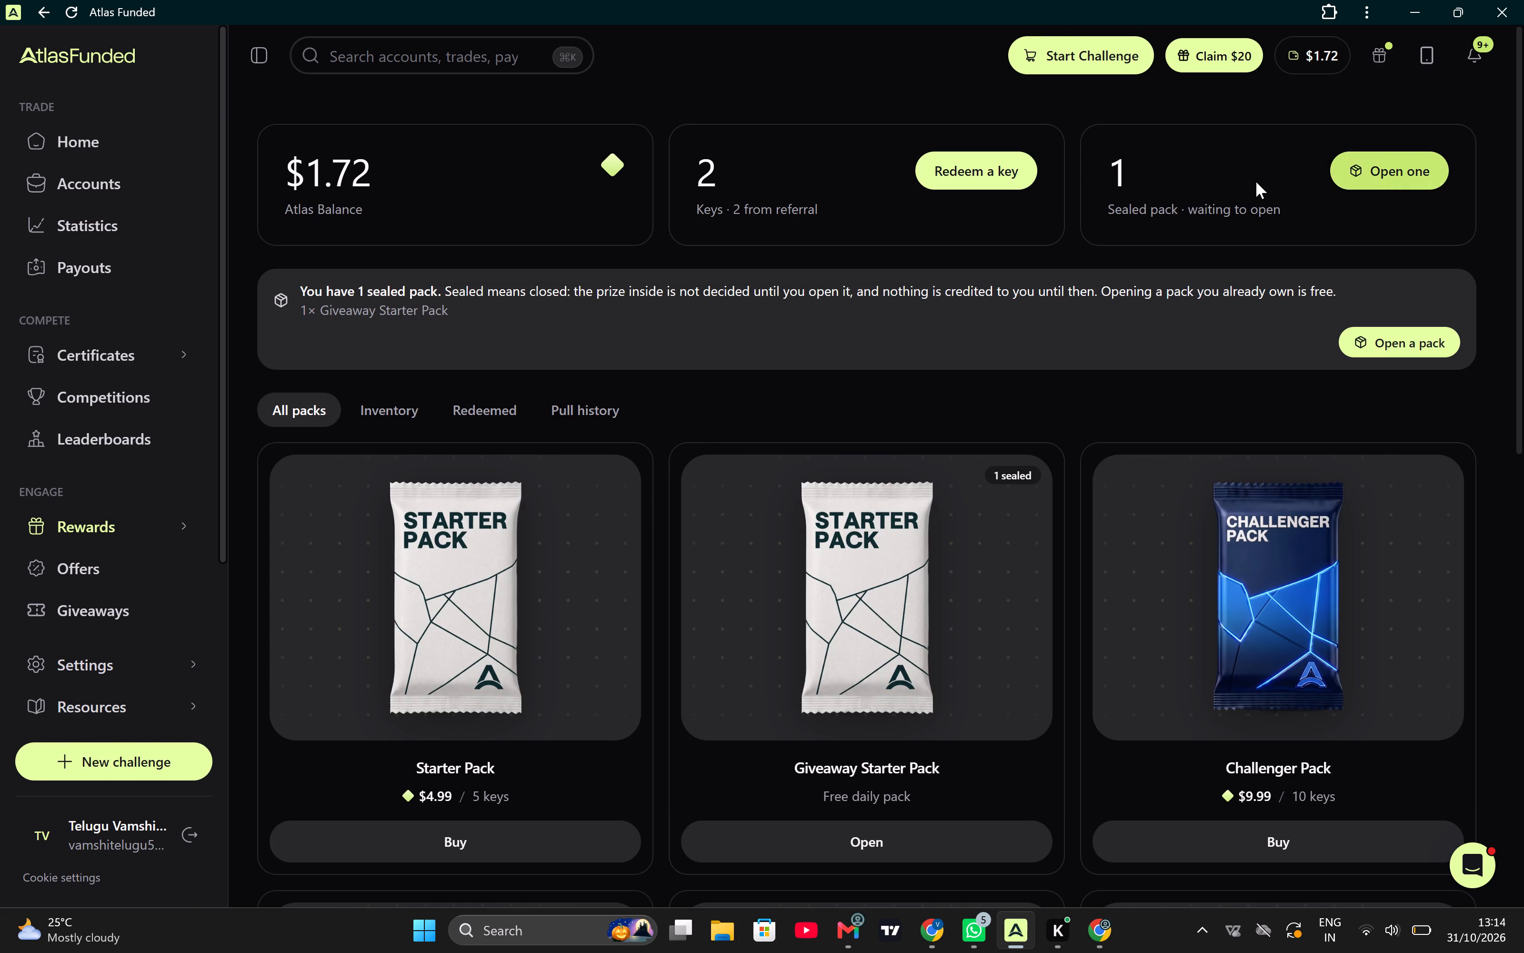
pyautogui.click(1364, 182)
pyautogui.click(883, 451)
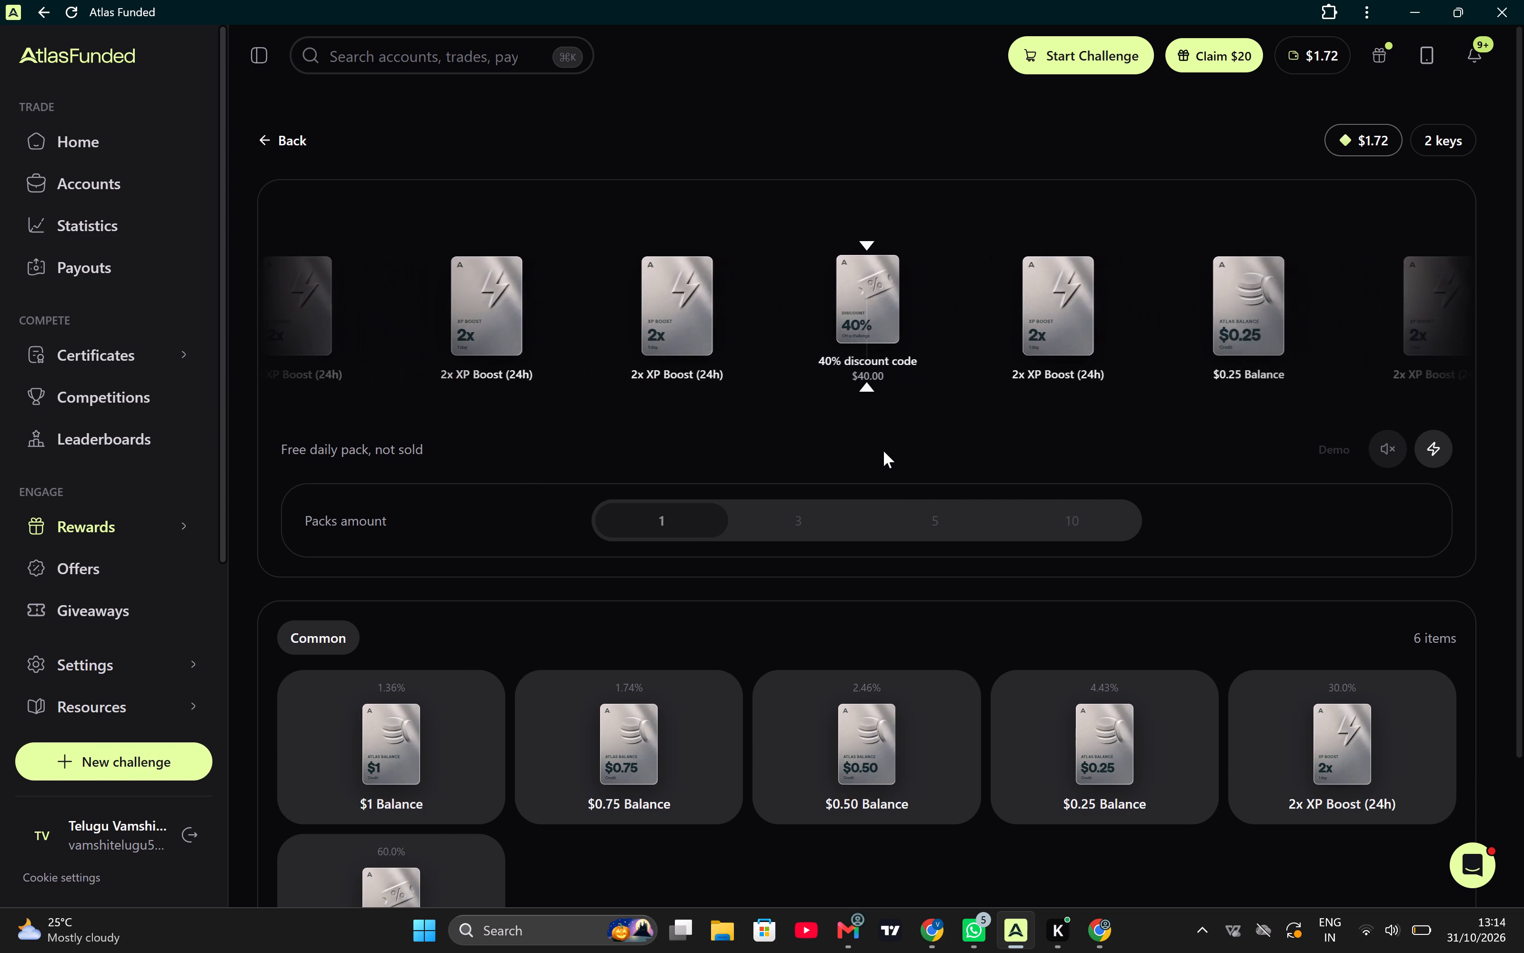
pyautogui.click(929, 506)
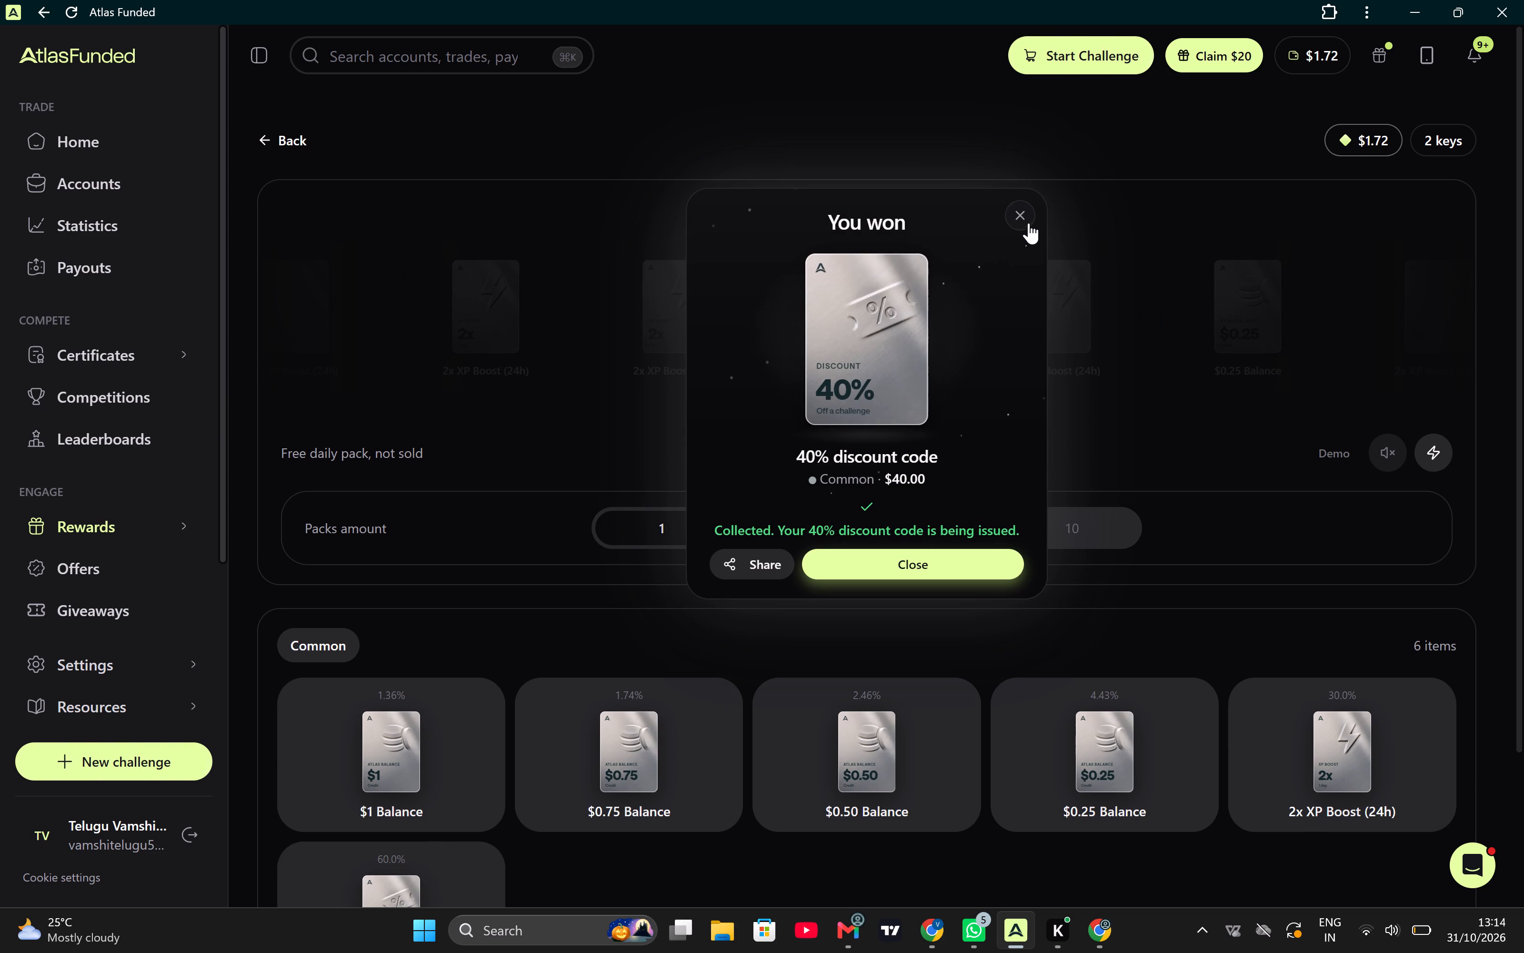
pyautogui.click(1029, 223)
# Check the device notification status and dismiss its dialog.
pyautogui.hscroll(-4, 1085, 381)
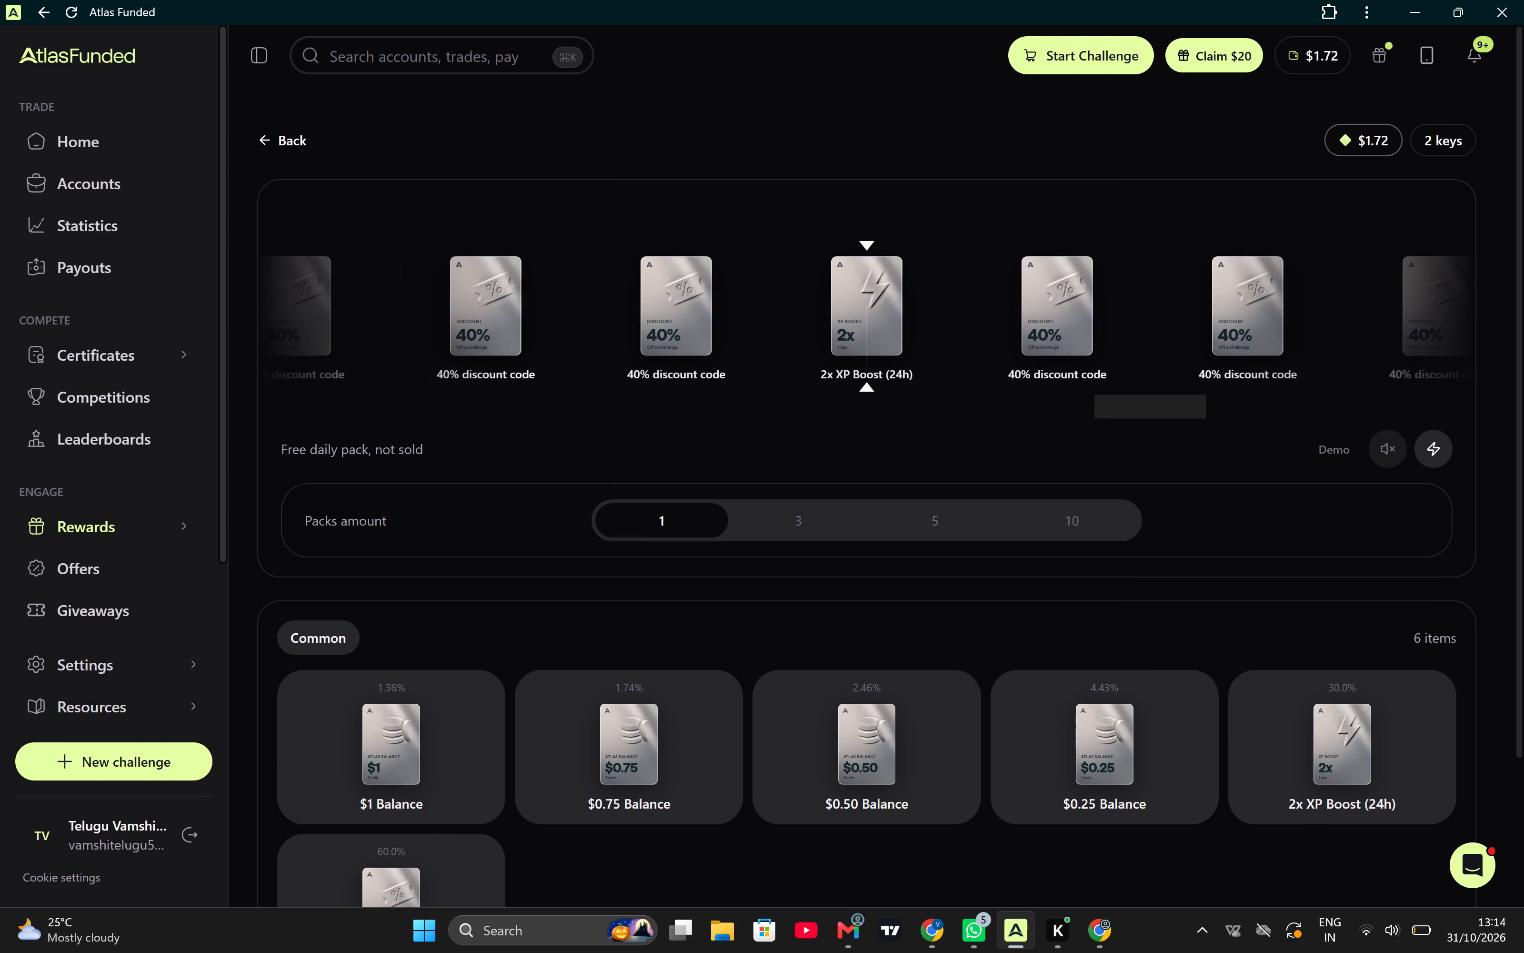
pyautogui.click(1419, 64)
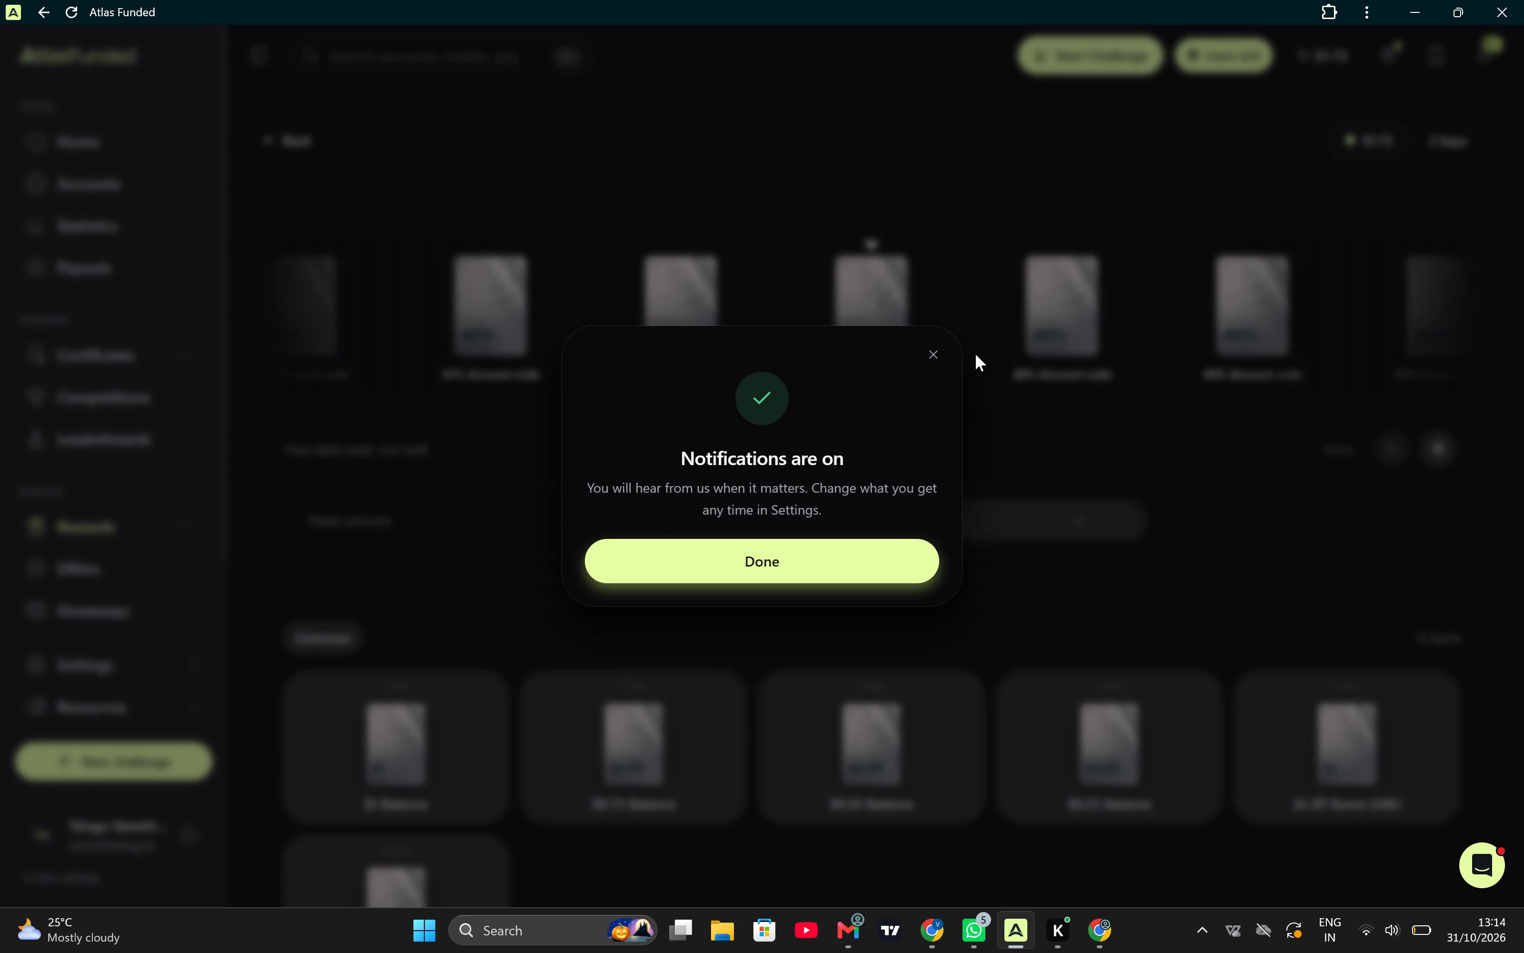
pyautogui.click(935, 352)
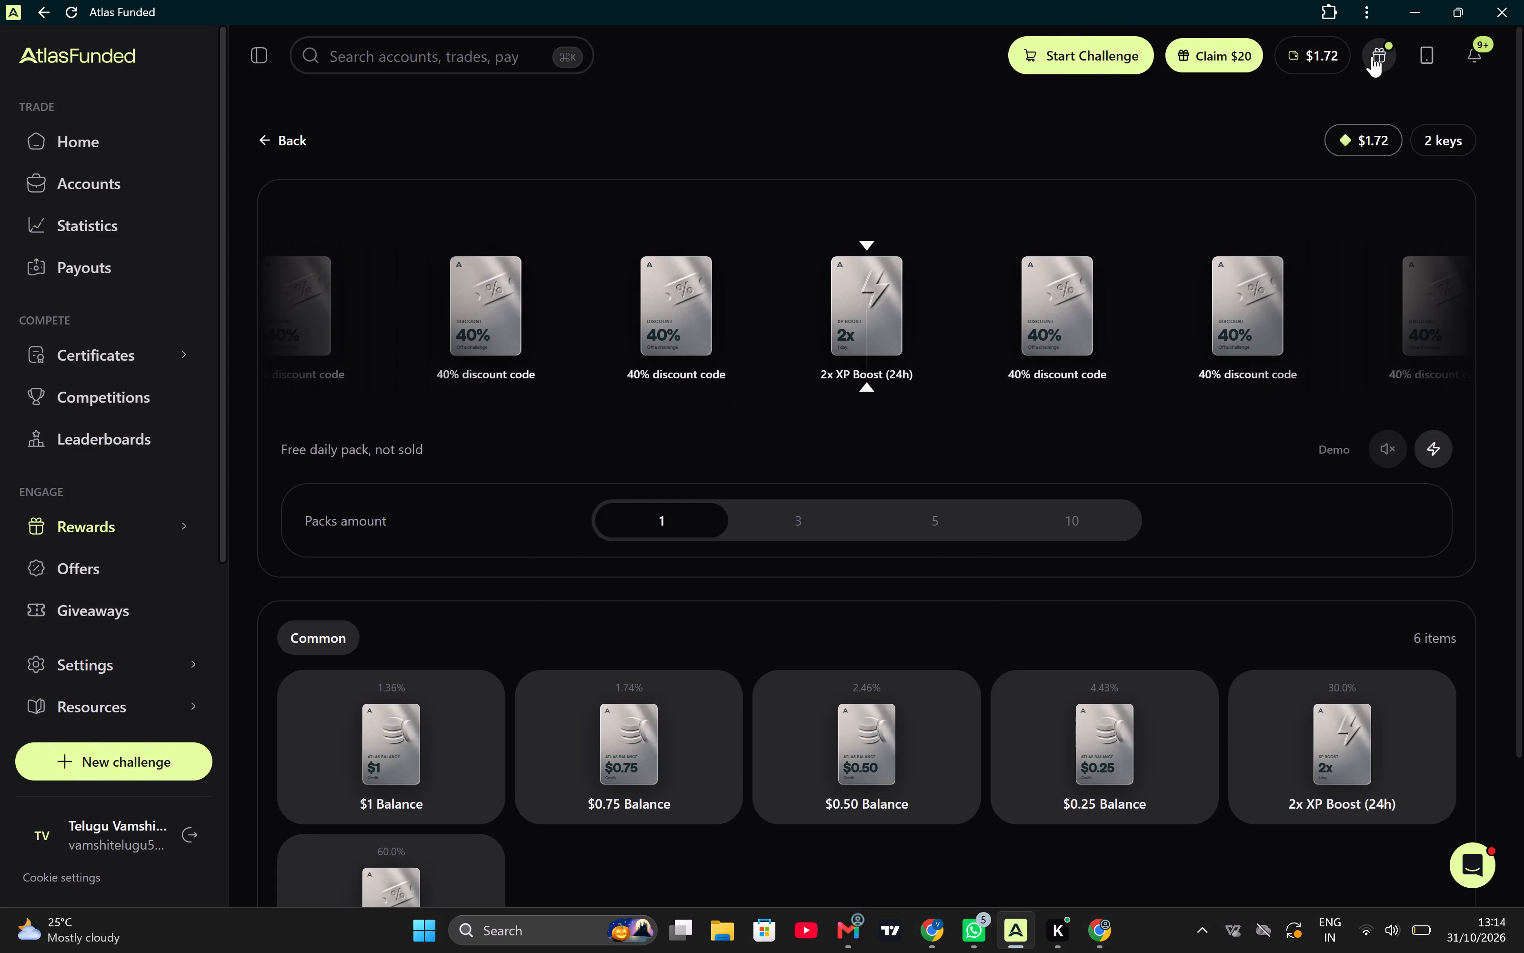
# Open the ready-to-use rewards and examine the inventory items and referral section.
pyautogui.click(1372, 56)
pyautogui.click(1316, 148)
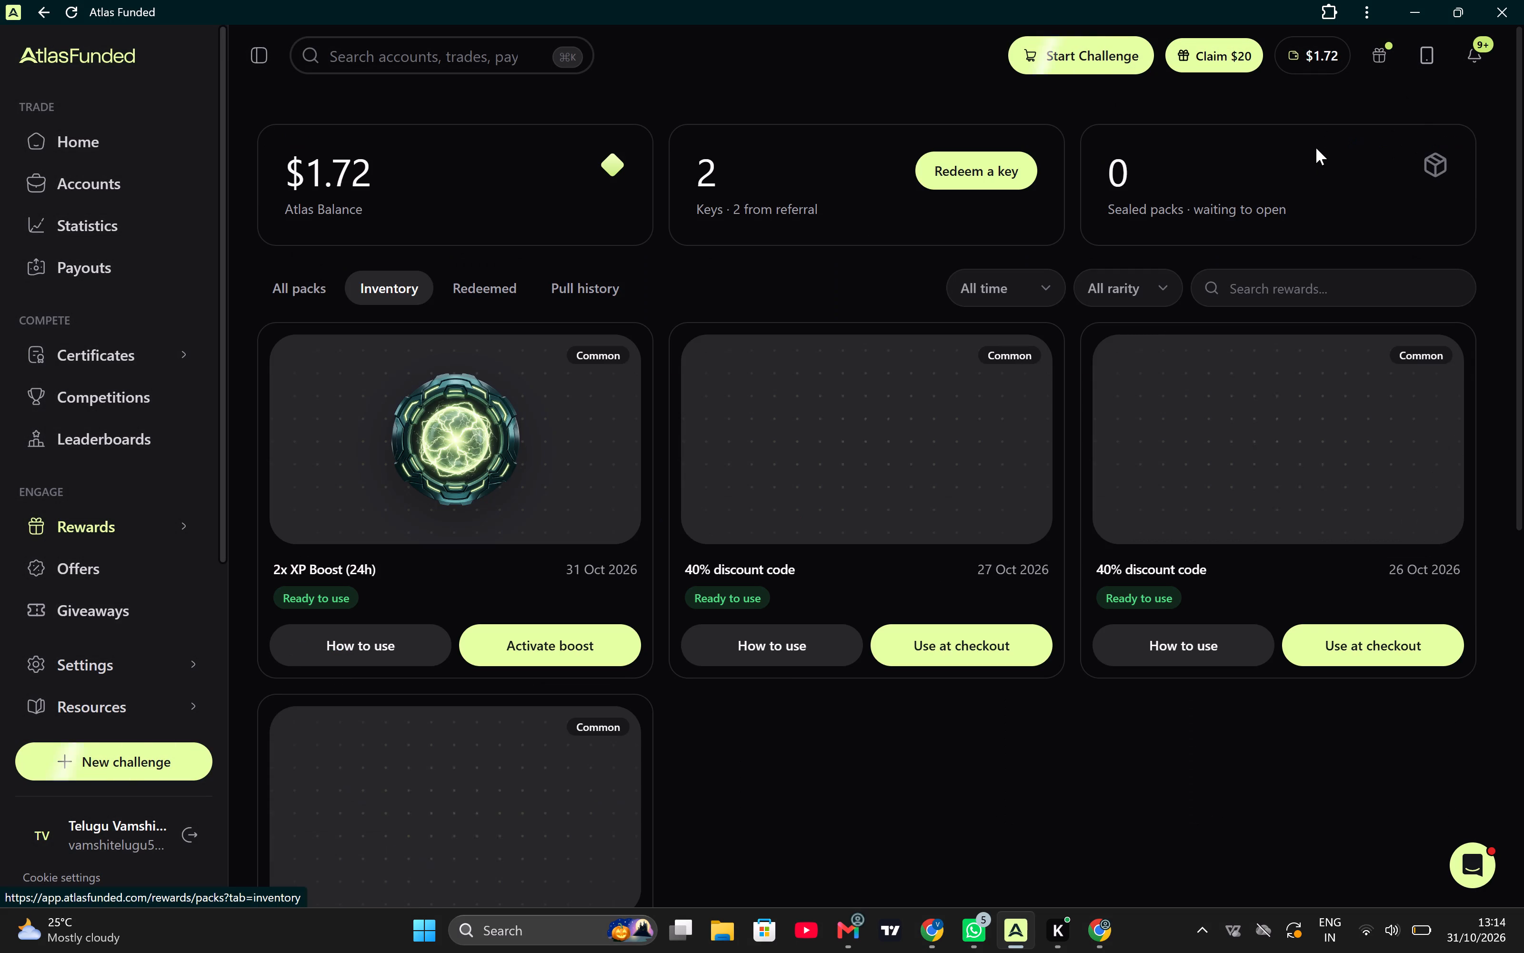
pyautogui.scroll(-3, 914, 735)
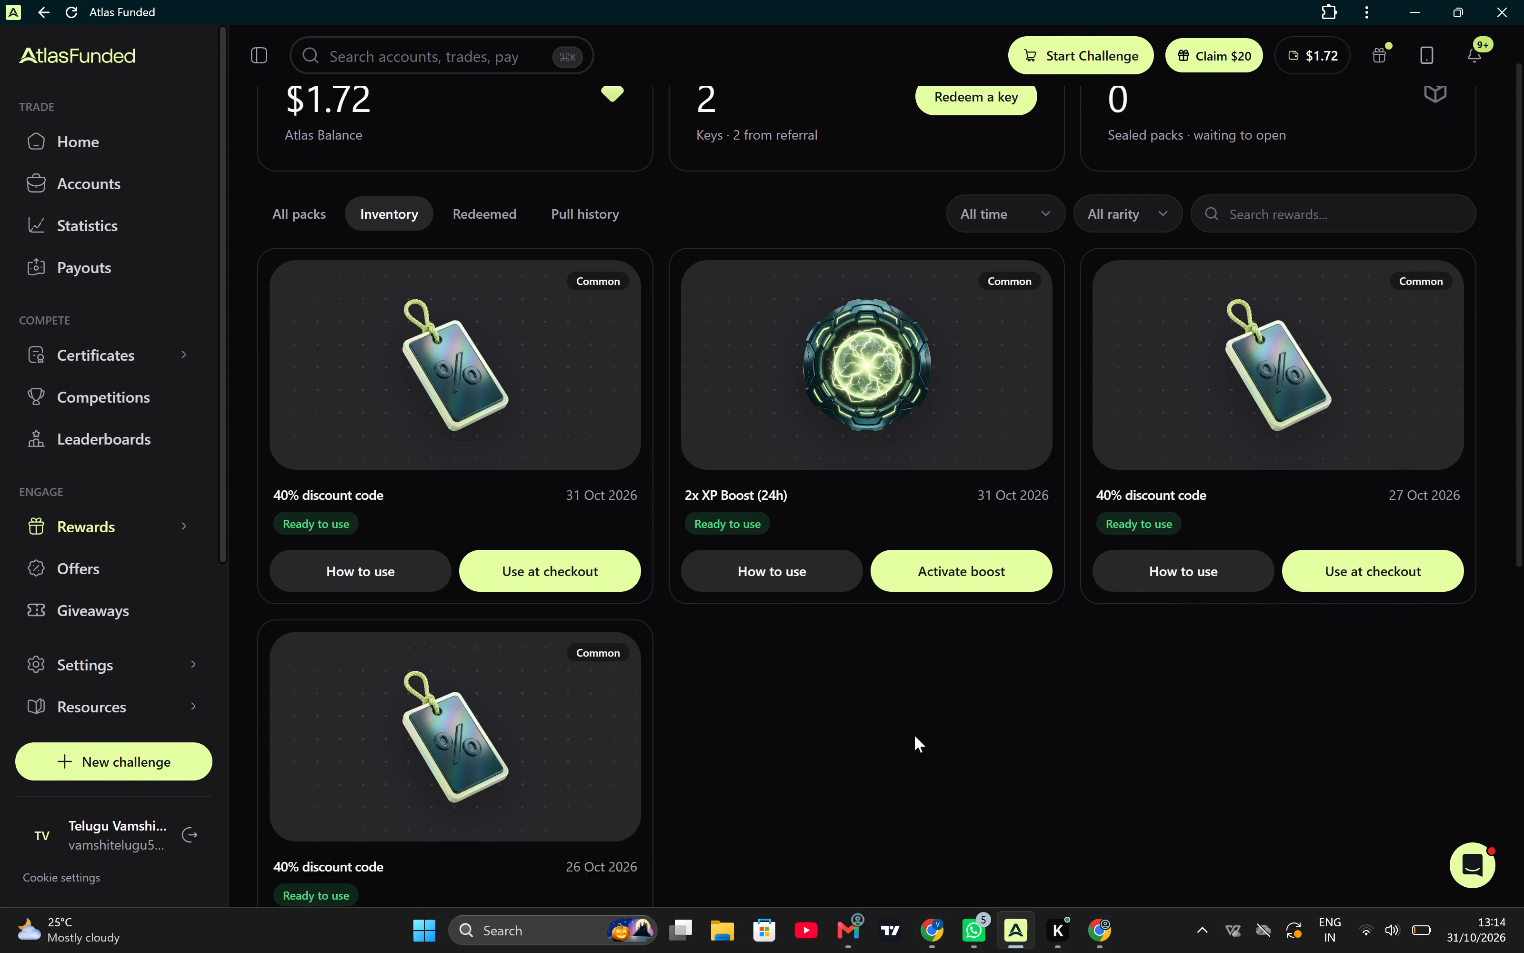
pyautogui.scroll(-4, 914, 735)
pyautogui.scroll(3, 914, 735)
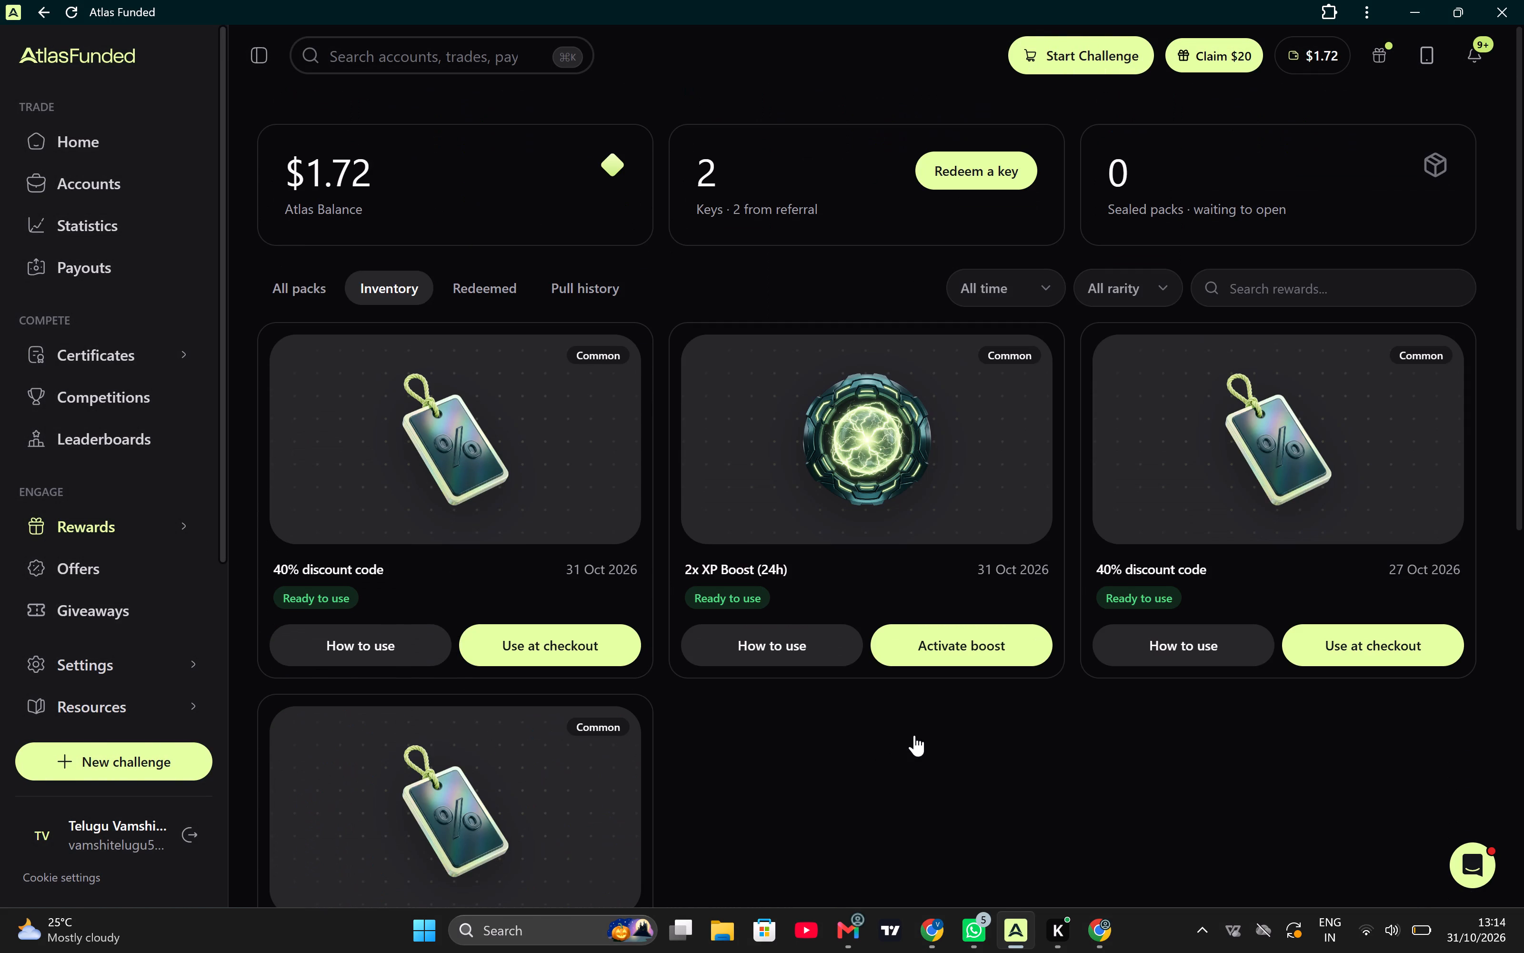
pyautogui.scroll(4, 914, 735)
pyautogui.scroll(-5, 914, 735)
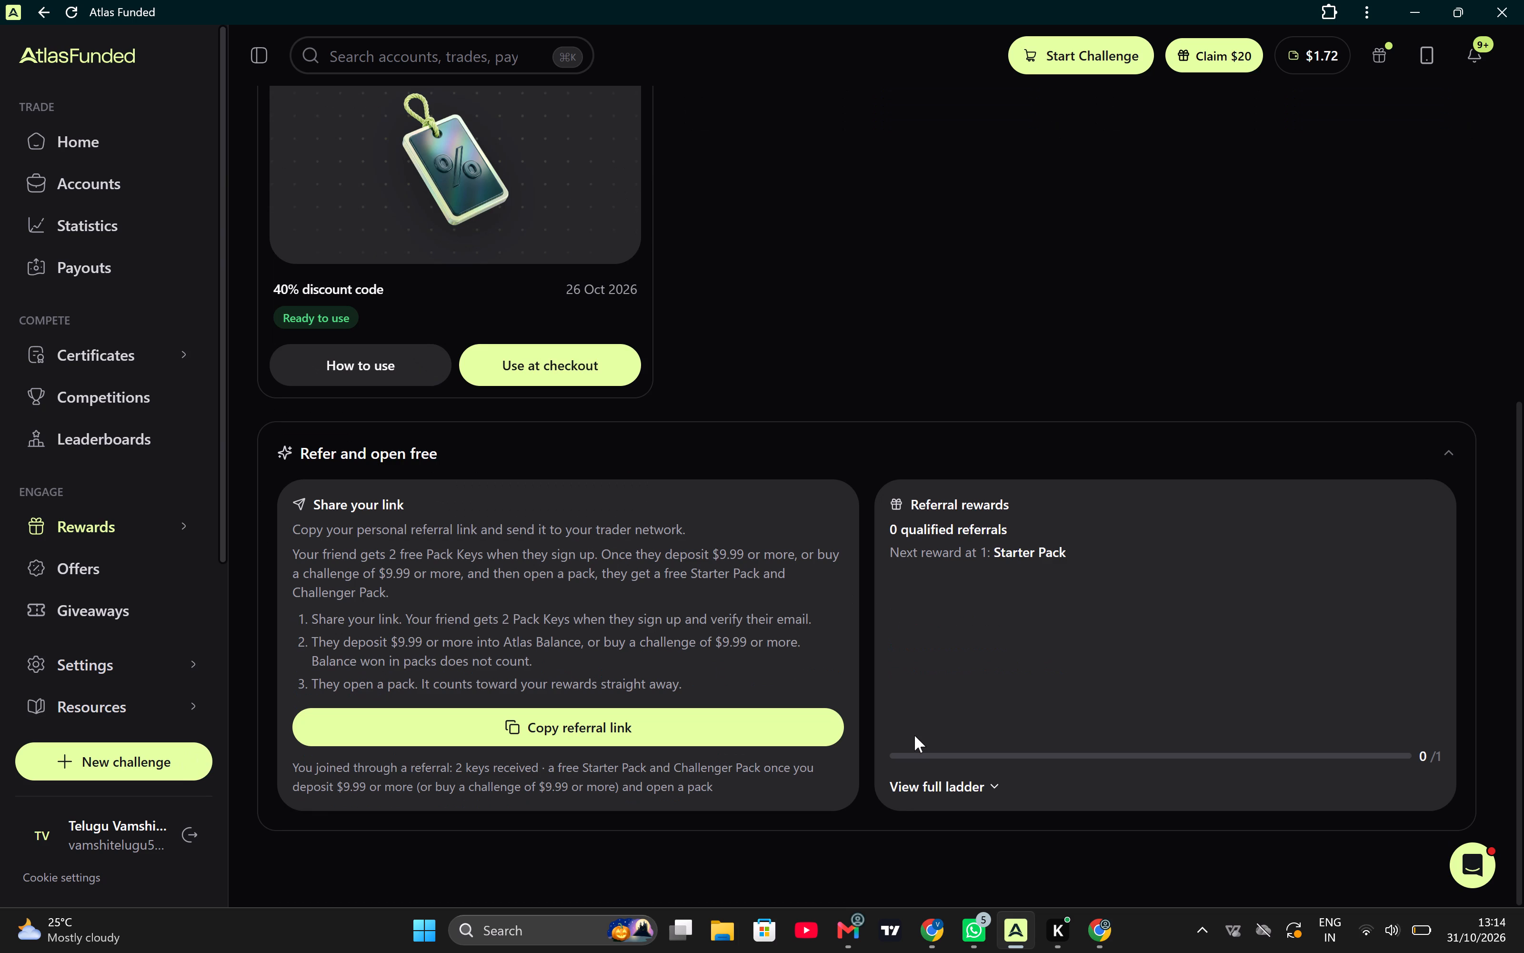